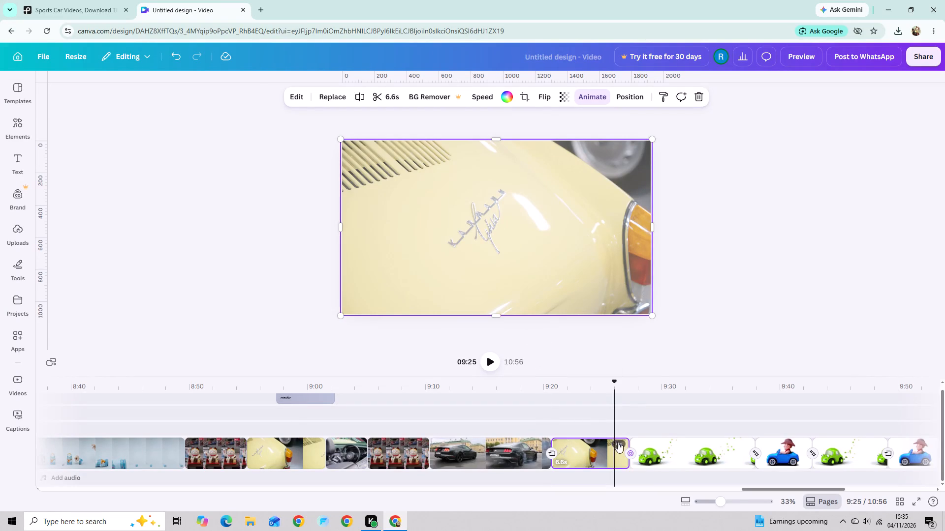
Check the styling of the green and blue car clips between 9:28 and 9:43 and the transition between them.
click(649, 463)
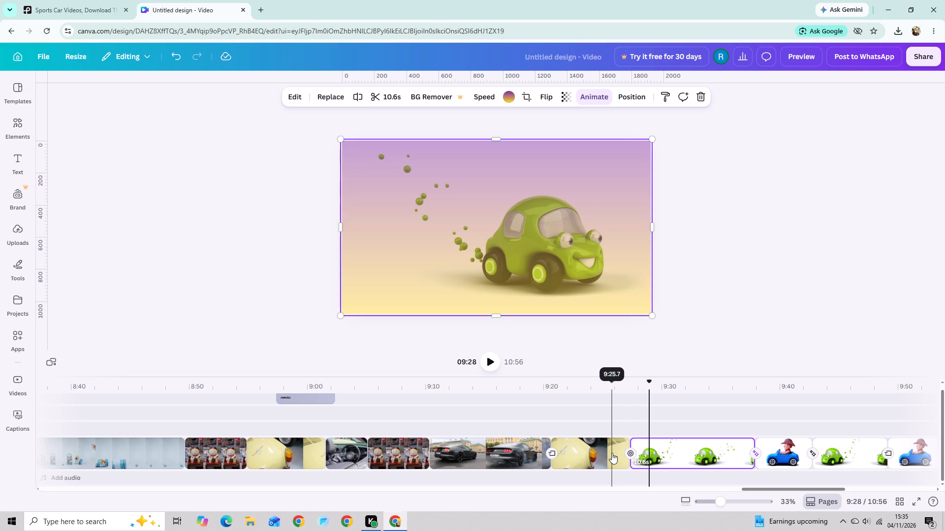
click(781, 450)
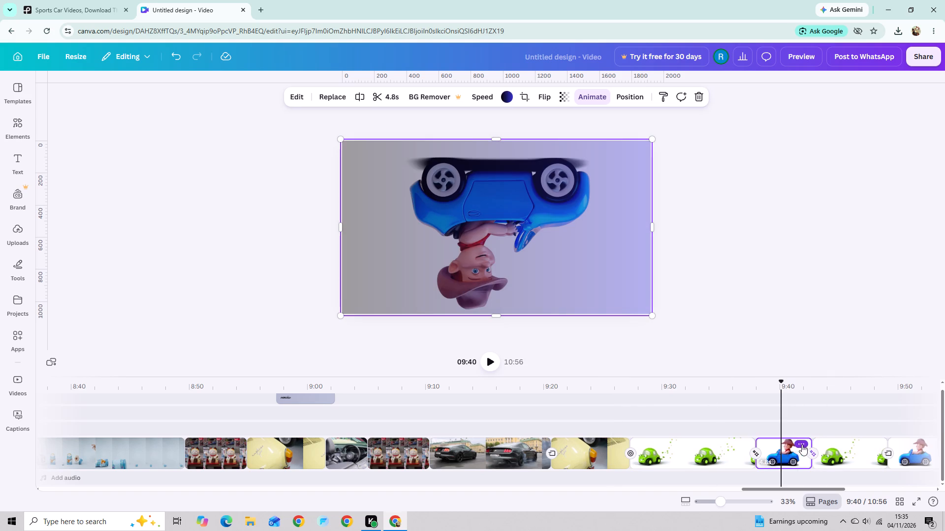
click(819, 462)
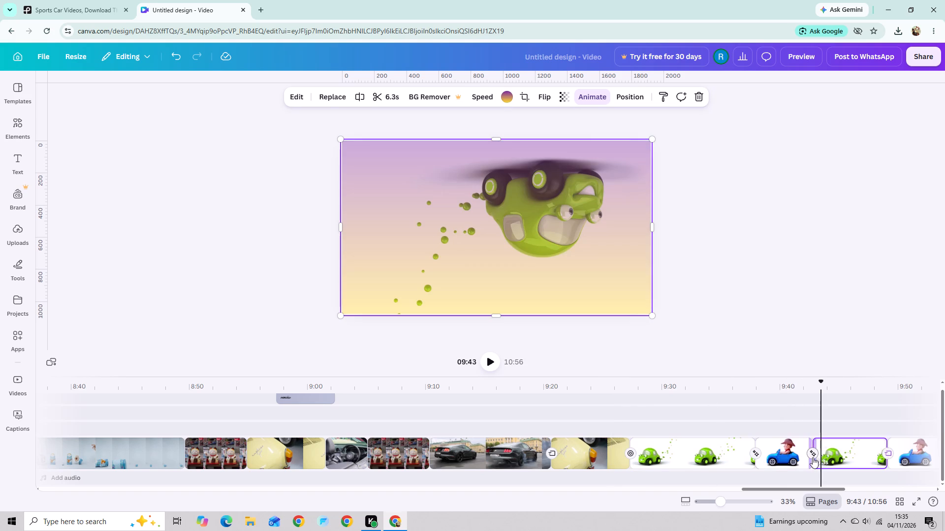
click(813, 457)
click(784, 461)
click(727, 456)
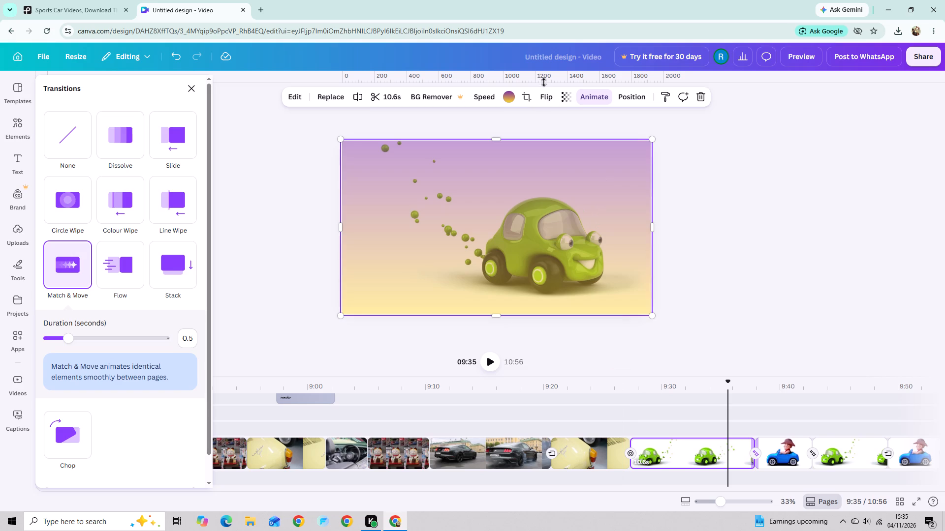
click(544, 112)
click(542, 95)
click(510, 185)
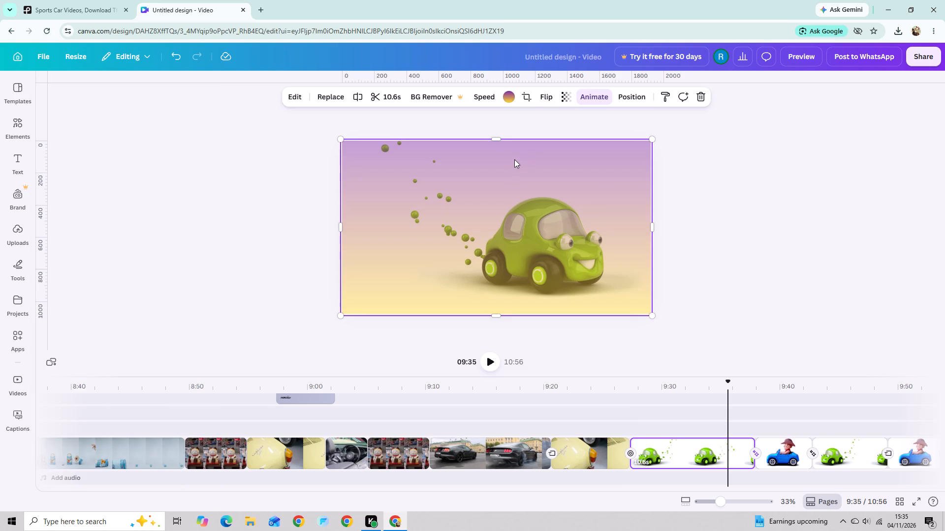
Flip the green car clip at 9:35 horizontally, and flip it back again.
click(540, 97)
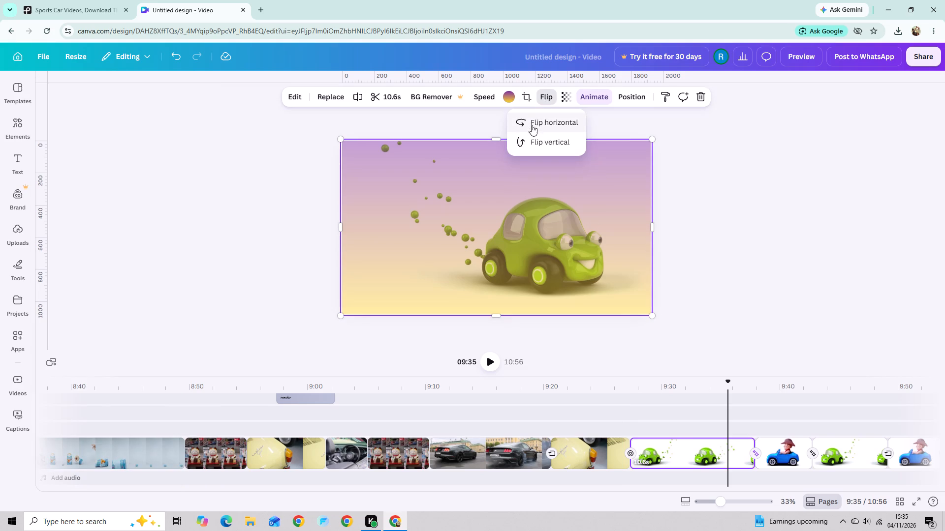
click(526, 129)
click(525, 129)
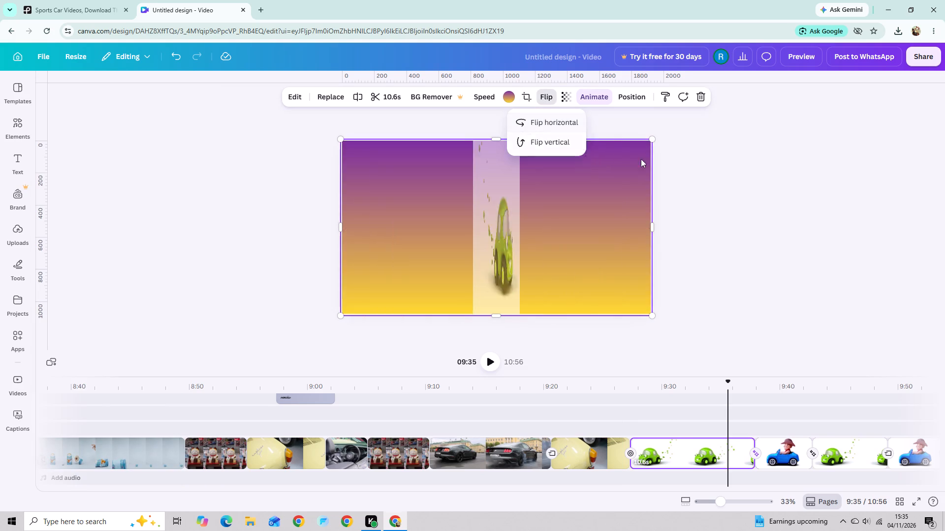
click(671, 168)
Set the transparency of the yellow car clip at 9:26 to 47.
drag(736, 390, 738, 392)
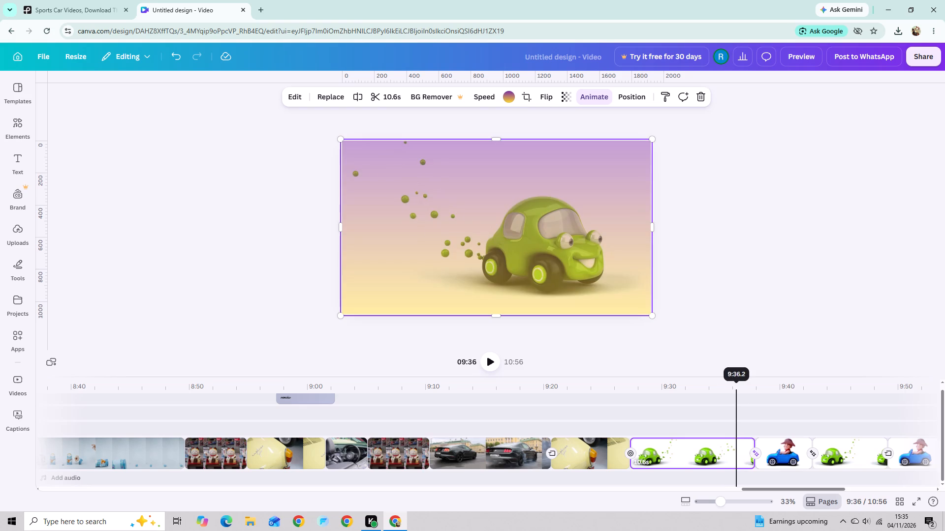
drag(738, 392, 607, 409)
click(621, 459)
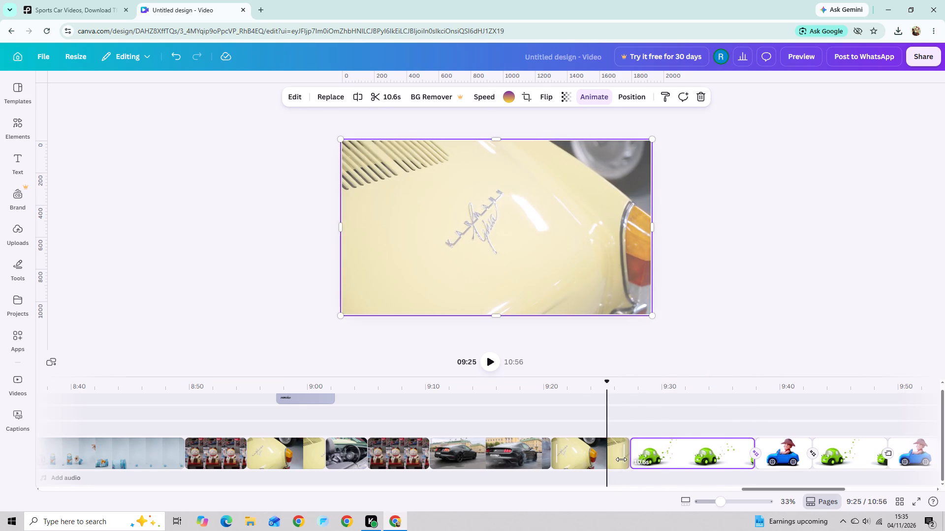
click(558, 100)
click(548, 138)
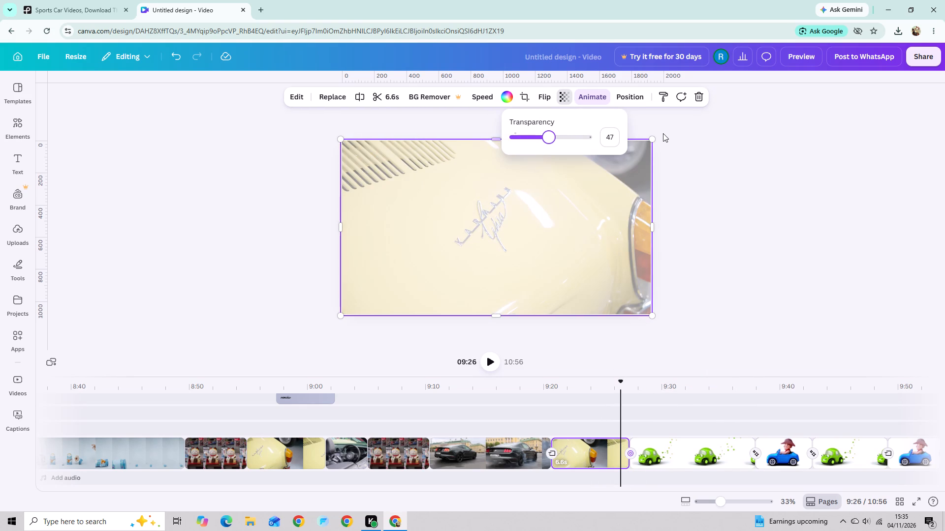
click(662, 131)
Flip the yellow car clip at 9:26 horizontally.
click(551, 99)
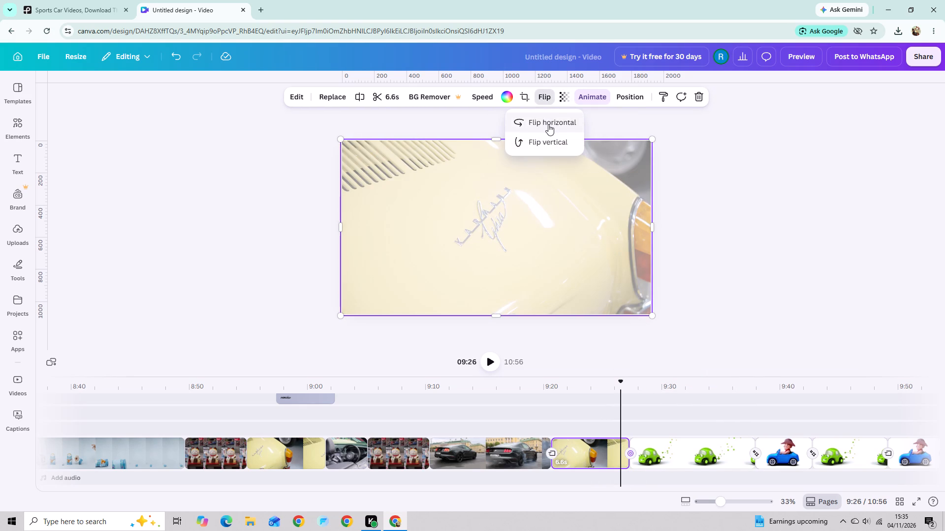
click(547, 123)
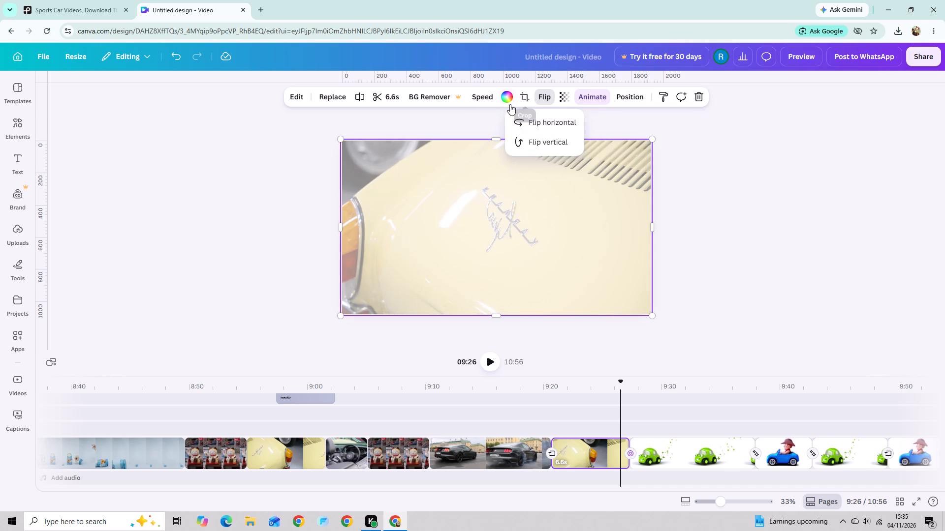
Set the background of the yellow car clip at 9:26 to the purple-to-yellow gradient.
click(510, 104)
click(188, 155)
click(263, 156)
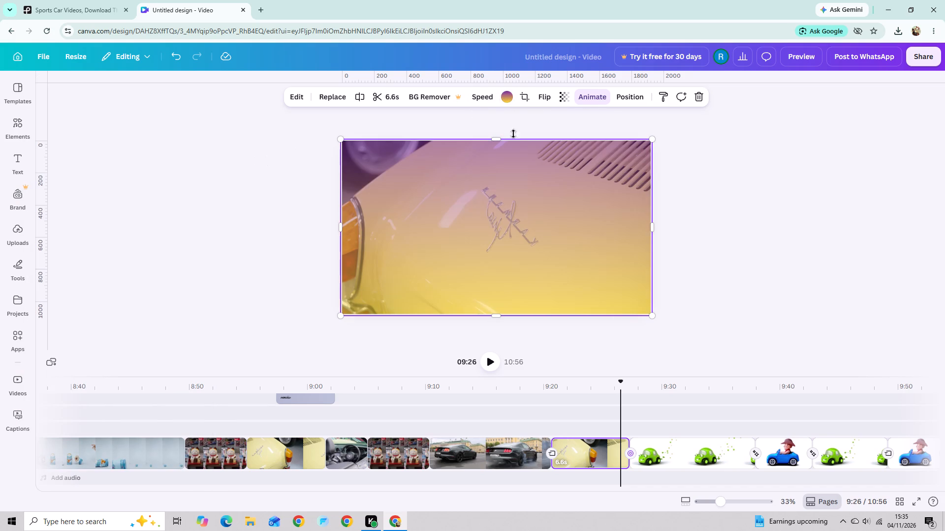
Set the video speed of the yellow car clip at 9:26 to 1.25.
click(482, 100)
drag(462, 136, 469, 135)
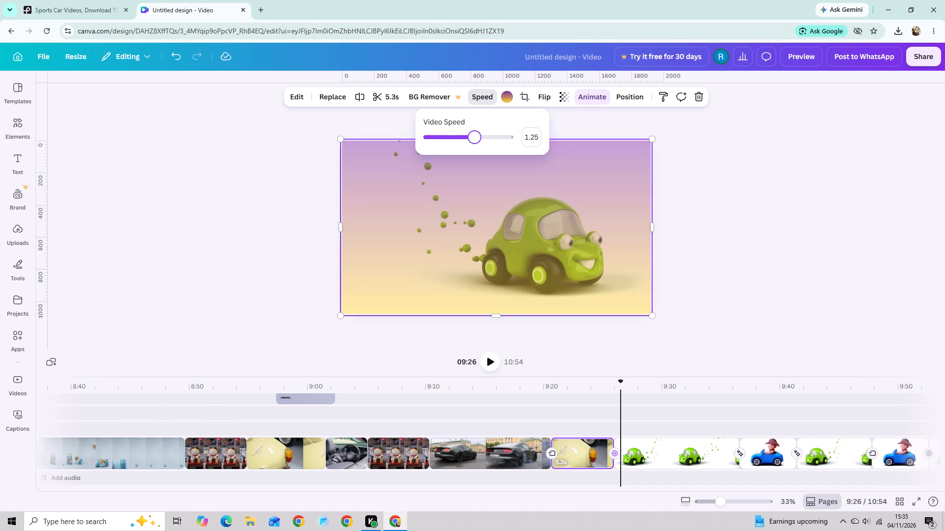
drag(469, 135, 472, 132)
click(697, 183)
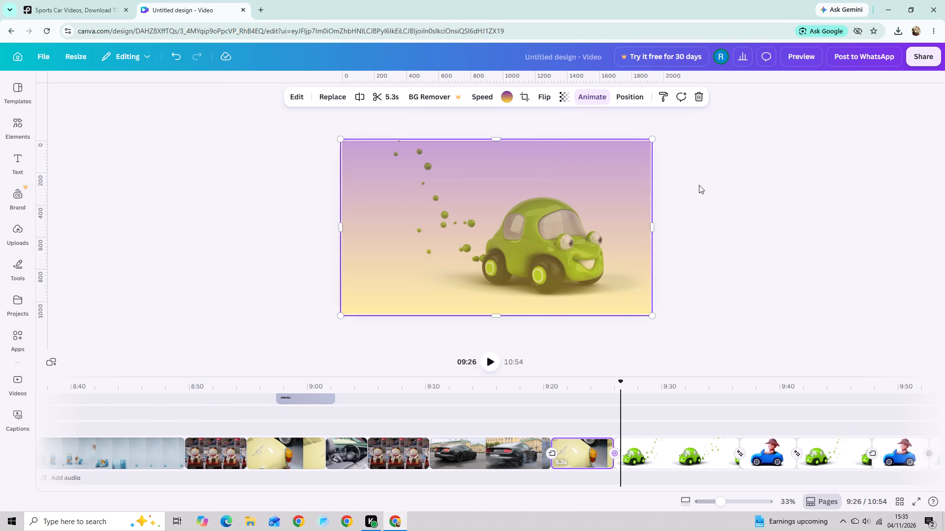
Review the restyled yellow car clip around 9:22, checking its transition, transparency, flip and speed settings.
drag(624, 382, 766, 367)
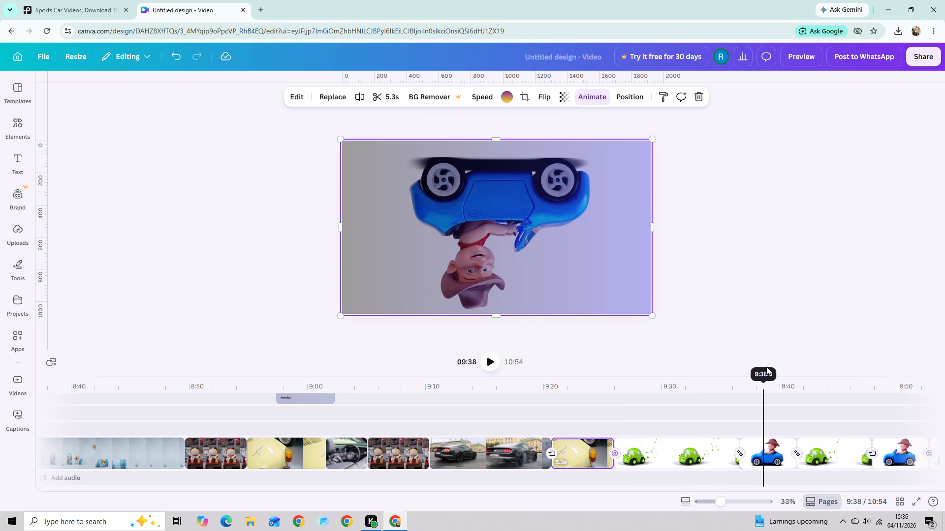
drag(766, 367, 479, 418)
click(632, 459)
click(579, 449)
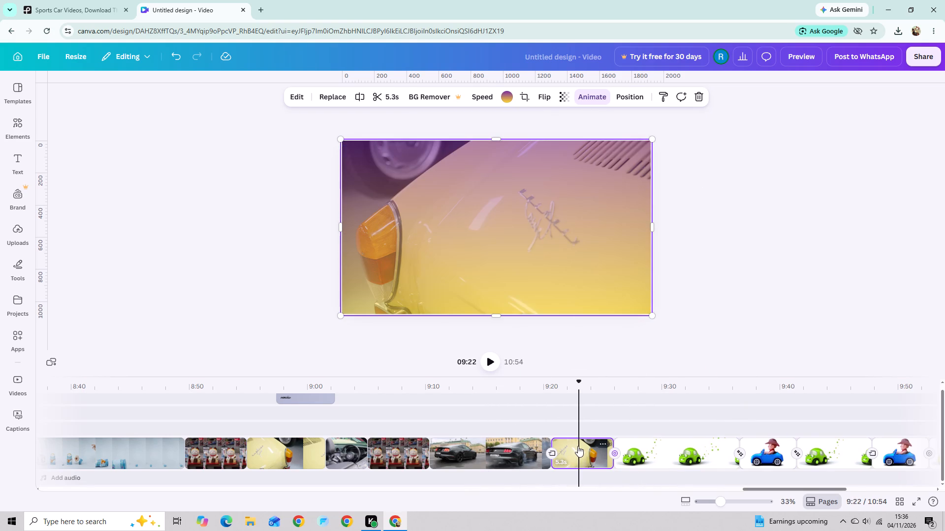
click(548, 454)
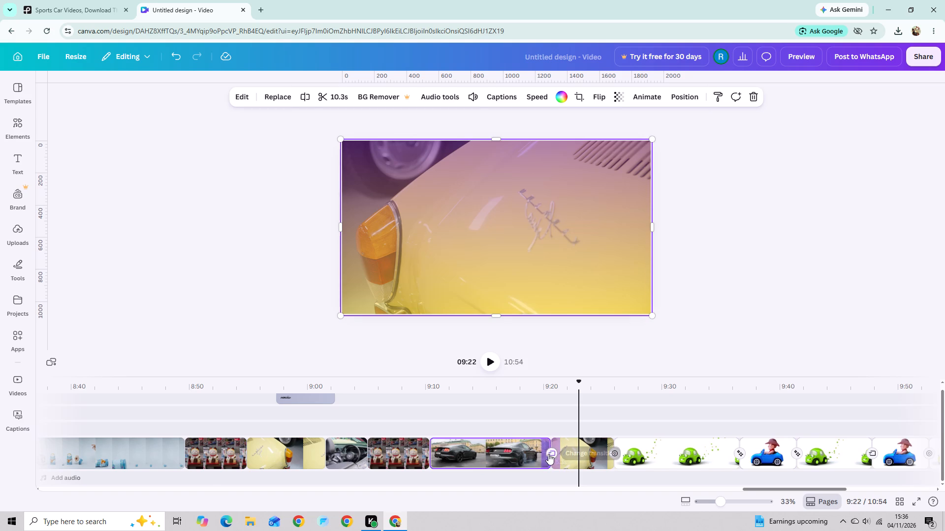
click(261, 265)
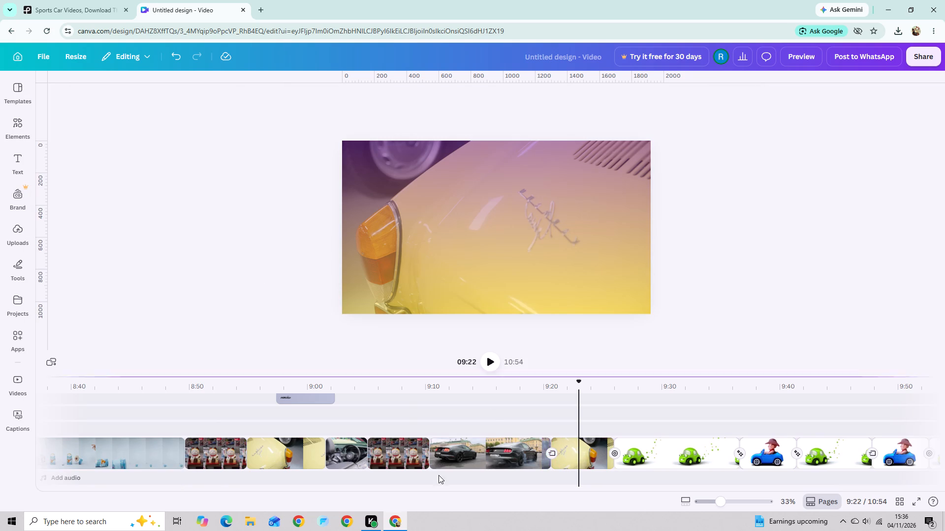
click(585, 456)
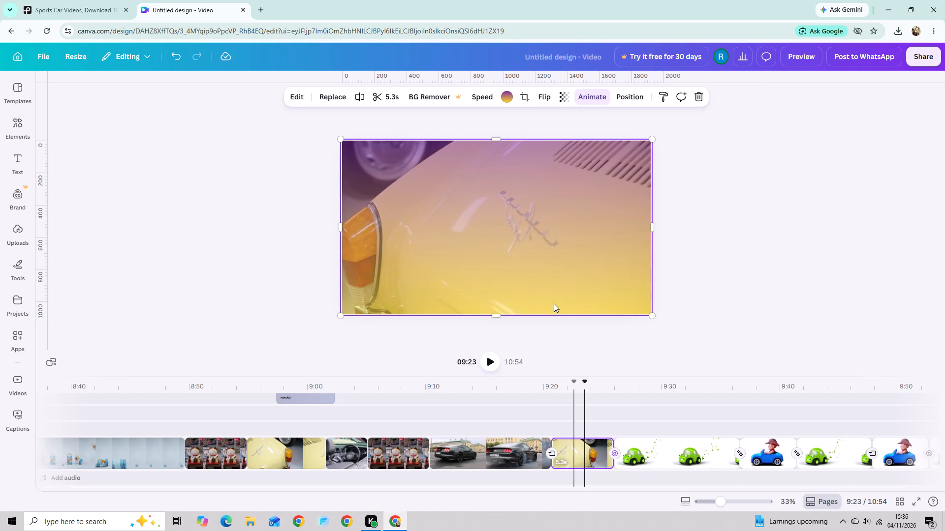
click(562, 97)
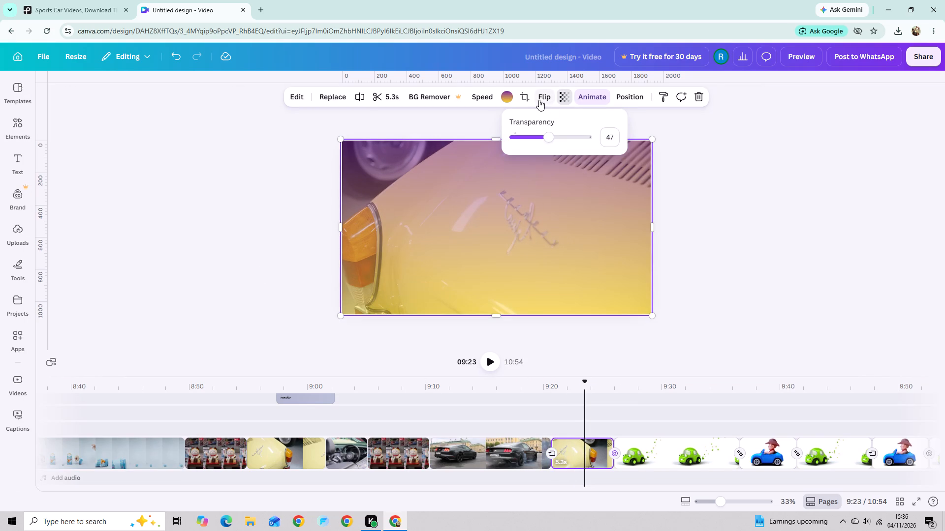
click(544, 98)
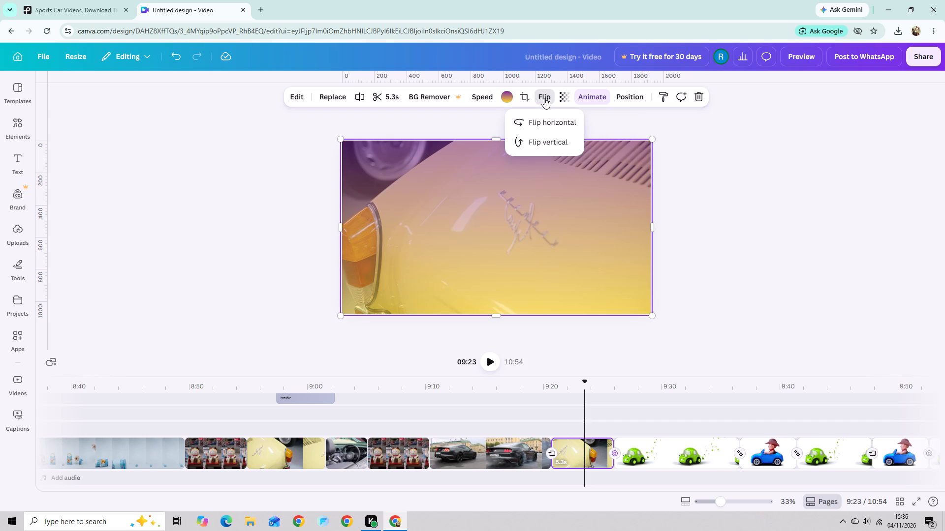
click(494, 97)
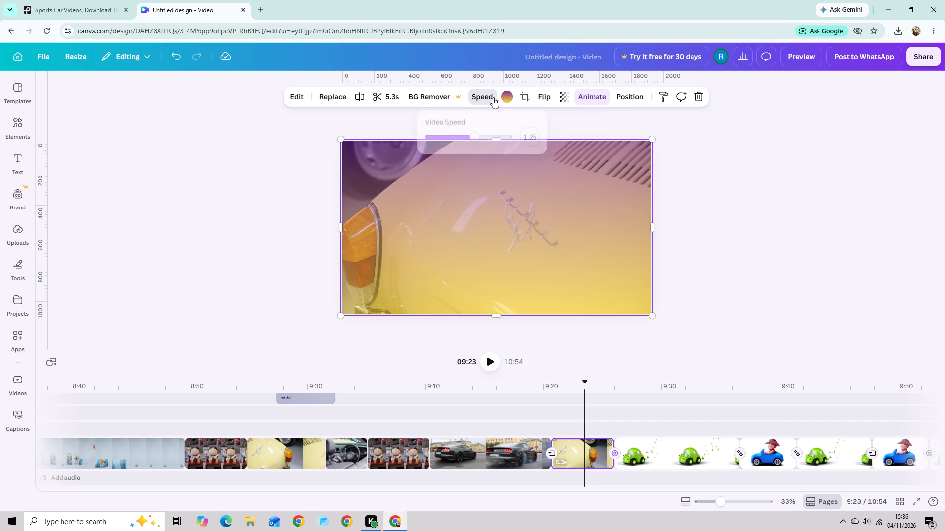
click(743, 164)
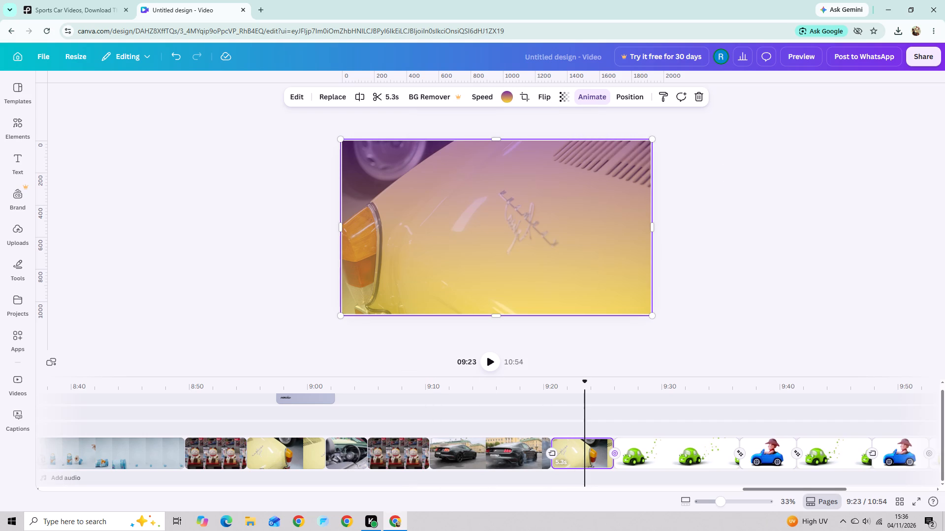
Shorten the Flow transition between the black car clip and the yellow car clip at 9:20 to about 1.2 seconds.
drag(586, 388, 479, 413)
click(552, 451)
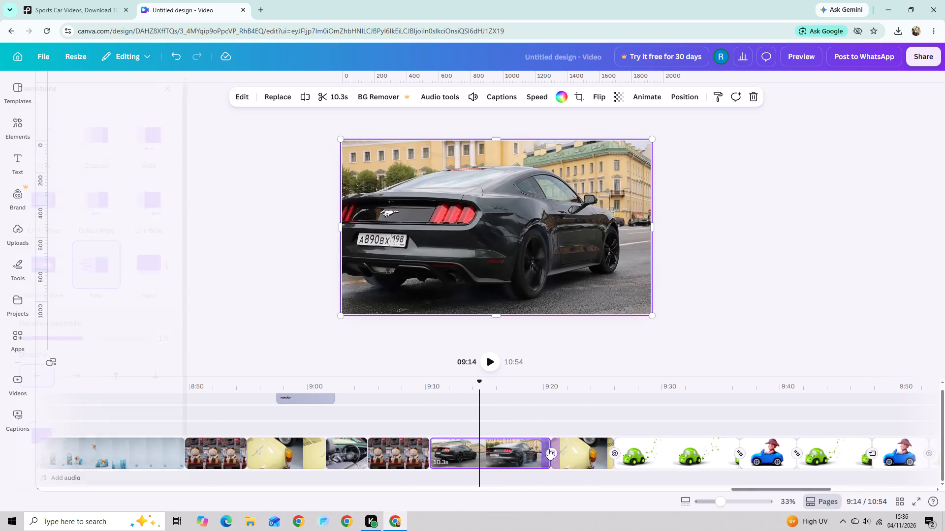
drag(112, 335, 96, 339)
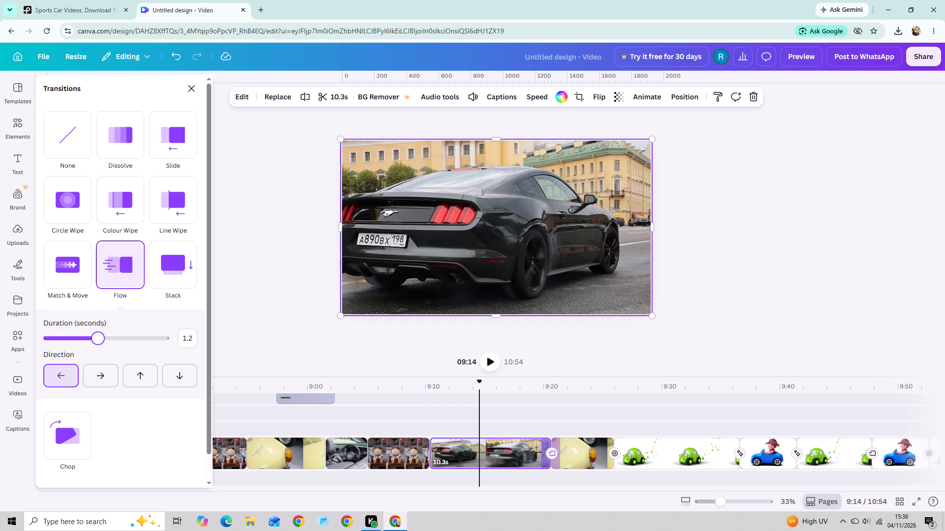
drag(96, 339, 94, 339)
click(284, 318)
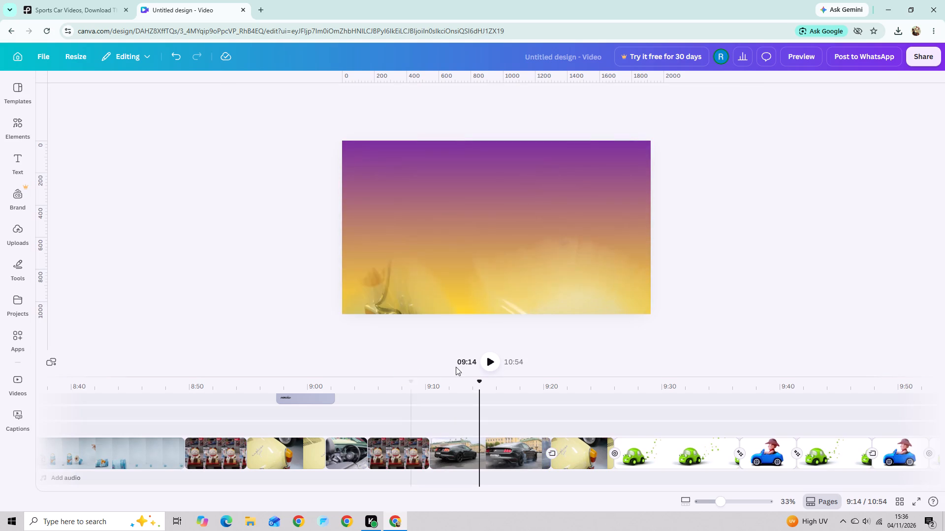
Reduce the volume of the black car clip at 9:17 to 0.
drag(477, 383, 469, 385)
click(517, 455)
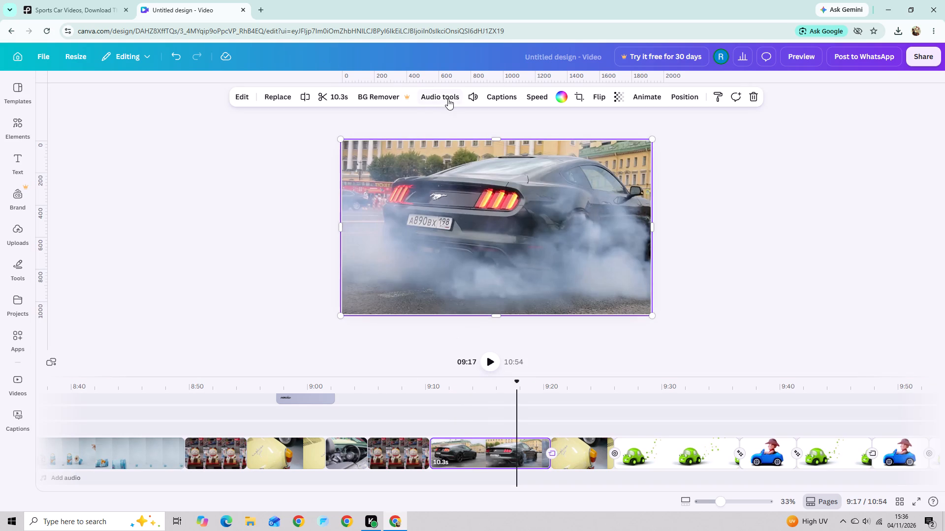
click(448, 99)
click(461, 98)
click(467, 98)
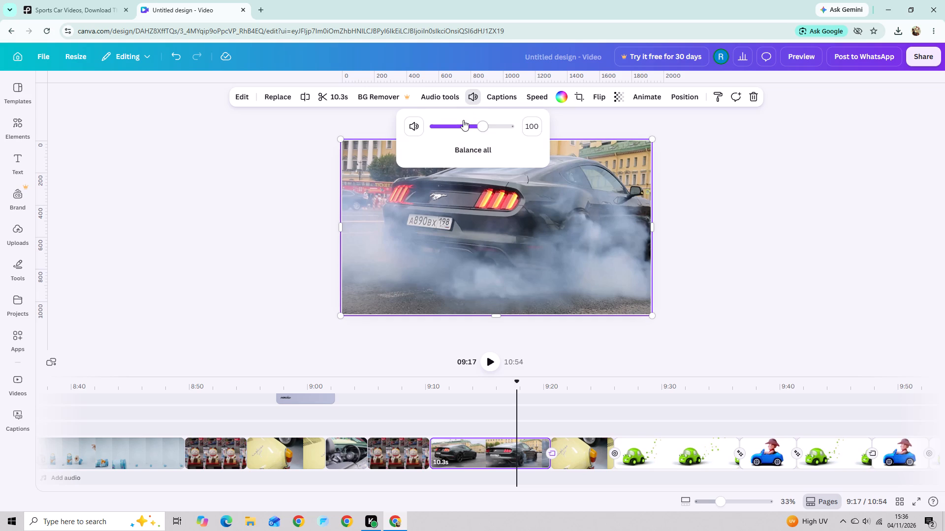
click(463, 120)
drag(467, 132, 366, 134)
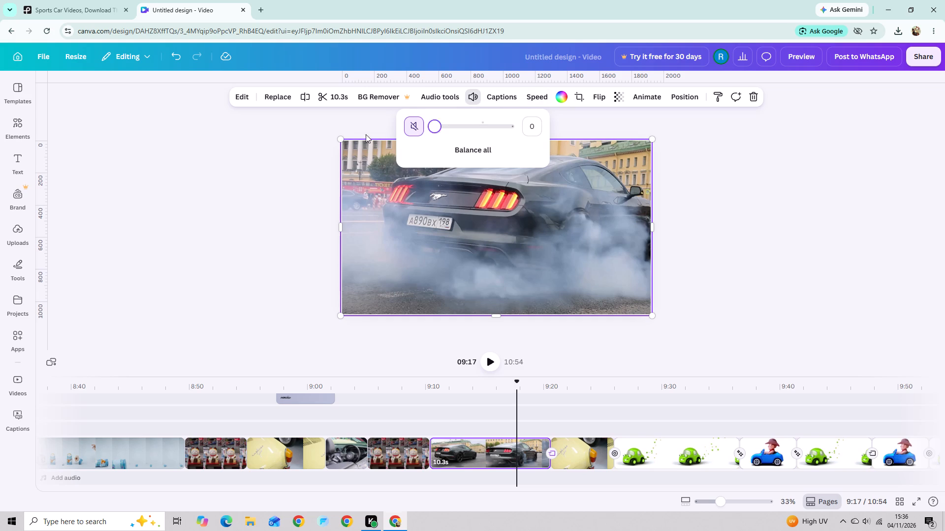
Set the video speed of the black car clip at 9:17 to 1.25.
click(531, 93)
drag(515, 144, 524, 141)
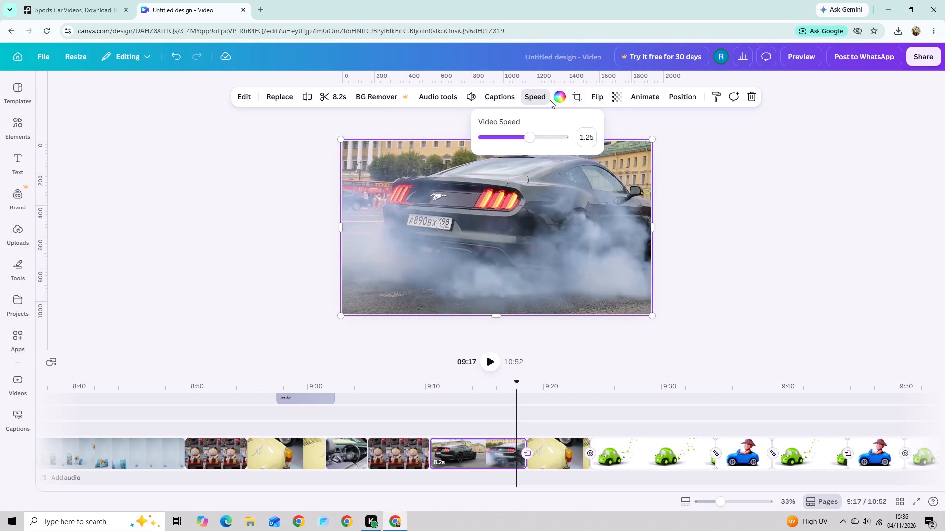
click(550, 100)
Apply the Gradient animation to the black car clip at 9:17.
click(640, 96)
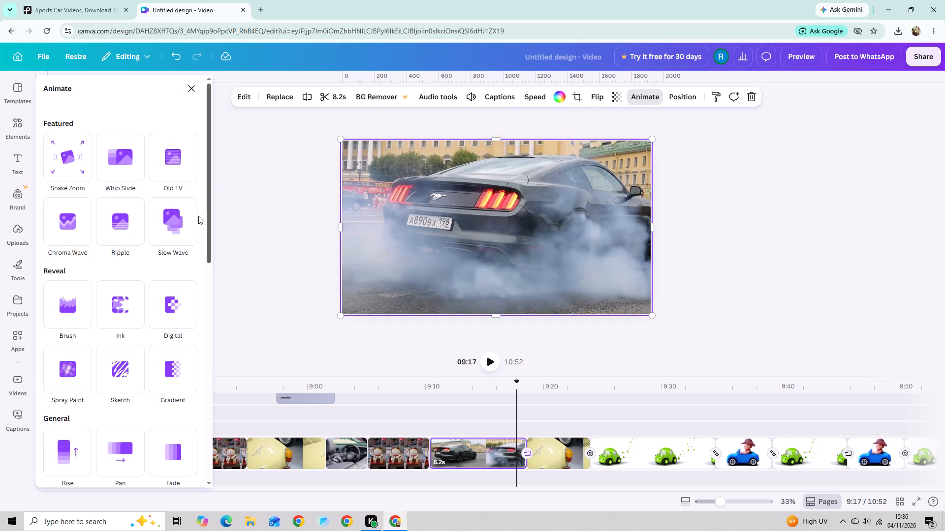
click(192, 358)
click(257, 259)
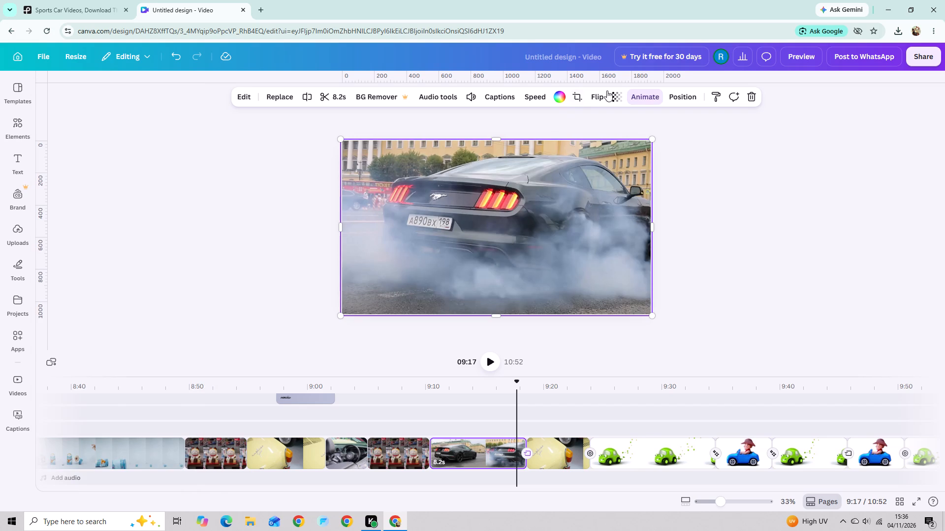
Make the black car clip at 9:17 partially transparent.
click(615, 96)
drag(628, 134, 609, 141)
click(567, 103)
Set the background colour of the black car clip at 9:17 to black.
click(560, 100)
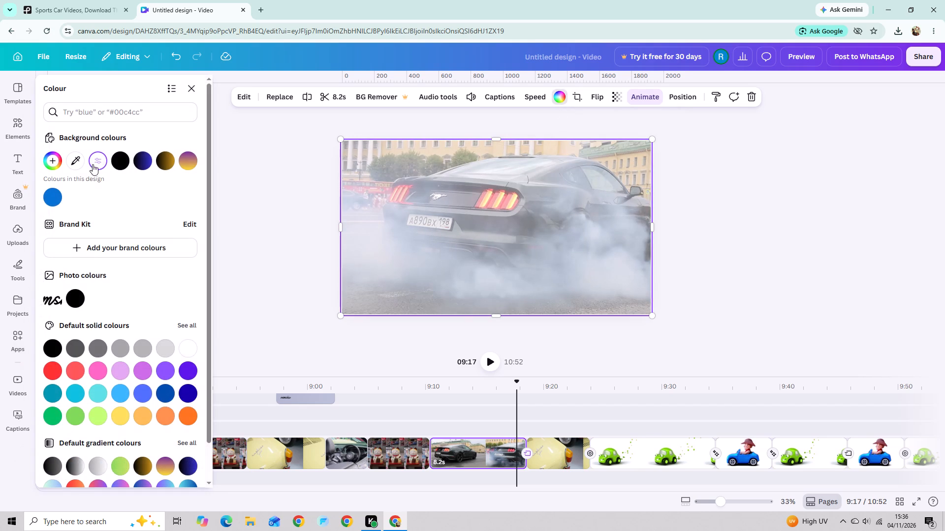
click(109, 162)
click(125, 164)
click(249, 175)
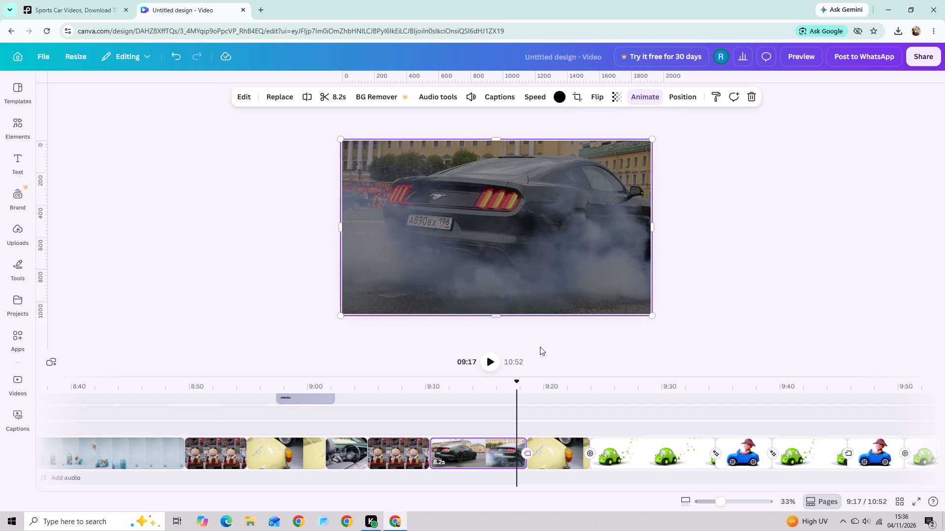
Add a Match & Move transition between the lucky cat clip and the black car clip near 9:10.
click(489, 361)
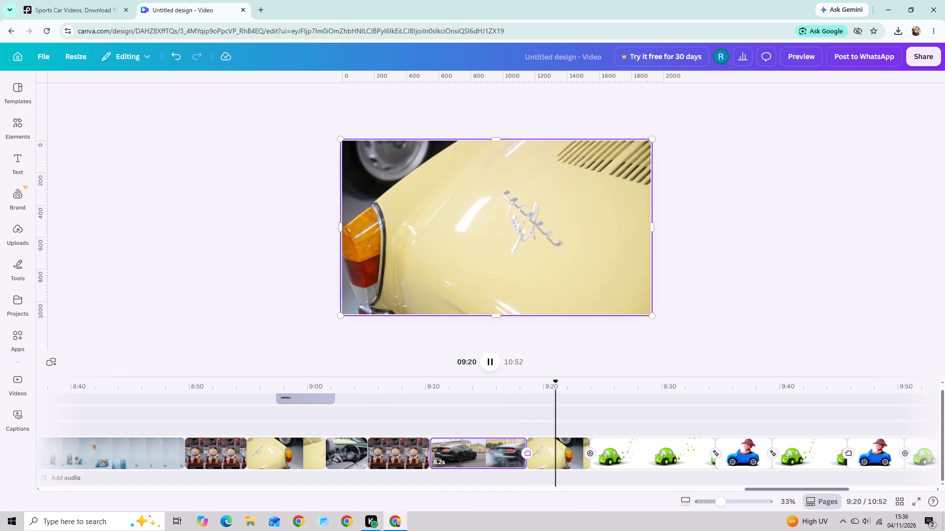
drag(561, 384, 352, 434)
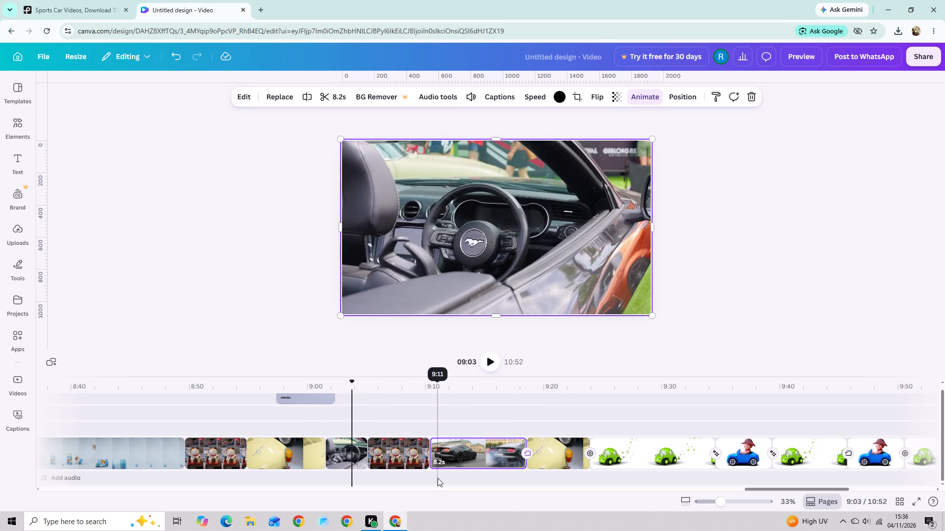
click(445, 457)
click(430, 462)
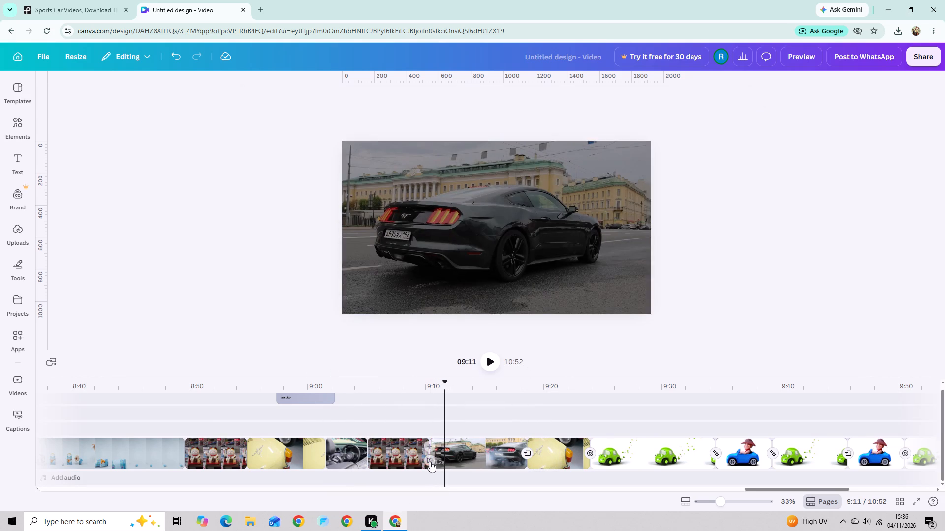
click(88, 279)
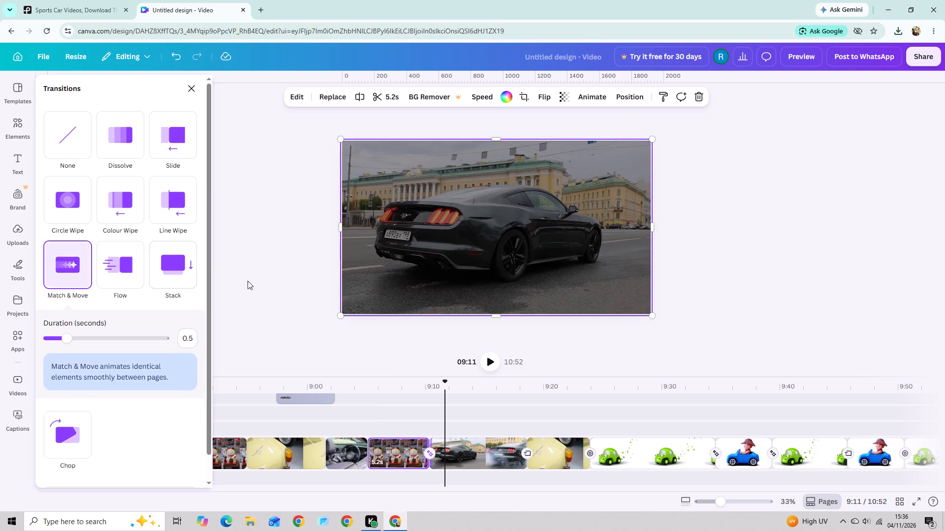
click(249, 283)
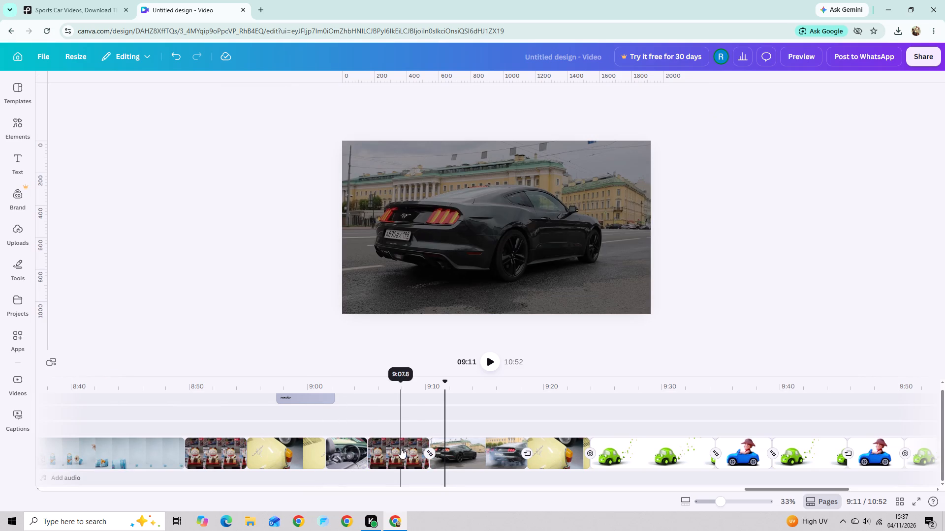
Apply the Rise animation to the lucky cat clip at 9:06, animating on exit only.
double_click(591, 204)
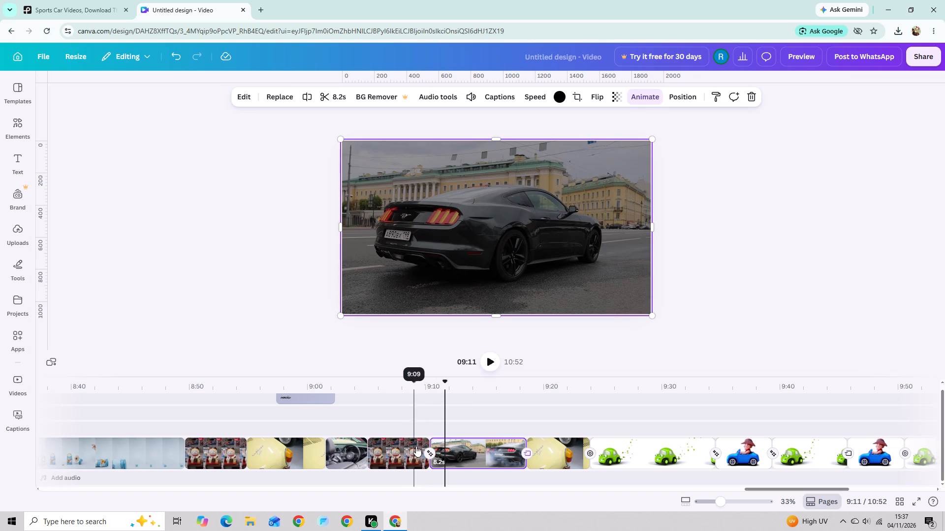
drag(436, 423, 445, 418)
click(381, 464)
click(605, 93)
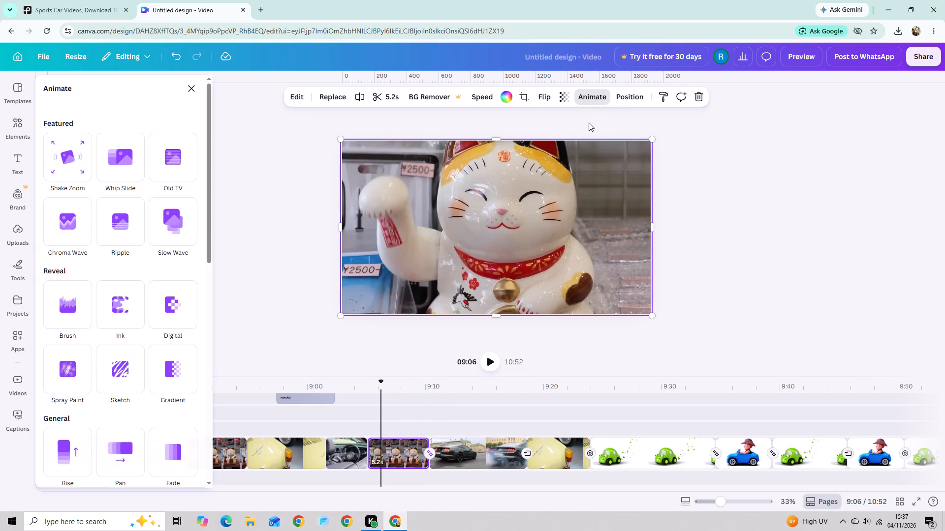
scroll(123, 275, down, 3)
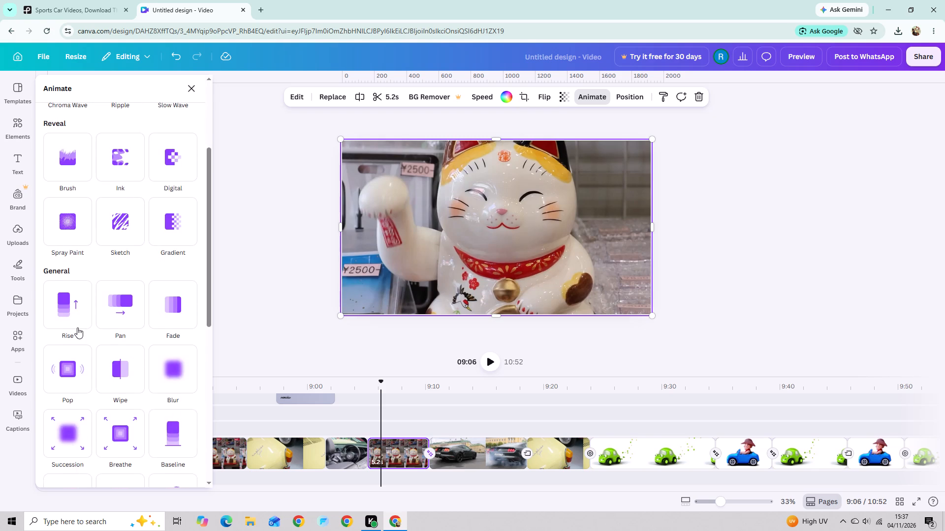
click(73, 300)
click(230, 257)
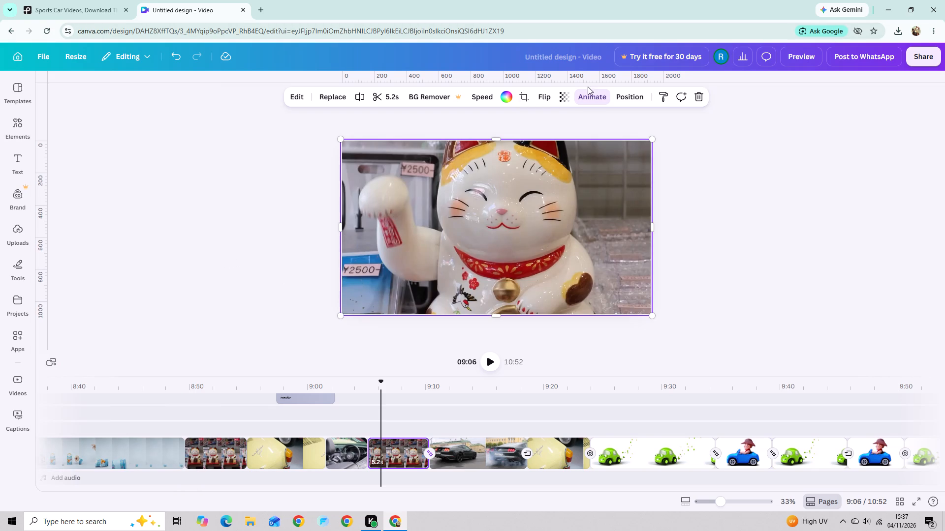
click(516, 216)
click(568, 123)
click(554, 188)
click(583, 105)
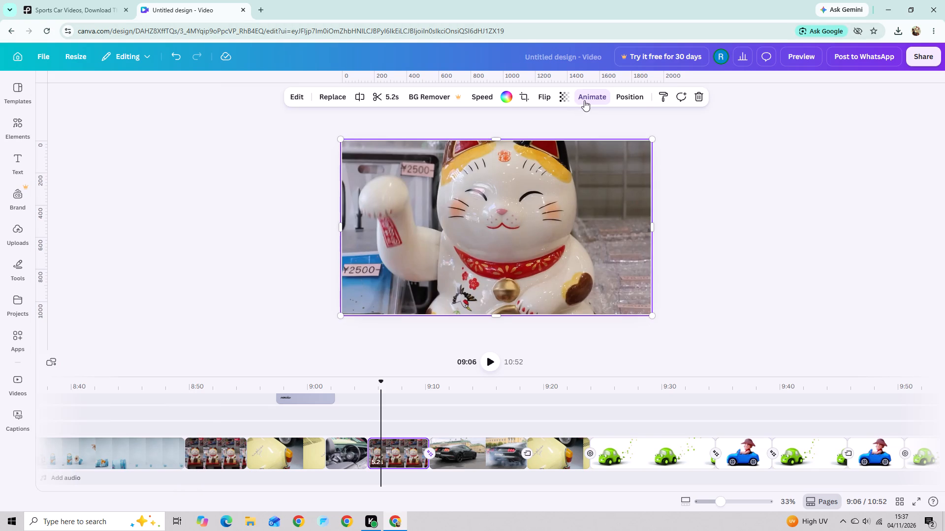
click(585, 99)
click(143, 359)
click(352, 245)
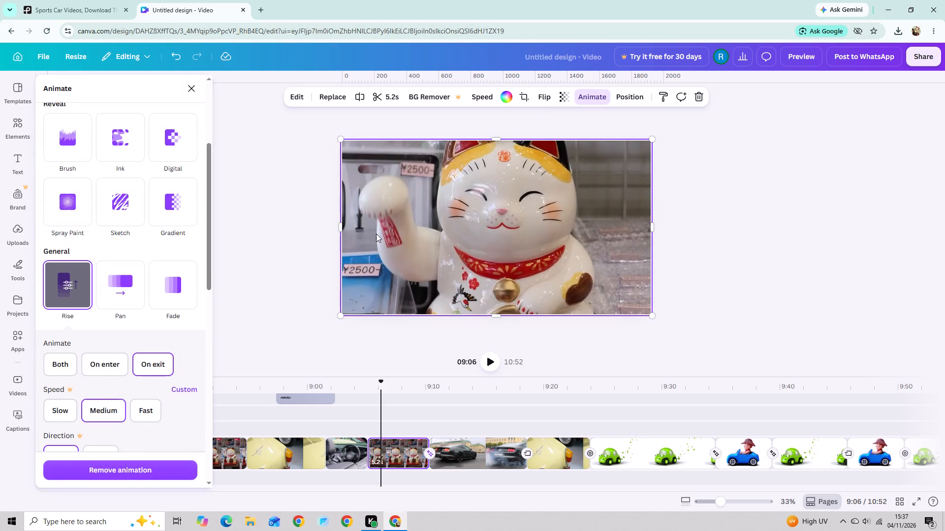
click(279, 221)
Set the transparency of the lucky cat clip at 9:06 to 66.
click(564, 96)
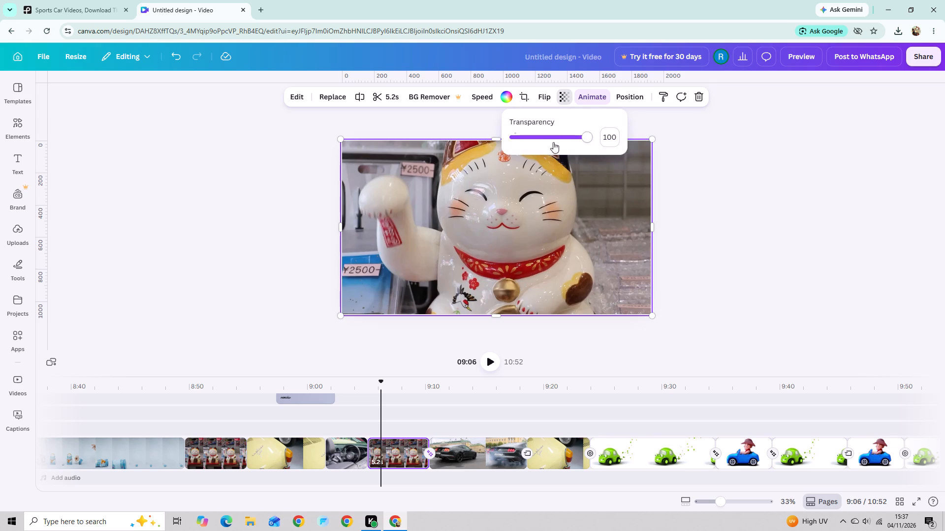
click(563, 142)
Flip the lucky cat clip at 9:06 horizontally.
click(545, 101)
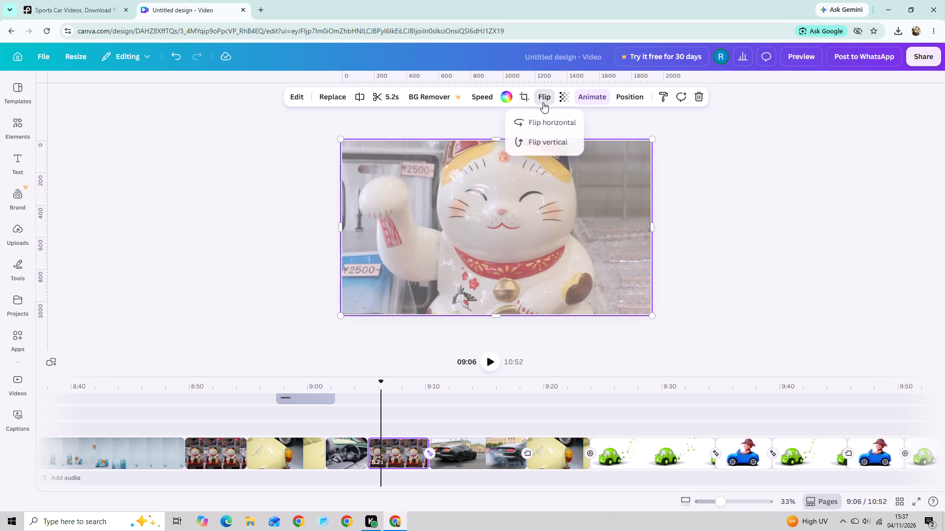
click(538, 125)
click(673, 138)
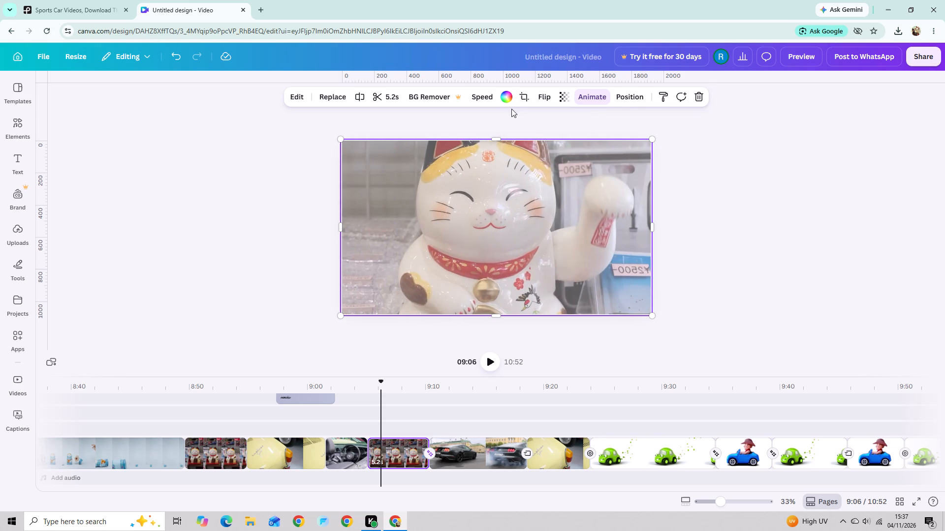
Set the background colour of the lucky cat clip at 9:06 to the purple-to-yellow gradient.
click(507, 97)
click(191, 158)
click(236, 151)
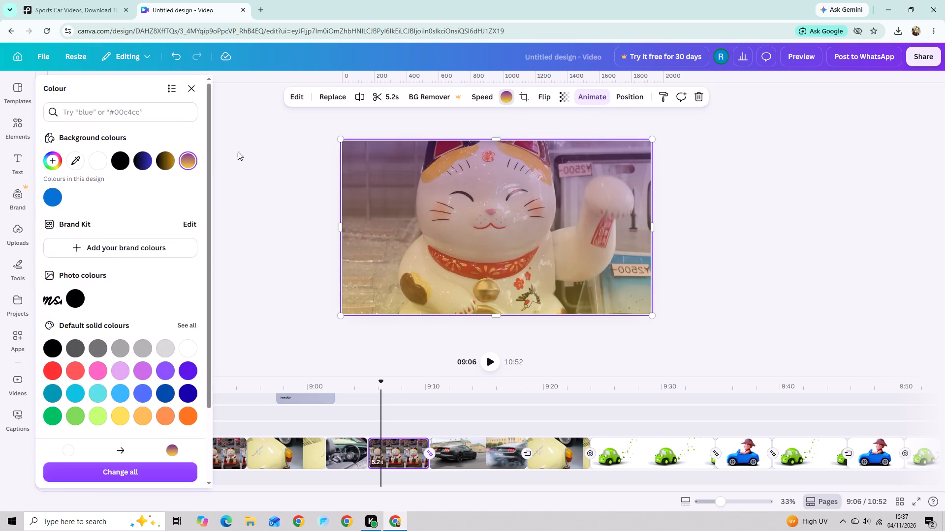
Set the video speed of the lucky cat clip at 9:06 to 1.25.
click(484, 97)
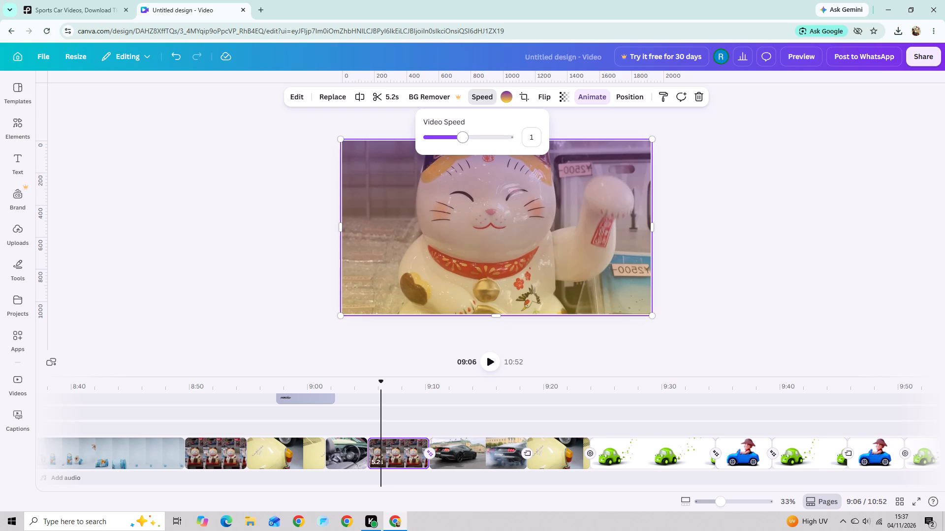
drag(458, 138, 471, 135)
click(713, 204)
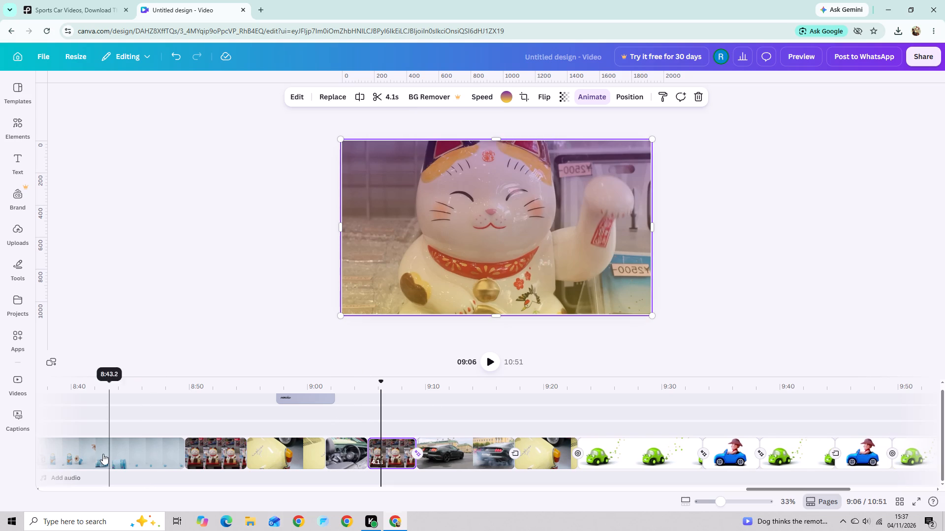
Add a downward Stack transition between the steering wheel clip and the lucky cat clip near 9:04.
drag(378, 384, 452, 398)
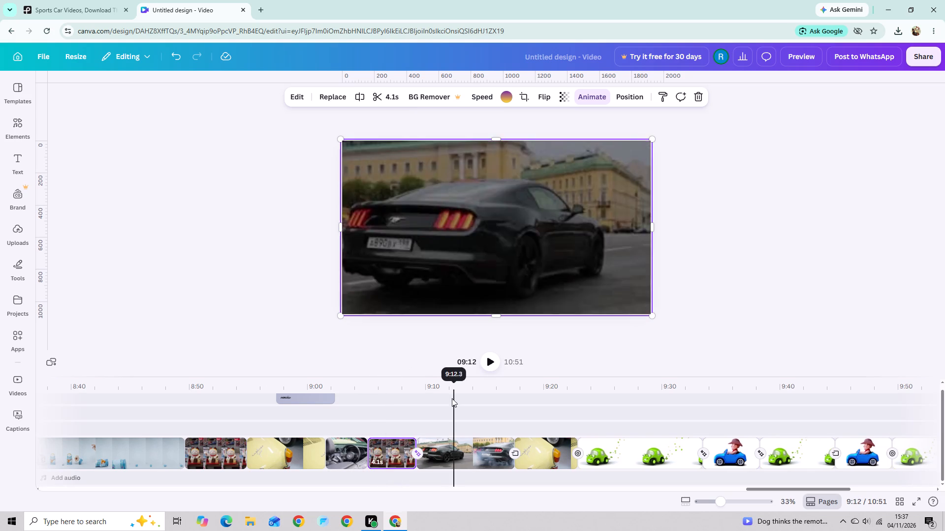
drag(452, 398, 219, 474)
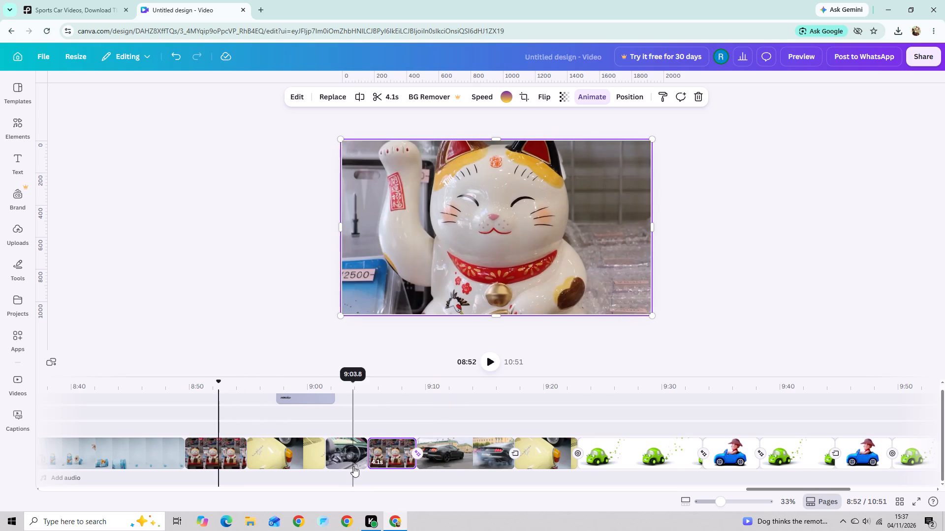
click(368, 462)
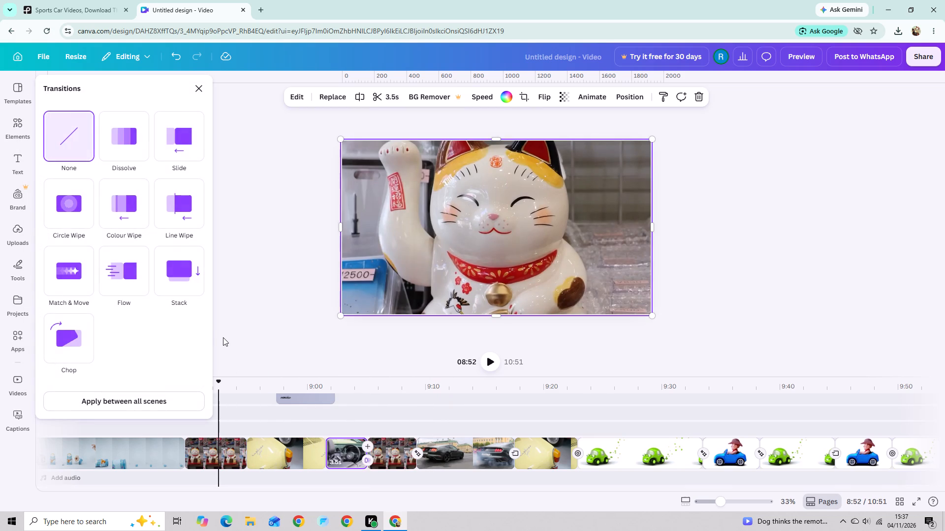
click(133, 293)
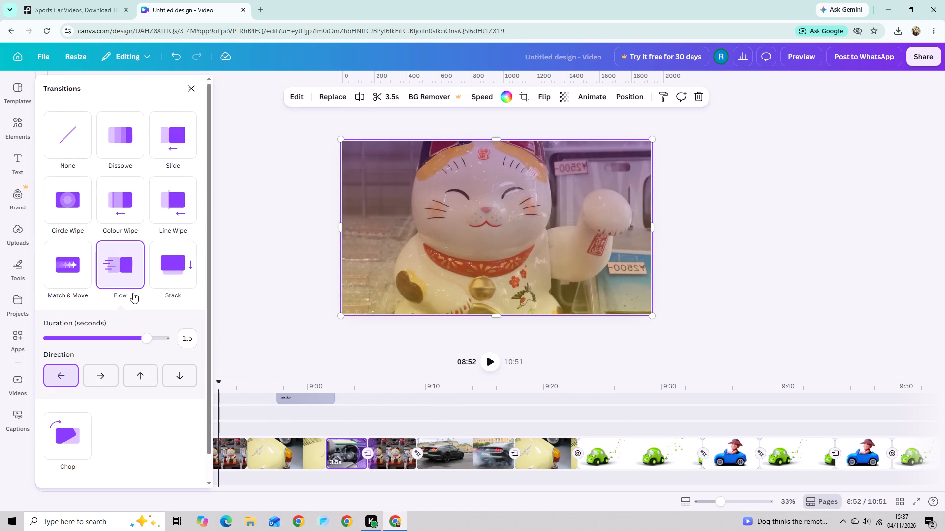
click(166, 281)
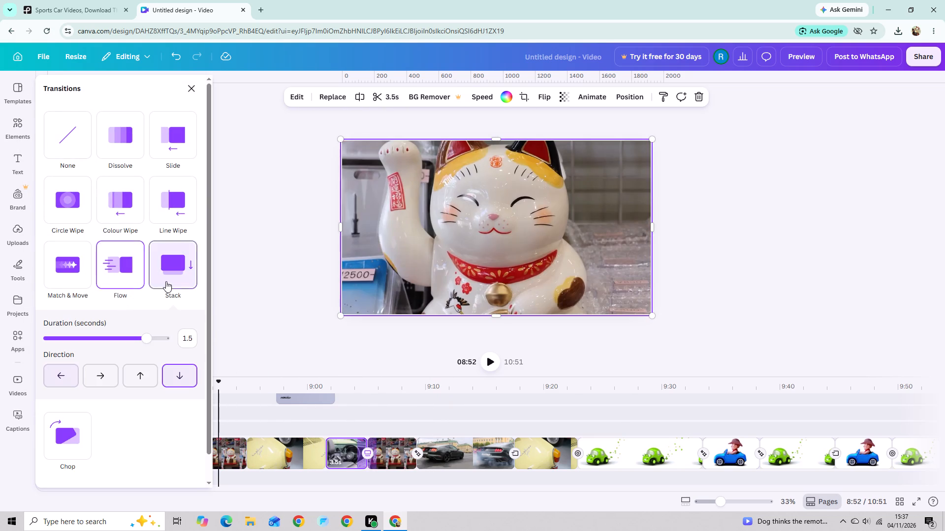
click(234, 311)
Review the transition, speed, background colour and transparency settings of the lucky cat clip near 9:07, comparing it with the black car clip.
click(395, 445)
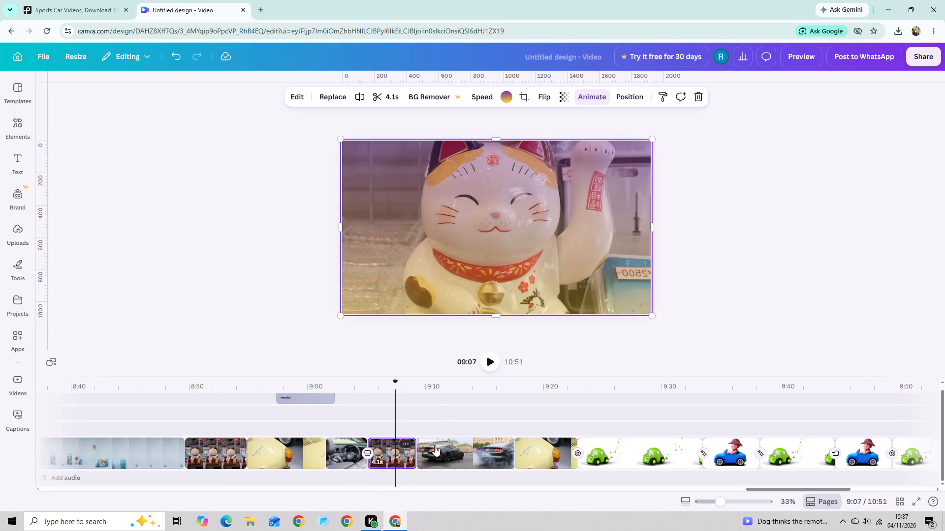
click(441, 444)
click(403, 455)
click(479, 452)
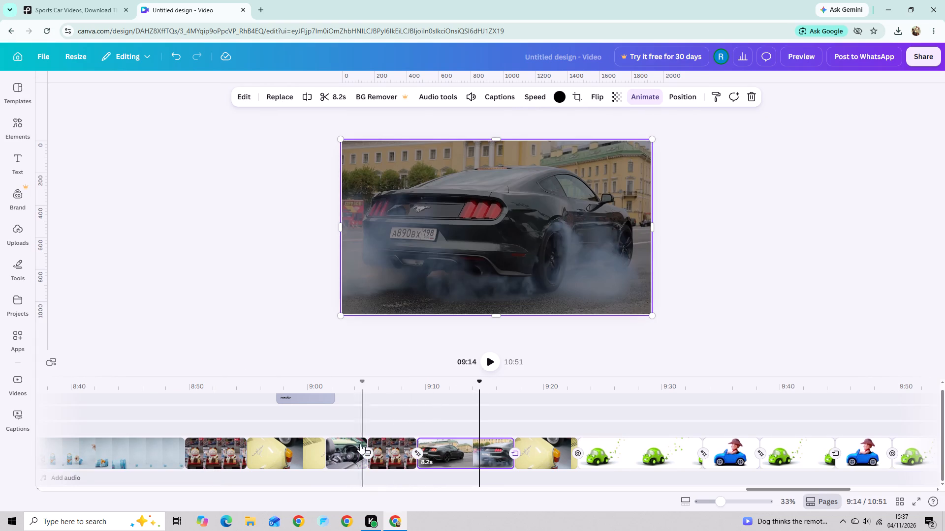
click(380, 452)
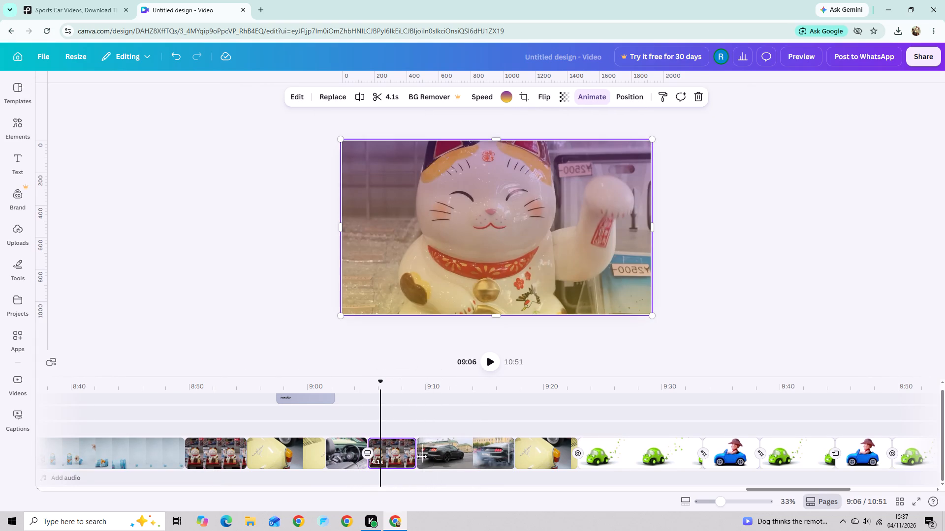
click(415, 456)
click(397, 438)
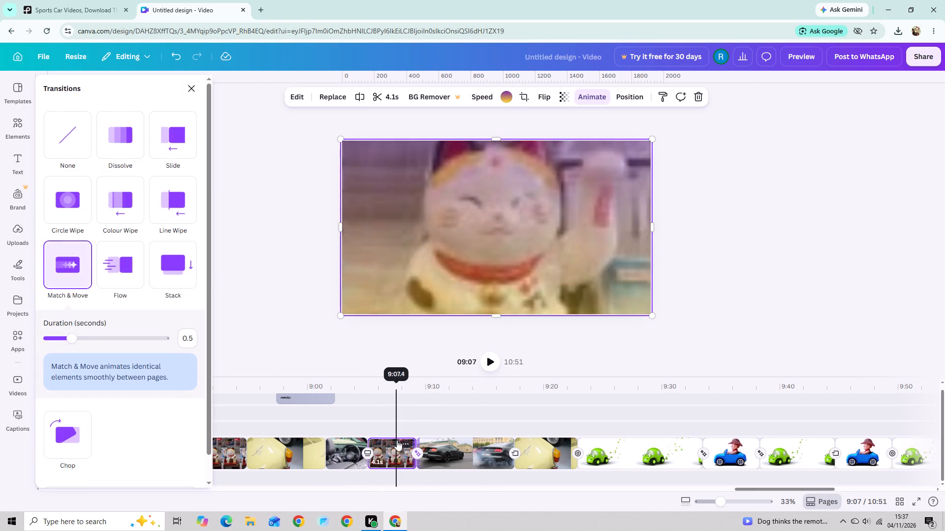
click(400, 448)
click(477, 97)
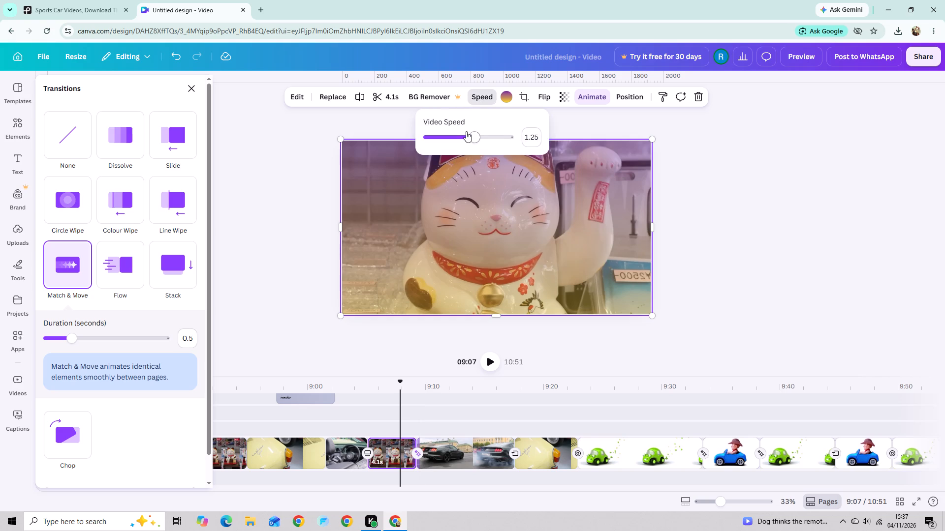
click(508, 99)
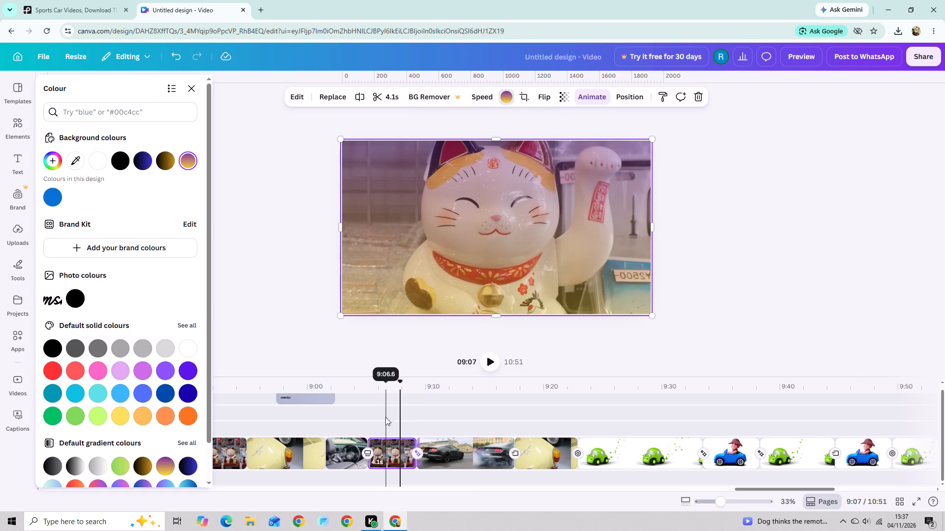
click(442, 463)
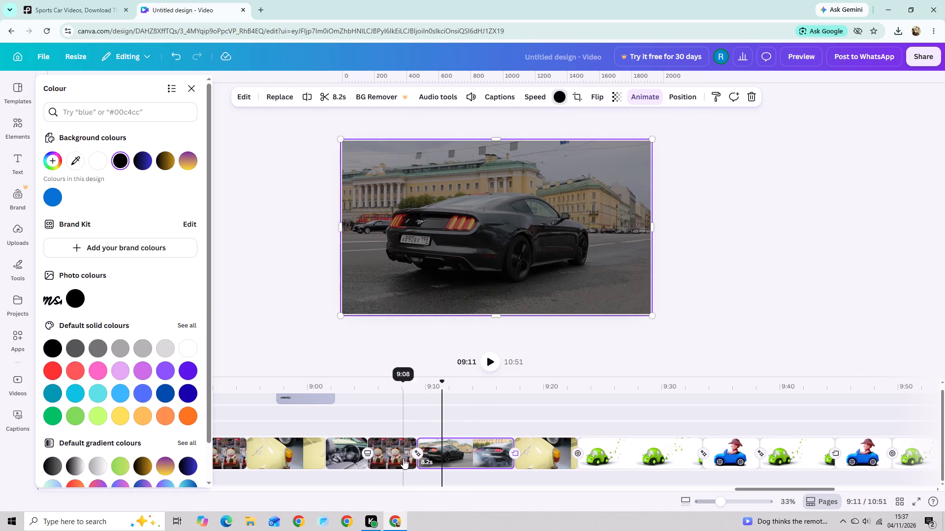
click(403, 458)
click(565, 96)
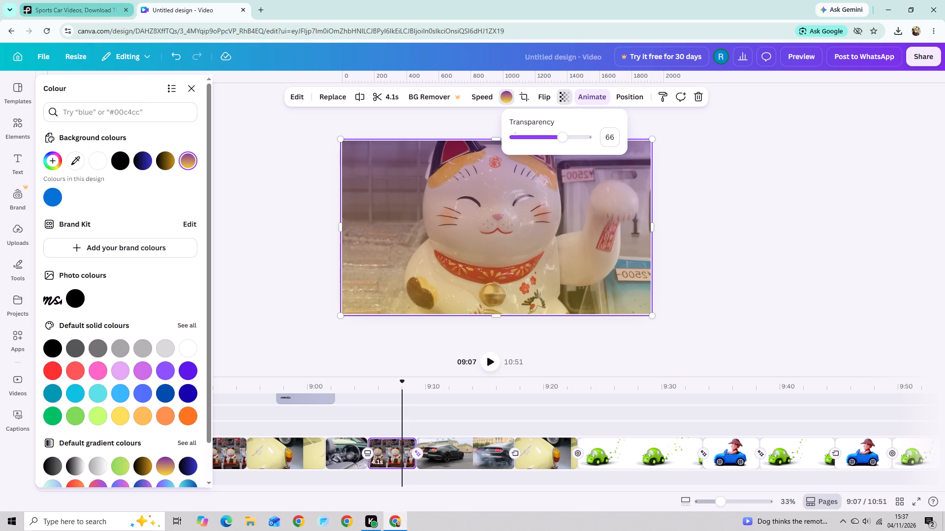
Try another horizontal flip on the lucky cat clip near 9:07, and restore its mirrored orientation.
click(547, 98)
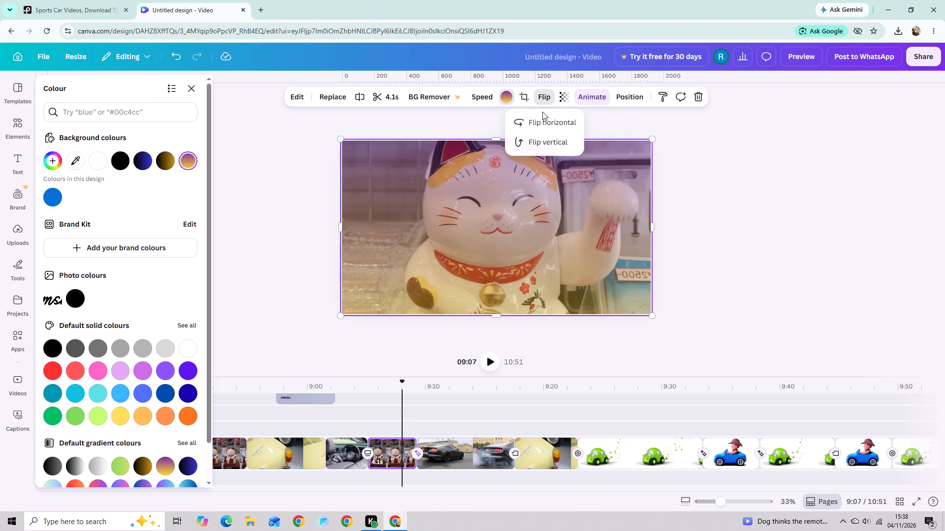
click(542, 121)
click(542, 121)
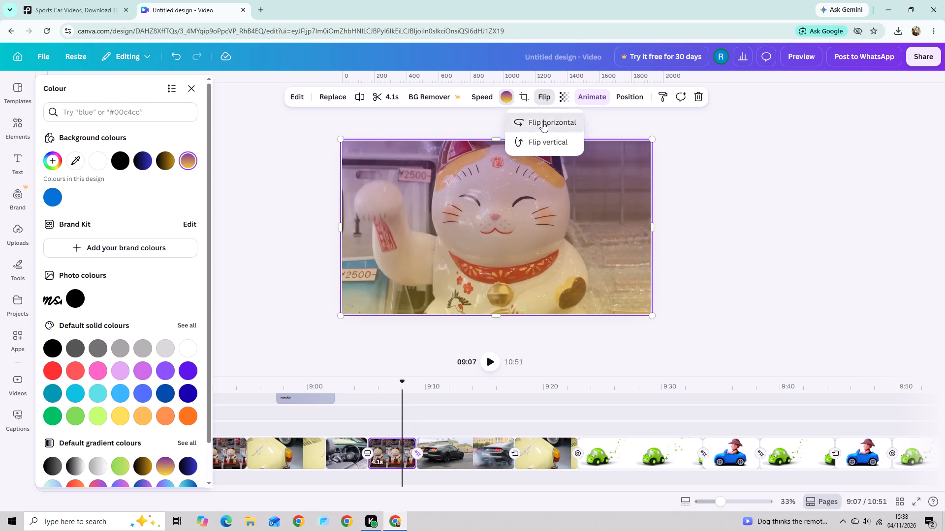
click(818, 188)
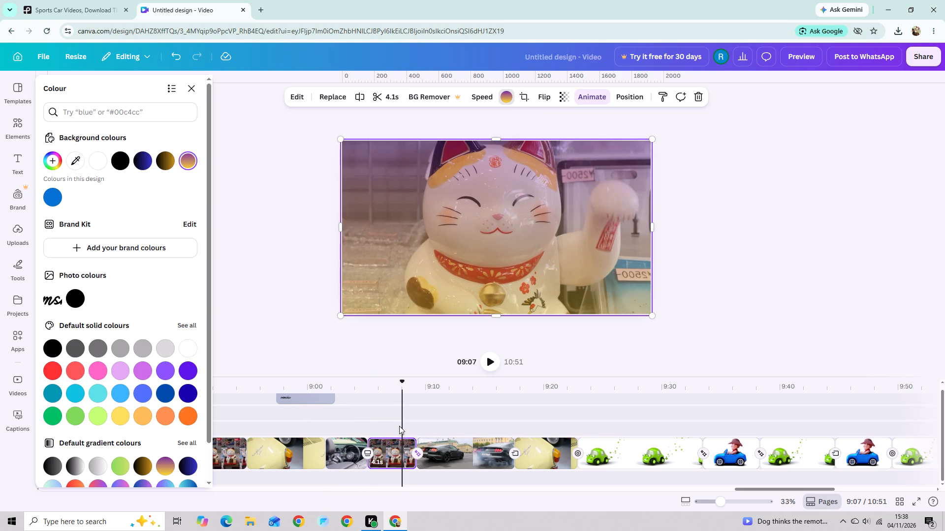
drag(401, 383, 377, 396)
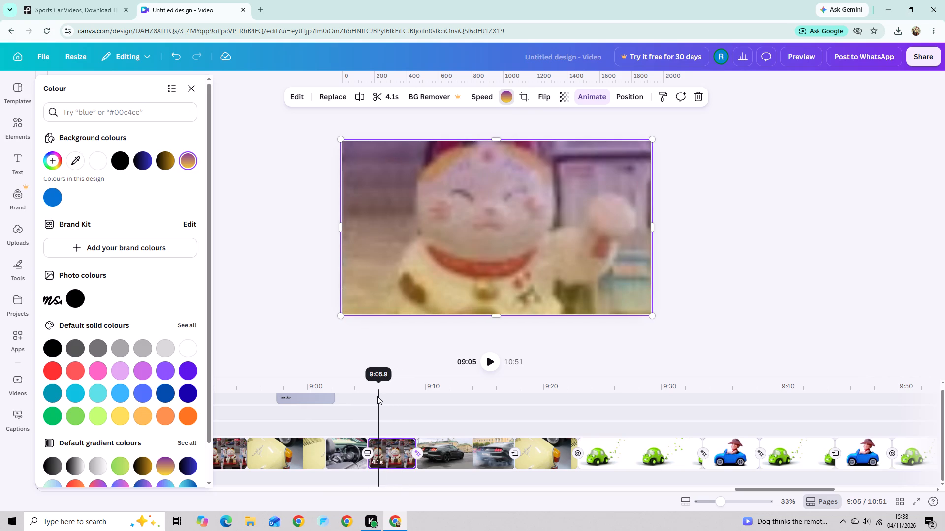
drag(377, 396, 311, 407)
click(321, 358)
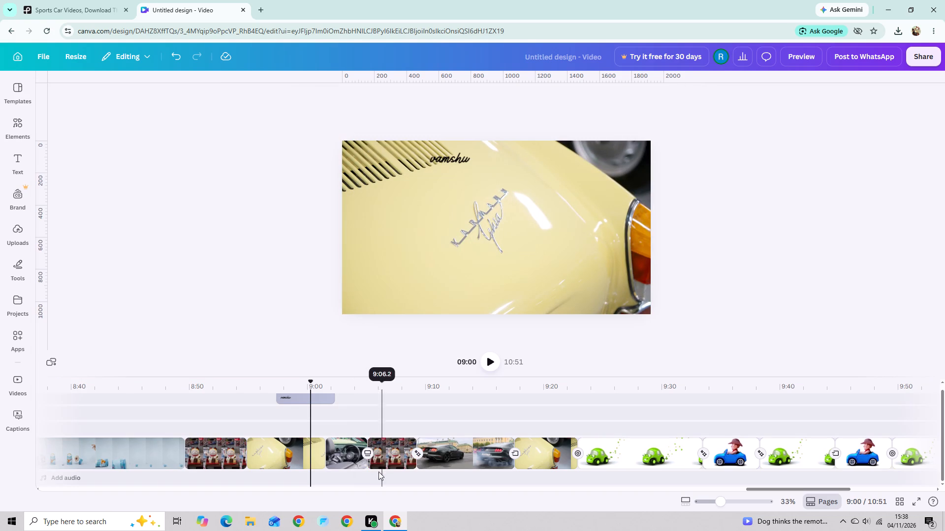
Shorten the duration of the Stack transition between the steering wheel clip and the lucky cat clip near 9:04.
click(367, 454)
click(367, 455)
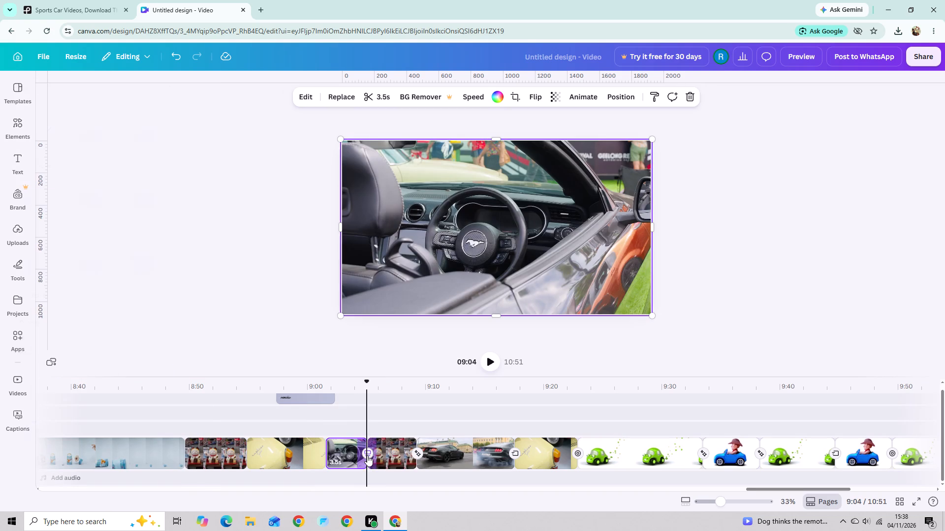
drag(152, 336, 124, 348)
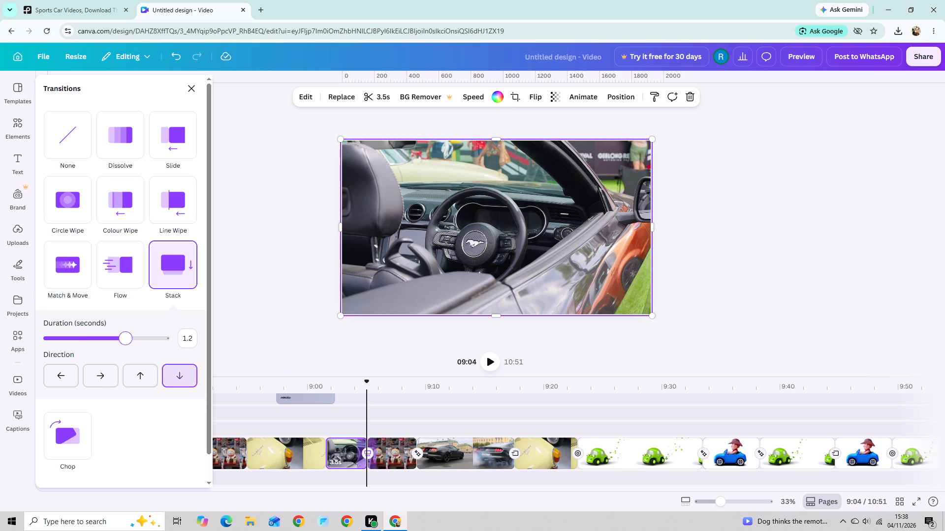
drag(124, 348, 100, 359)
click(246, 309)
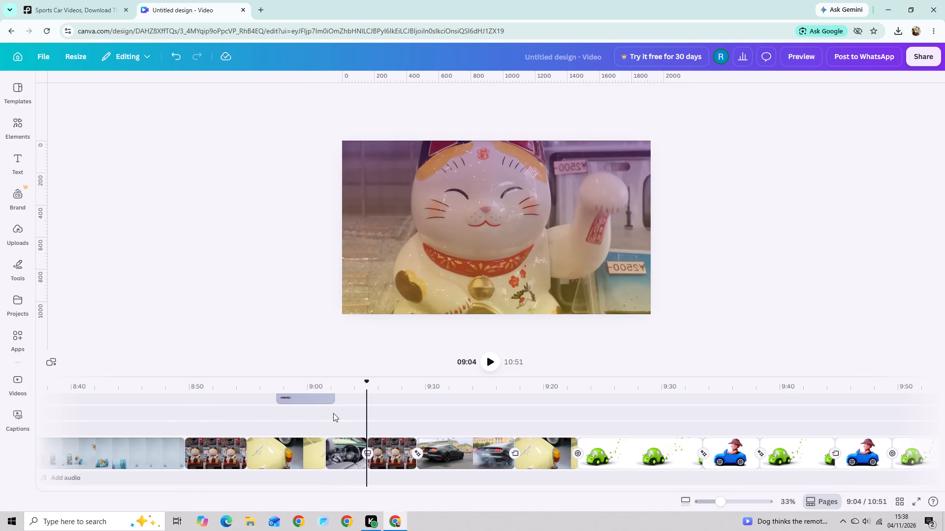
Apply the Succession animation to the steering wheel clip at 9:04.
click(357, 457)
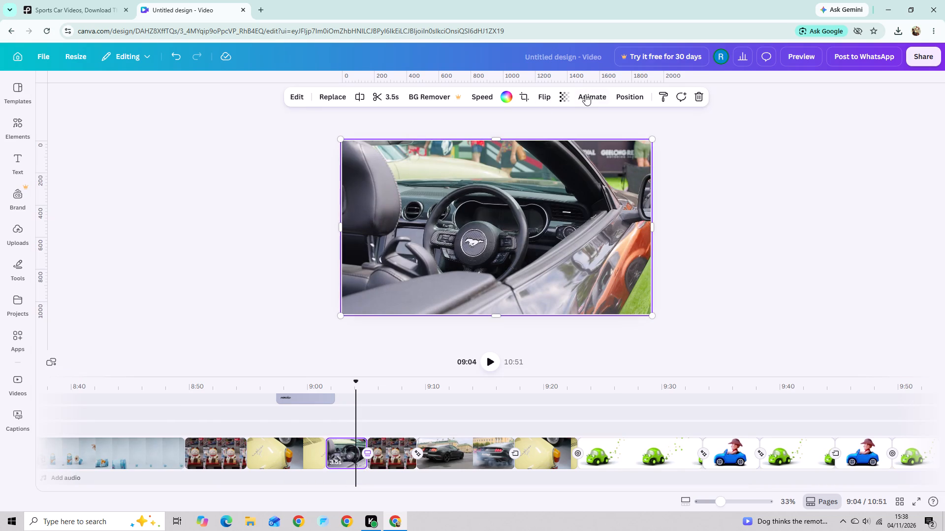
click(584, 96)
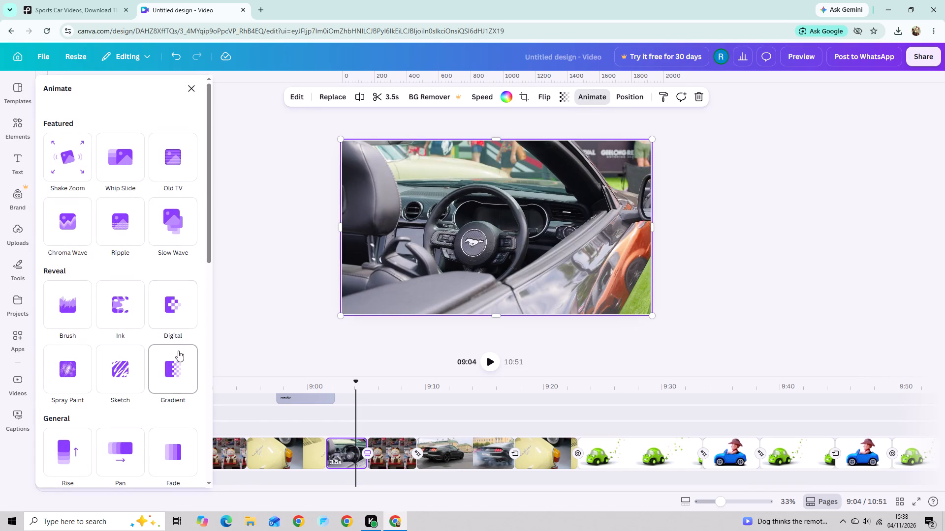
scroll(167, 363, down, 2)
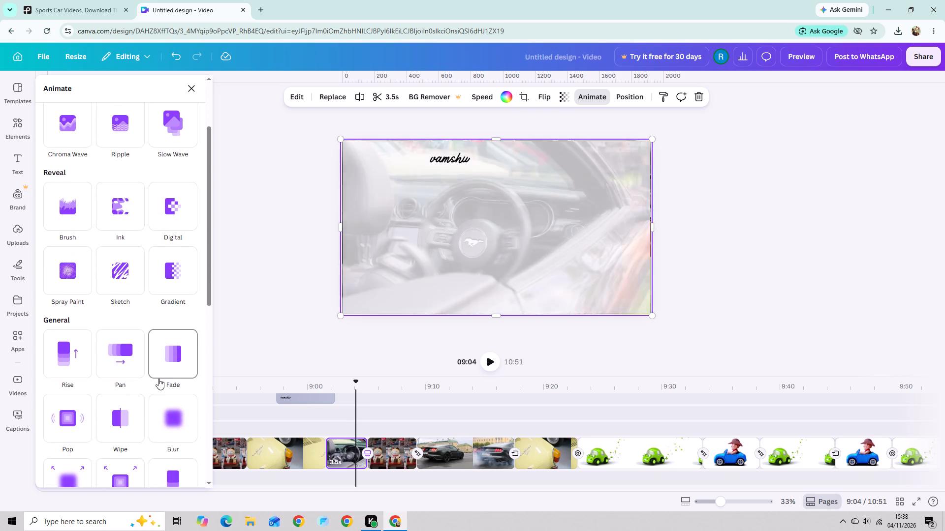
scroll(158, 379, down, 3)
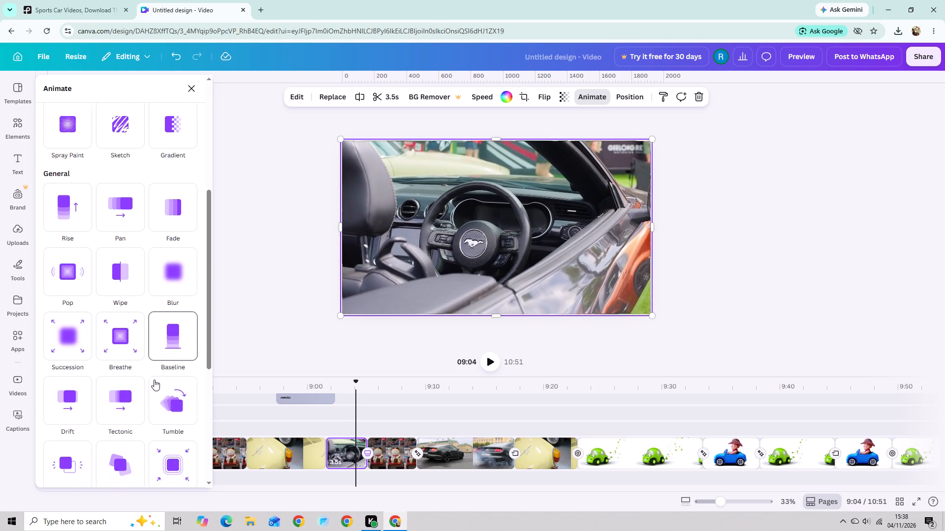
click(62, 343)
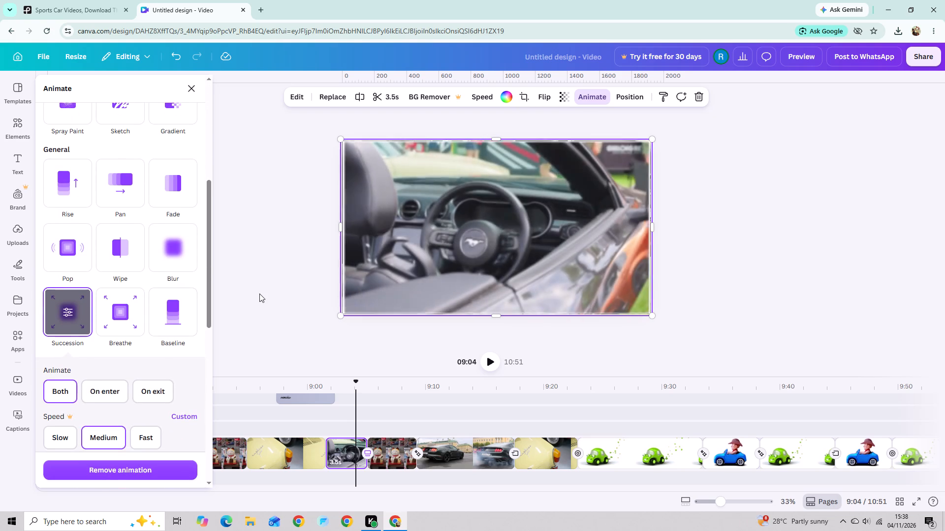
click(259, 294)
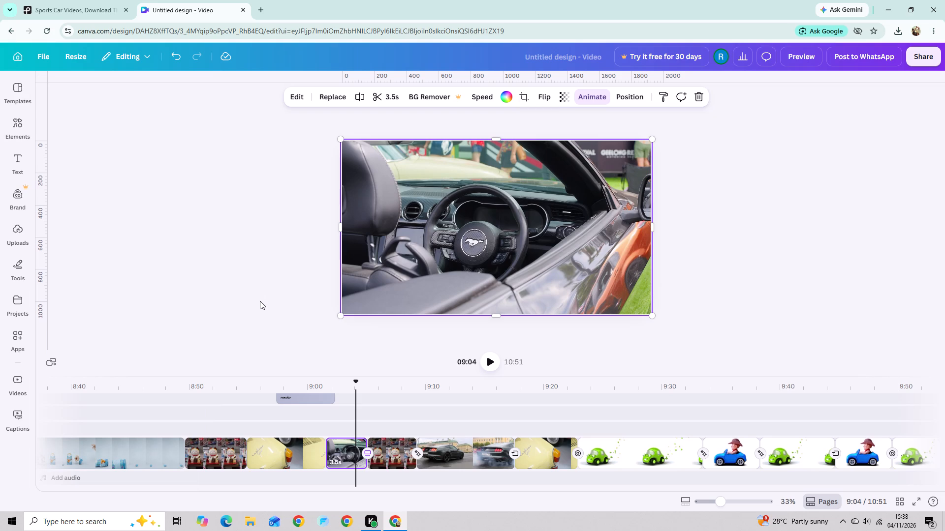
Add a Circle Wipe transition between the yellow car clip and the steering wheel clip near 9:01.
drag(357, 393, 367, 391)
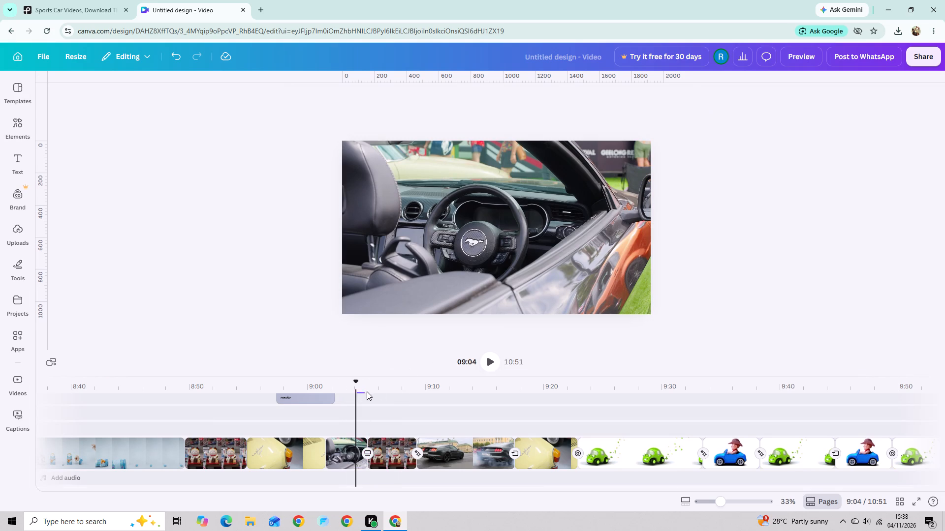
drag(367, 391, 372, 390)
drag(351, 387, 361, 386)
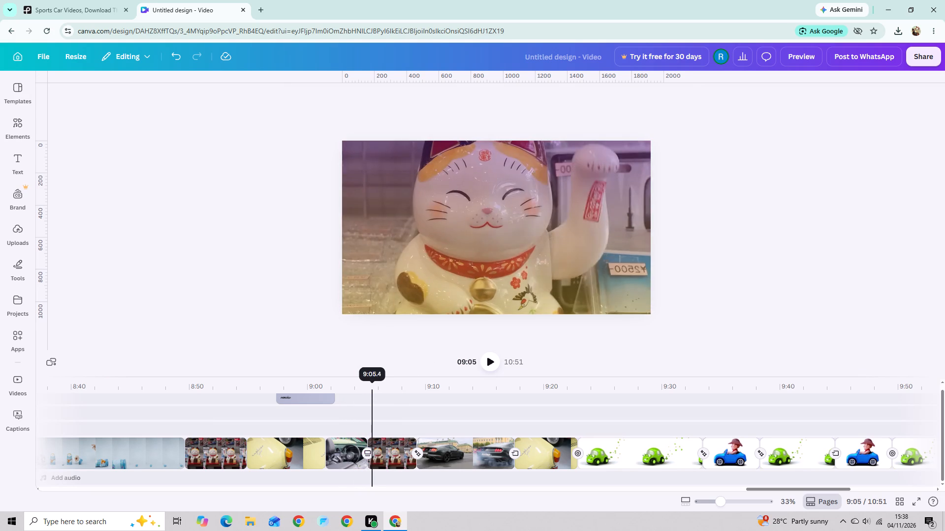
drag(361, 386, 340, 394)
click(334, 448)
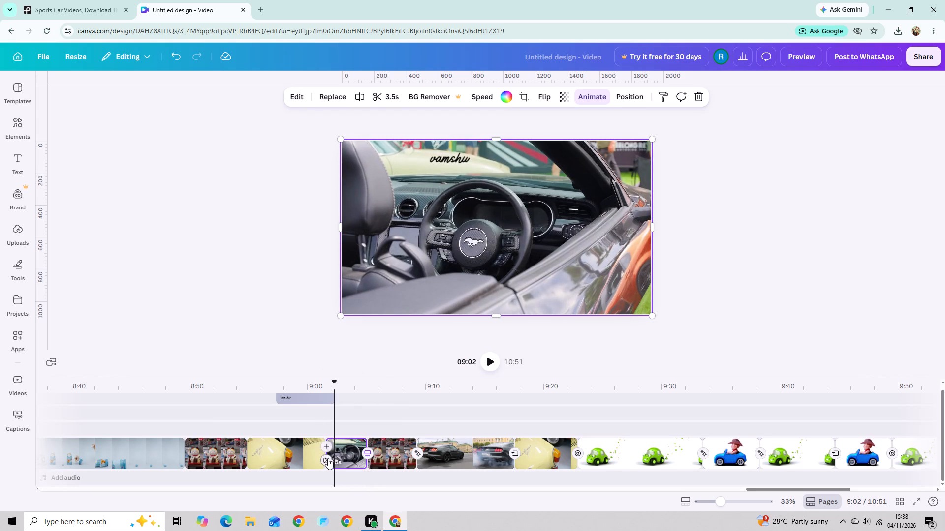
click(328, 458)
click(62, 221)
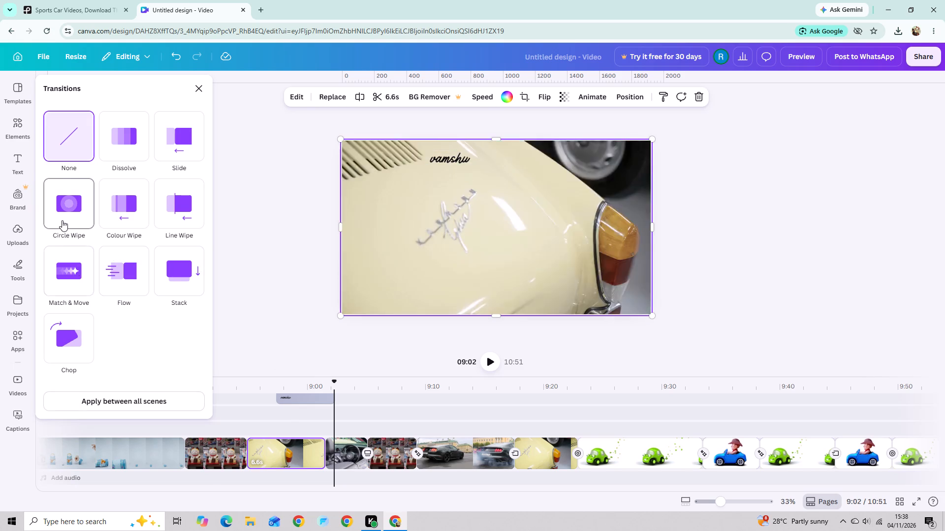
click(323, 275)
Set the steering wheel clip's Succession animation to play on enter only.
click(349, 456)
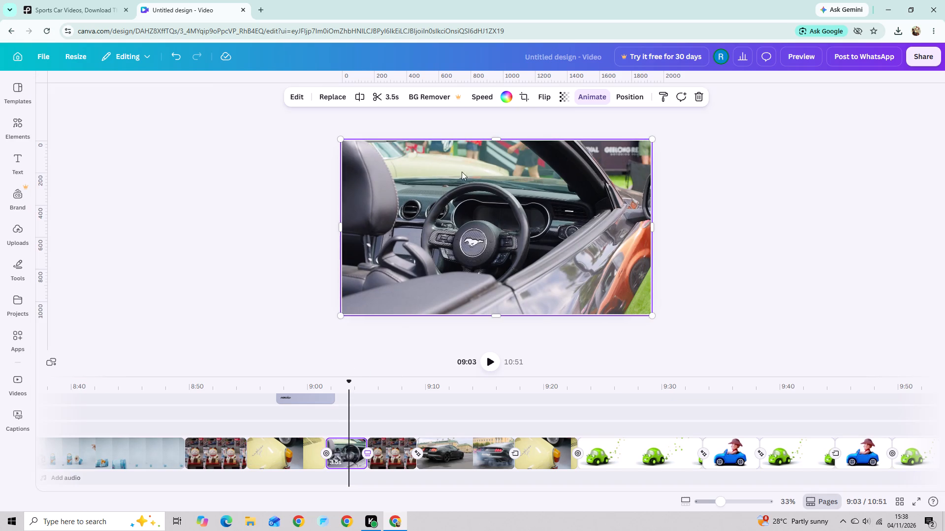
click(569, 139)
click(564, 171)
click(589, 152)
click(595, 91)
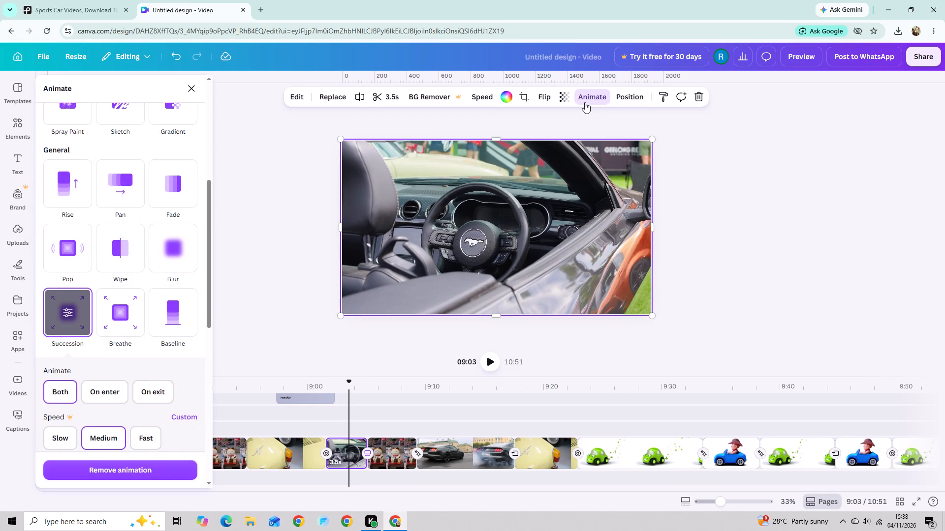
scroll(170, 338, down, 3)
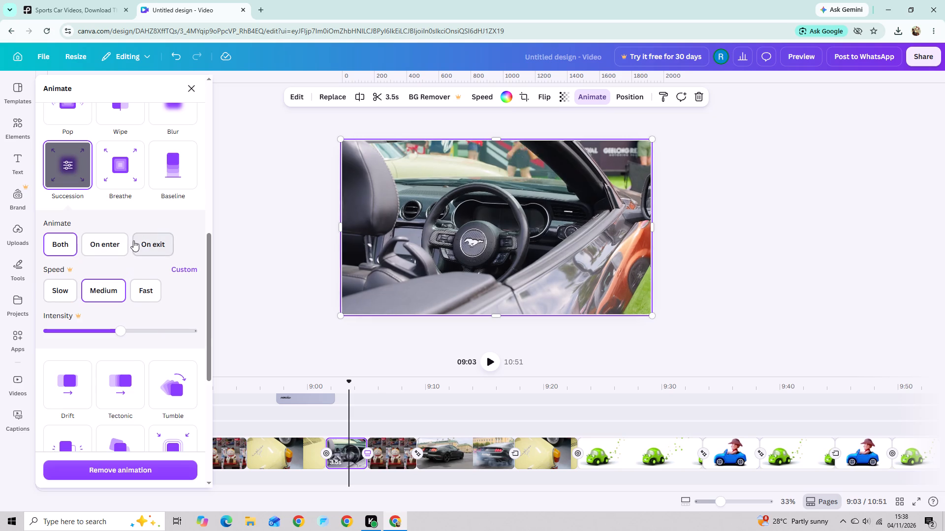
click(122, 245)
click(237, 274)
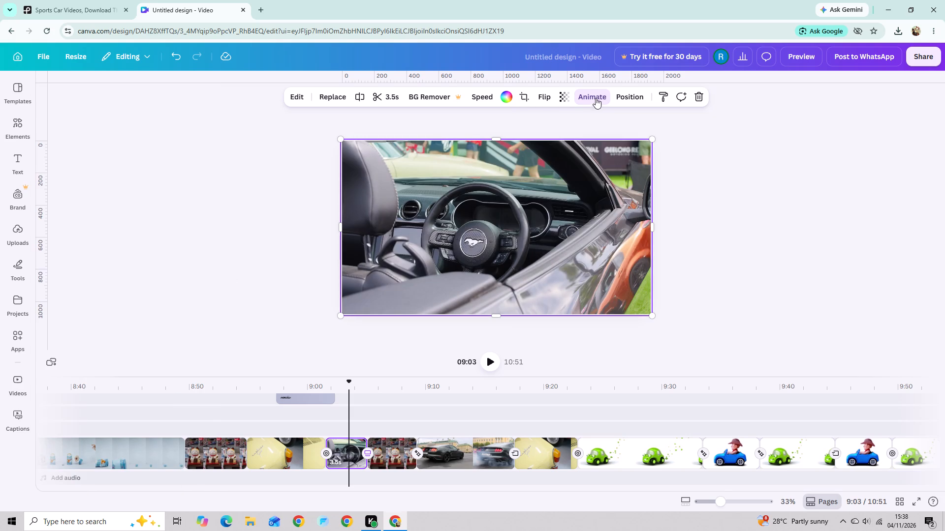
Set the transparency of the steering wheel clip at 9:03 to 67.
click(557, 102)
drag(570, 140, 557, 145)
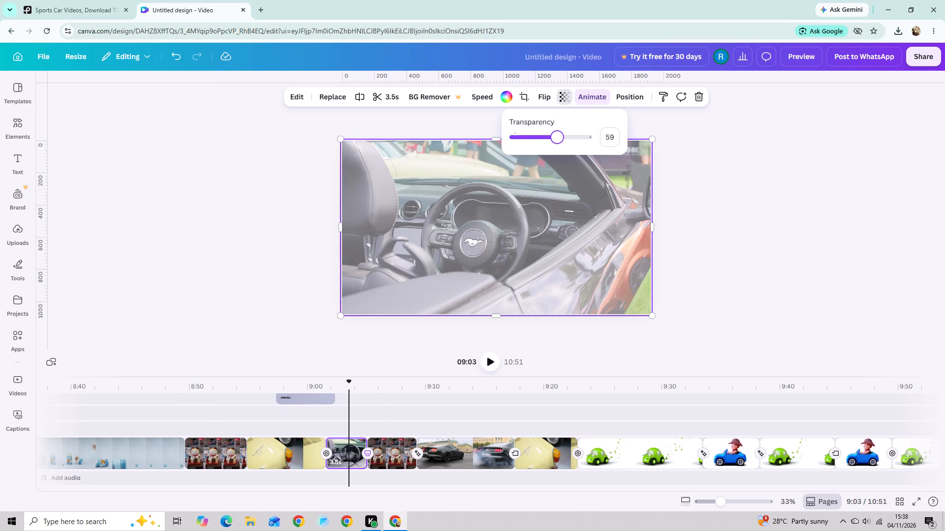
drag(557, 145, 564, 143)
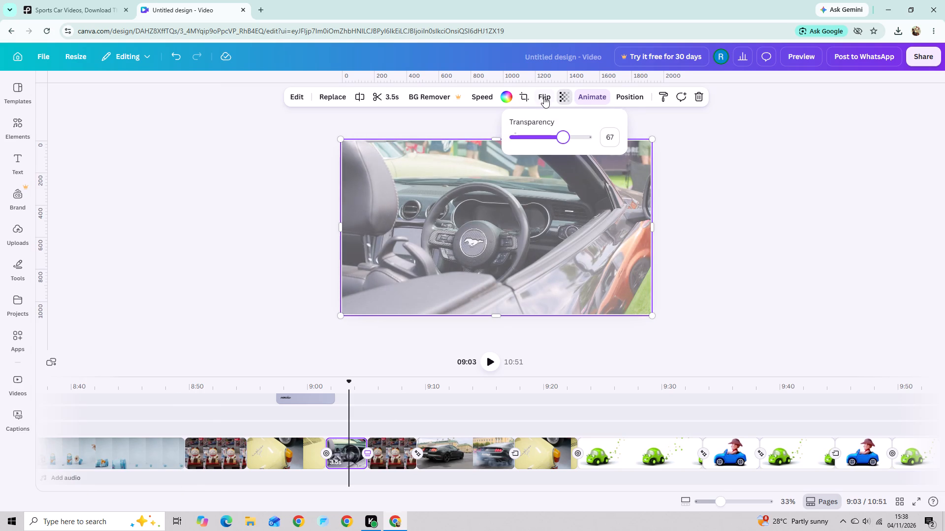
Flip the steering wheel clip at 9:03 horizontally.
click(544, 97)
click(521, 119)
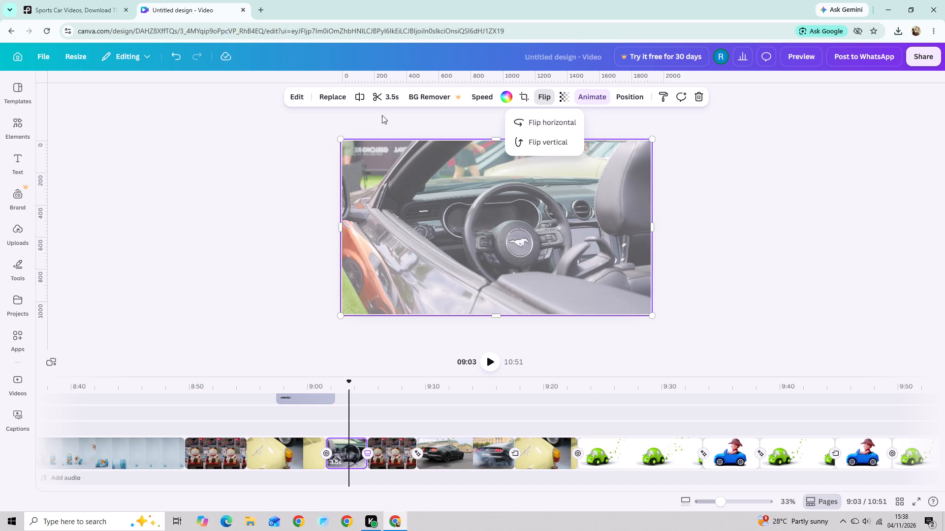
Set the background colour behind the steering wheel clip at 9:03 to solid black.
click(513, 94)
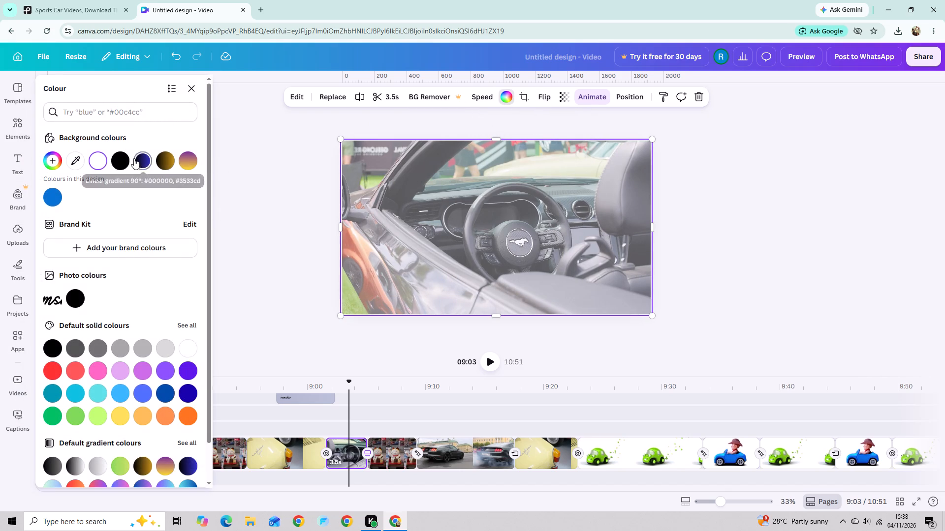
click(134, 158)
click(128, 159)
click(227, 157)
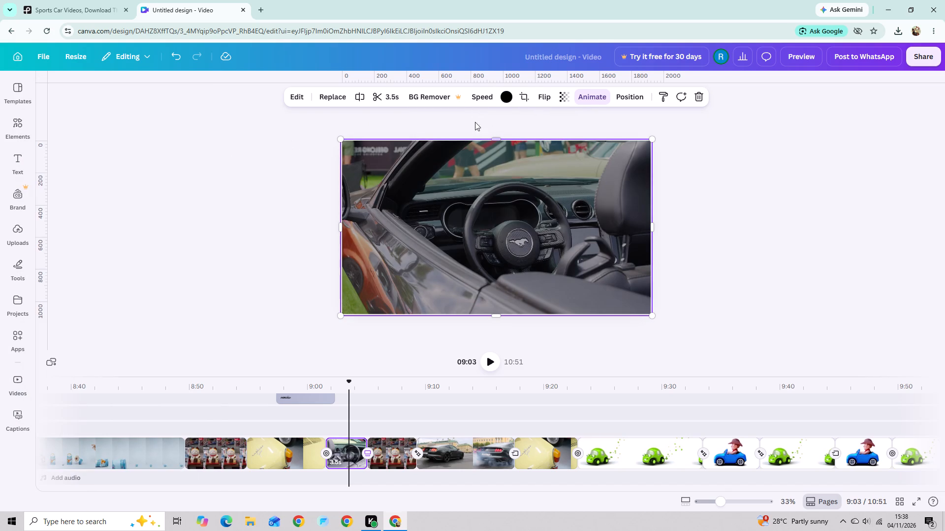
Set the video speed of the steering wheel clip at 9:03 to 1.25.
click(484, 101)
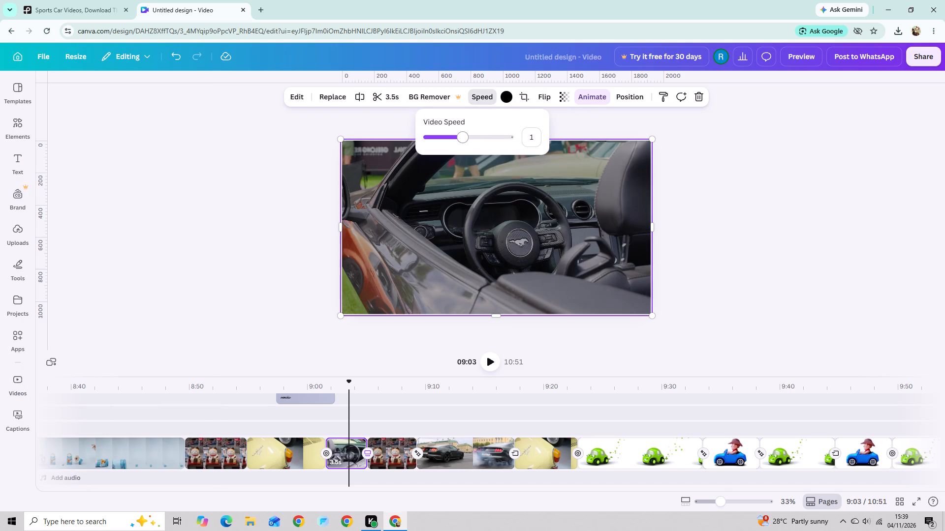
drag(465, 139, 472, 138)
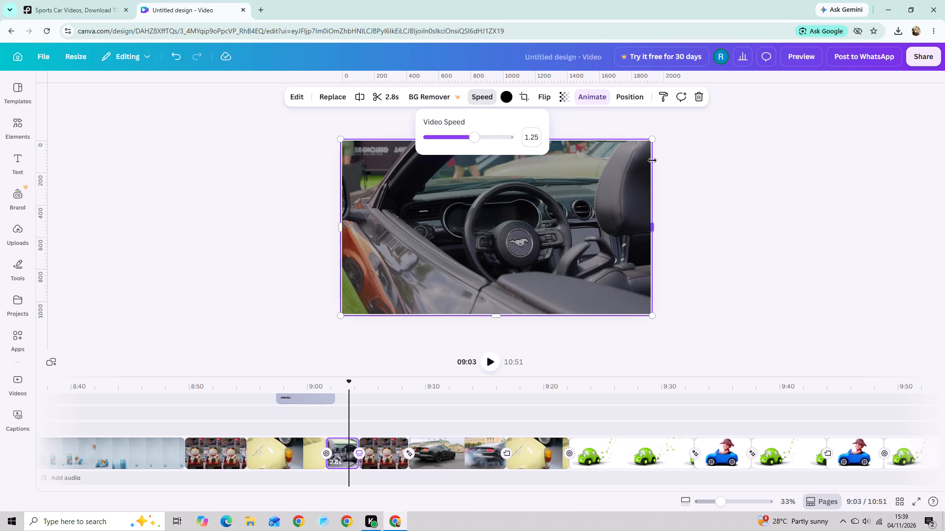
click(654, 160)
click(712, 133)
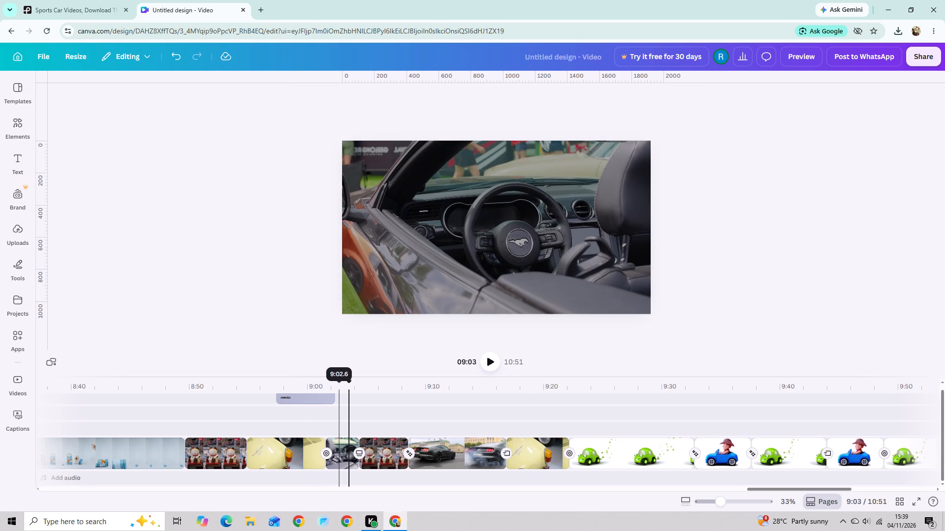
Set the transparency of the yellow car clip at 8:57 to 92.
drag(349, 383, 364, 382)
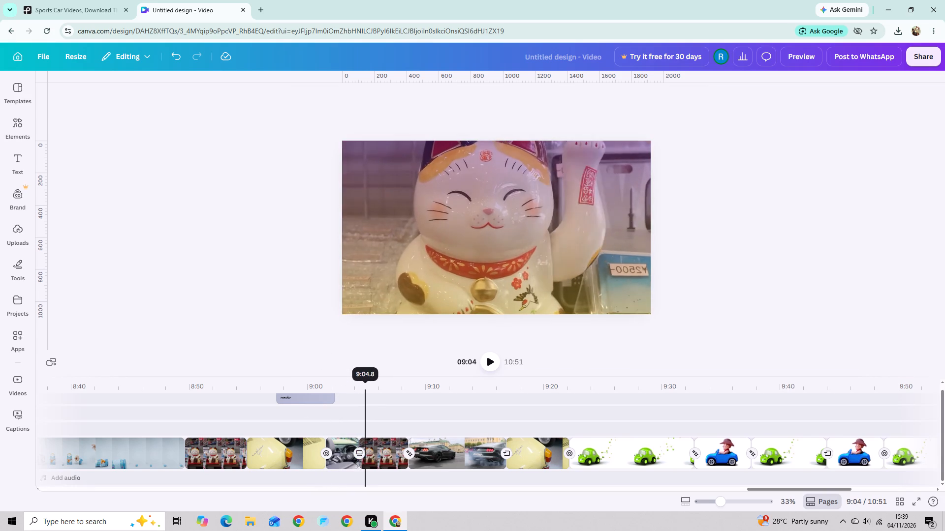
drag(364, 382, 410, 336)
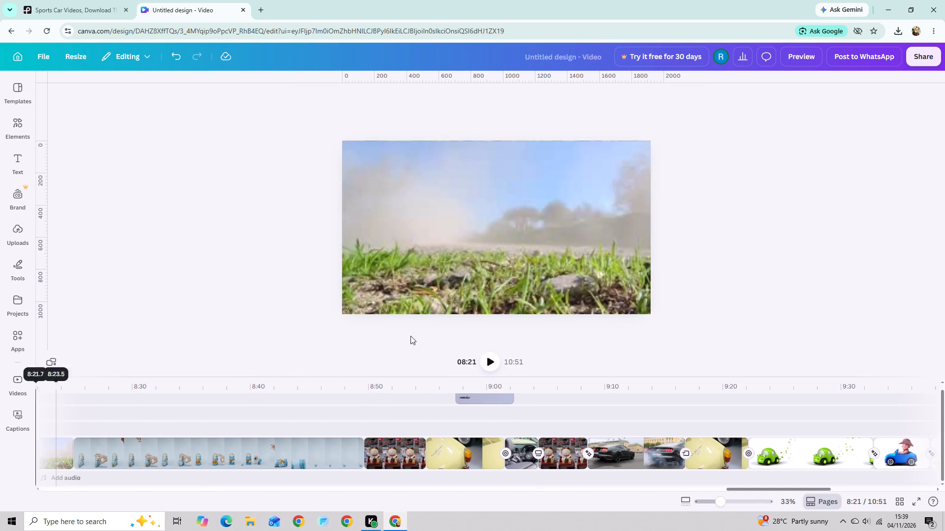
drag(410, 336, 428, 330)
click(463, 457)
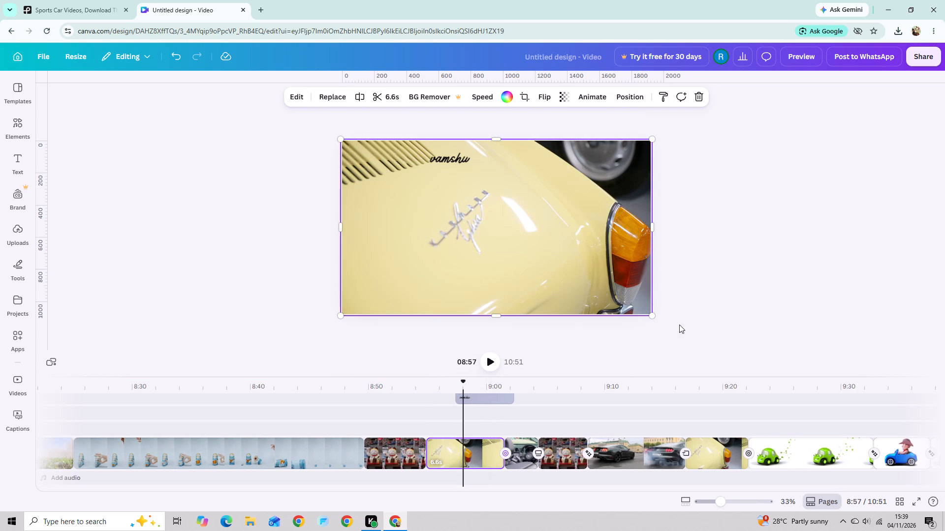
click(588, 93)
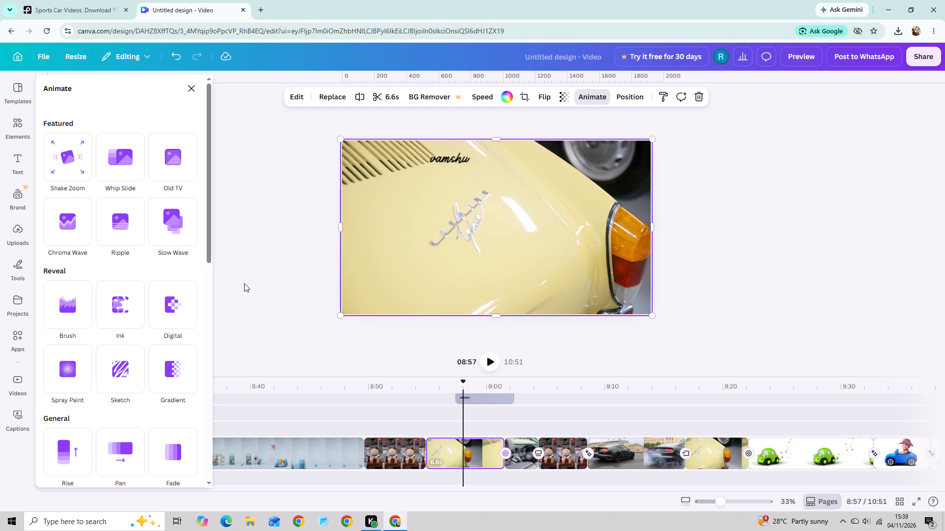
click(565, 100)
drag(563, 144, 582, 135)
Apply the Tumble animation to the yellow car clip at 8:57, playing on enter only.
scroll(196, 380, down, 6)
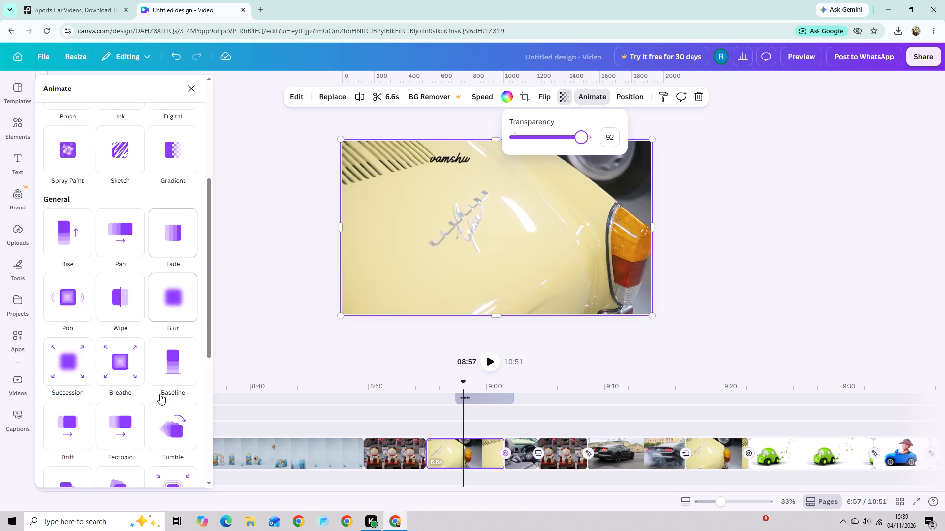
click(173, 370)
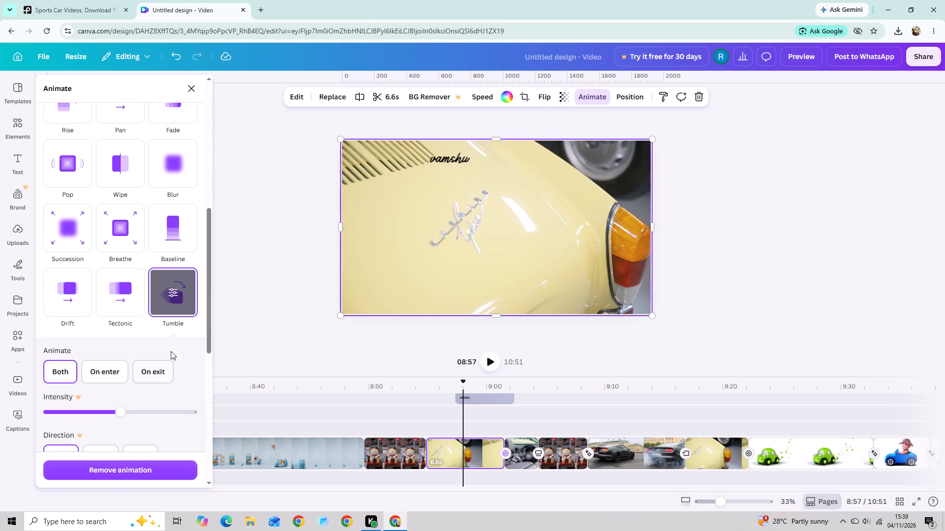
click(103, 370)
click(285, 316)
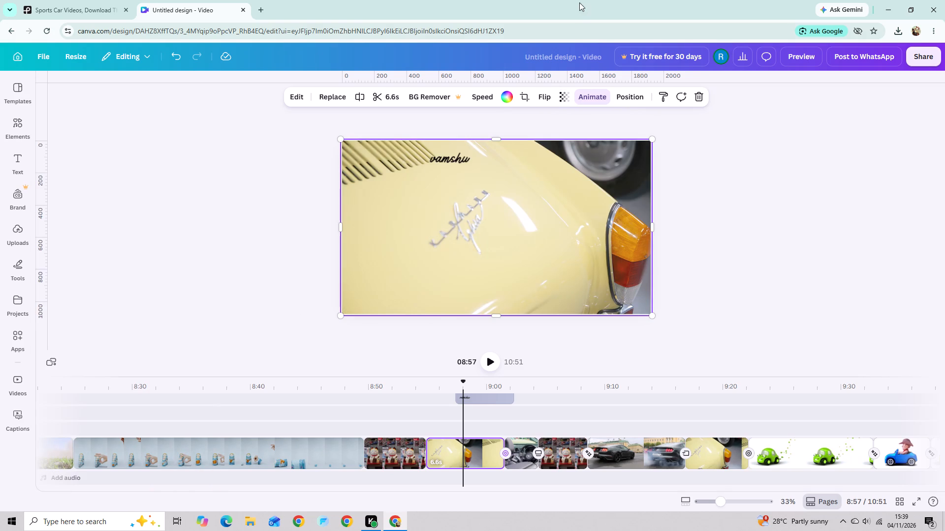
Lower the transparency value of the yellow car clip at 8:57 to make it fainter.
click(565, 88)
click(559, 92)
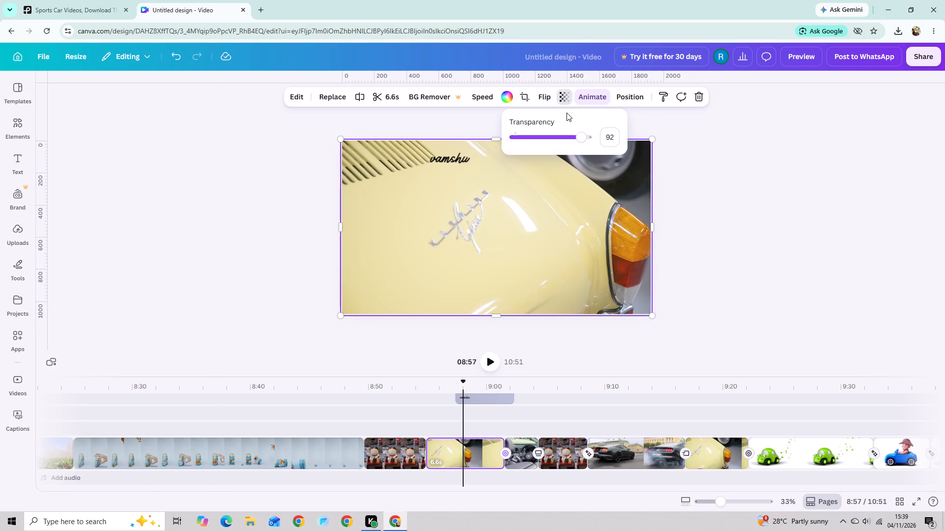
click(573, 135)
Flip the yellow car clip at 8:57 horizontally.
click(553, 103)
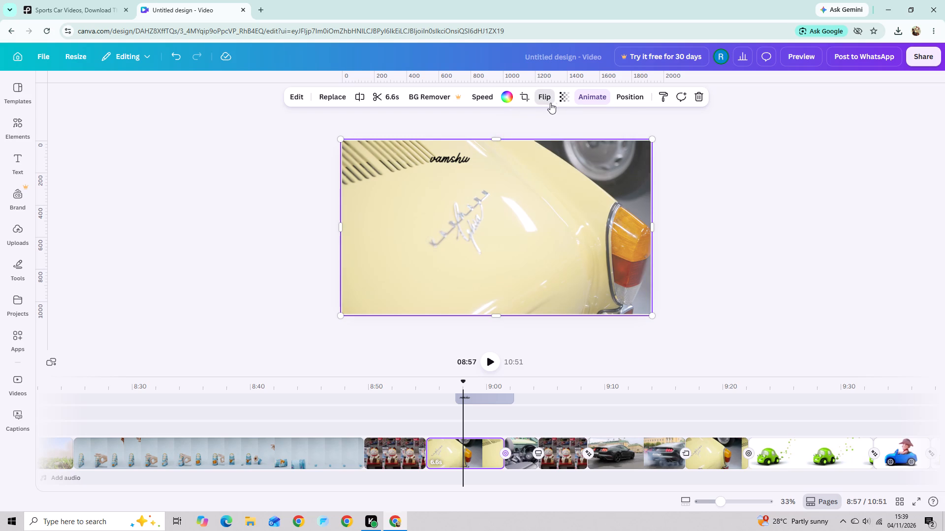
click(541, 132)
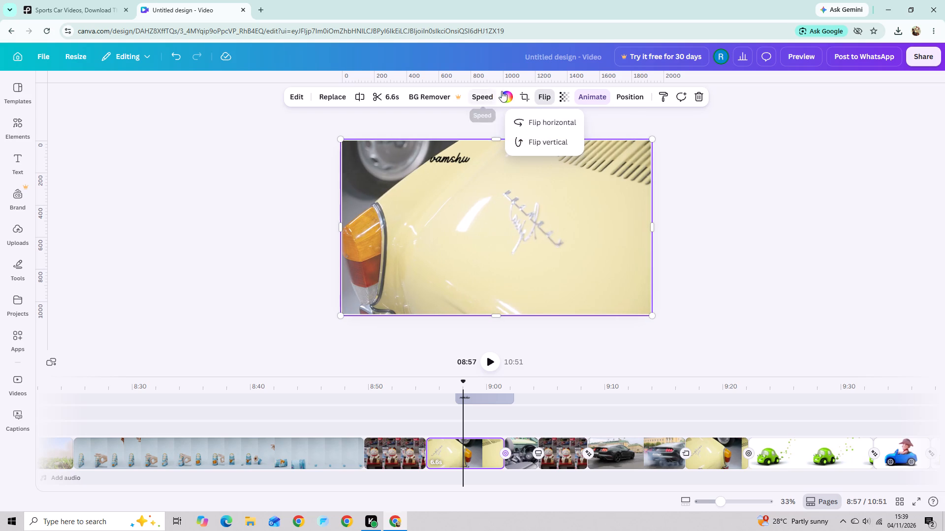
Set the background colour behind the yellow car clip at 8:57 to black.
click(503, 93)
click(131, 160)
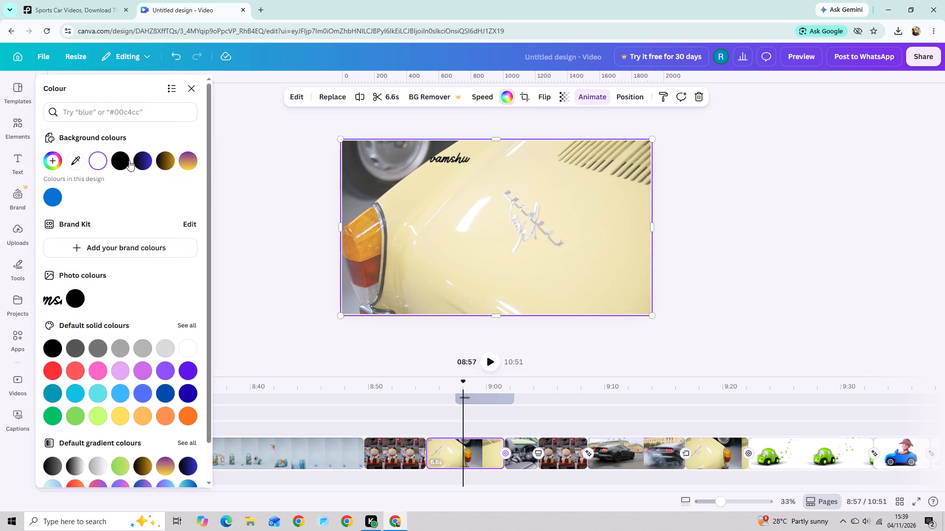
click(125, 161)
click(272, 183)
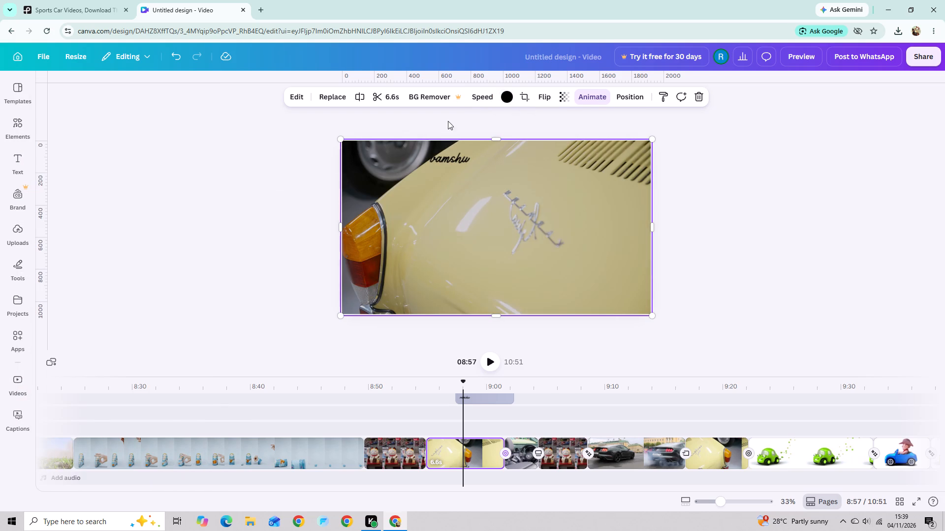
Increase the video speed of the yellow car clip at 8:57 so that it lasts 5.3 s.
click(474, 98)
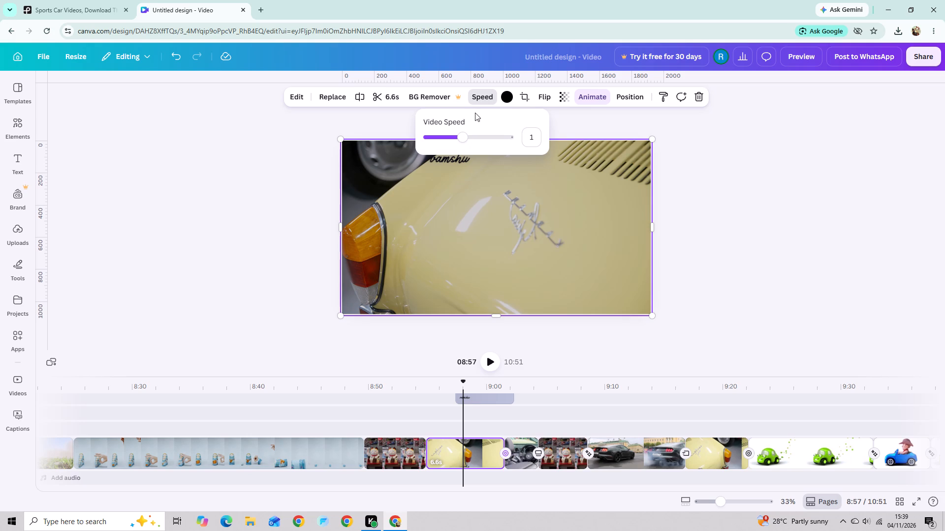
click(468, 138)
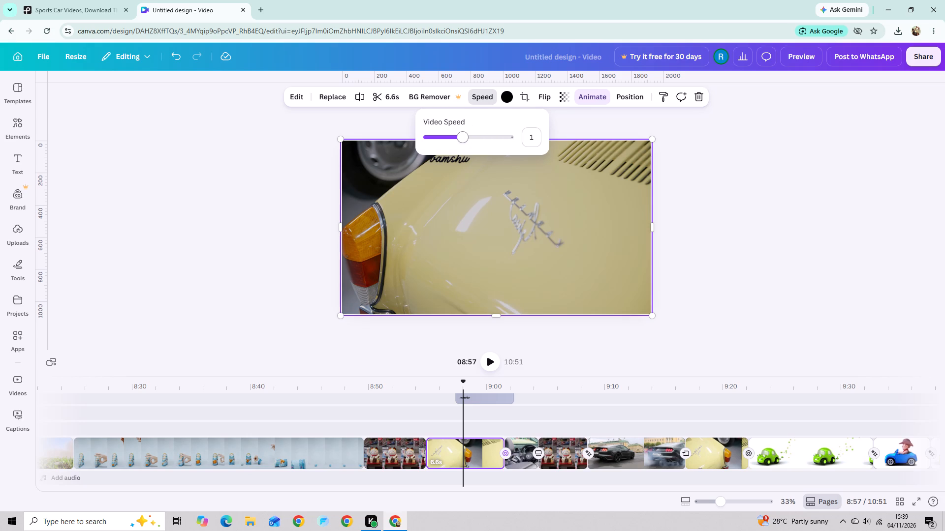
click(467, 139)
click(313, 199)
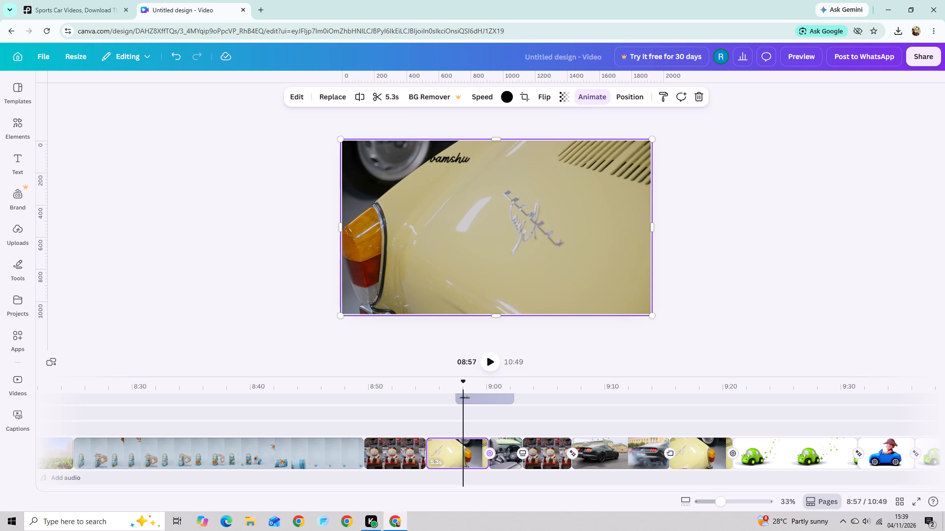
Move the vamshu graphic down the car body to beside the tail light and enlarge it slightly.
click(478, 398)
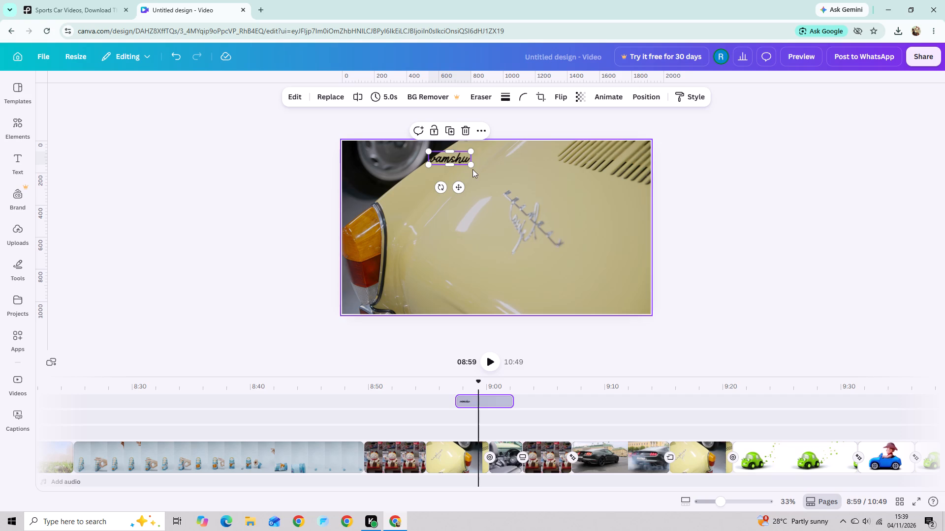
drag(464, 167, 470, 213)
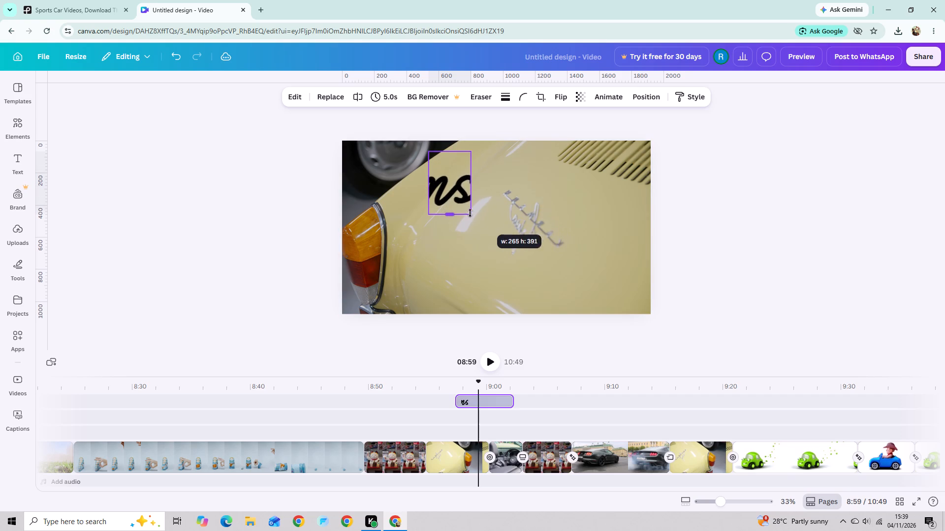
drag(470, 213, 448, 167)
drag(448, 159, 448, 170)
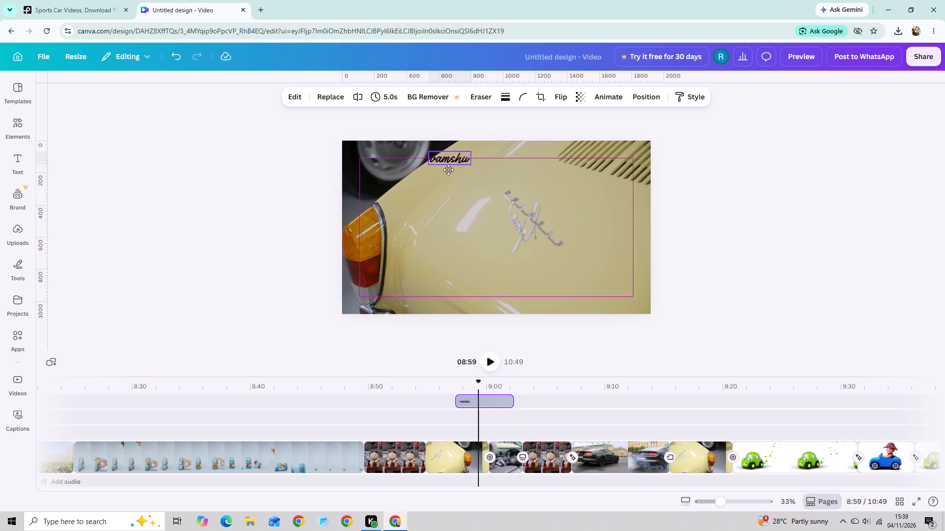
drag(448, 170, 435, 251)
drag(459, 242, 443, 229)
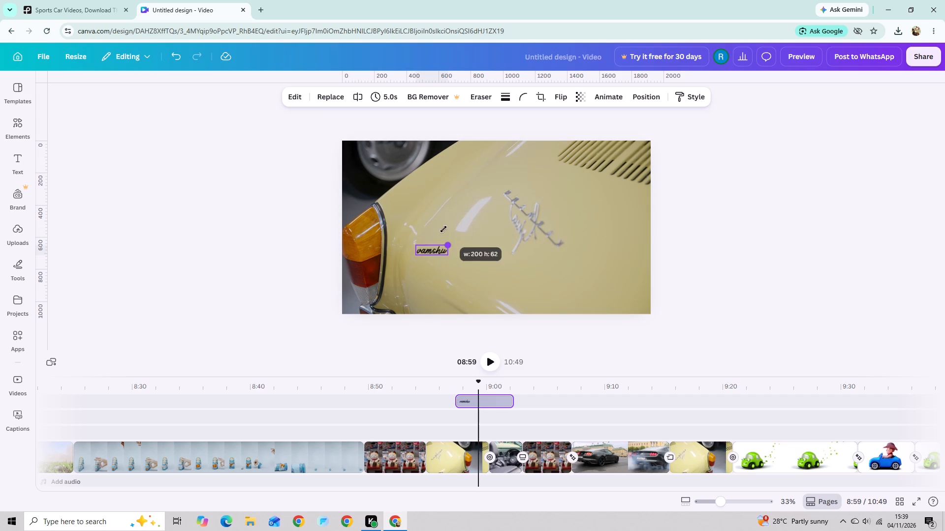
drag(443, 229, 456, 227)
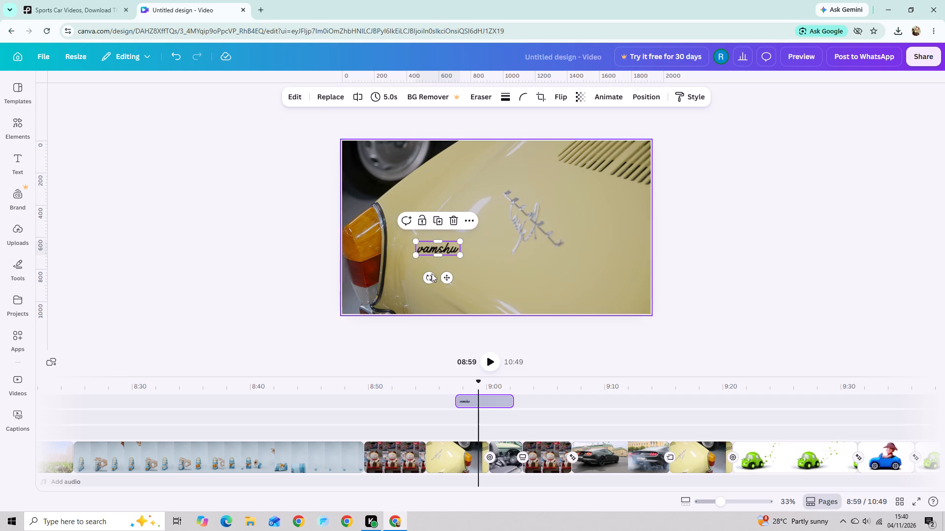
Rotate the vamshu graphic about 5° and nudge it slightly away from the tail light.
click(431, 278)
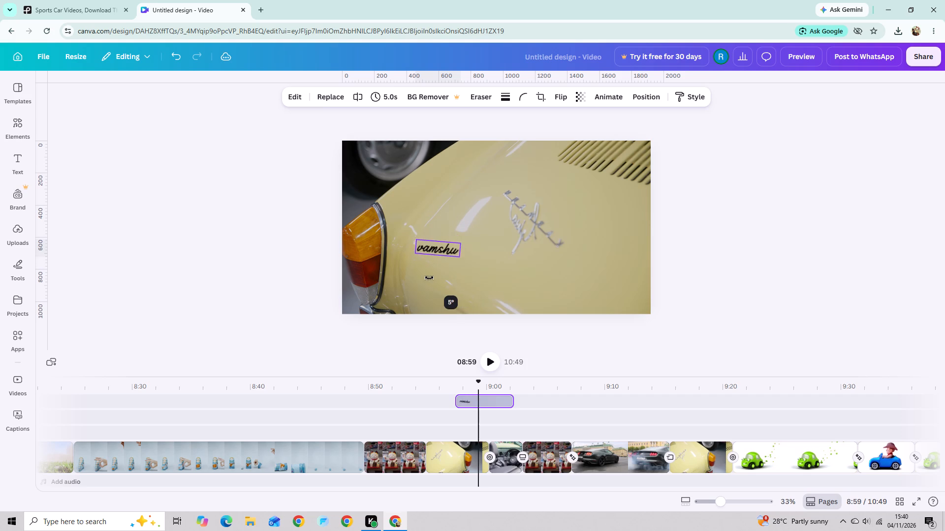
click(498, 272)
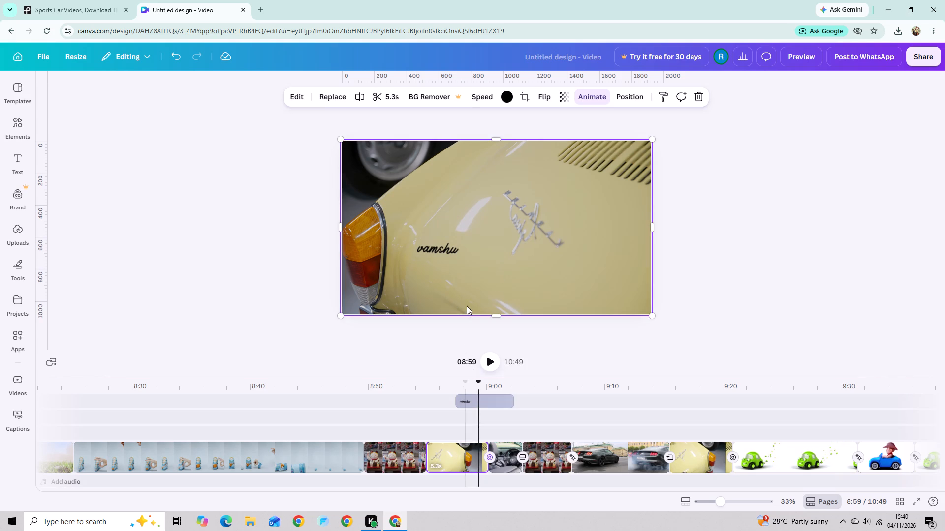
drag(451, 245, 459, 243)
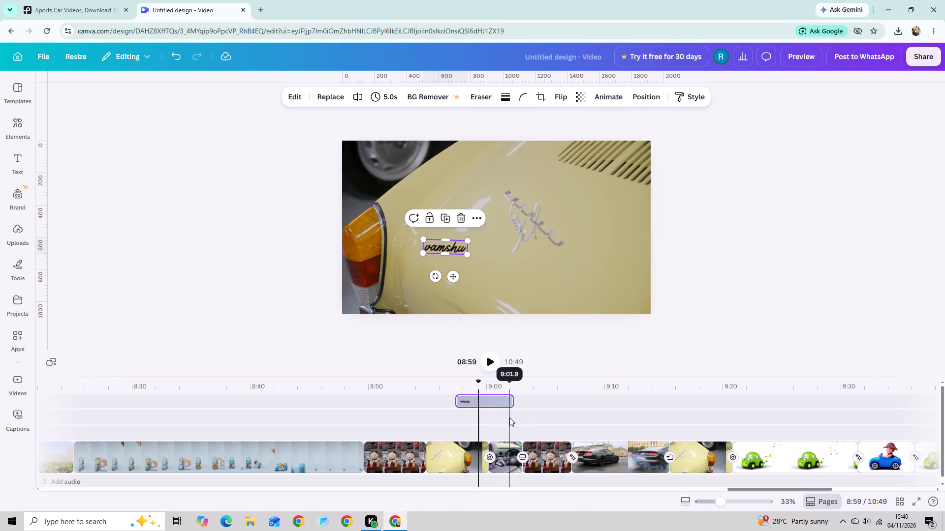
Adjust the vamshu graphic's timing to start with the yellow car clip and last 5.2 s.
drag(480, 380, 461, 389)
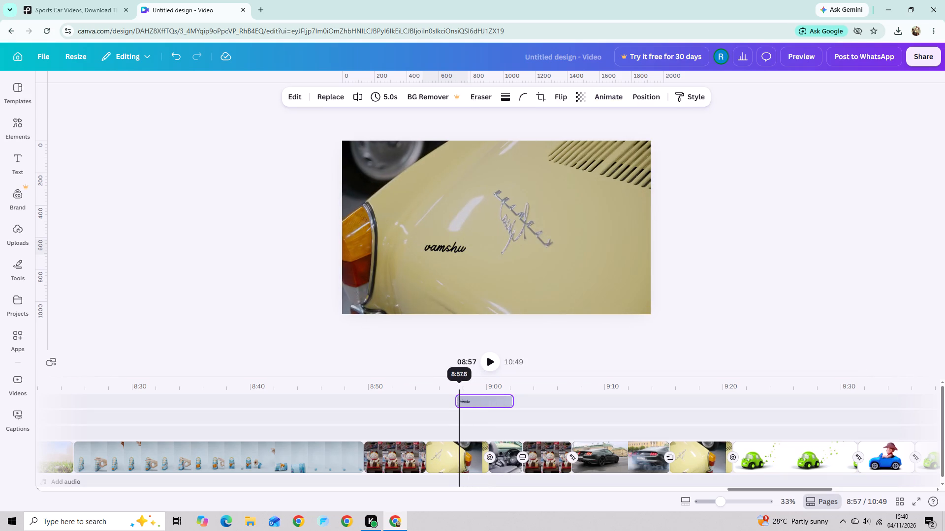
drag(461, 389, 451, 390)
click(447, 456)
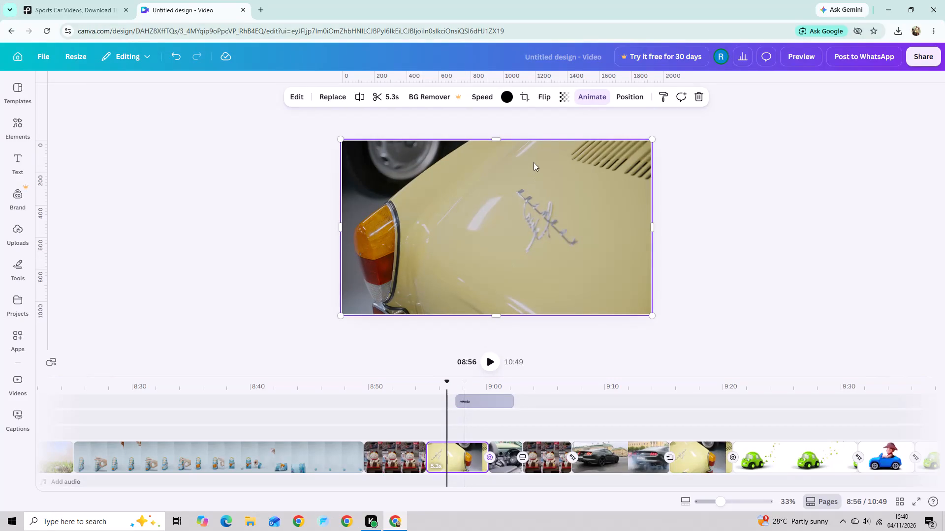
click(473, 412)
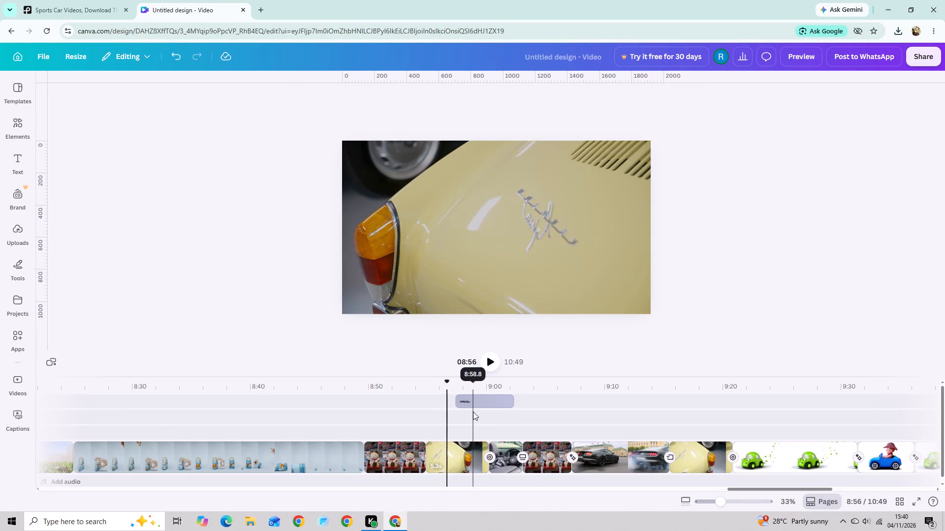
click(463, 394)
click(463, 400)
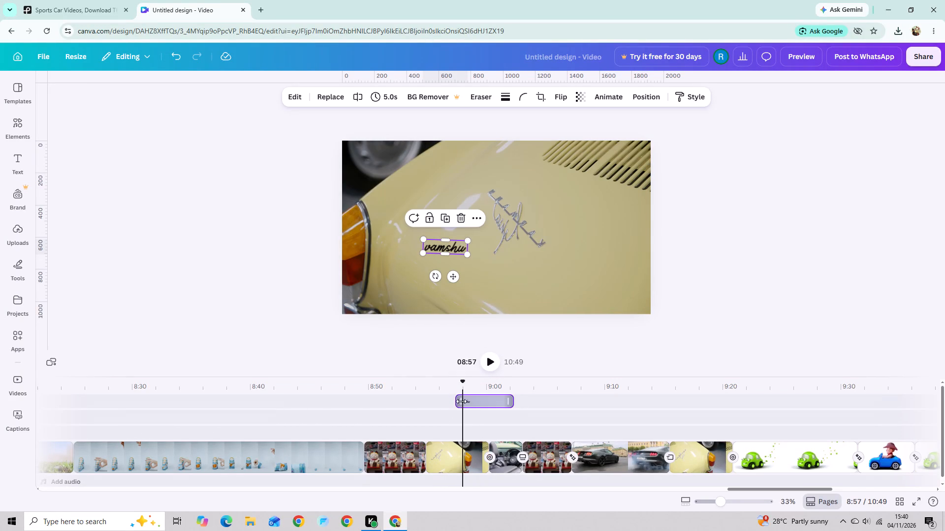
drag(459, 402, 429, 409)
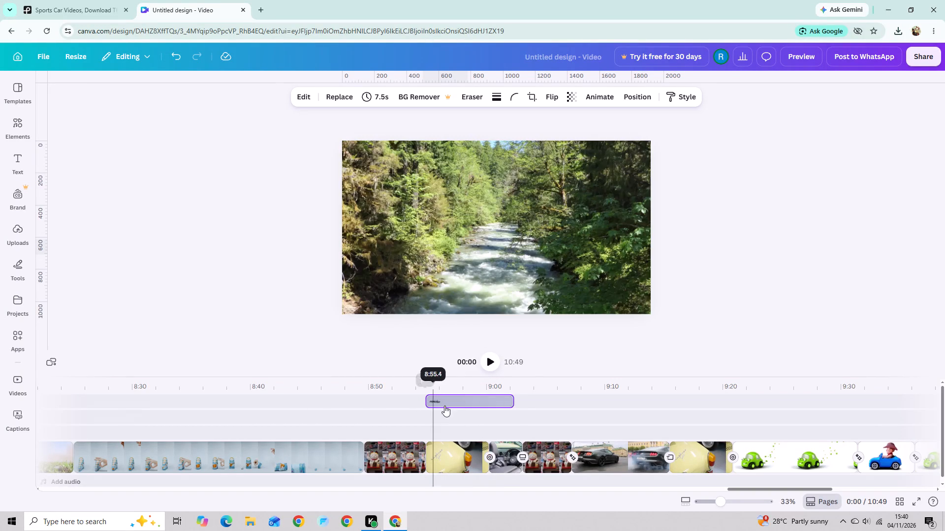
click(505, 402)
drag(512, 402, 491, 410)
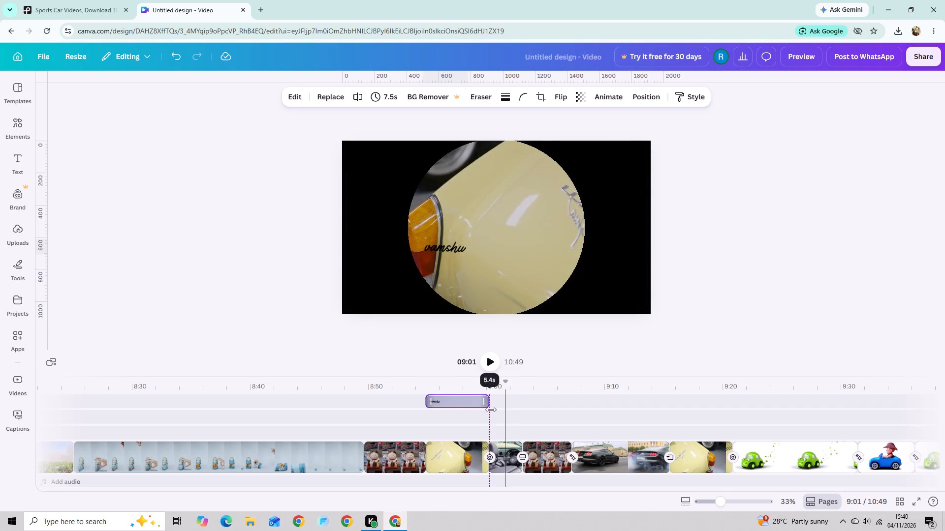
drag(491, 410, 490, 411)
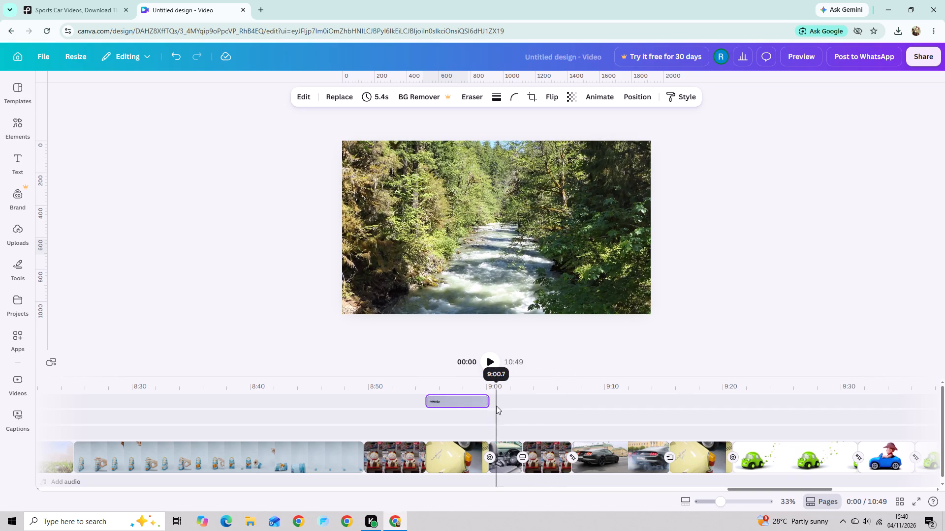
click(487, 404)
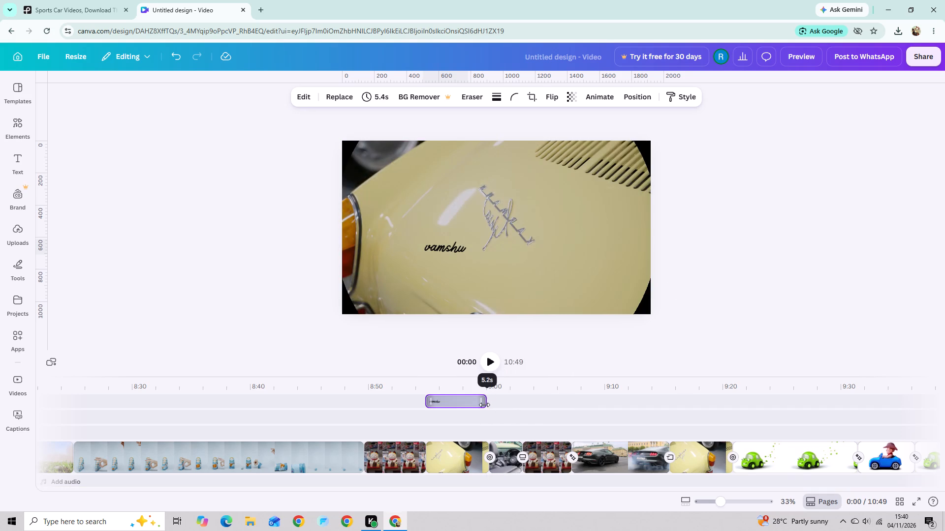
click(760, 240)
Set the transparency of the yellow car clip at 8:58 to 65.
click(496, 434)
click(495, 457)
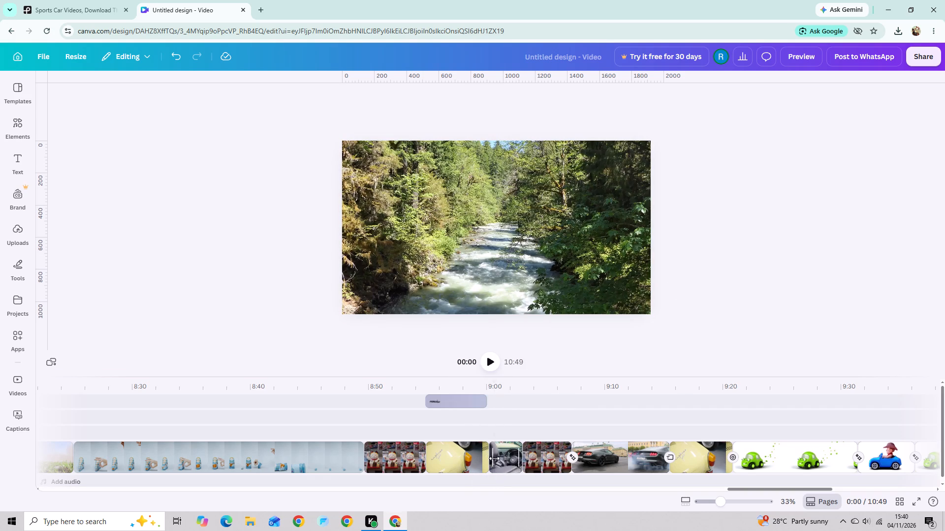
click(472, 460)
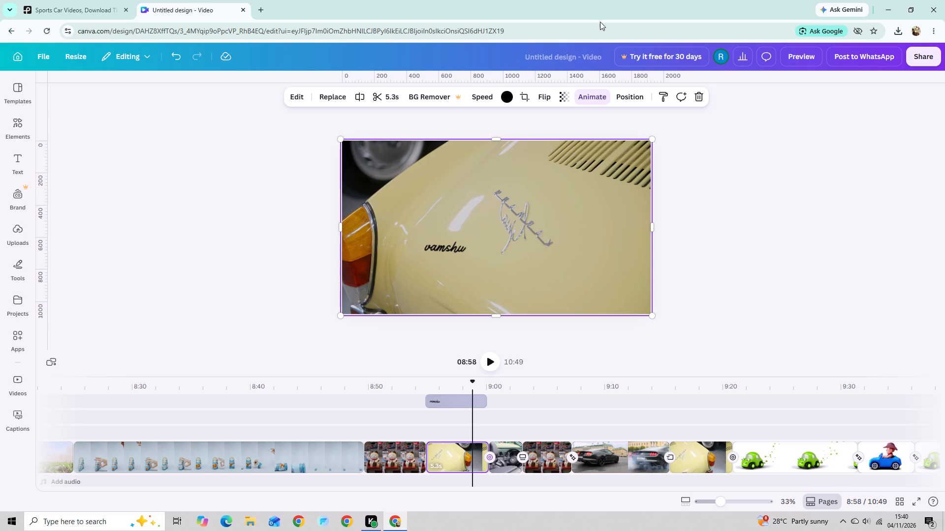
click(562, 89)
click(562, 138)
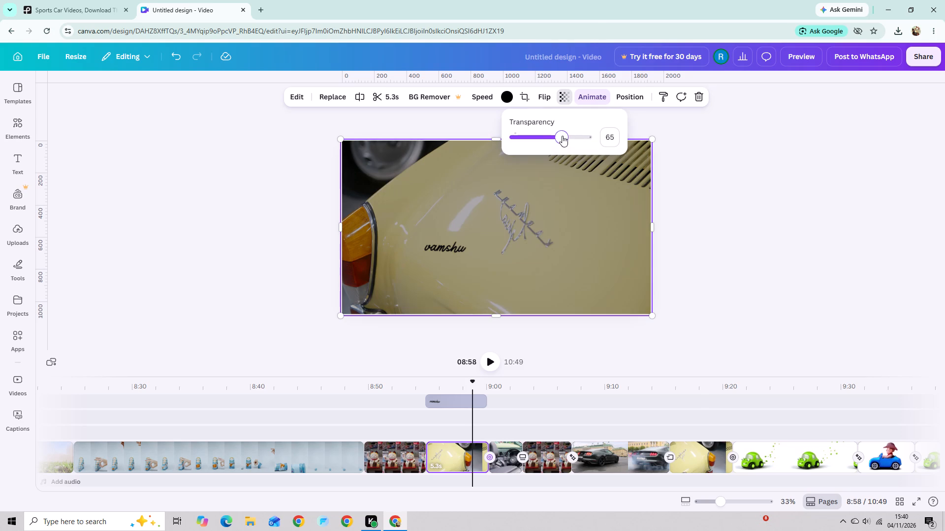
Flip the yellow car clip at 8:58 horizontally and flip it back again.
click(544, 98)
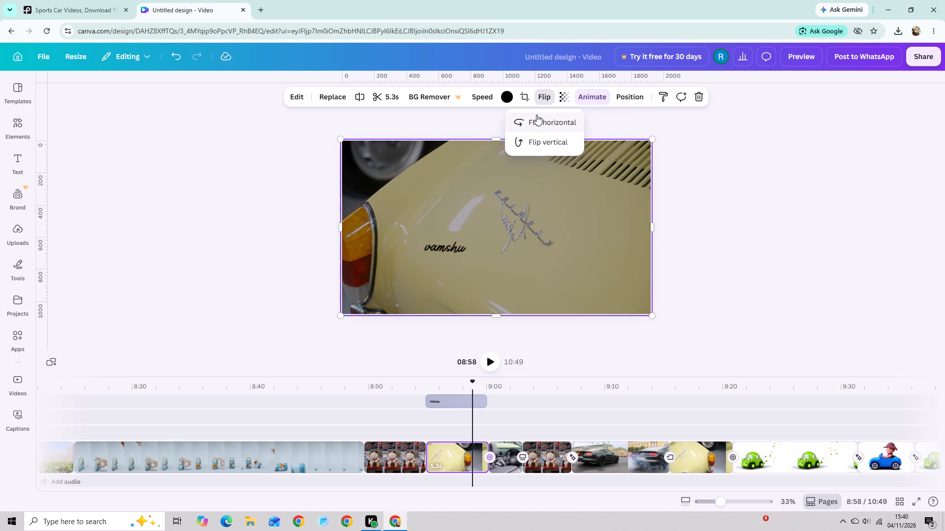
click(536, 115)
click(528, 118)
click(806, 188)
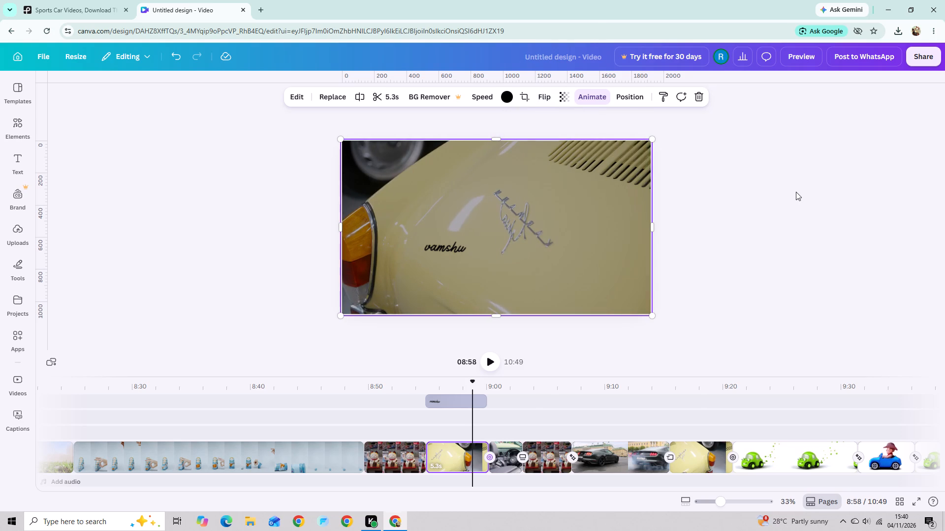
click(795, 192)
Add a 0.5-second Line Wipe transition between the lucky cat clip and the yellow car clip at 8:54.
drag(475, 380, 456, 389)
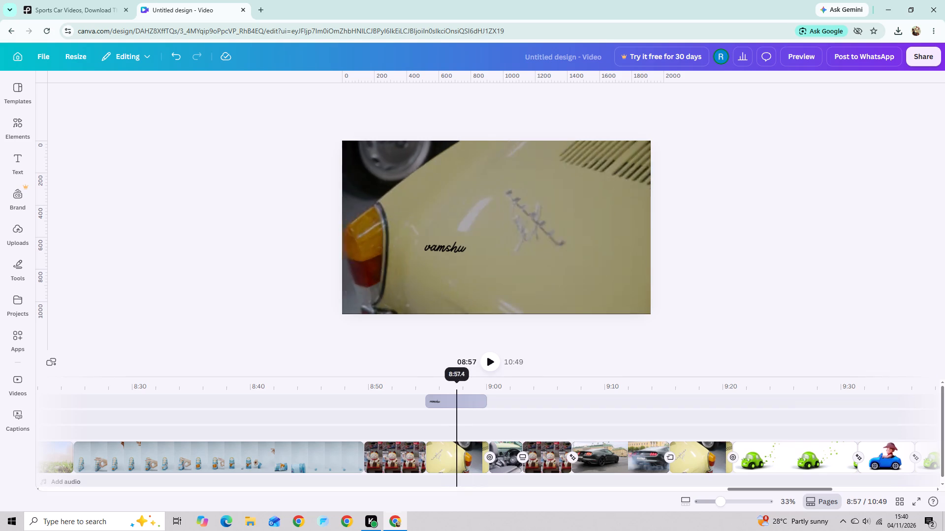
drag(456, 389, 433, 397)
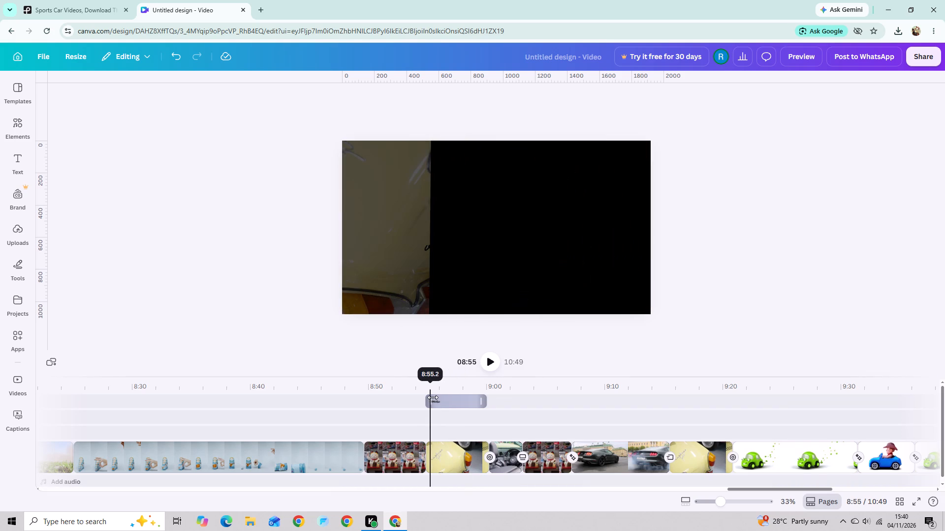
drag(433, 397, 409, 405)
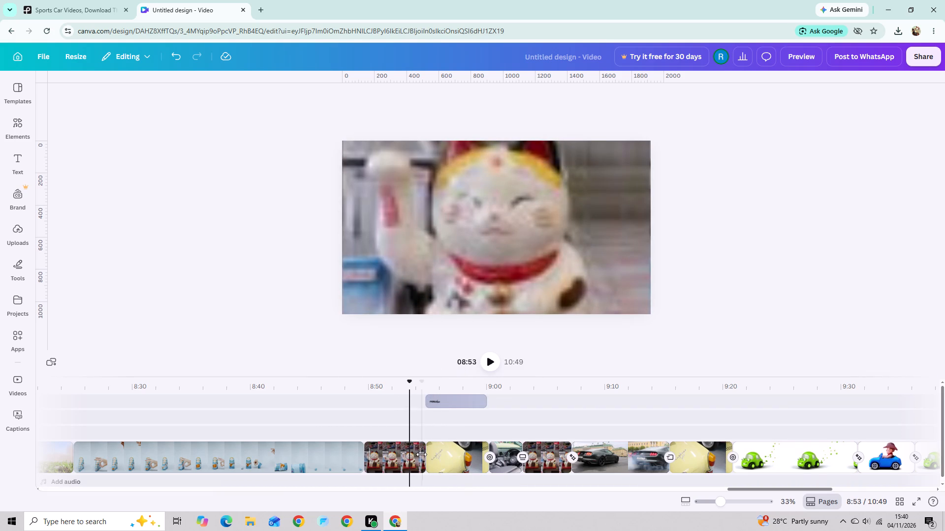
click(424, 461)
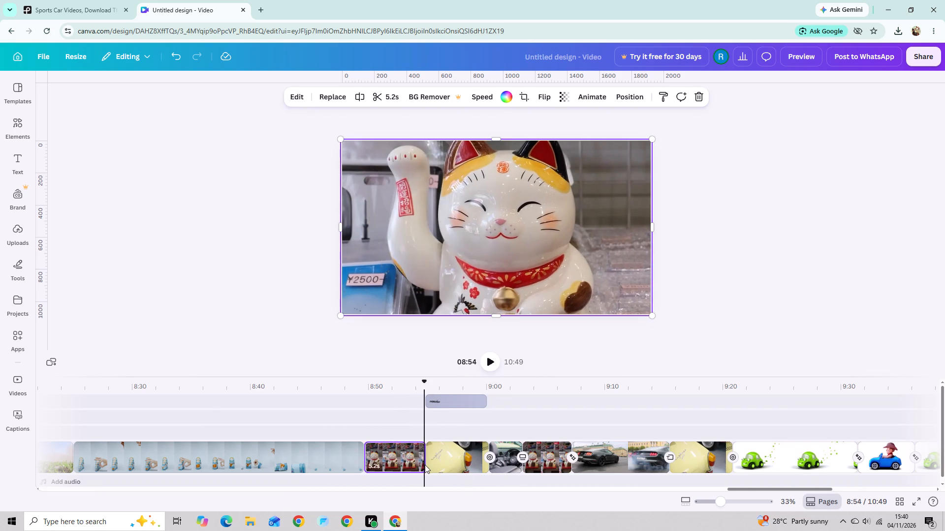
click(425, 465)
click(157, 232)
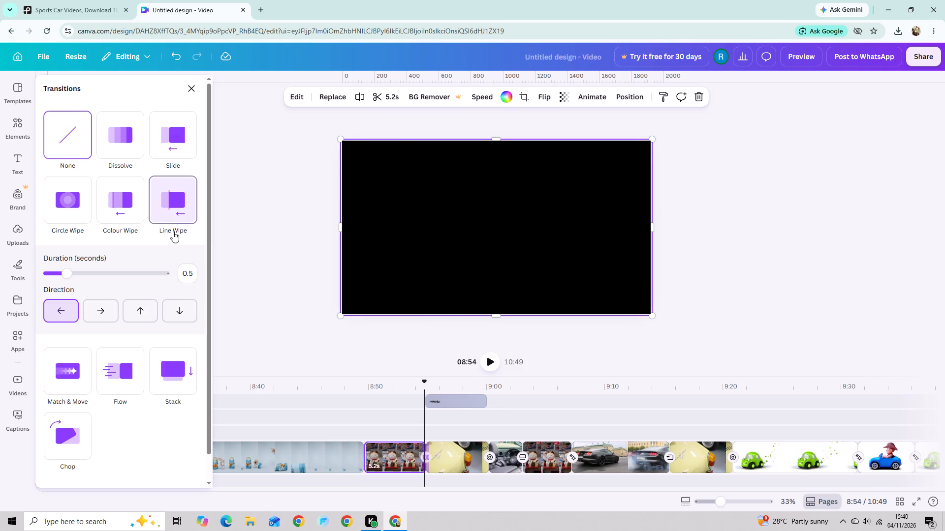
click(246, 232)
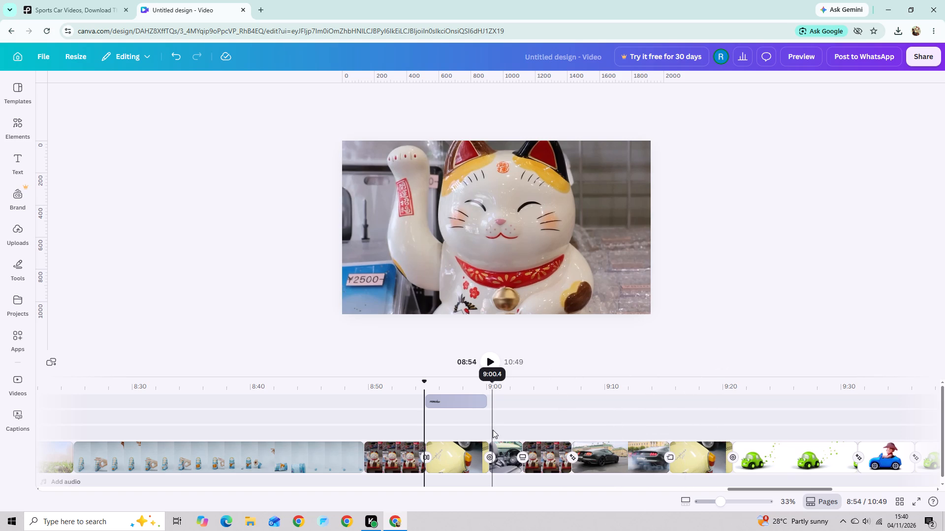
Set the transparency of the lucky cat clip at 8:52 to 65.
click(499, 455)
click(457, 467)
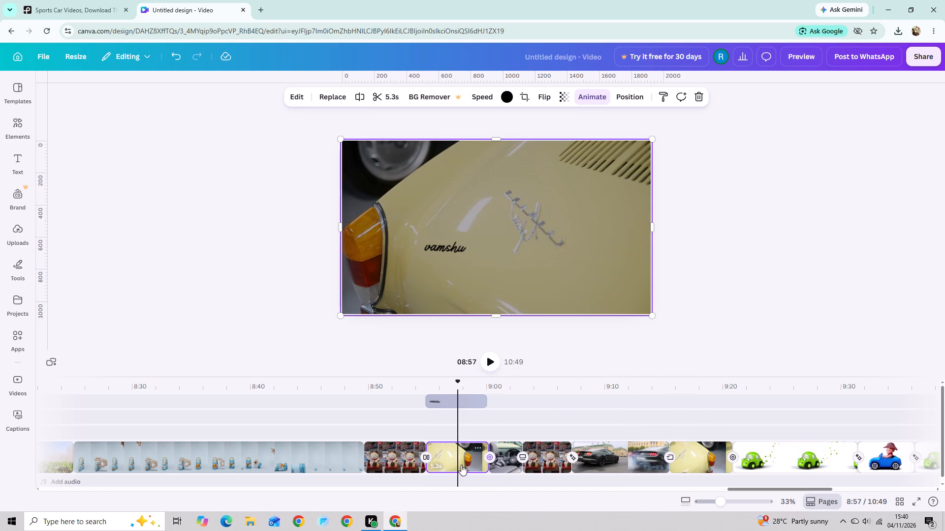
click(397, 469)
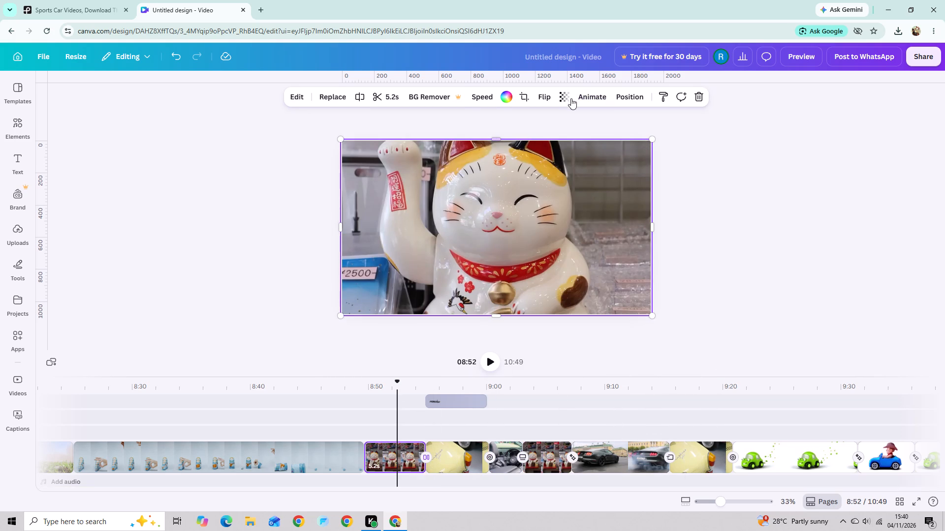
click(568, 96)
click(565, 136)
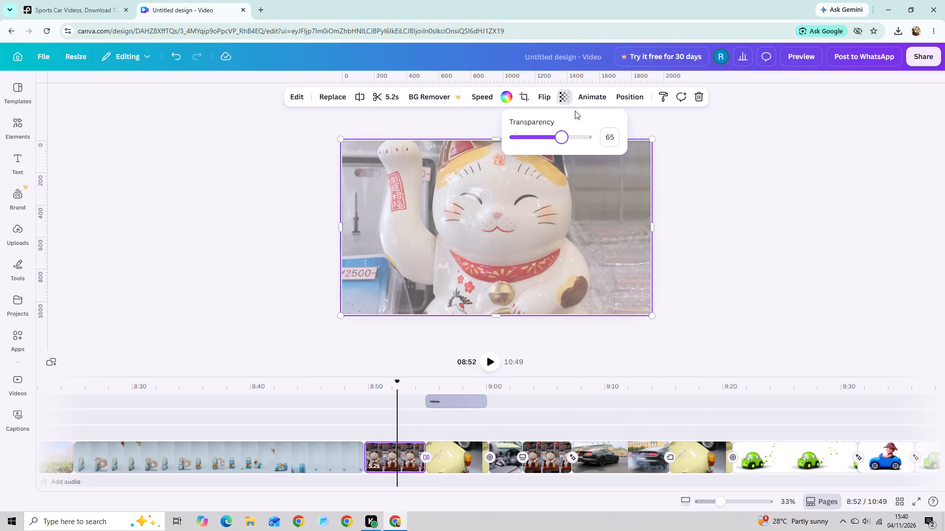
Apply the Blur animation to the lucky cat clip at 8:52, set to animate on enter only.
click(583, 99)
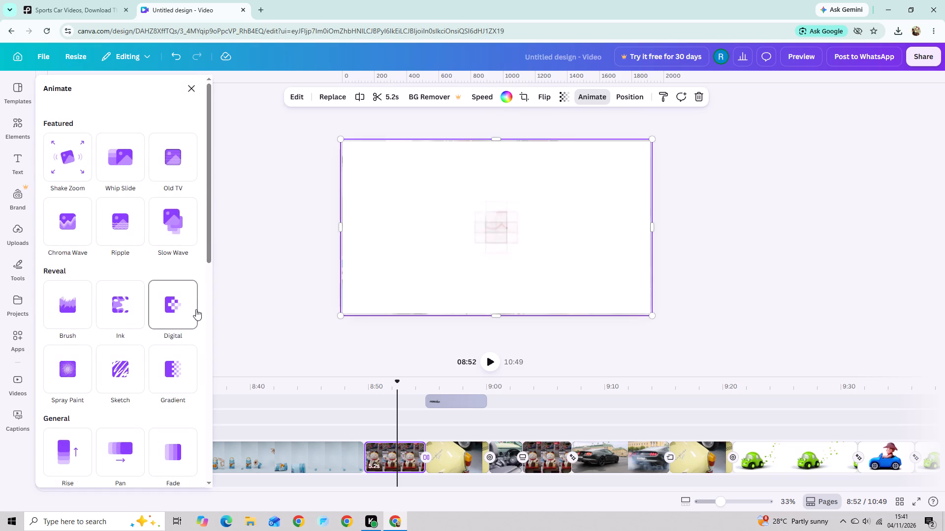
scroll(194, 311, down, 4)
click(167, 320)
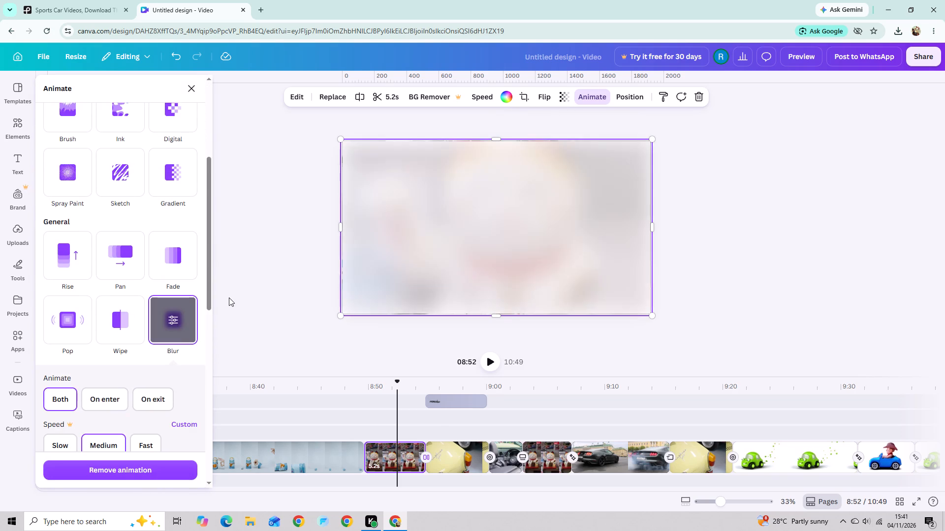
click(230, 297)
click(607, 98)
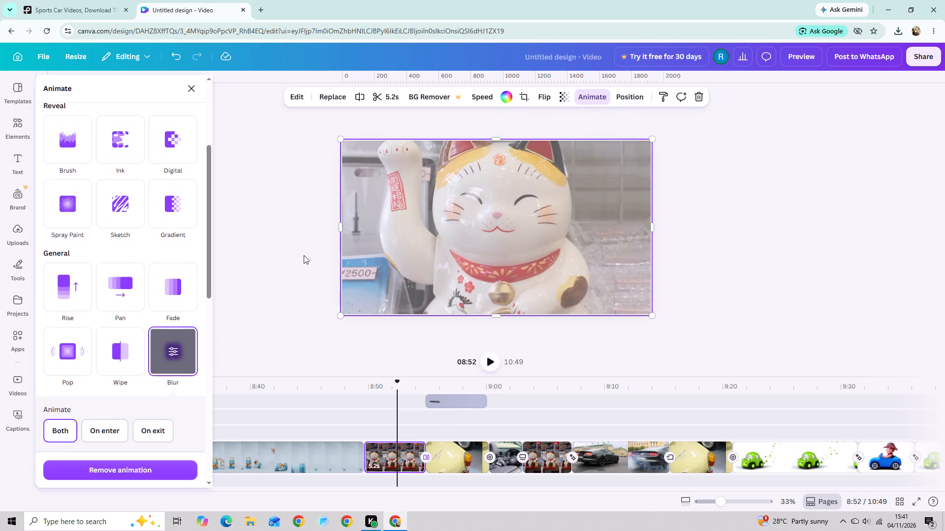
click(109, 413)
click(112, 446)
click(112, 431)
click(221, 346)
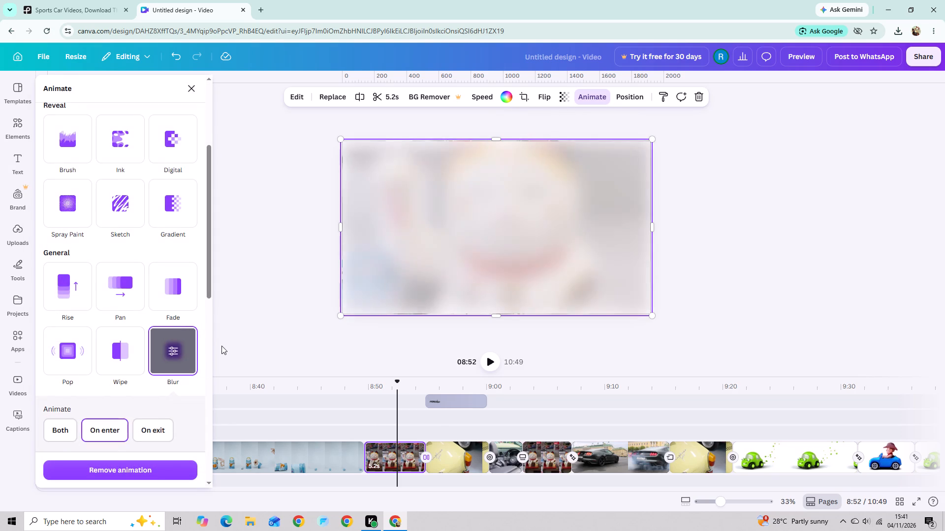
Flip the lucky cat clip at 8:52 horizontally.
click(561, 97)
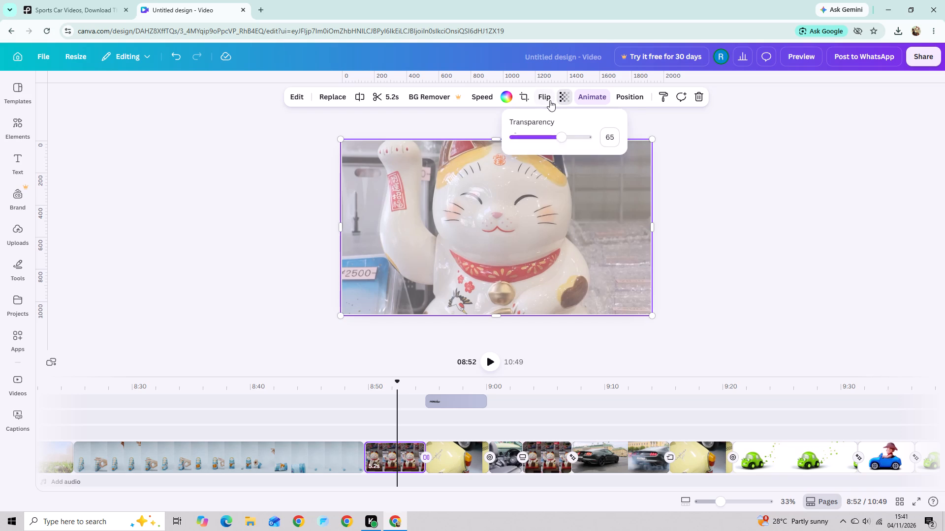
click(550, 100)
click(530, 120)
Set the background colour behind the lucky cat clip at 8:52 to black.
click(506, 95)
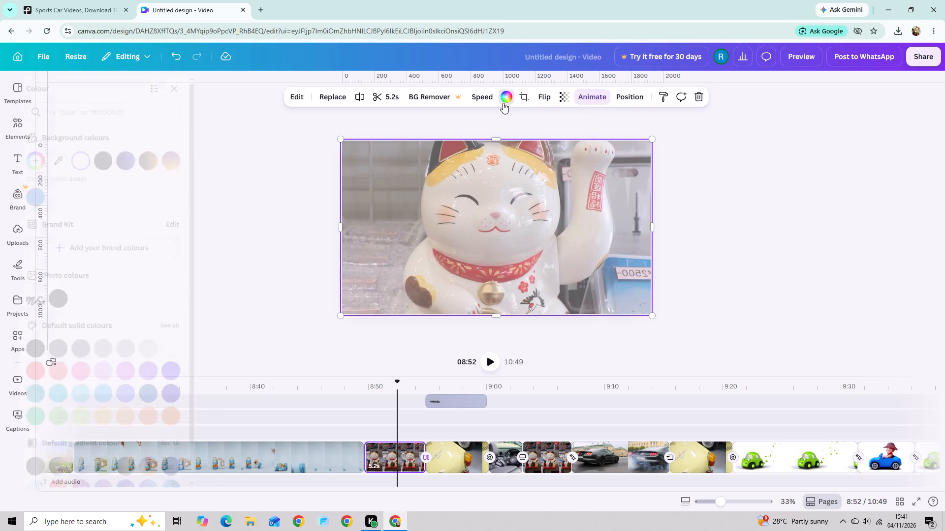
drag(125, 159, 119, 161)
click(319, 164)
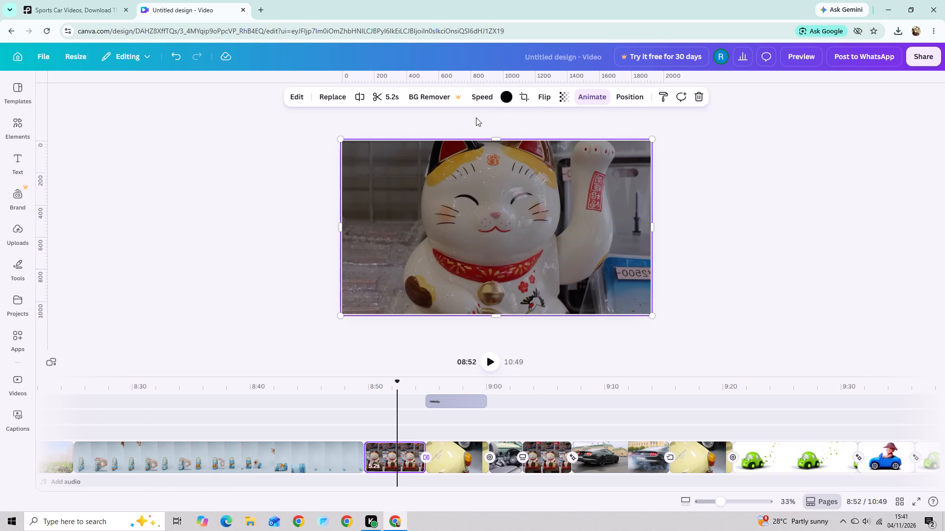
Set the video speed of the lucky cat clip at 8:52 to 1.25.
click(484, 93)
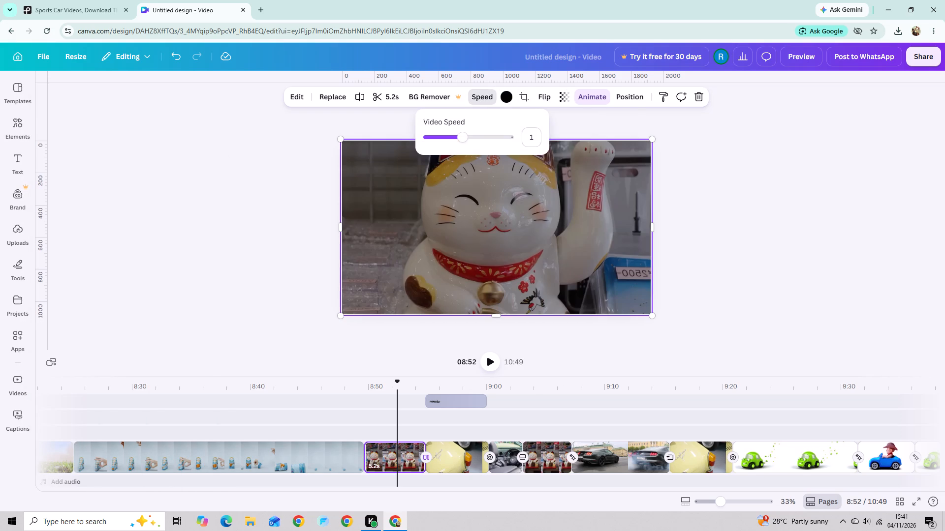
drag(462, 134, 470, 131)
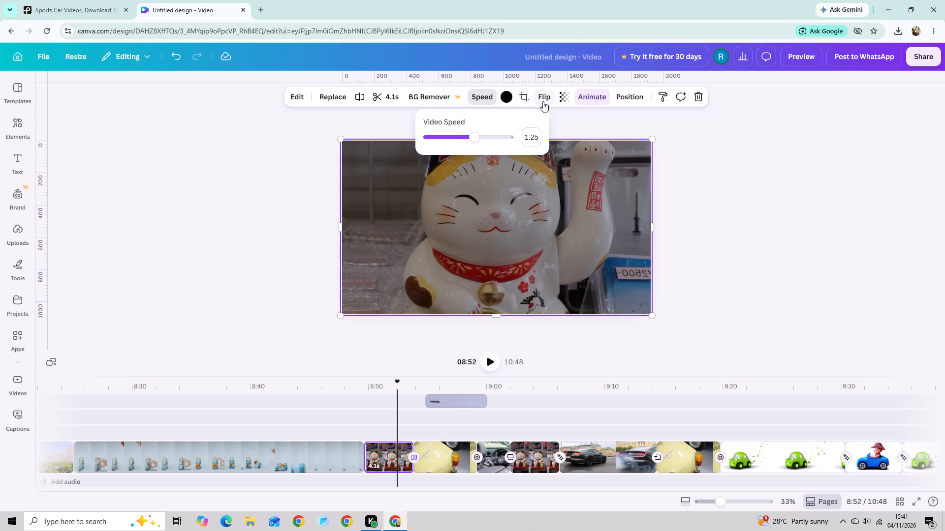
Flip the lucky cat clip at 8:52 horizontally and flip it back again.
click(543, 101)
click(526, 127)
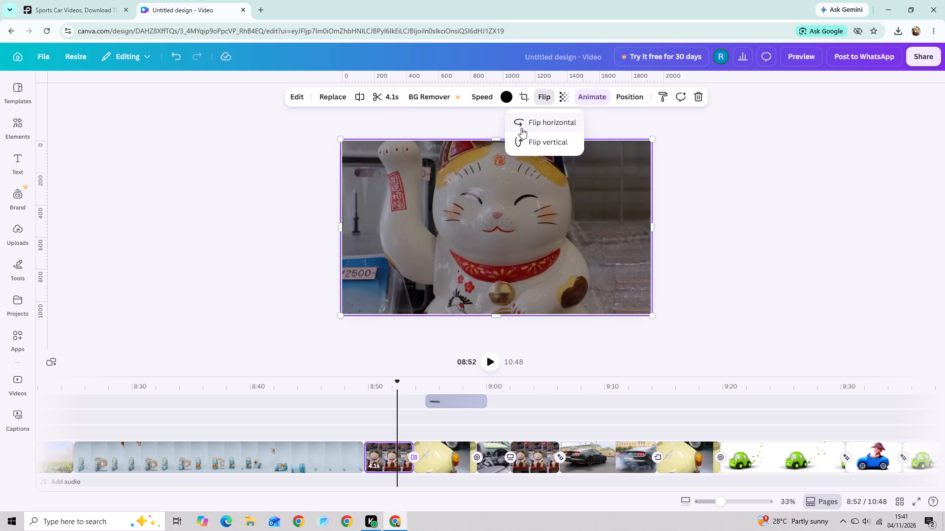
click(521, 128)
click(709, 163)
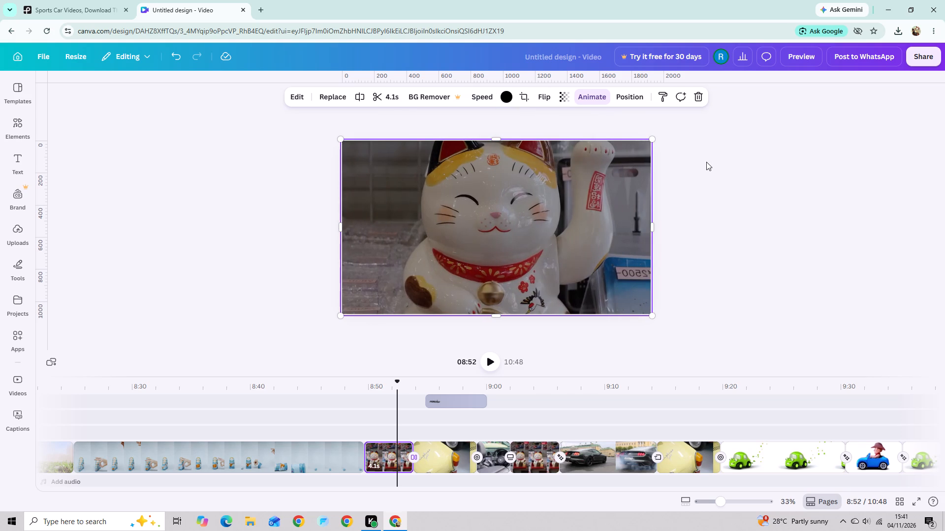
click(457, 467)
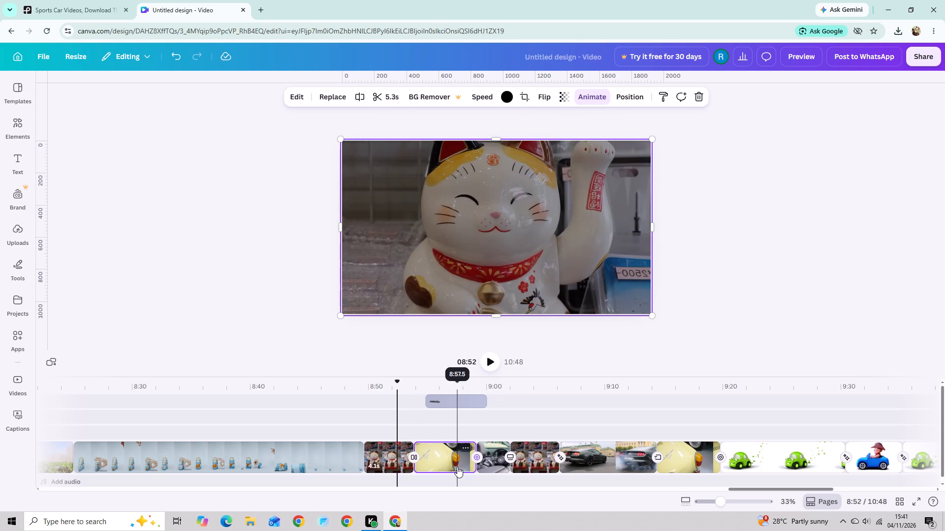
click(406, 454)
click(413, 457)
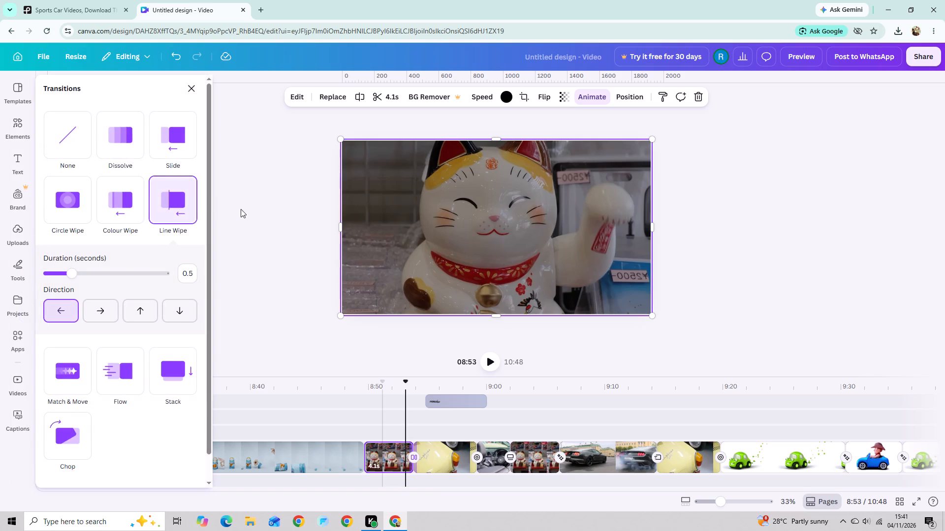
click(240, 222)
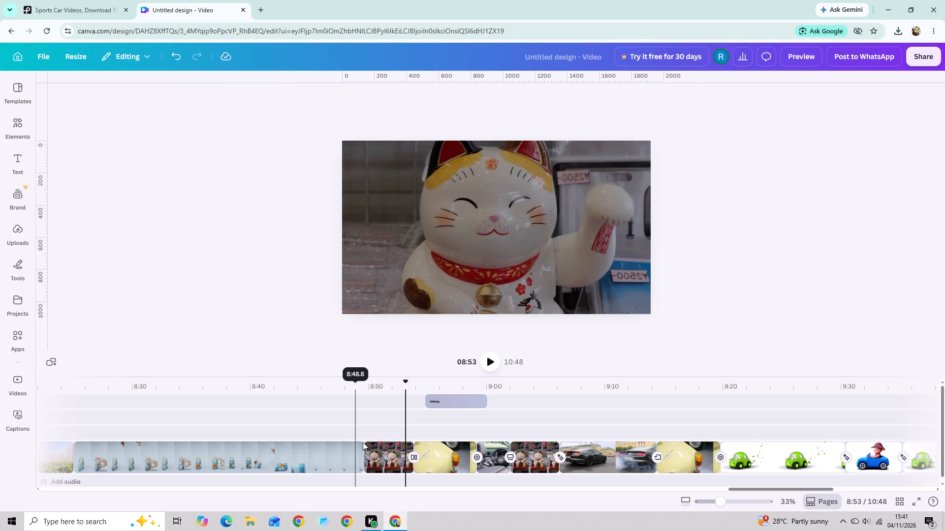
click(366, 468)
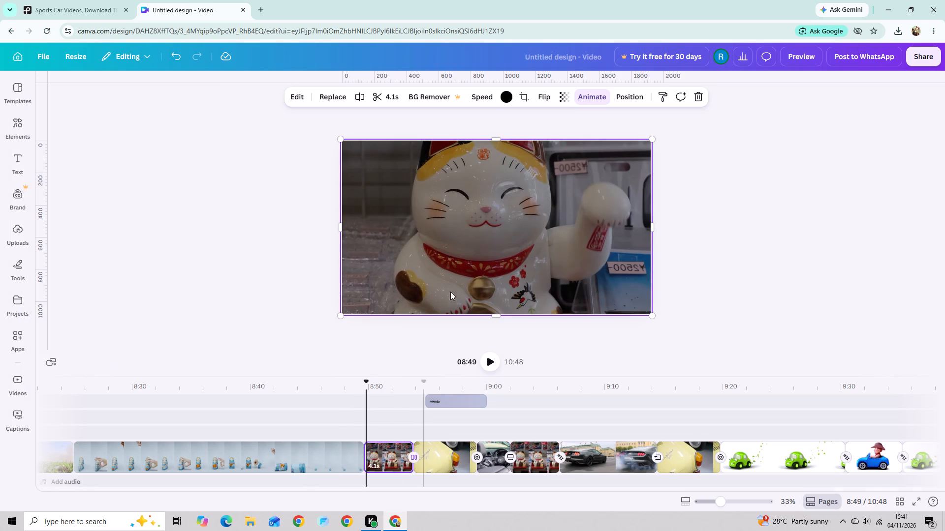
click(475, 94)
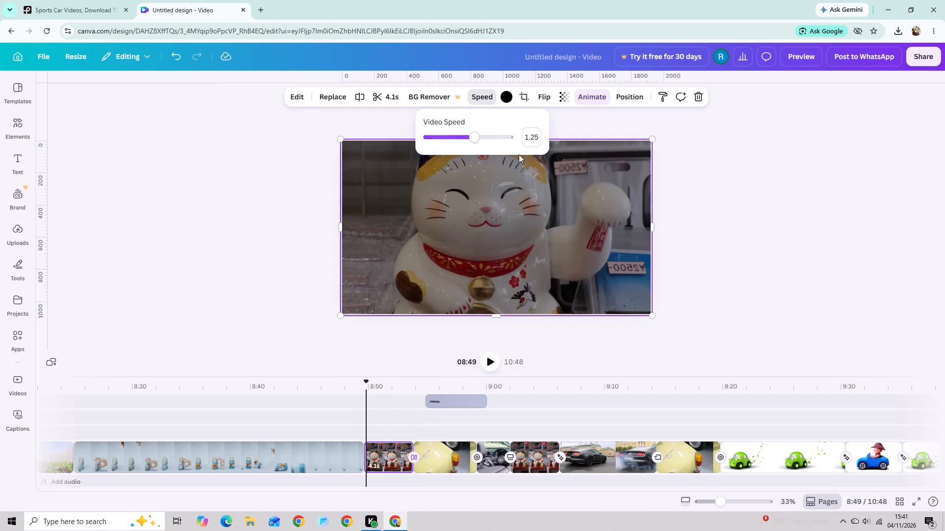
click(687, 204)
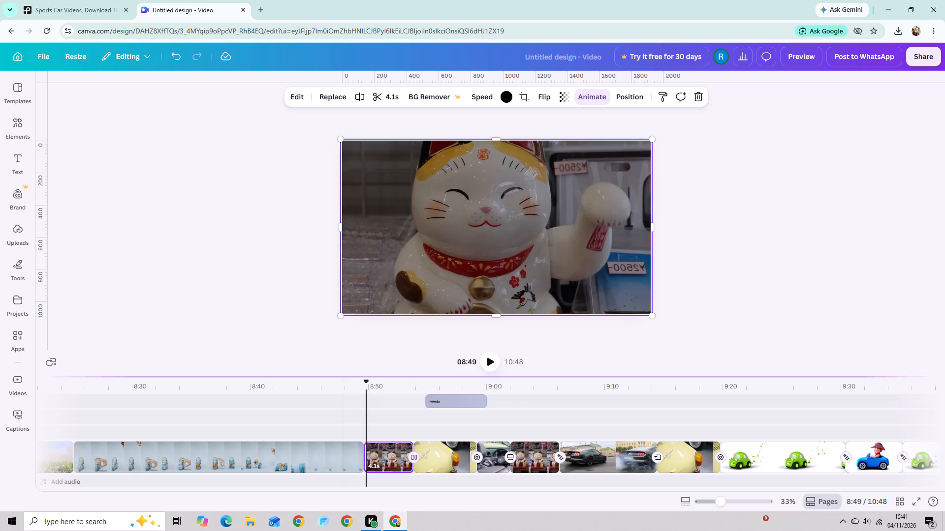
Add a 0.5-second inward Circle Wipe transition between the 24.6-second pale blue clip and the lucky cat clip.
drag(369, 380, 350, 444)
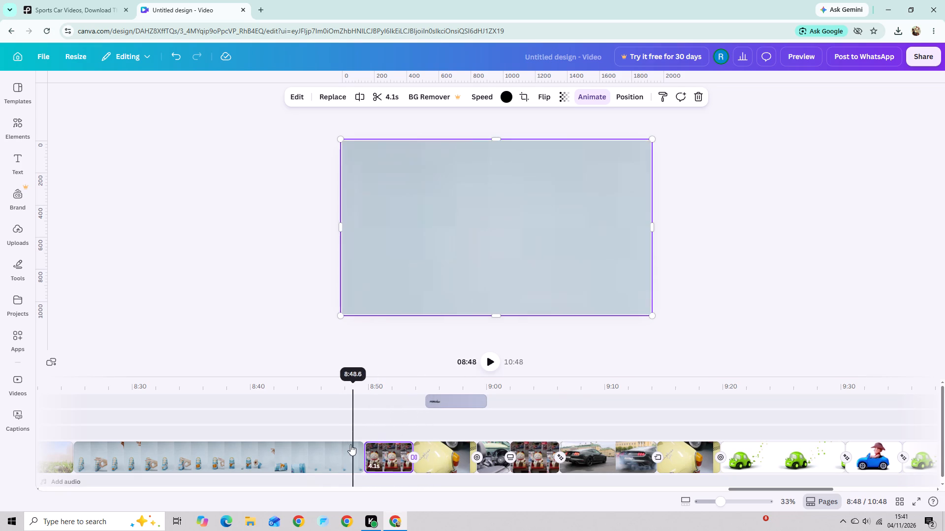
drag(350, 444, 339, 448)
click(371, 464)
click(362, 465)
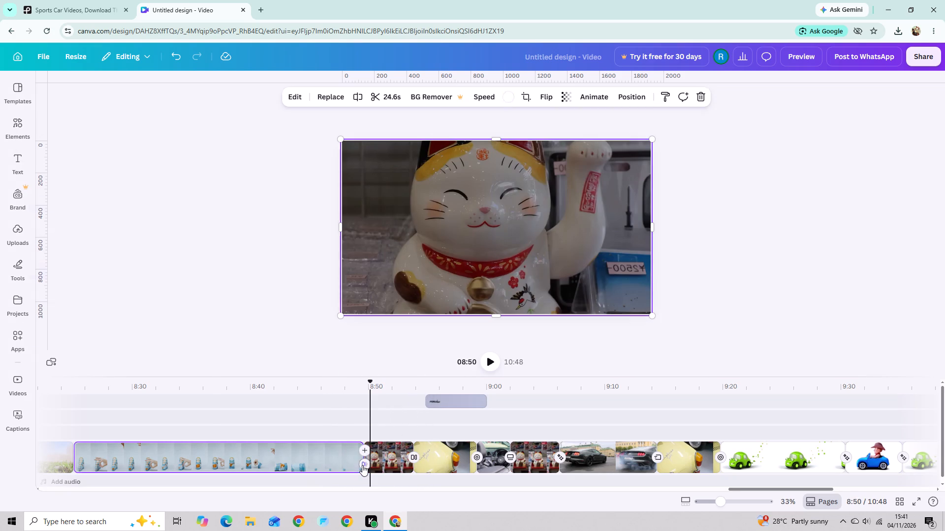
click(80, 236)
click(216, 225)
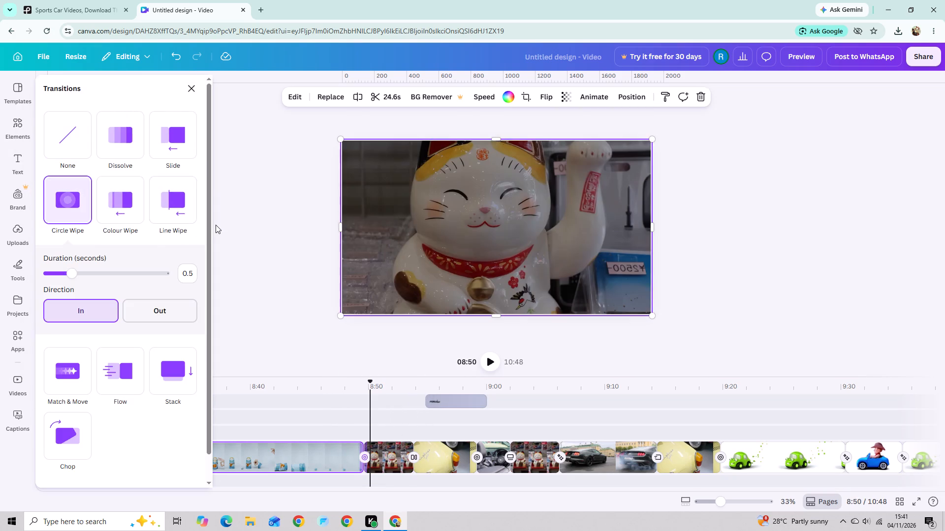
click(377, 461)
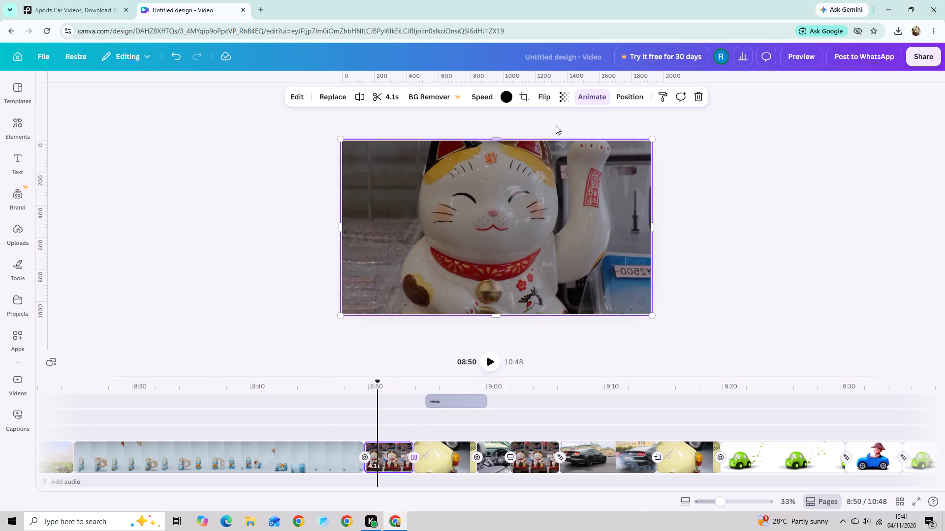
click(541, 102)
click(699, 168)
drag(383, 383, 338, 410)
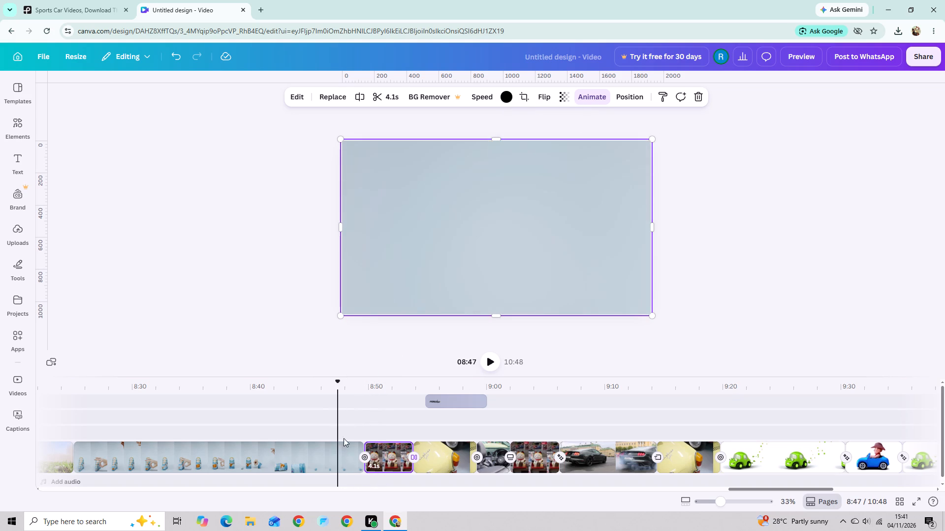
Set the transparency of the 24.6-second pale blue clip before the lucky cat clip to 66.
click(424, 463)
click(351, 461)
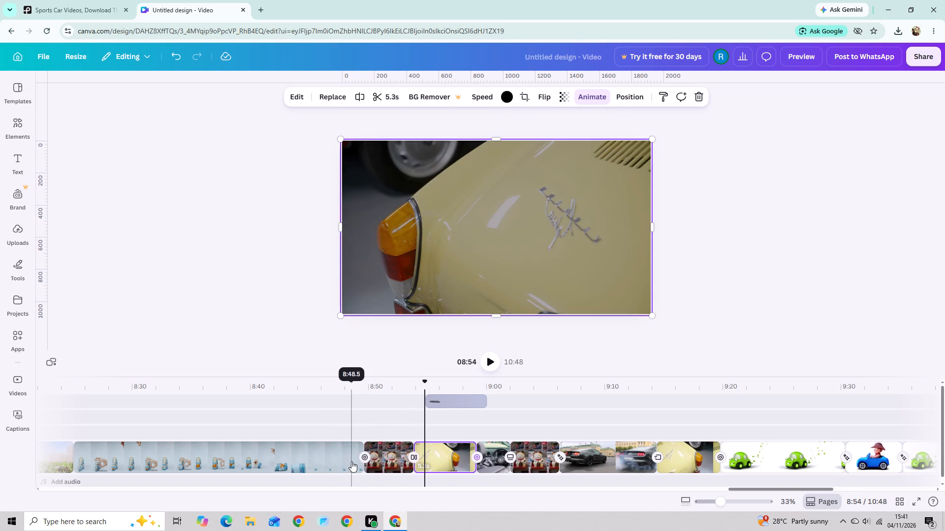
click(563, 96)
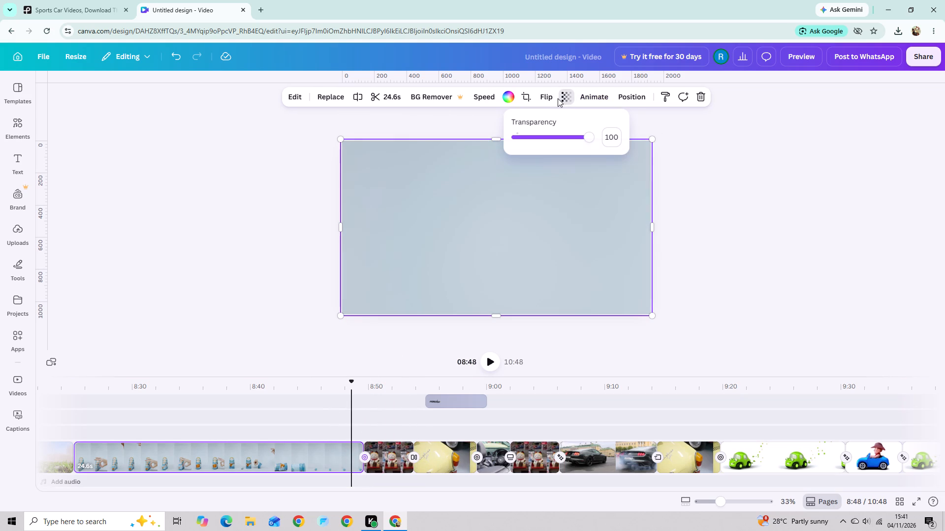
click(565, 135)
Apply the Pan animation to the 24.6-second pale blue clip, set to animate on exit only.
click(604, 99)
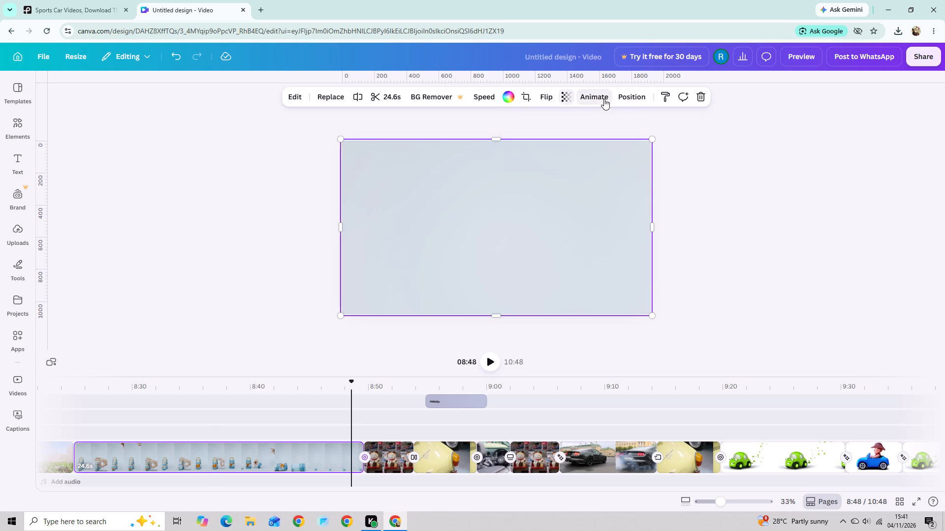
scroll(157, 354, down, 3)
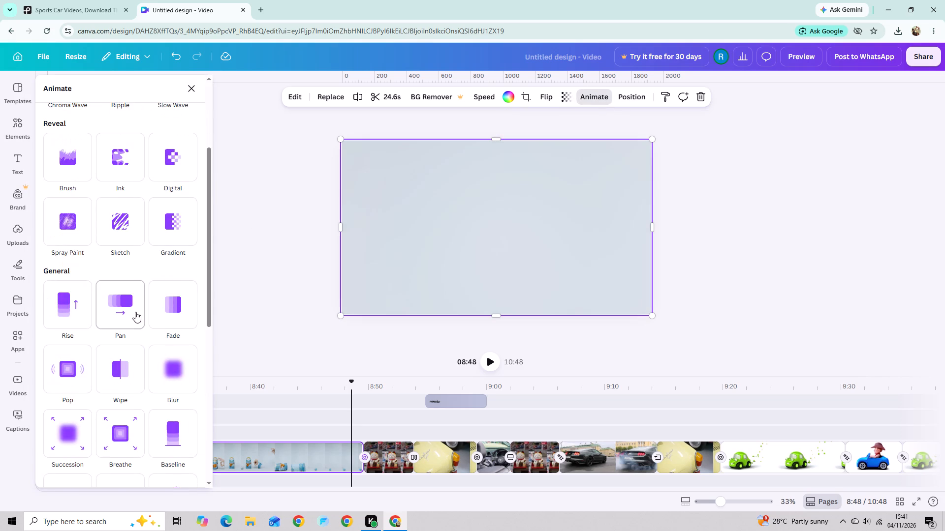
click(128, 311)
click(292, 303)
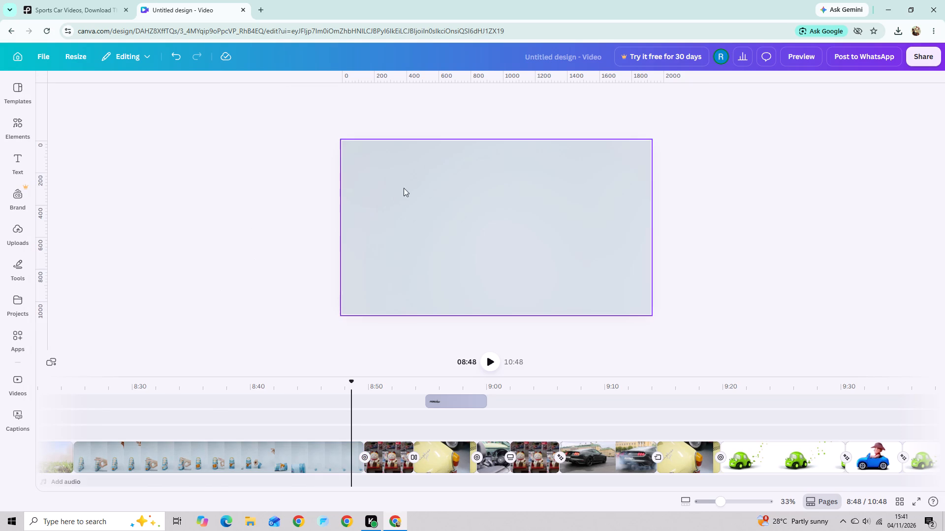
click(523, 220)
click(608, 99)
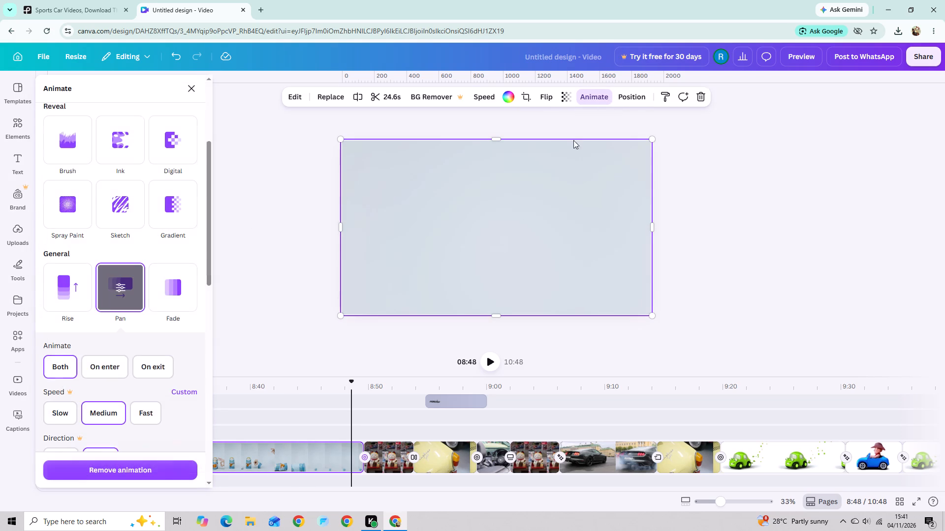
click(137, 360)
click(262, 310)
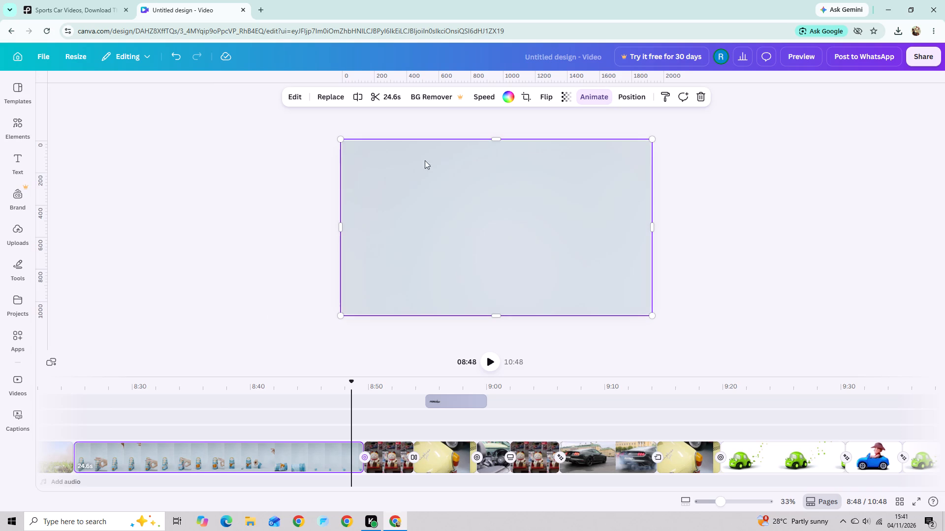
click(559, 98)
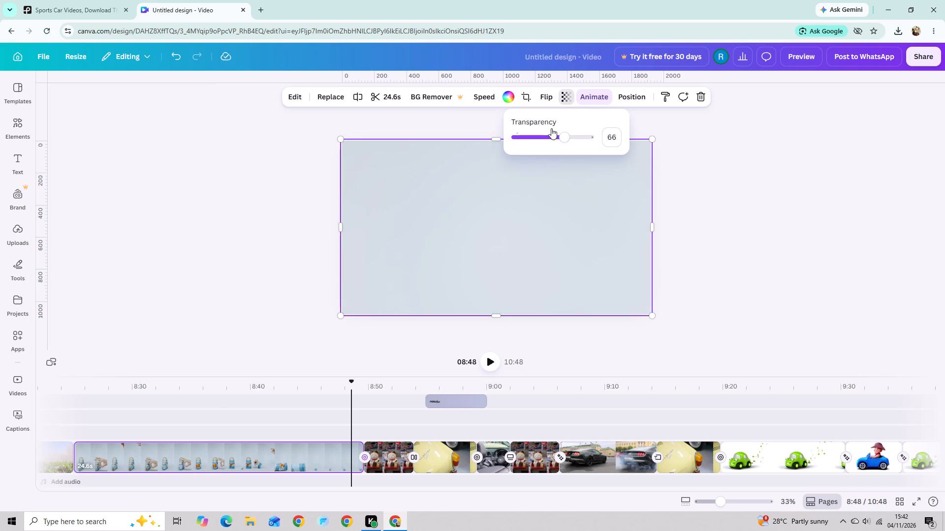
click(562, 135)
Flip the 24.6-second pale blue nesting doll clip horizontally and vertically.
click(544, 92)
click(524, 120)
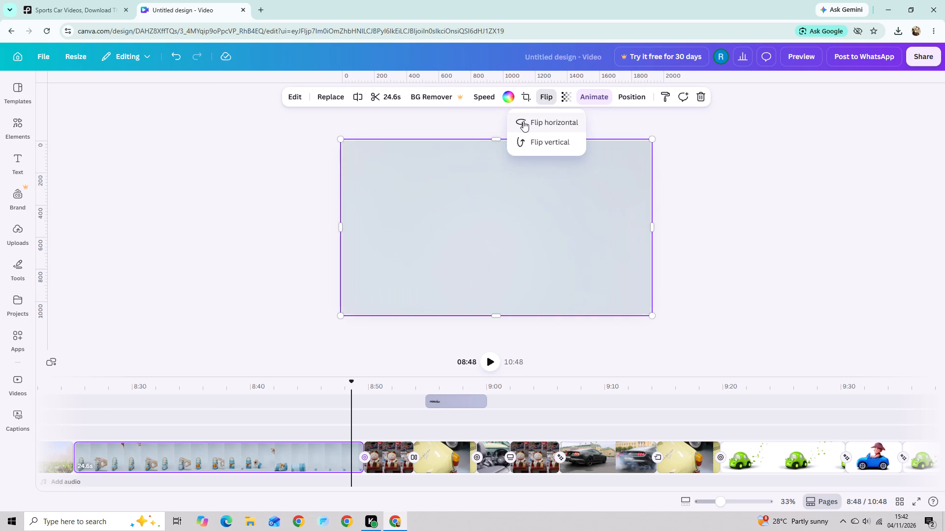
click(286, 159)
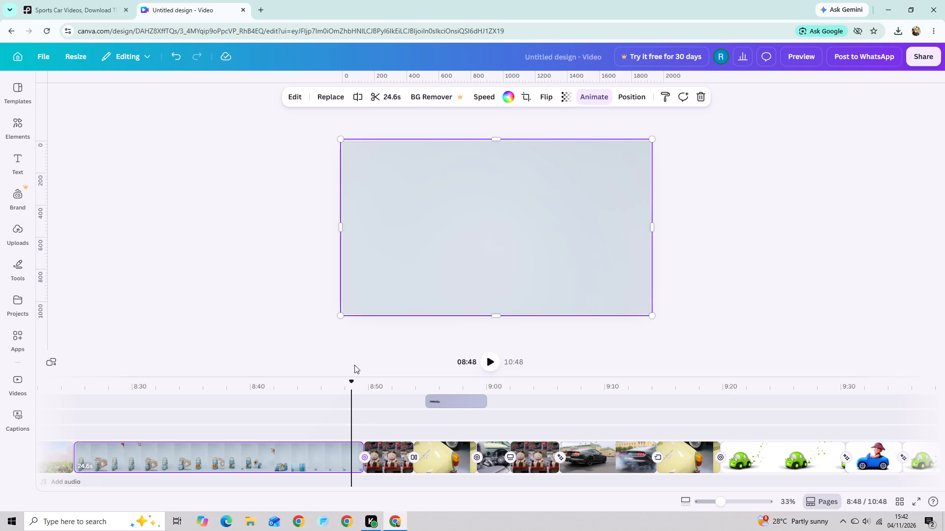
drag(350, 382, 223, 396)
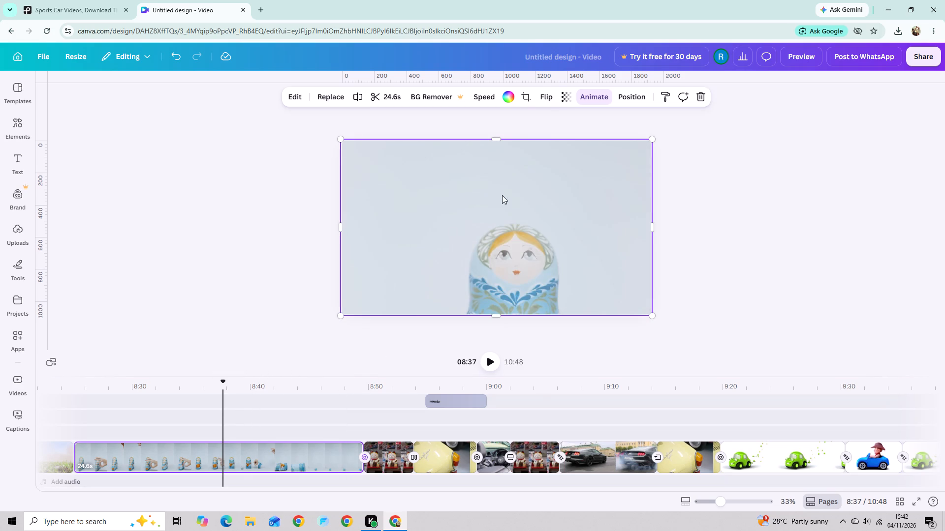
click(552, 94)
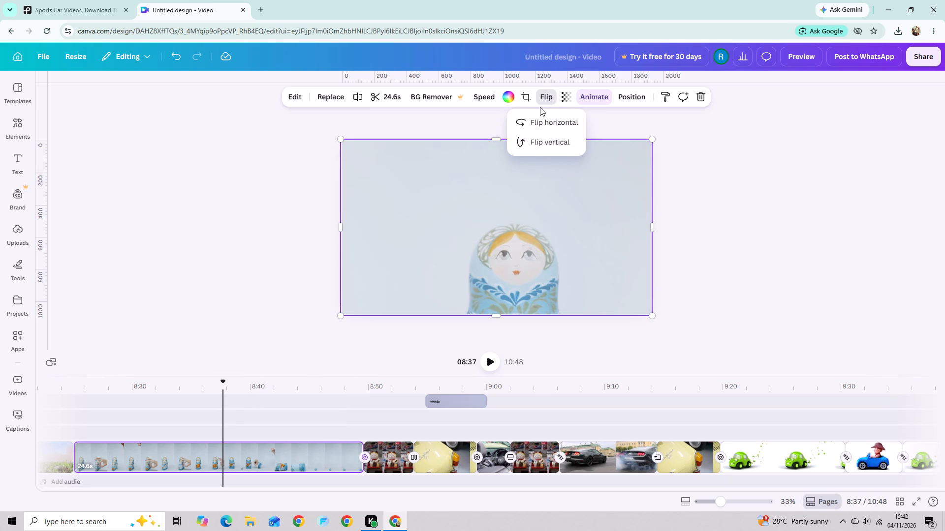
click(531, 143)
click(648, 131)
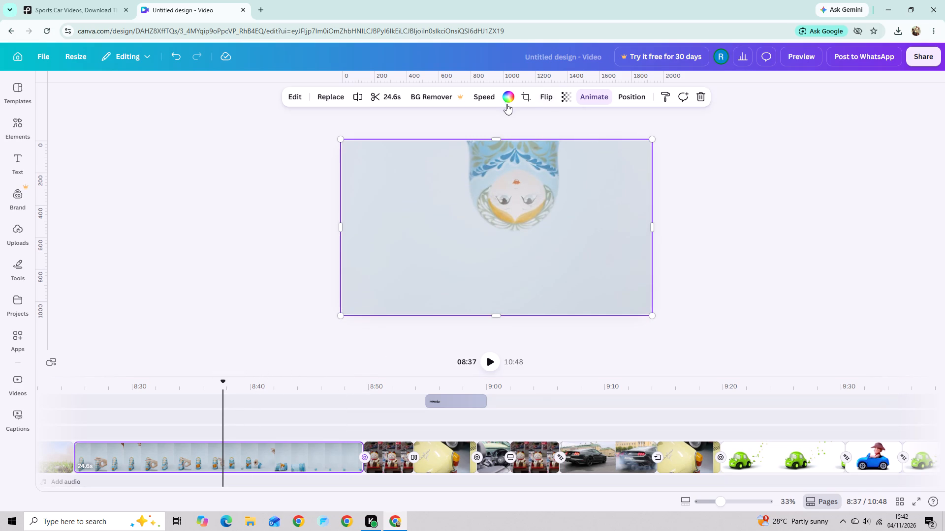
Set the nesting doll clip's background colour to black.
click(509, 101)
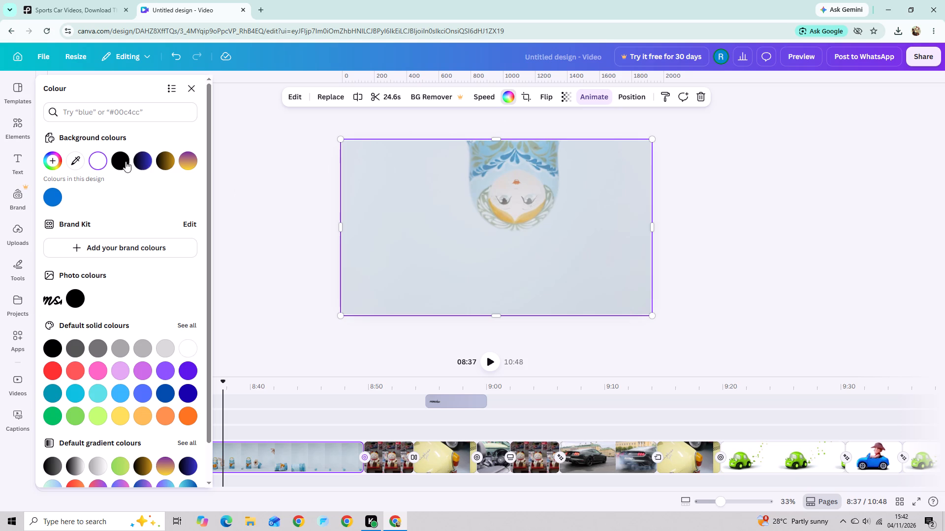
click(121, 164)
Set the transparency of the nesting doll clip to 53.
click(561, 101)
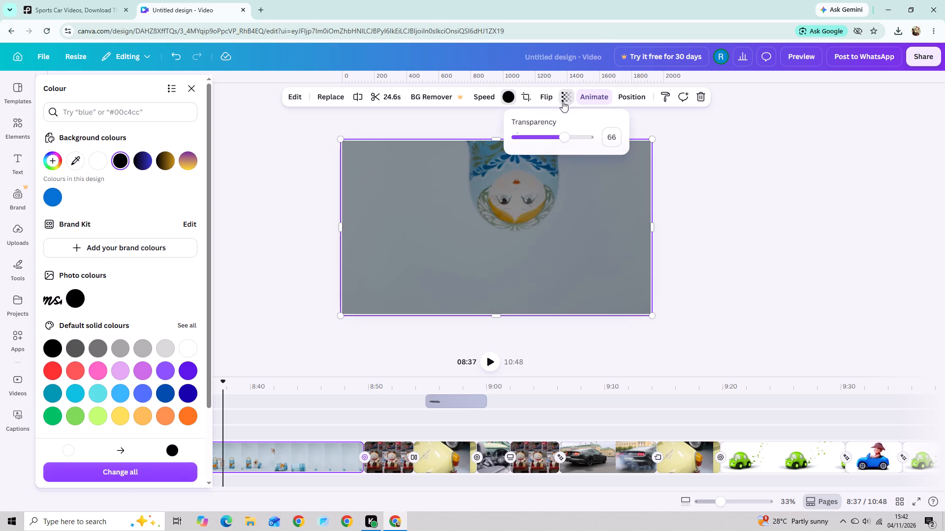
click(561, 137)
drag(564, 134, 555, 137)
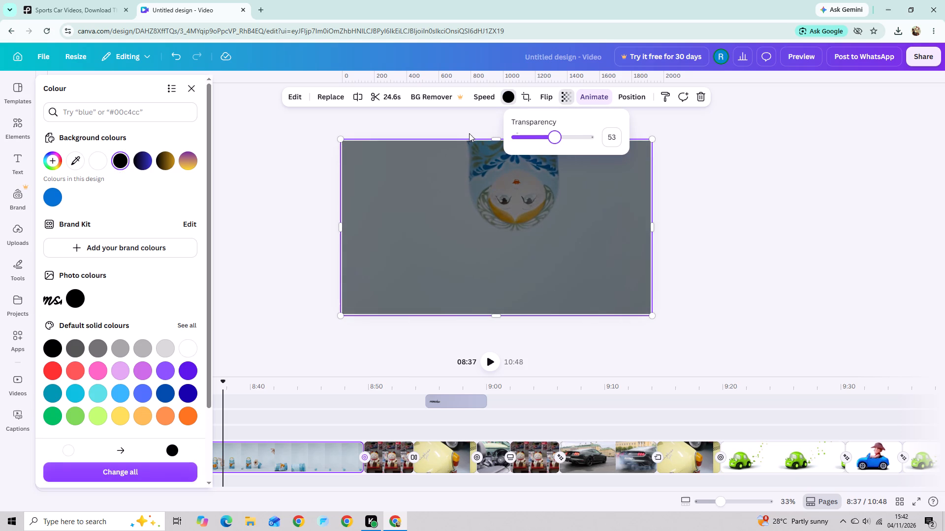
Set the nesting doll clip's video speed to 1.25.
click(488, 98)
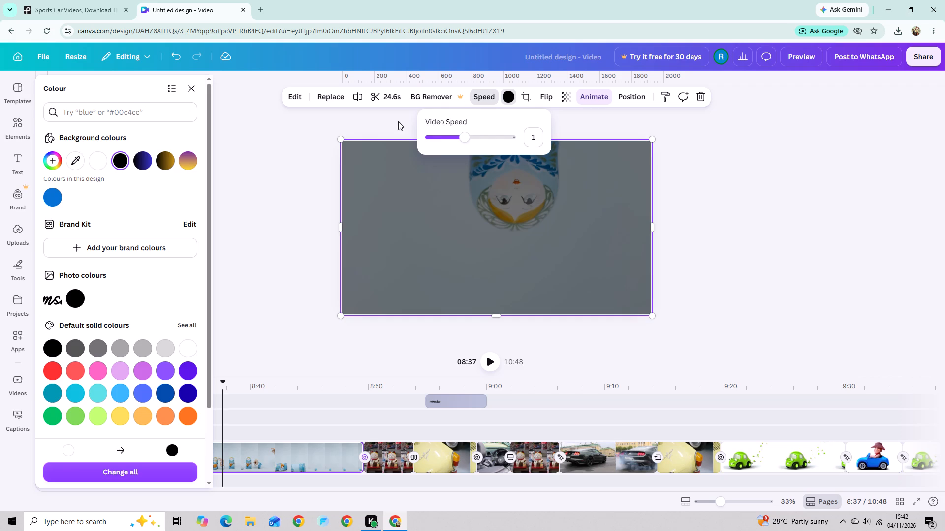
click(471, 135)
drag(466, 137, 473, 136)
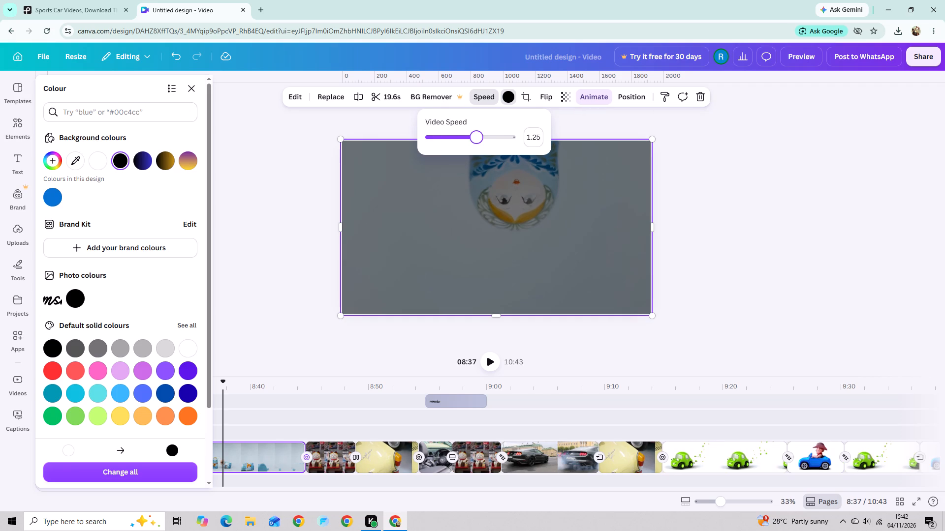
drag(473, 136, 473, 135)
Trim the start of the nesting doll clip so that it lasts 6.2 seconds.
drag(223, 382, 320, 390)
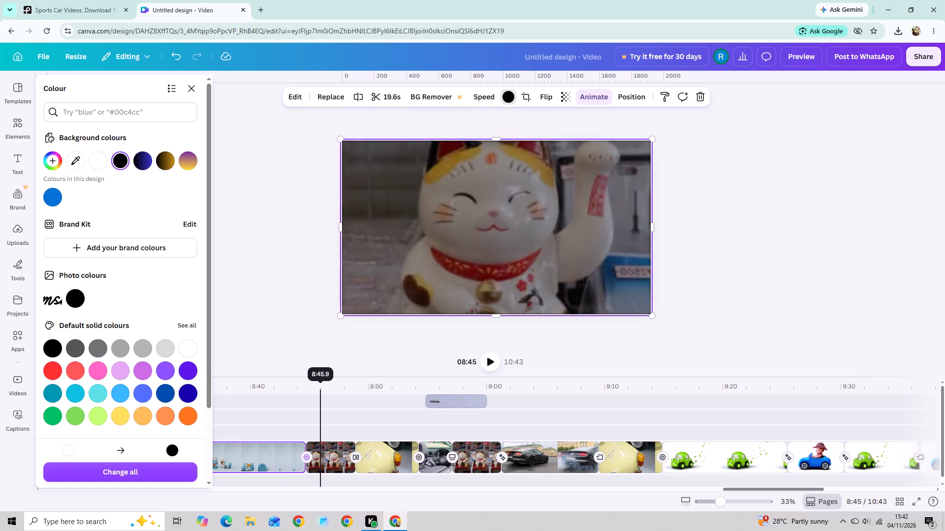
drag(320, 390, 260, 405)
click(252, 349)
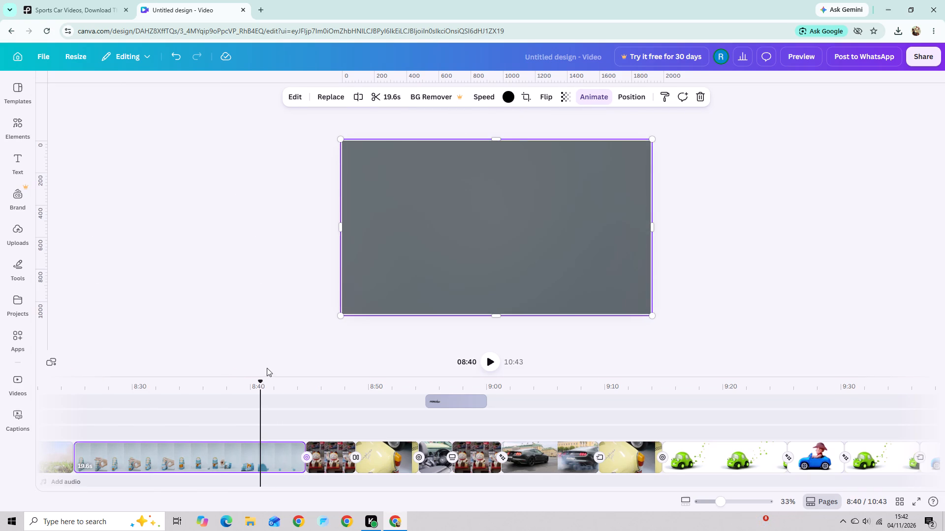
drag(260, 387, 6, 429)
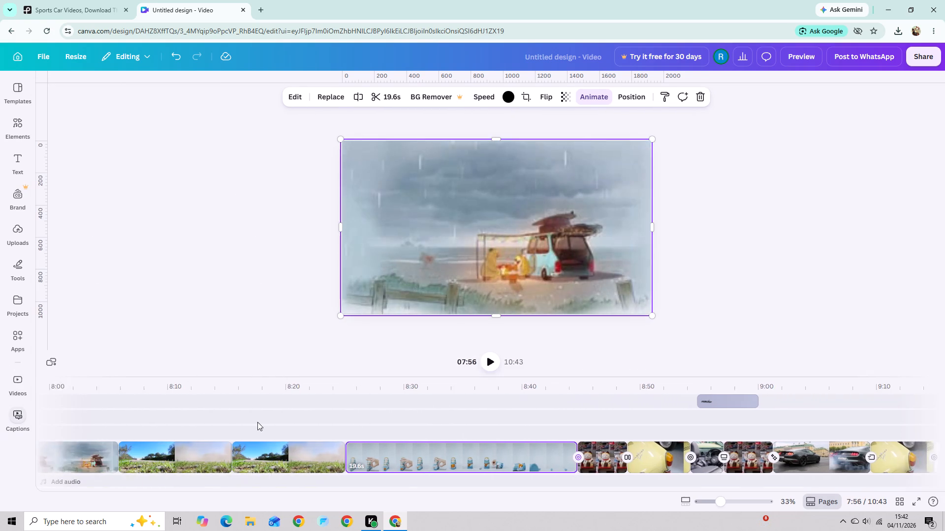
drag(451, 381, 544, 398)
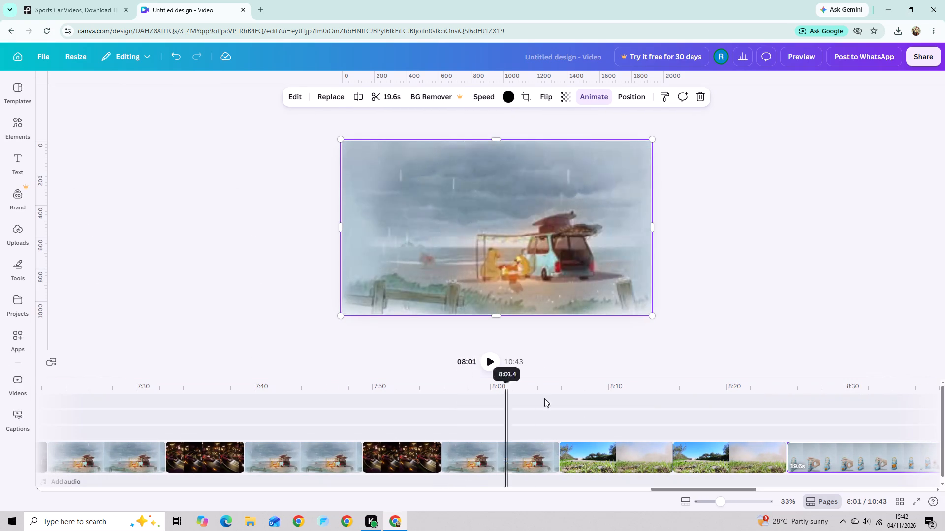
drag(544, 398, 717, 426)
click(682, 459)
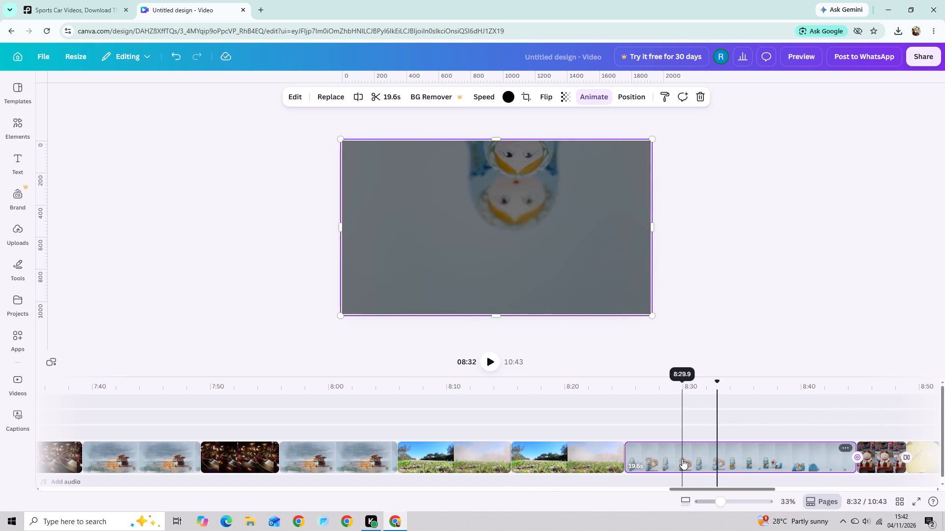
click(624, 463)
click(639, 456)
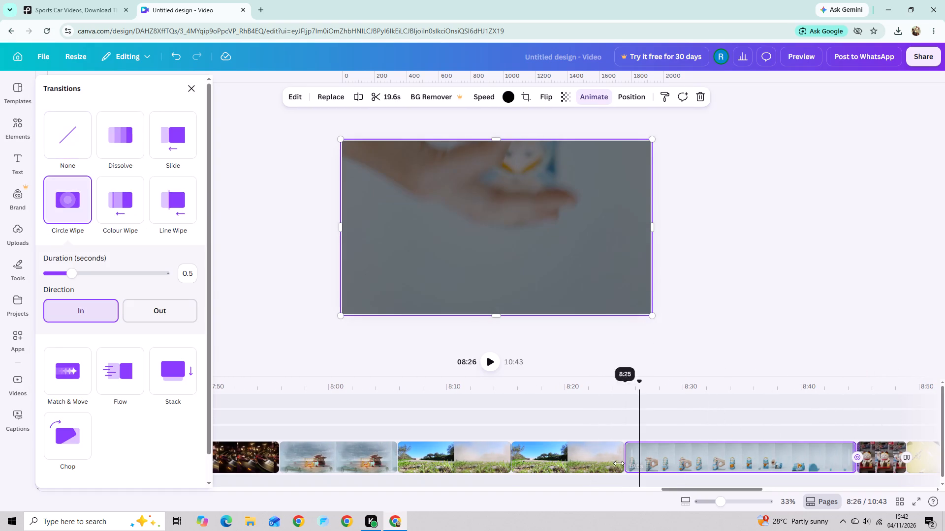
drag(627, 461, 830, 475)
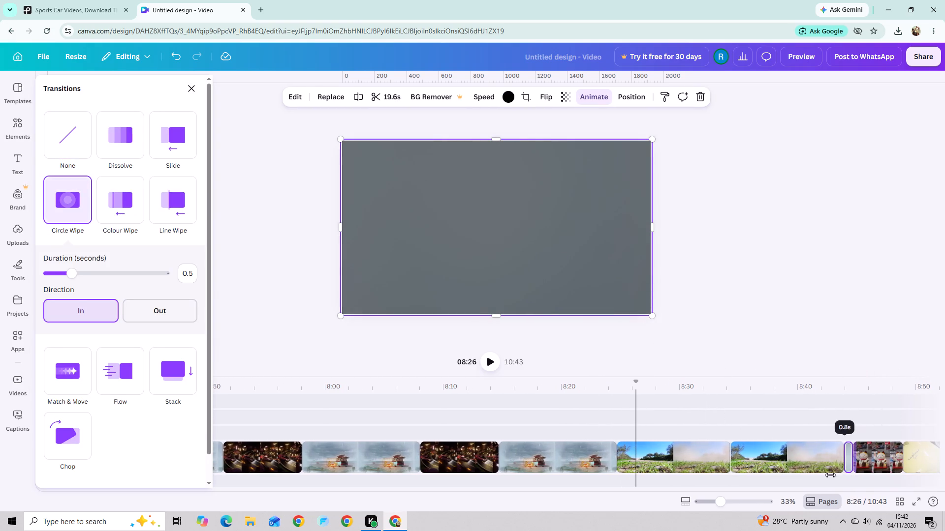
drag(830, 475, 783, 476)
click(773, 344)
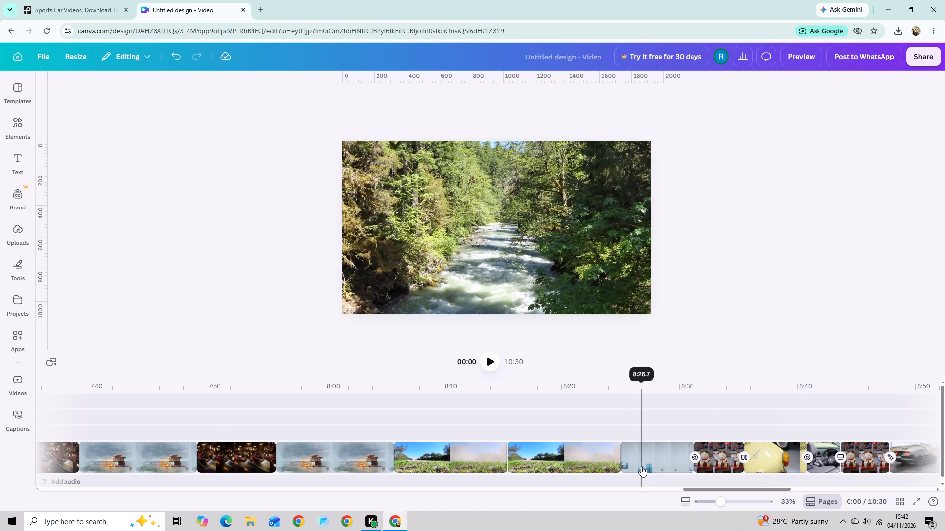
Add a 0.5-second Chop transition between the 9.6-second grass and dust clip and the 6.2-second nesting doll clip.
click(623, 463)
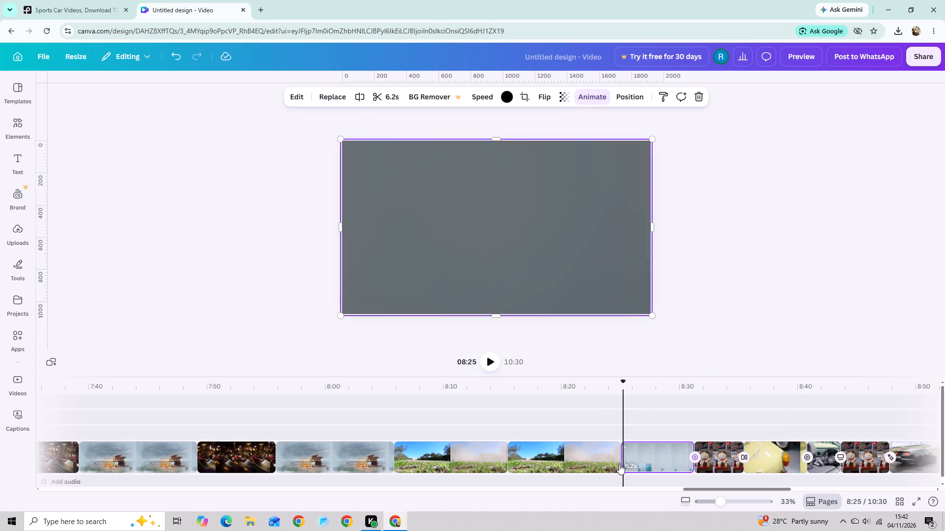
click(619, 464)
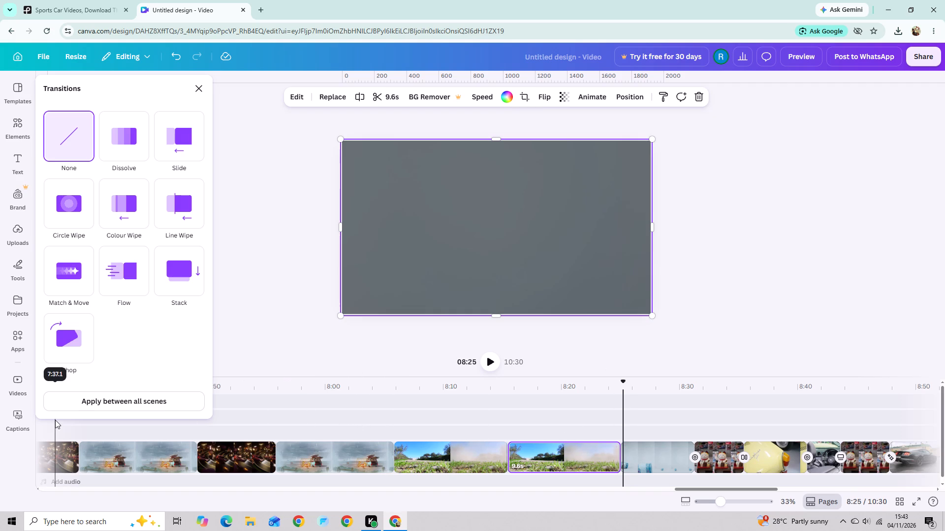
click(69, 341)
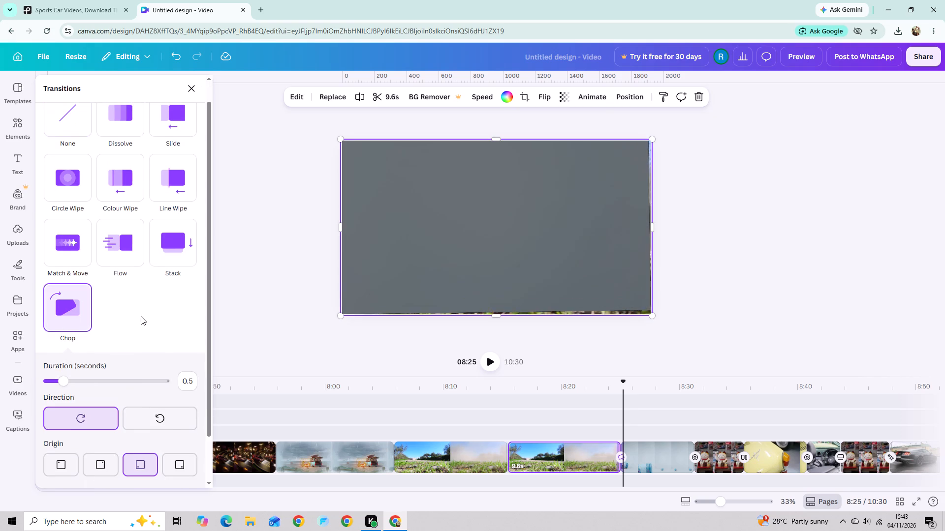
click(157, 430)
click(252, 333)
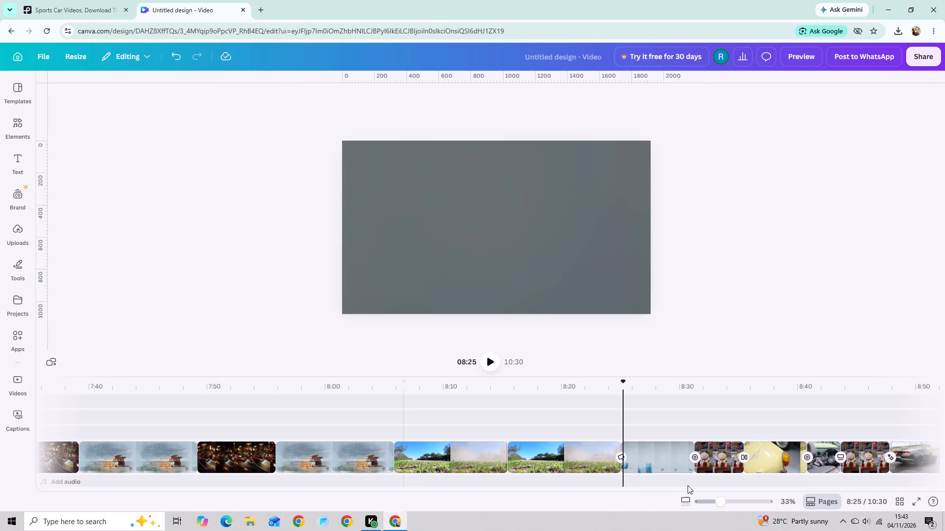
Reduce the transparency value of the 9.6-second grass and dust clip just before the nesting doll clip.
click(661, 453)
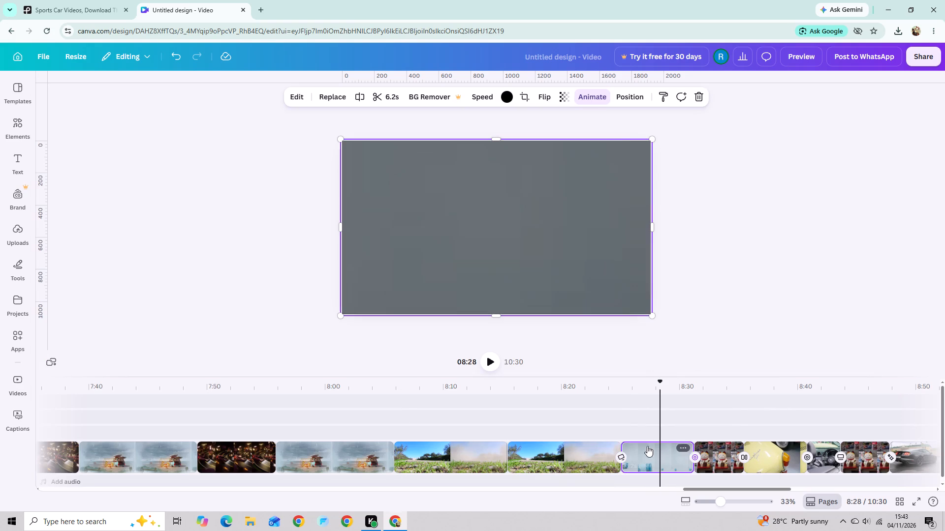
click(552, 477)
click(586, 448)
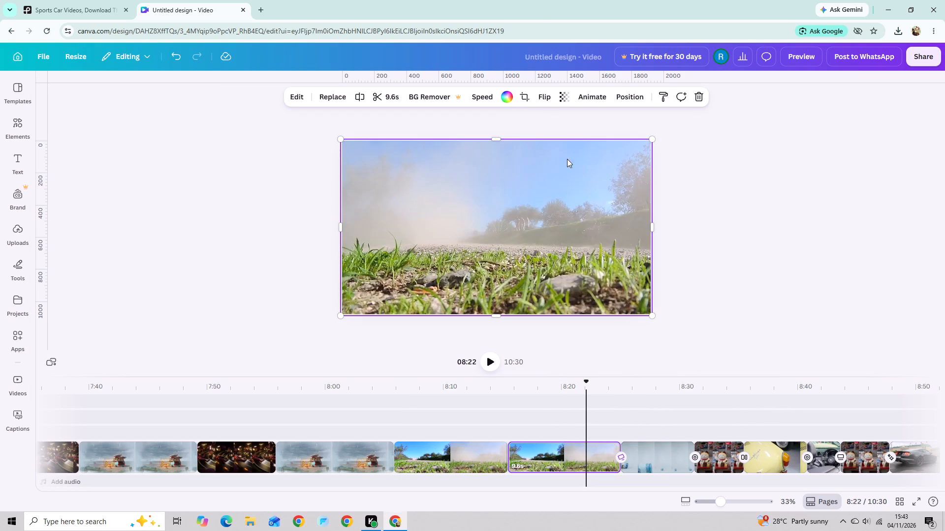
click(569, 98)
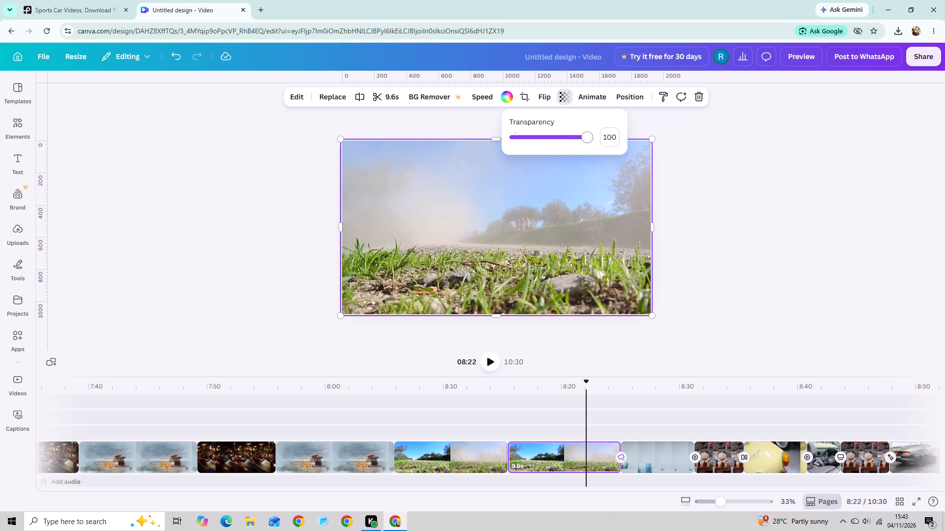
drag(582, 138, 562, 149)
click(581, 88)
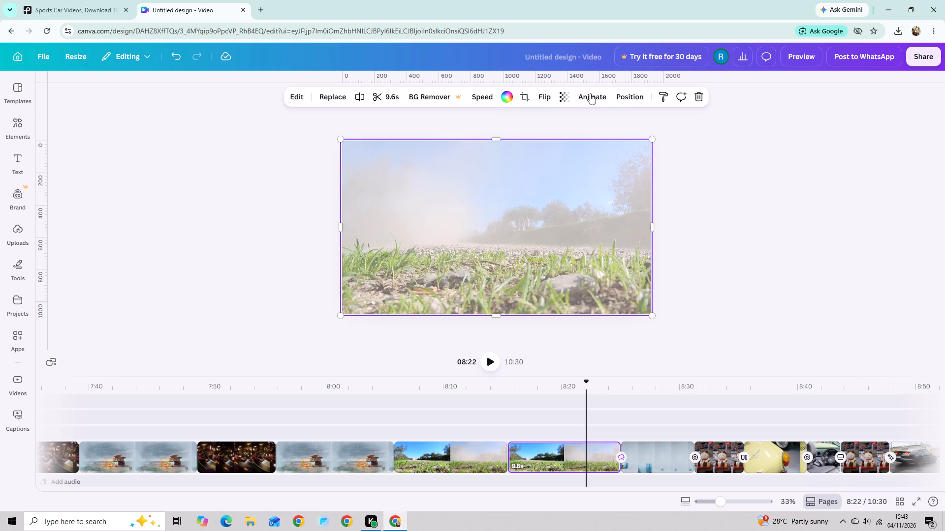
Apply the Photo Zoom animation to the 9.6-second grass and dust clip, set to animate on enter only.
click(591, 93)
scroll(166, 297, down, 1)
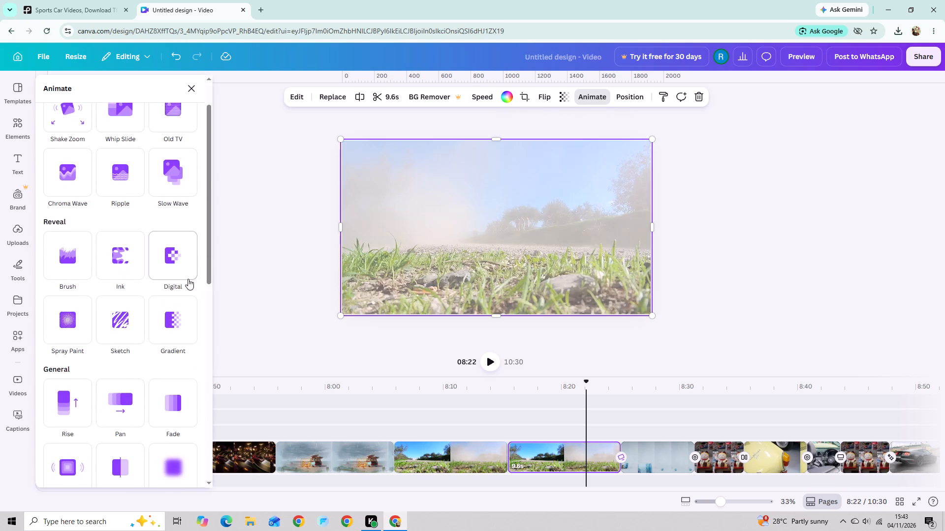
scroll(172, 350, down, 7)
click(169, 393)
click(240, 294)
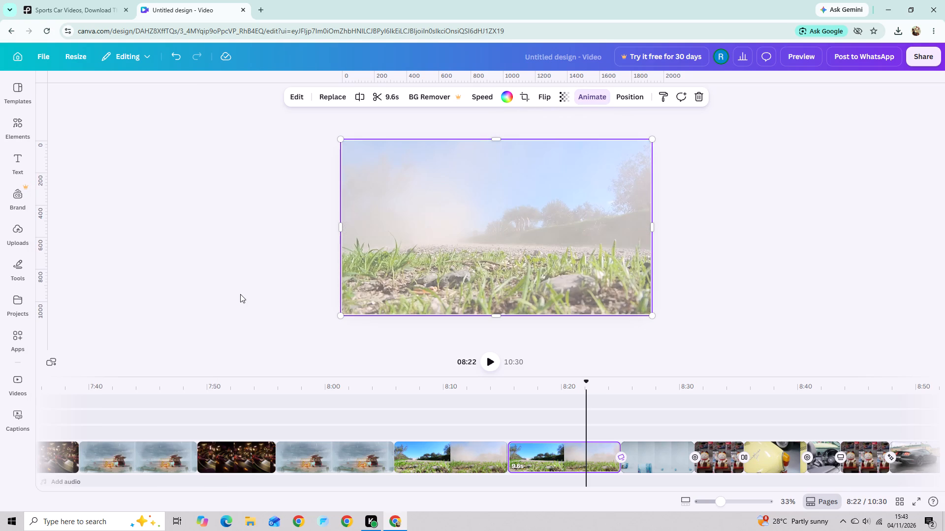
click(586, 93)
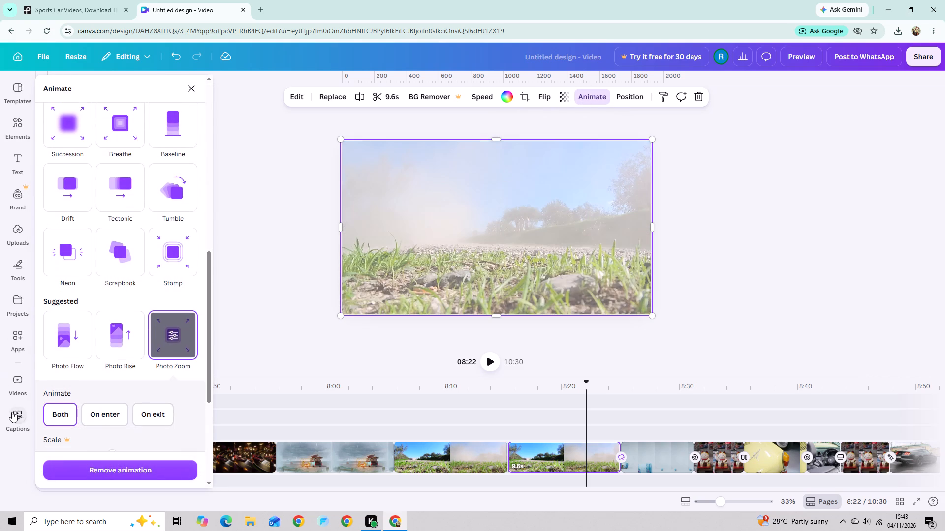
click(91, 416)
click(305, 295)
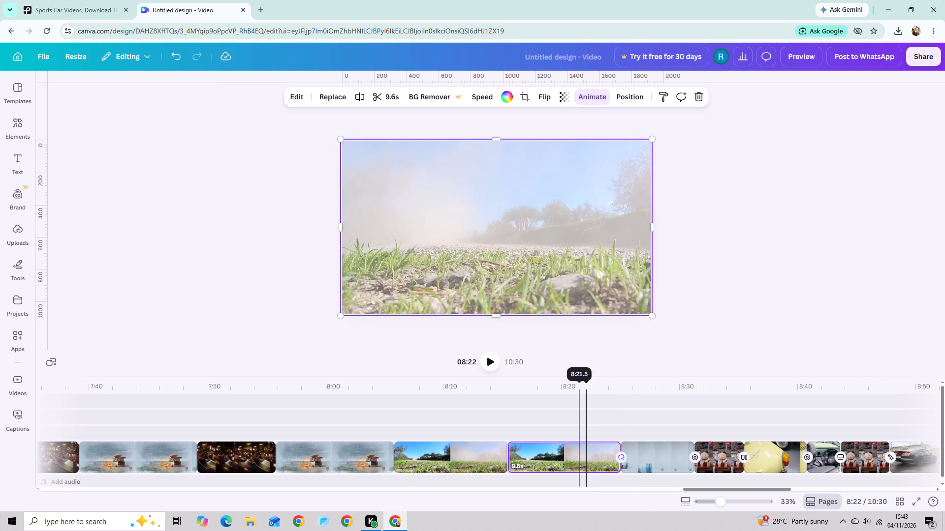
Flip the 9.6-second grass and dust clip at 8:17 horizontally.
drag(586, 386, 536, 392)
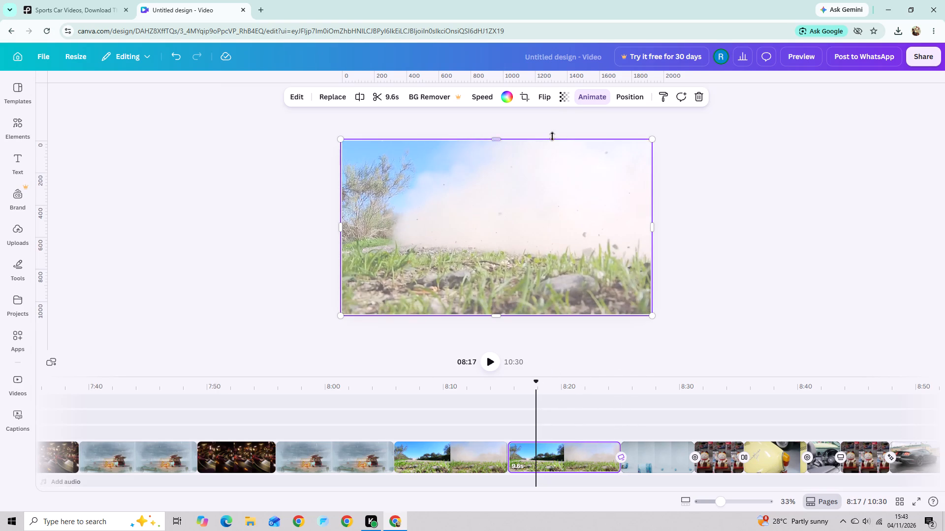
click(544, 91)
click(543, 122)
click(734, 129)
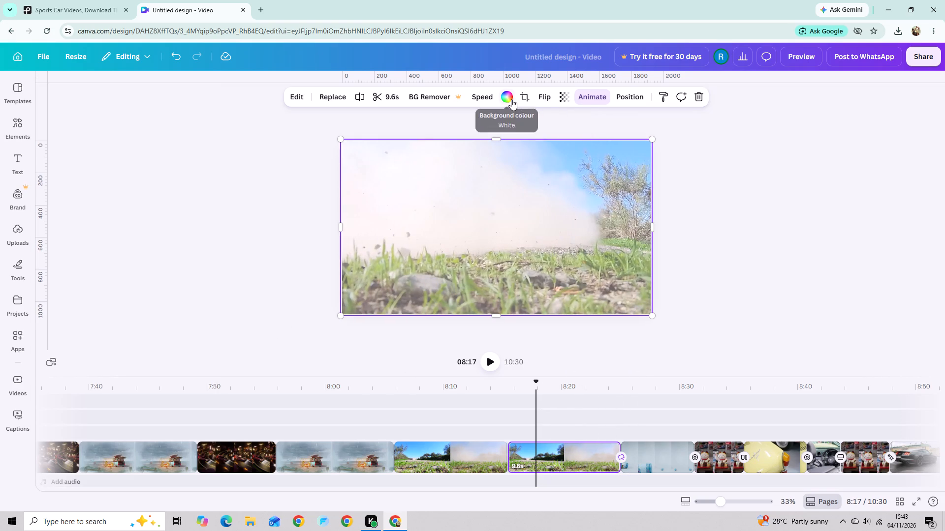
Try the gradient background colours on the grass and dust clip and set its background to black.
click(512, 99)
click(190, 162)
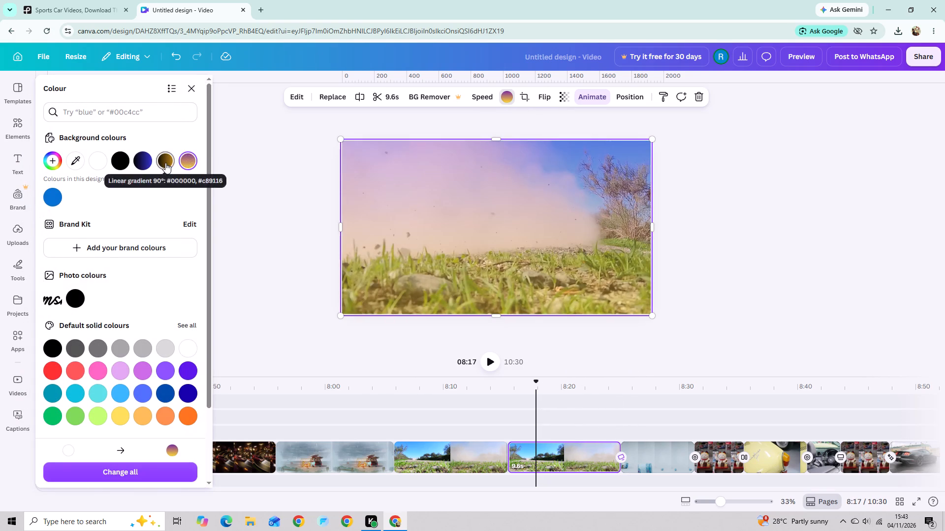
click(165, 163)
click(141, 168)
click(115, 162)
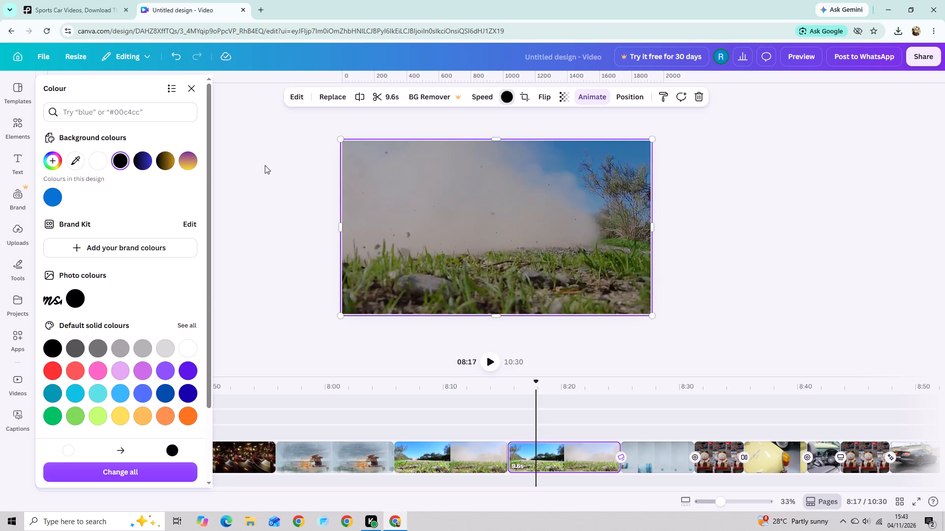
Increase the playback speed of the grass and dust clip at 8:17 to 1.25 and play it back.
click(265, 165)
click(486, 100)
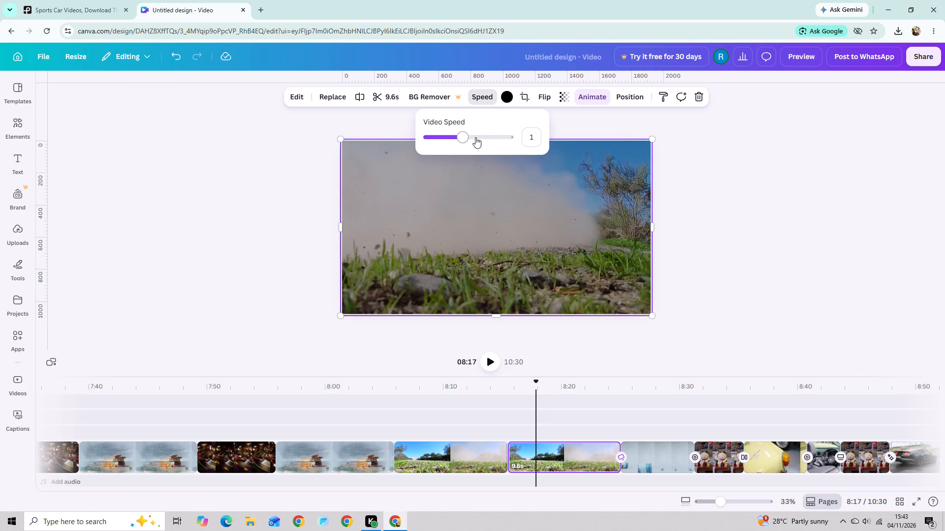
click(470, 137)
click(808, 184)
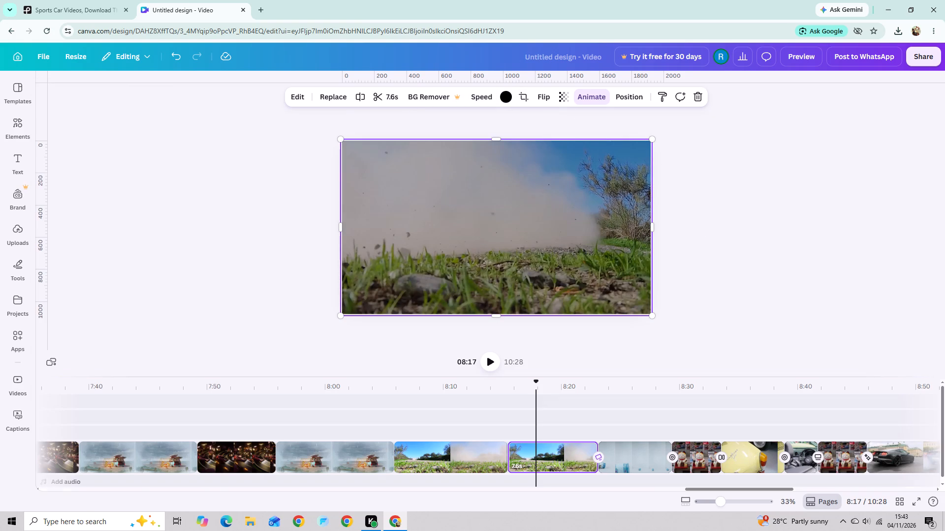
drag(537, 387, 531, 383)
click(492, 363)
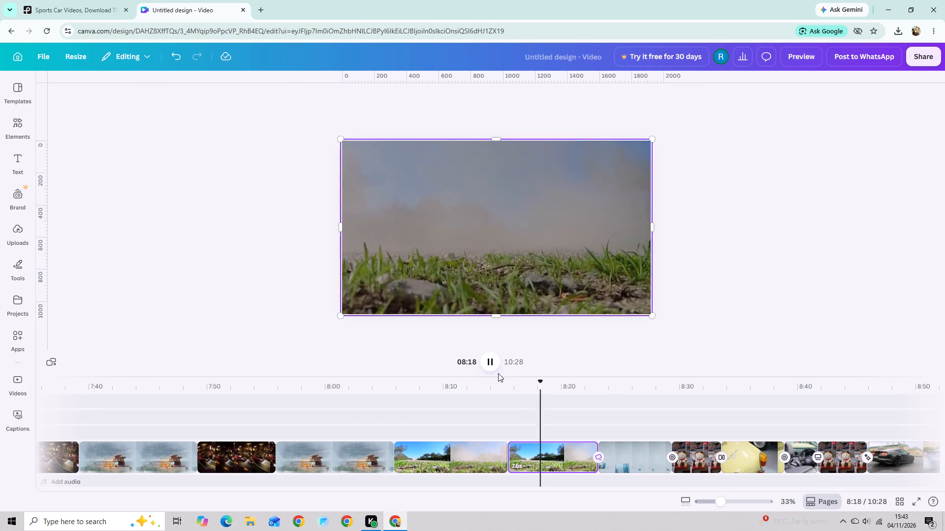
click(490, 368)
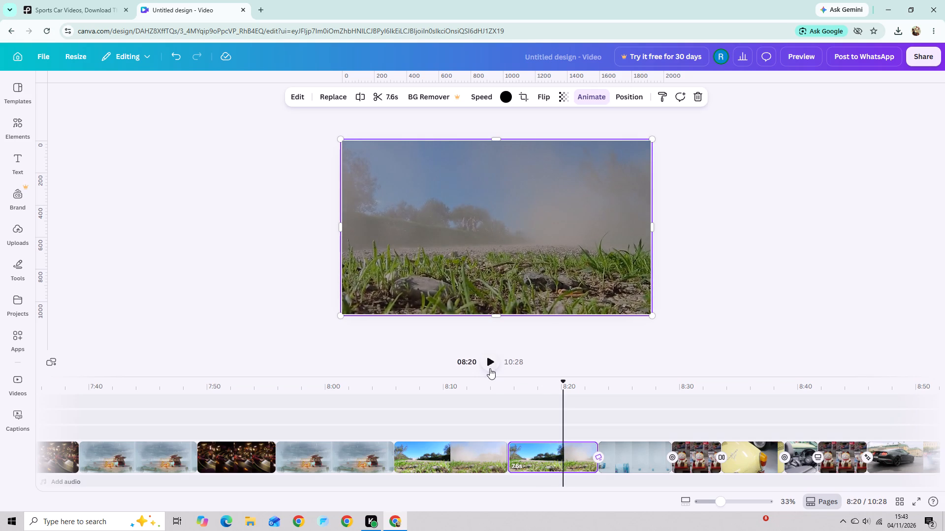
Add a Stack transition moving rightward between the two grass and dust clips, after trying Circle Wipe.
click(511, 463)
click(508, 463)
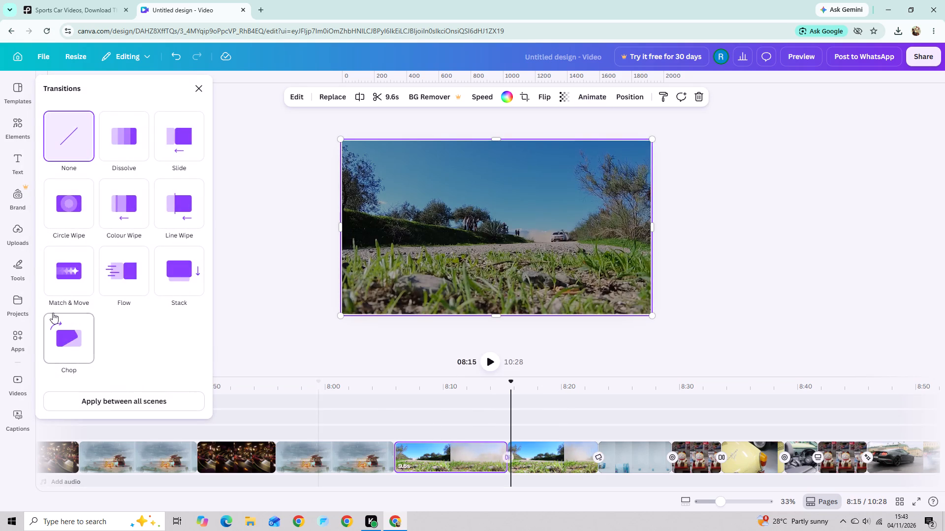
click(80, 207)
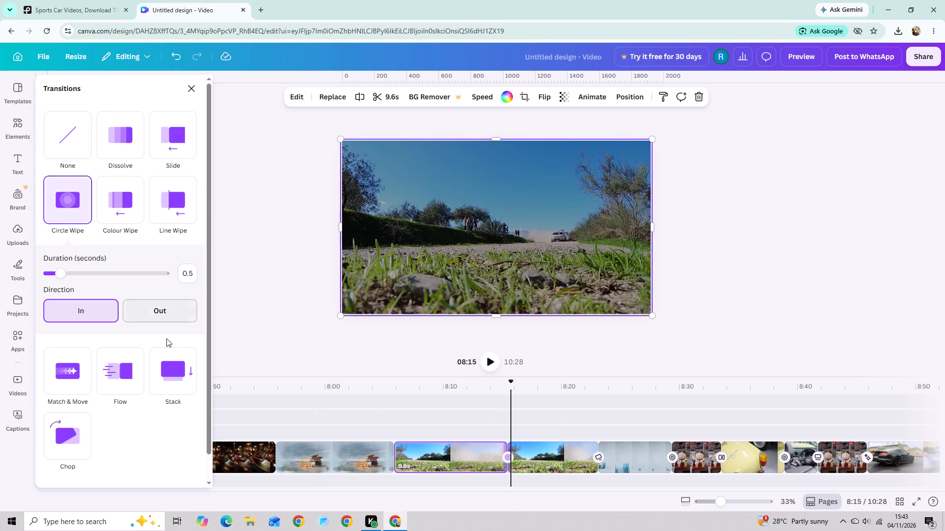
click(179, 357)
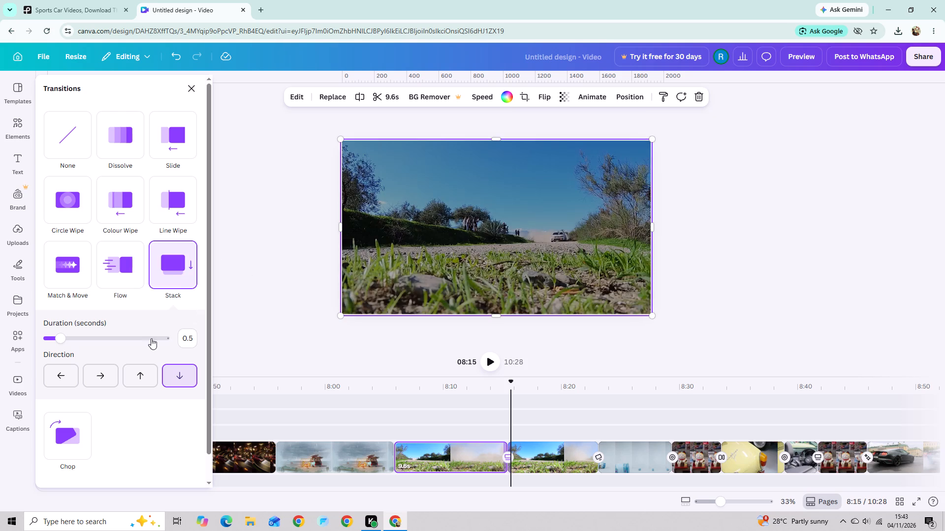
click(111, 370)
click(242, 290)
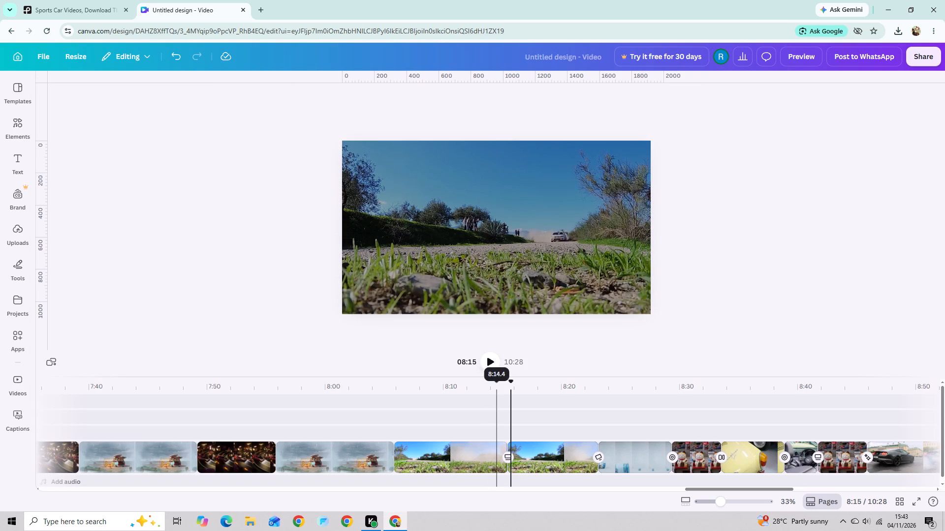
drag(511, 382, 530, 389)
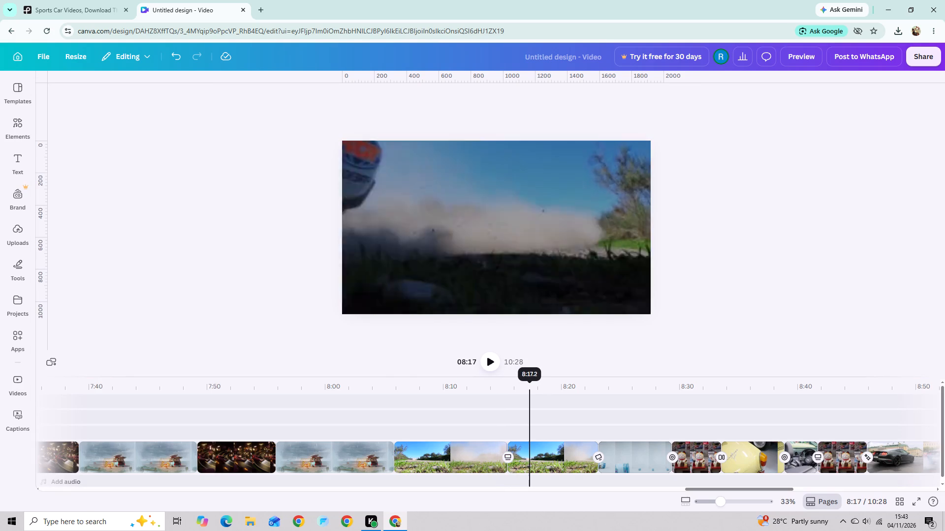
drag(530, 389, 464, 401)
Apply the Neon animation to the first grass and dust clip at 8:11, set to animate on exit only.
click(460, 451)
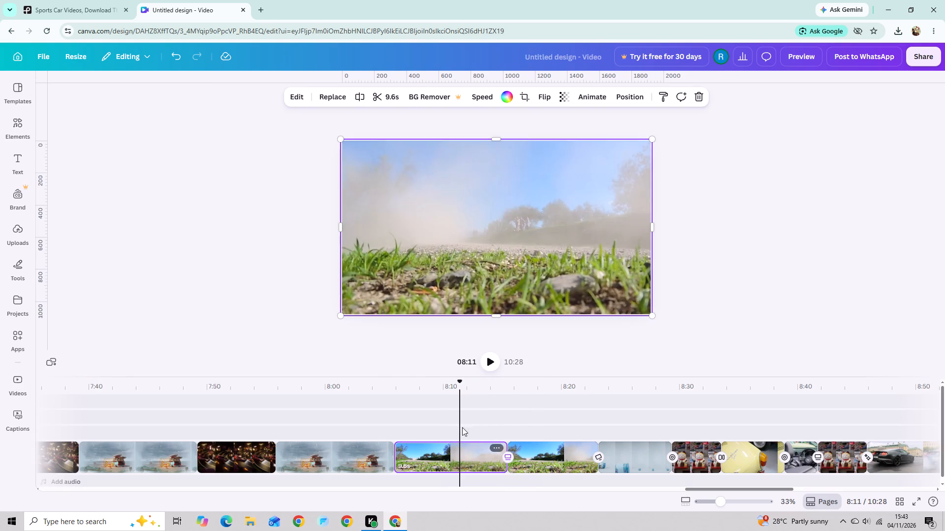
click(587, 98)
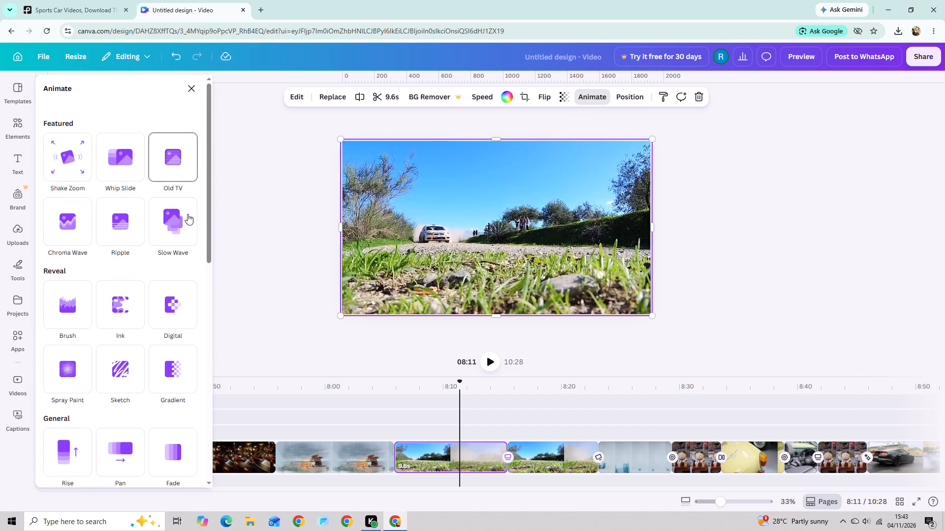
scroll(216, 255, down, 3)
scroll(125, 303, down, 10)
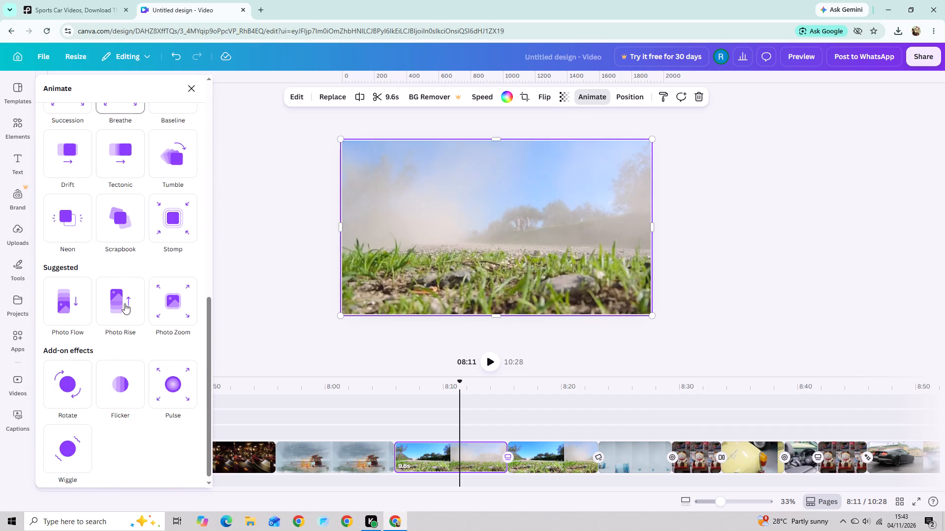
click(72, 230)
click(161, 295)
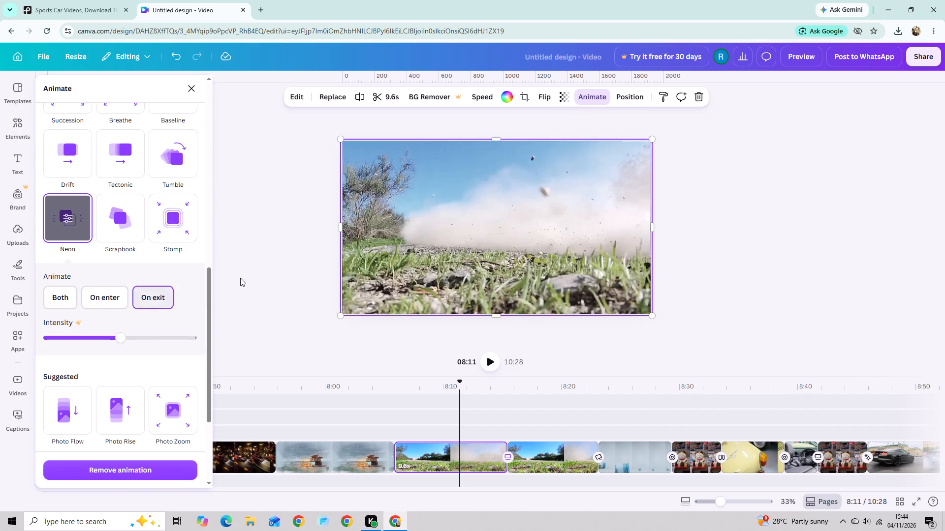
click(271, 270)
Set the transparency of the first grass and dust clip to 66.
click(565, 93)
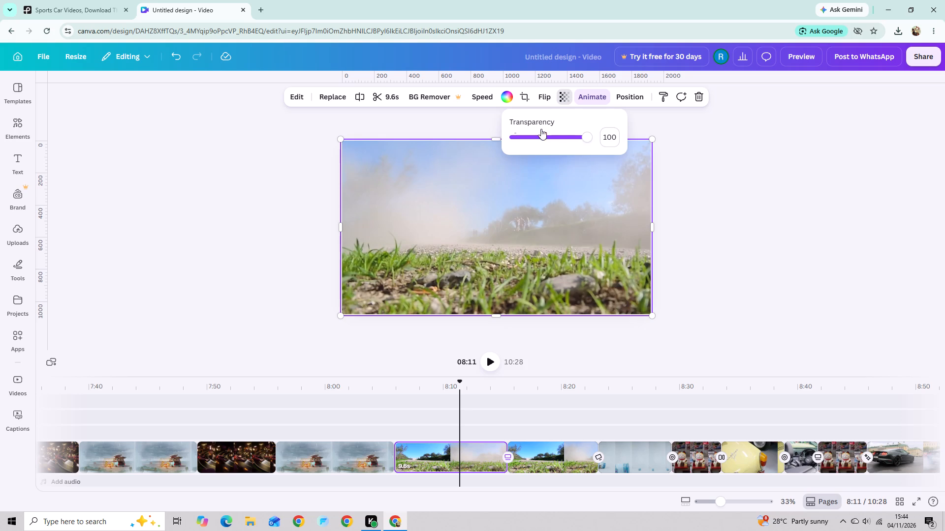
drag(592, 146, 579, 147)
drag(581, 138, 563, 141)
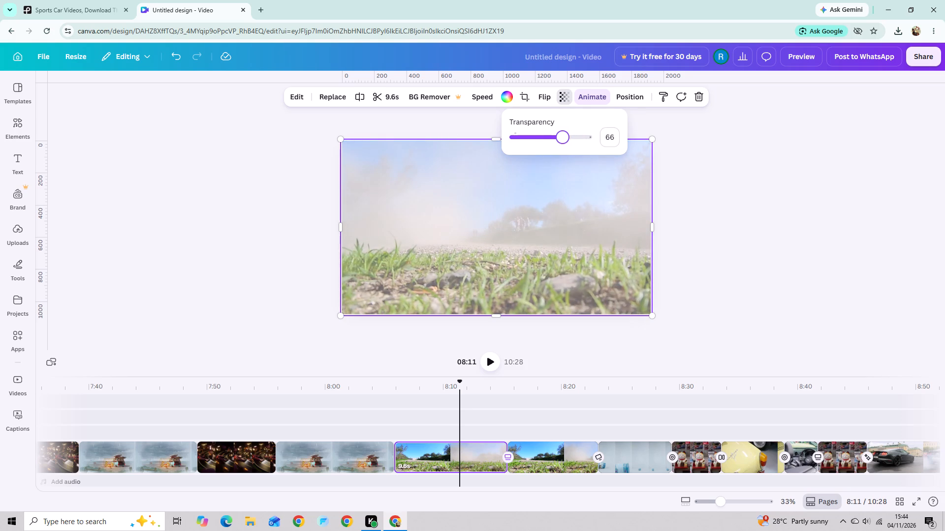
Flip the first grass and dust clip horizontally.
click(546, 97)
click(530, 124)
click(516, 101)
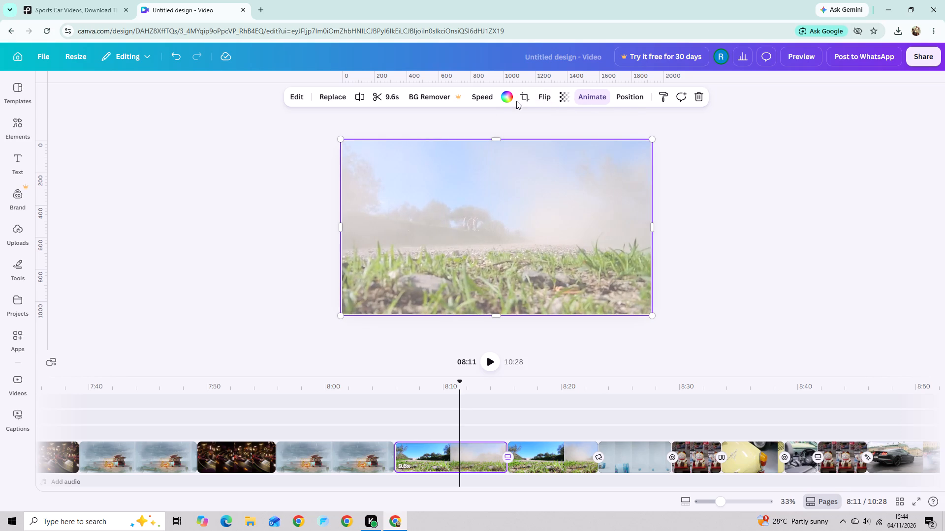
Set the background colour of the first grass and dust clip's page to black.
click(514, 99)
drag(121, 168, 126, 168)
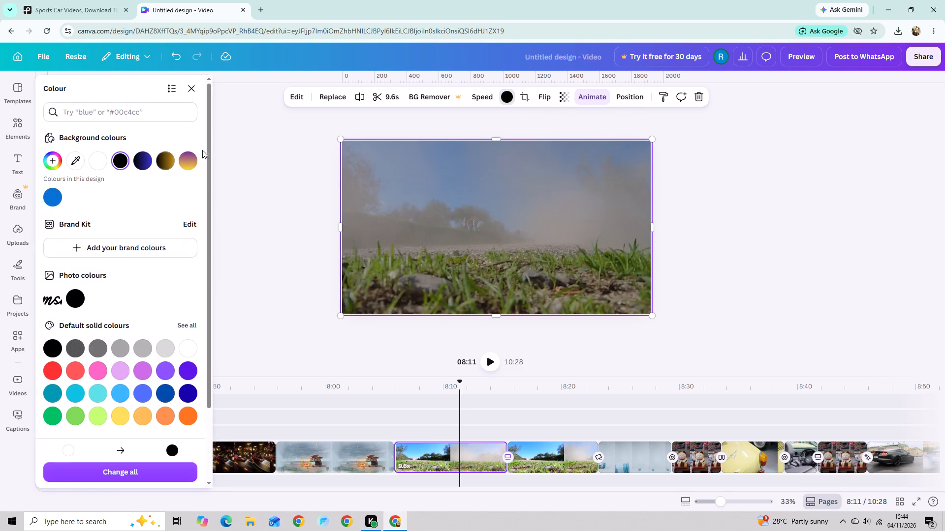
click(254, 147)
Speed up the first grass and dust clip to a 7.6-second duration and scrub through the following footage.
click(477, 104)
drag(462, 136, 462, 136)
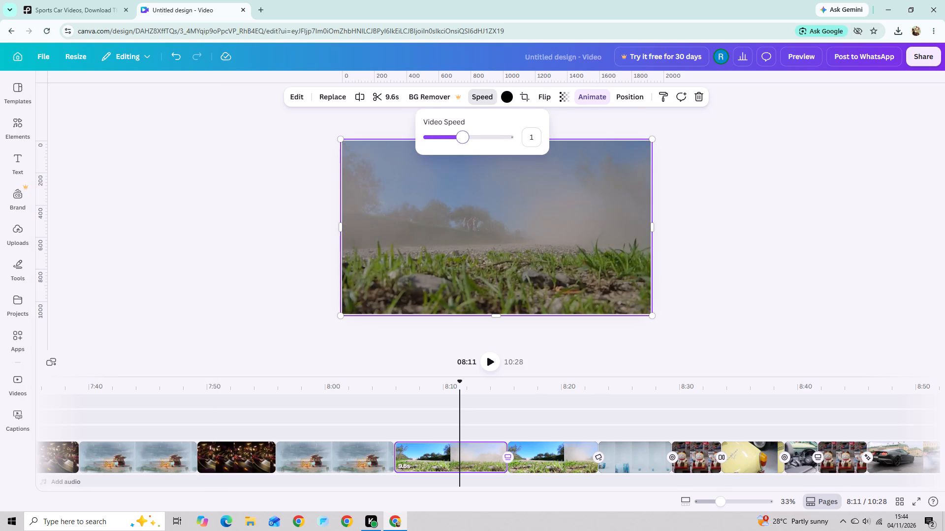
drag(462, 136, 471, 137)
click(756, 155)
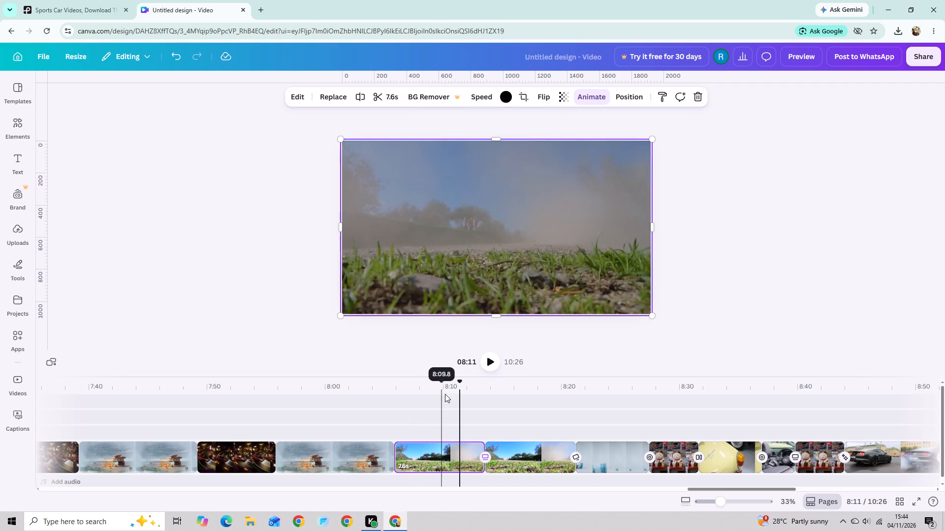
drag(454, 389, 569, 403)
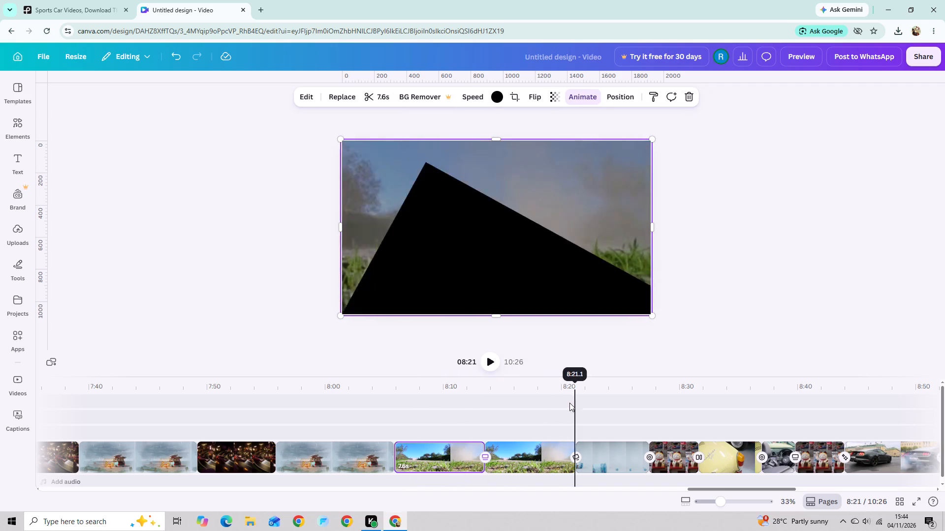
drag(569, 403, 517, 415)
Set the transparency of the second grass and dust clip at 8:17 to 50, then check its speed and scrub through it.
click(595, 449)
click(536, 459)
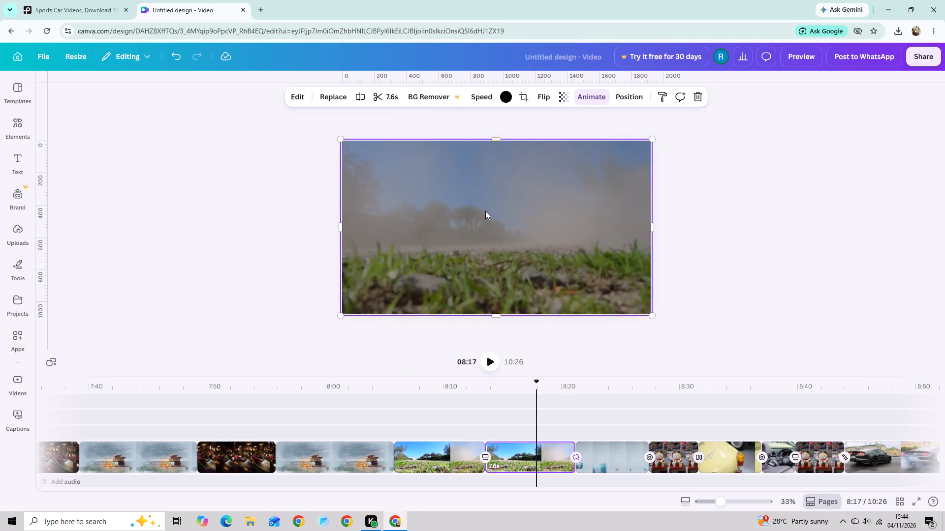
click(559, 101)
click(554, 134)
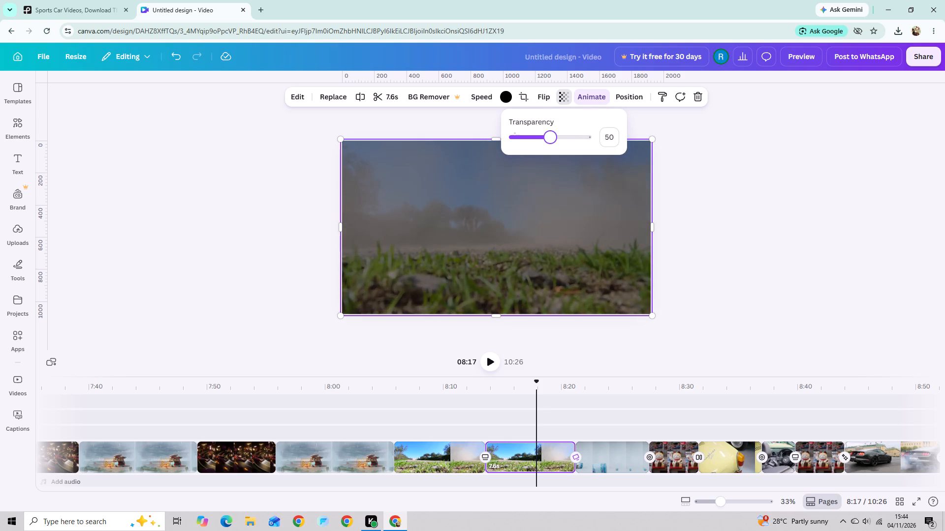
click(479, 100)
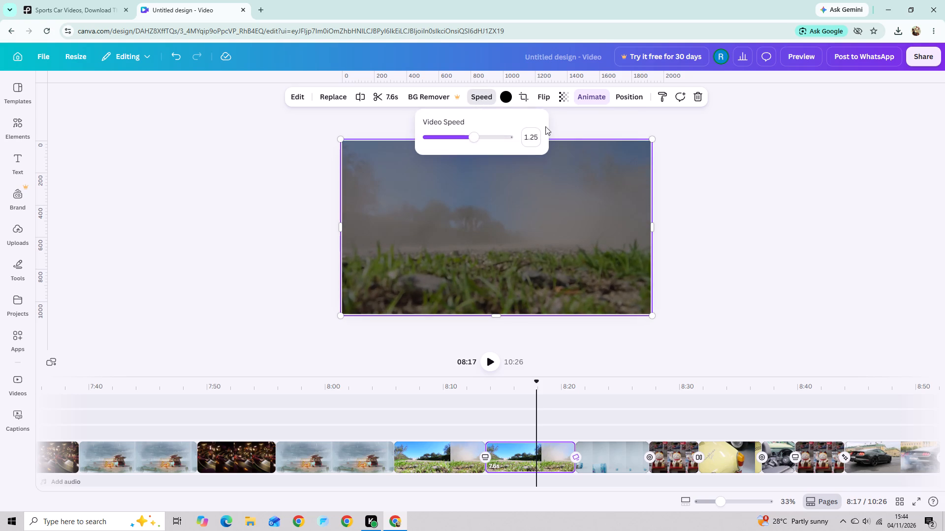
click(578, 126)
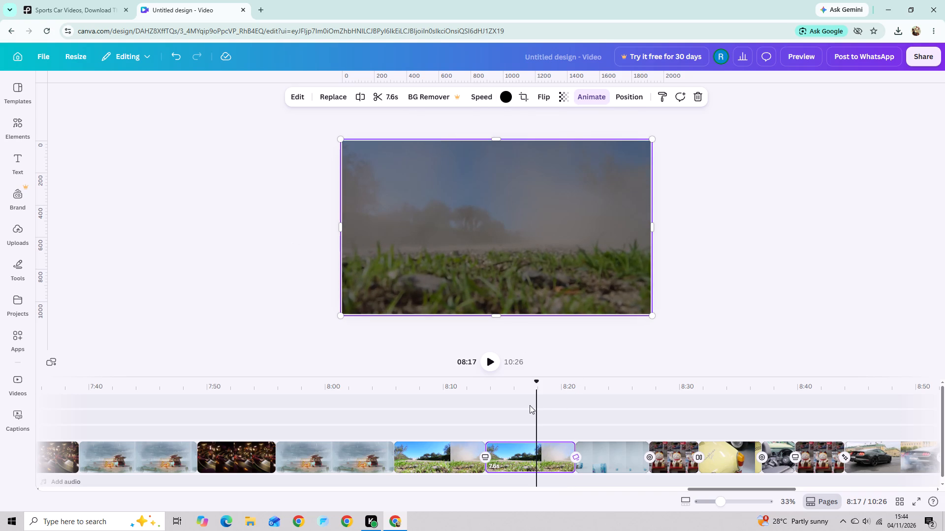
drag(536, 378, 585, 326)
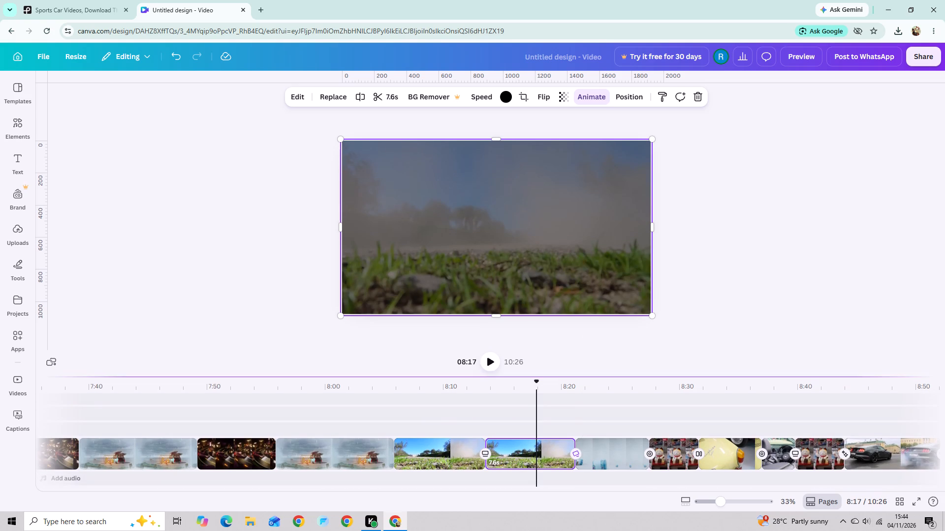
drag(539, 388, 573, 422)
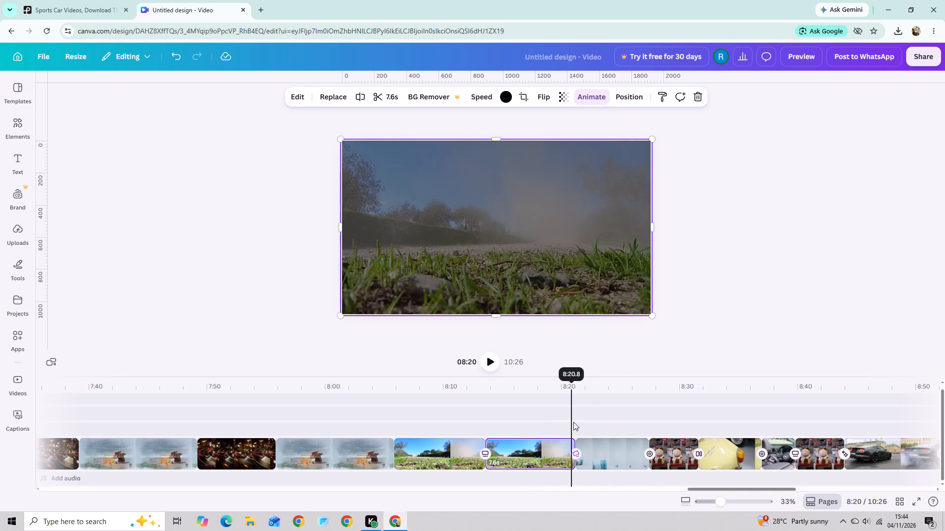
drag(573, 422, 502, 442)
Fine-tune the transparency of the first grass and dust clip at 8:10.
click(618, 459)
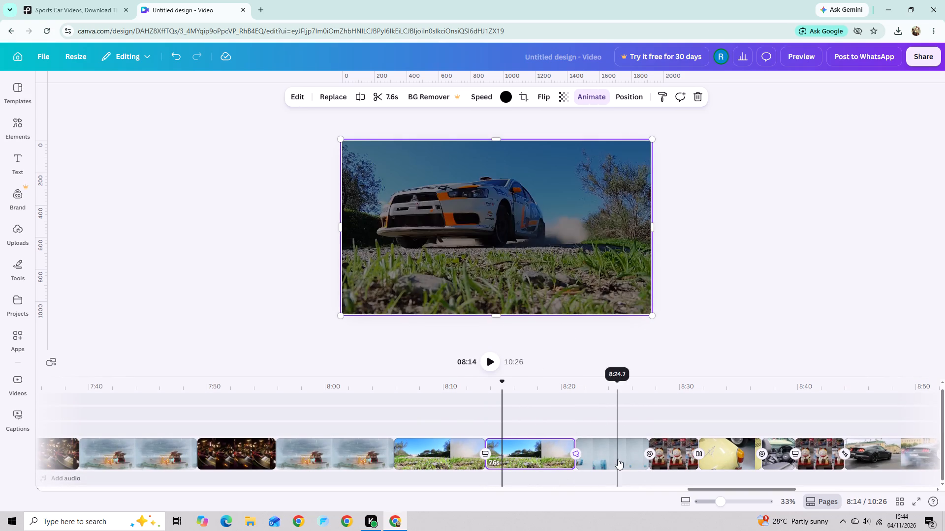
click(527, 453)
click(452, 459)
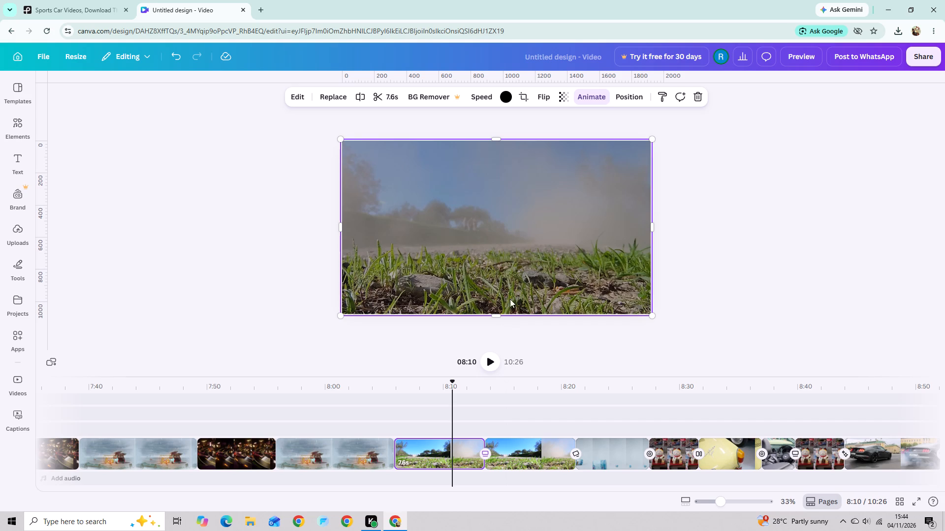
click(561, 90)
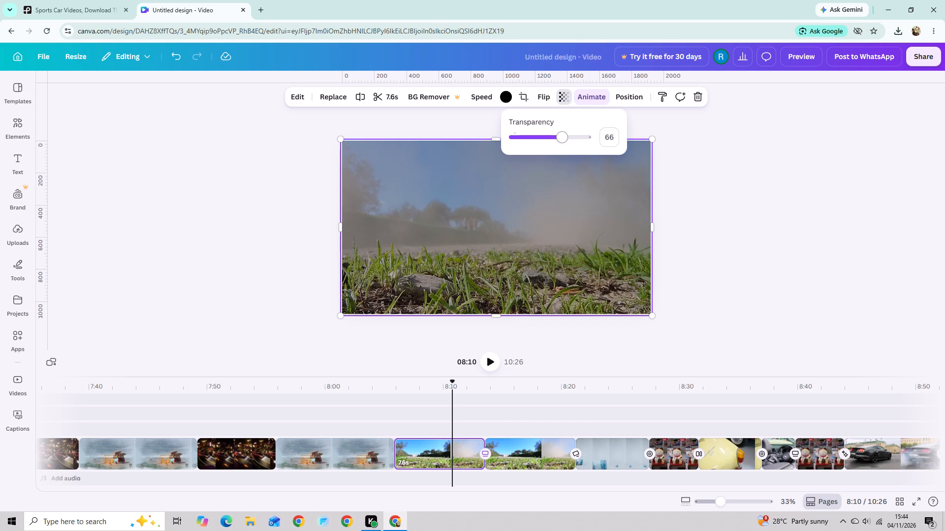
click(559, 140)
click(558, 140)
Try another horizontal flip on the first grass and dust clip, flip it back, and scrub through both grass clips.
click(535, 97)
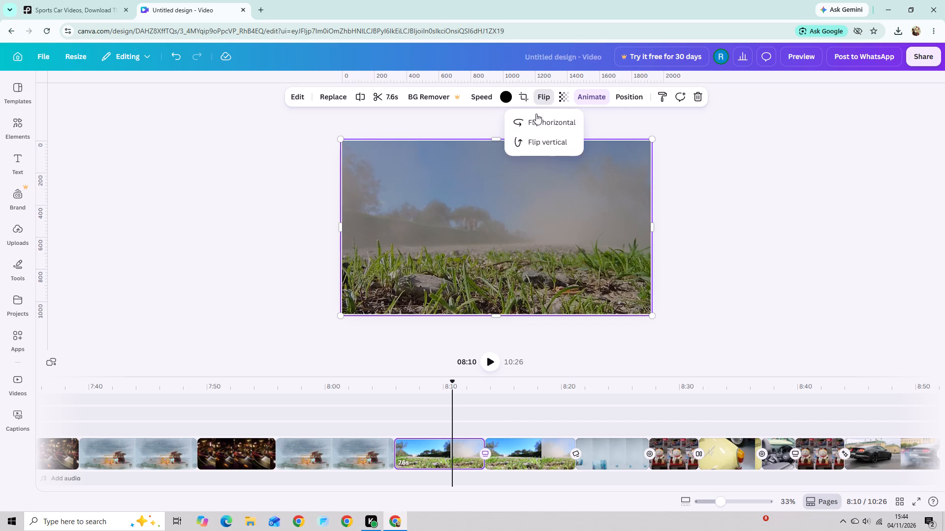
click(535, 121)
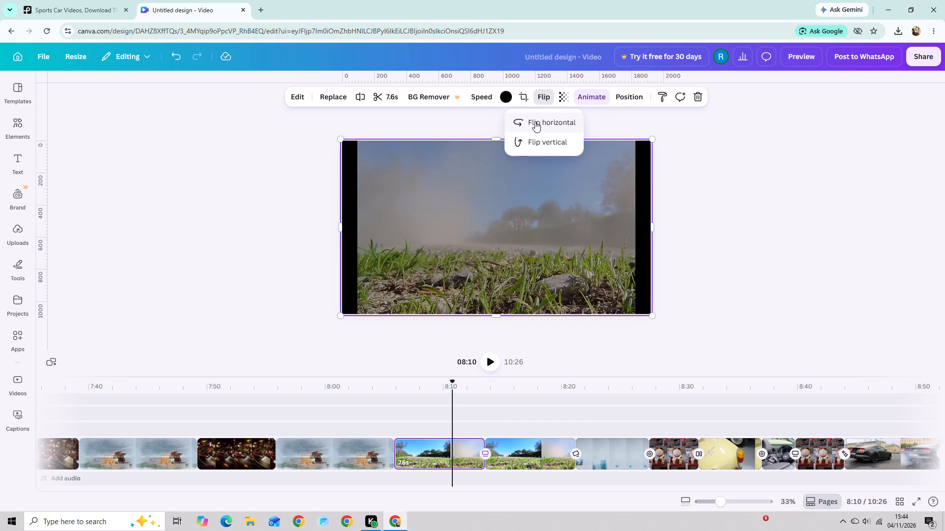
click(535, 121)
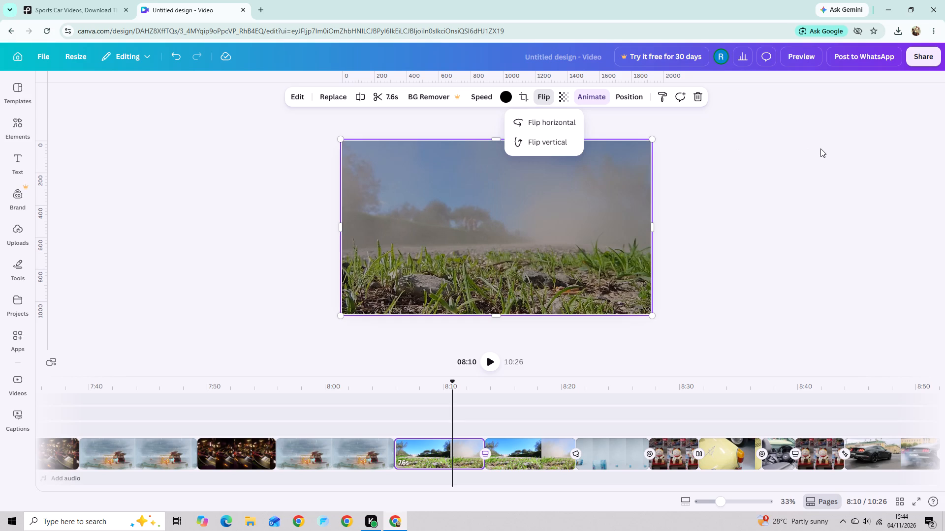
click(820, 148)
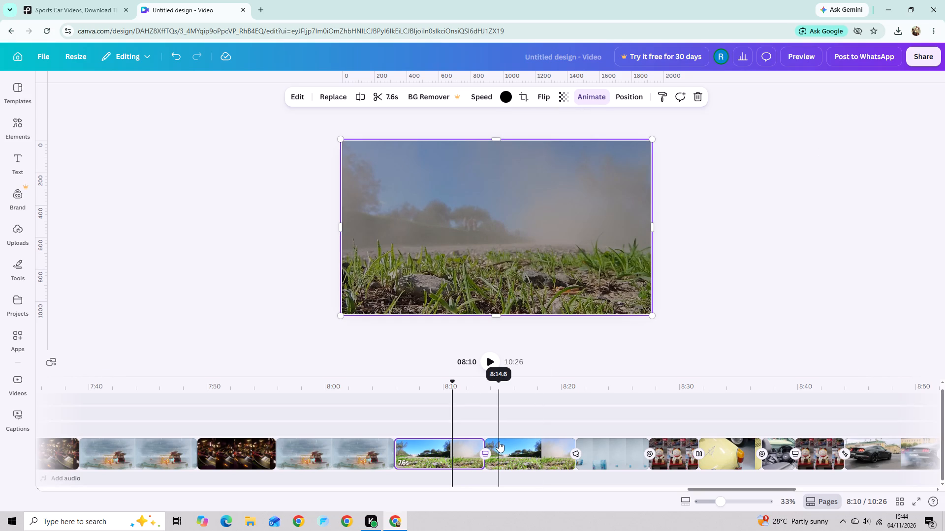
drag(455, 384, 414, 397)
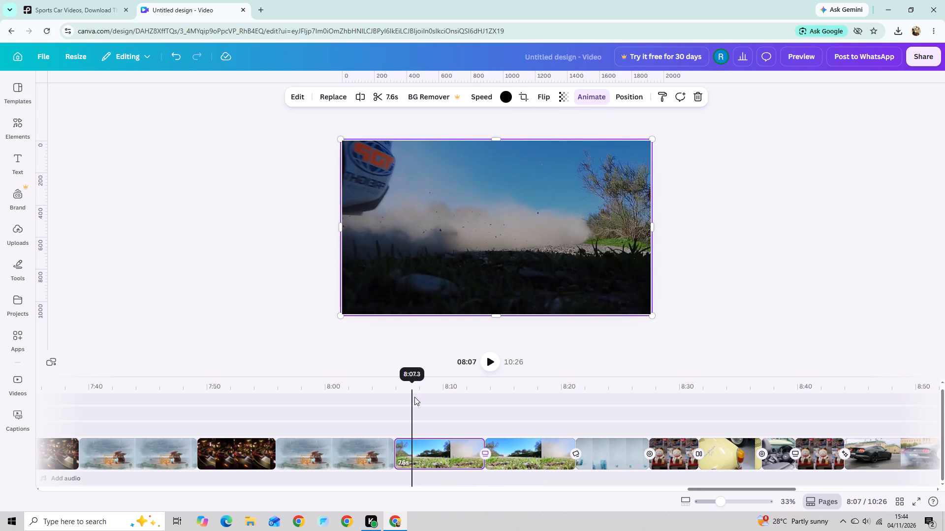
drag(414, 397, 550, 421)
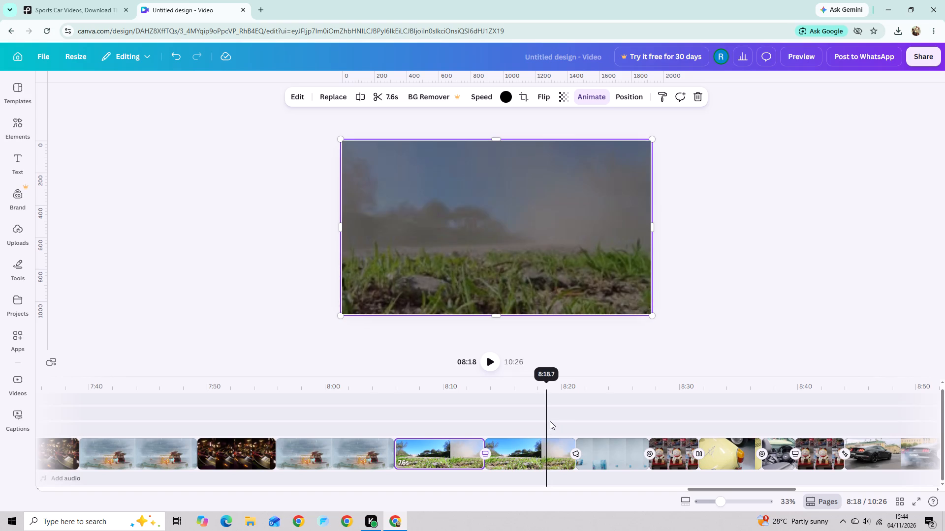
Move the playhead back to 8:09 and check the playback speed of the first grass and dust clip.
drag(550, 421, 434, 416)
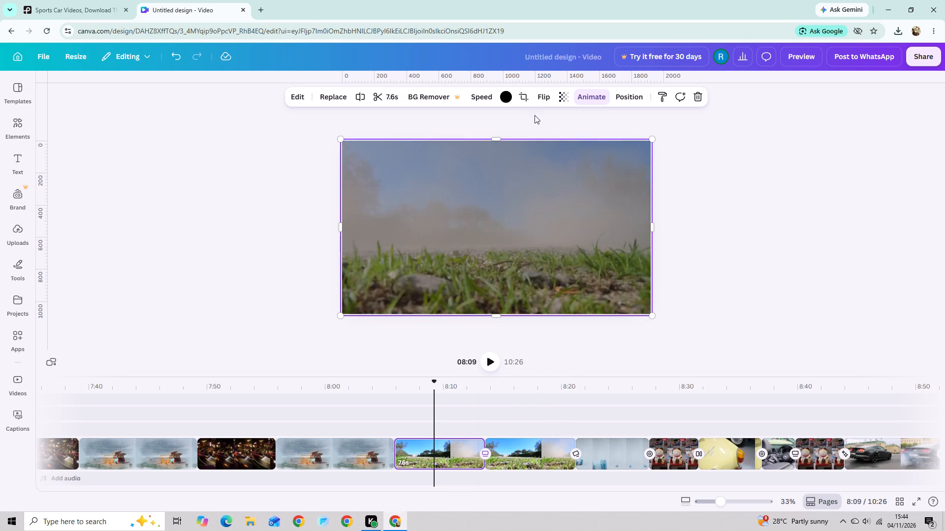
click(475, 106)
click(476, 100)
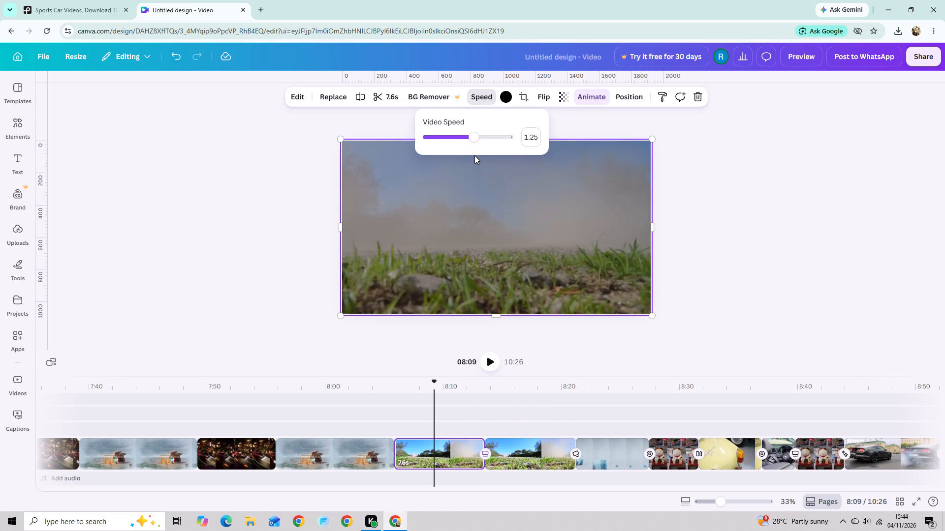
click(723, 151)
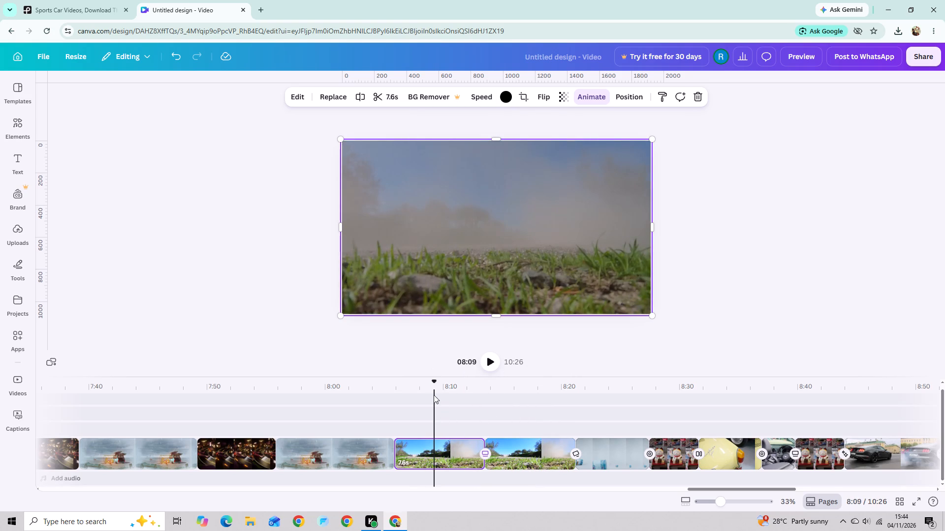
Add a Flow transition between the rainy camper van clip and the first grass and dust clip.
drag(434, 395, 371, 412)
drag(436, 385, 364, 400)
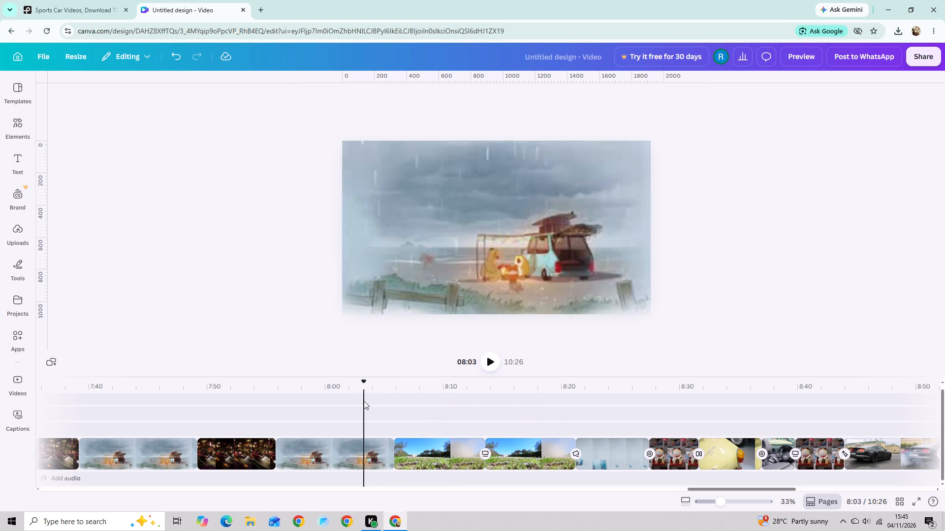
click(397, 461)
click(394, 460)
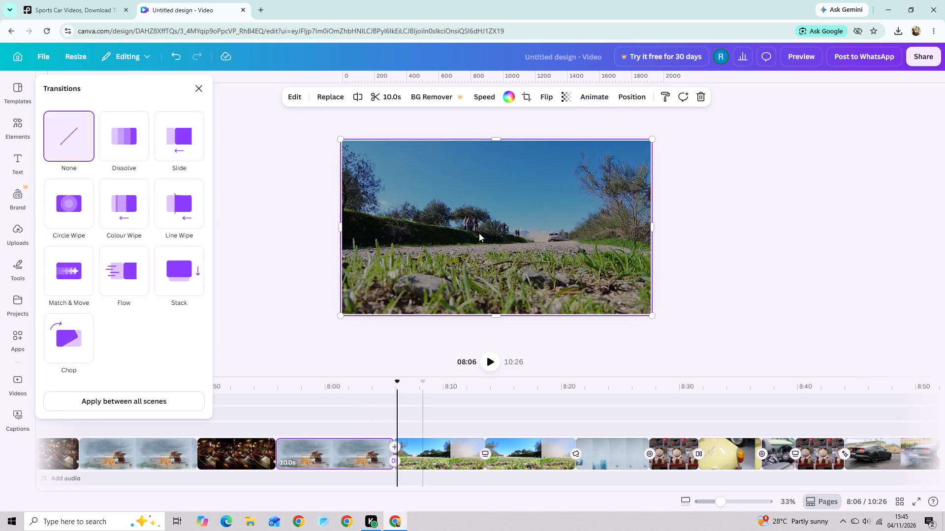
click(432, 457)
click(396, 461)
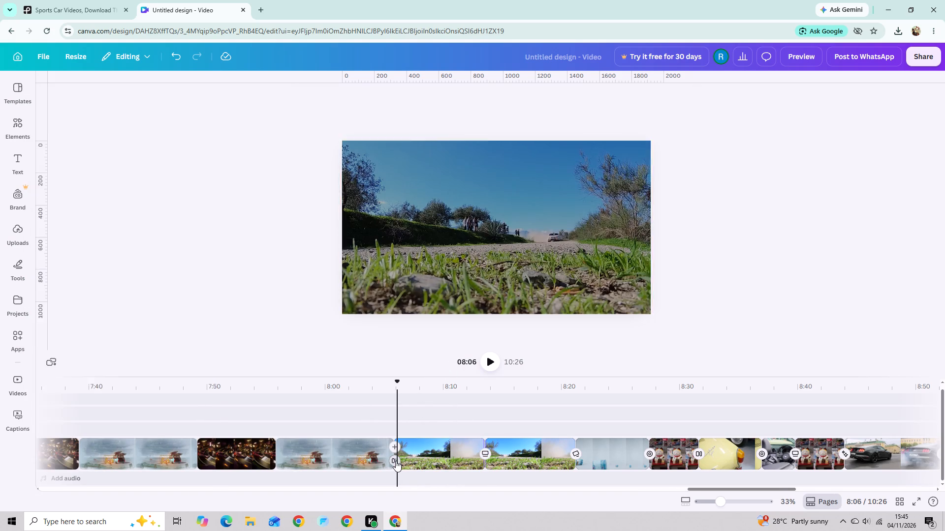
click(395, 458)
click(395, 461)
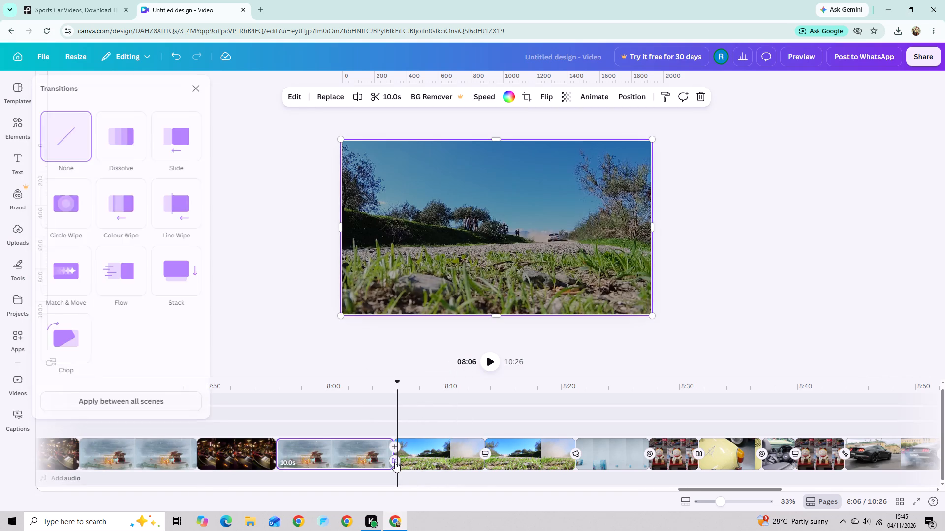
click(139, 287)
click(288, 325)
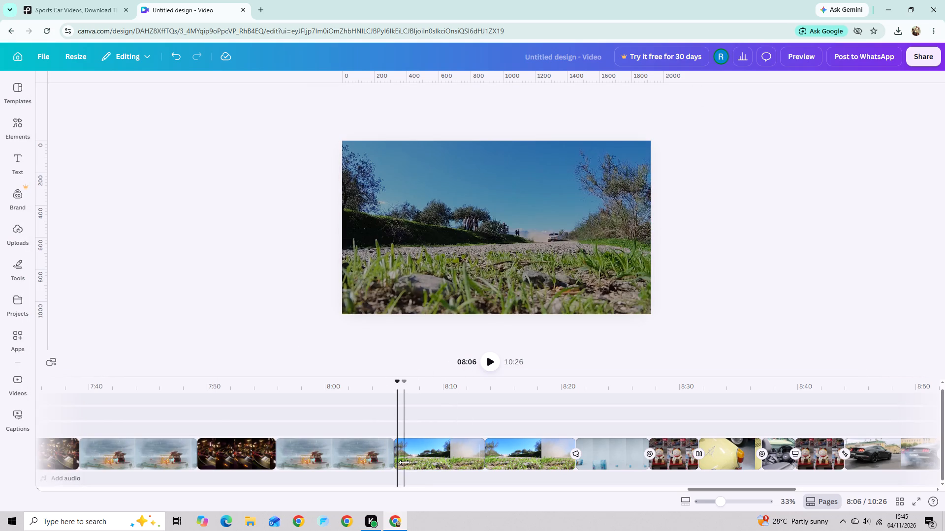
Reduce the transparency value of the rainy camper van clip at 8:00 and apply the Slow Wave animation to it.
click(404, 462)
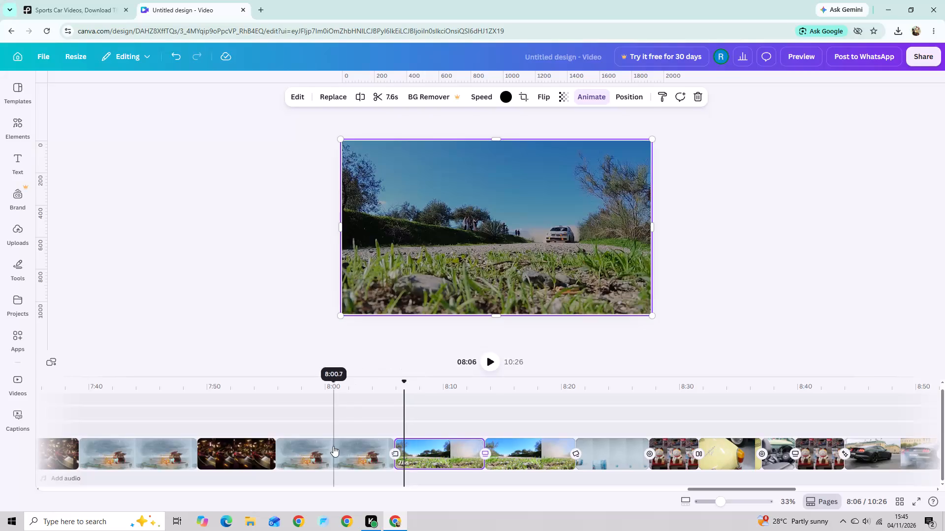
click(333, 446)
click(568, 101)
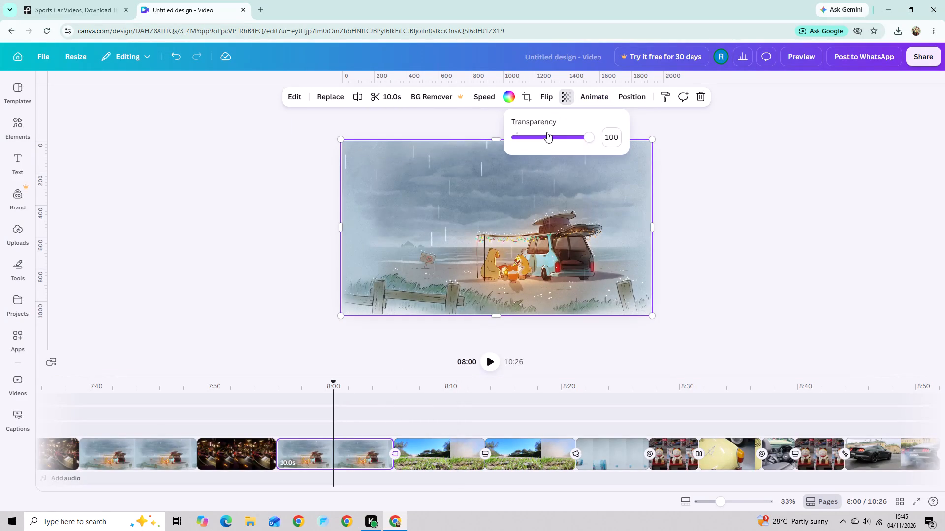
click(572, 136)
drag(578, 115, 579, 110)
click(584, 101)
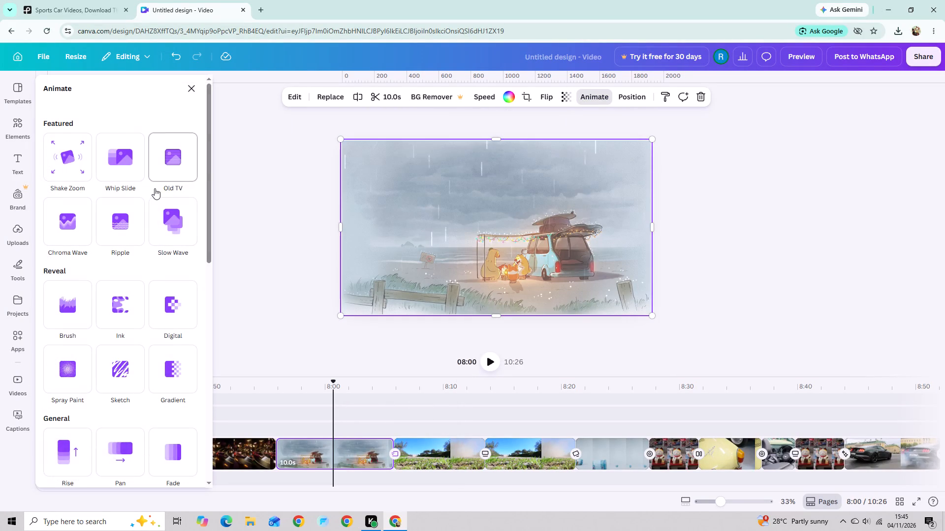
click(169, 215)
click(308, 176)
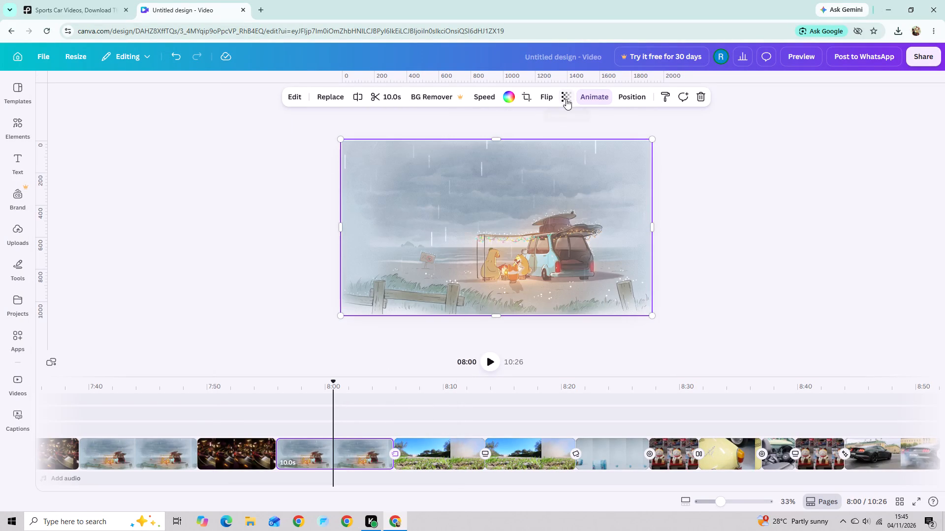
Set the camper van clip's transparency to 61 and give it a black background colour.
click(566, 99)
click(561, 136)
click(513, 97)
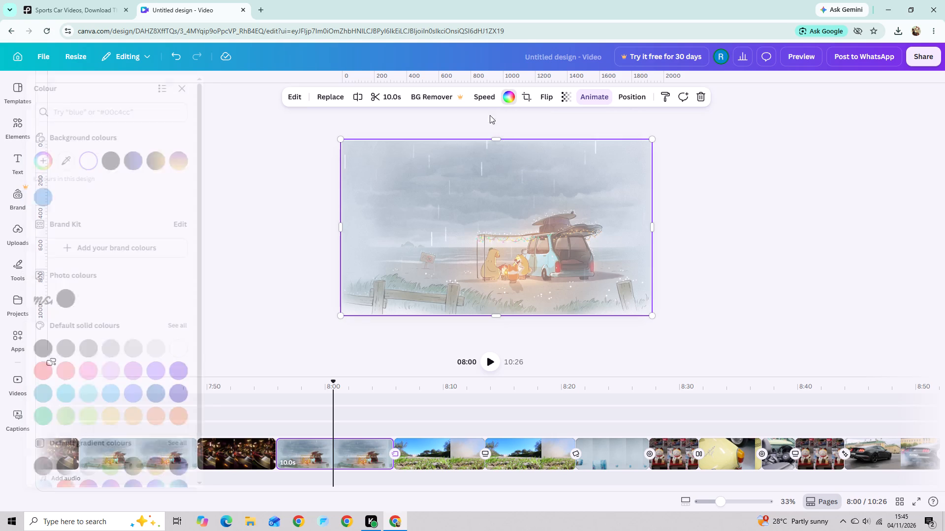
click(120, 159)
click(253, 160)
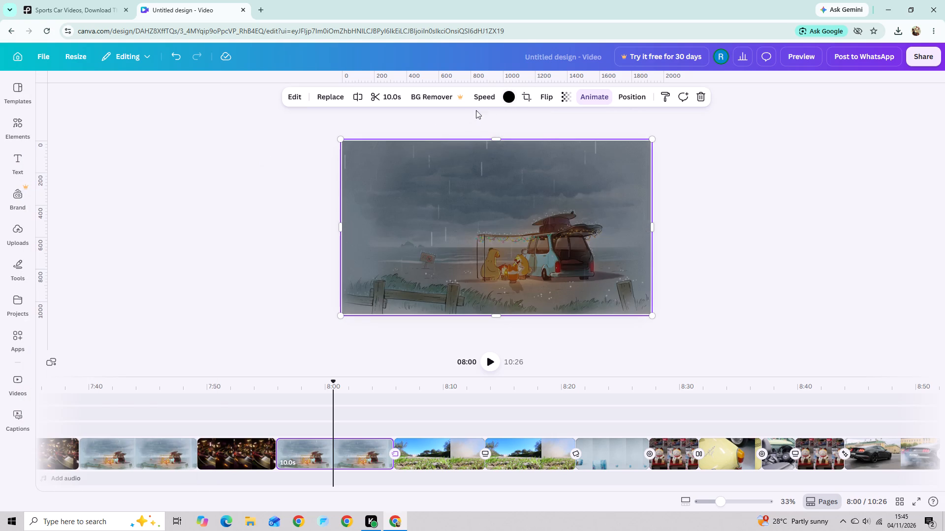
Set the camper van clip's video speed to 1.25 and scrub back through its opening.
click(486, 97)
click(469, 136)
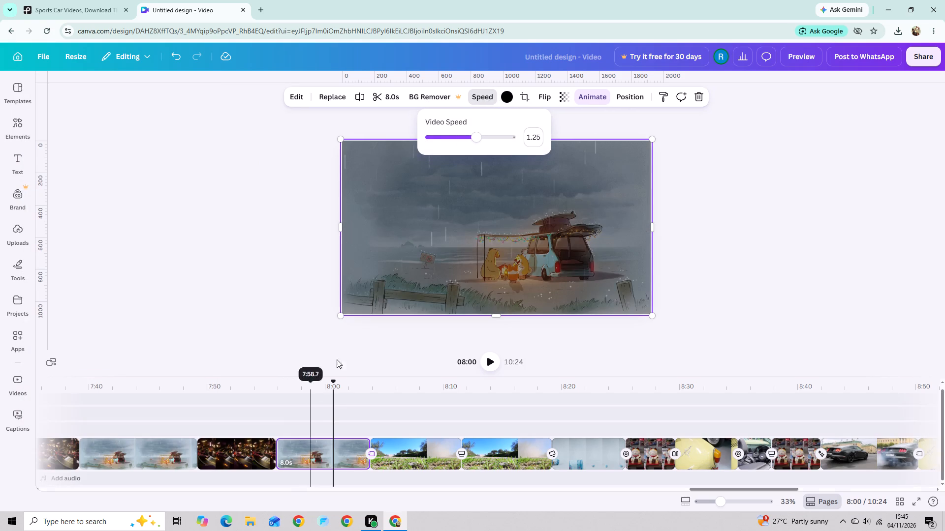
drag(332, 387, 316, 400)
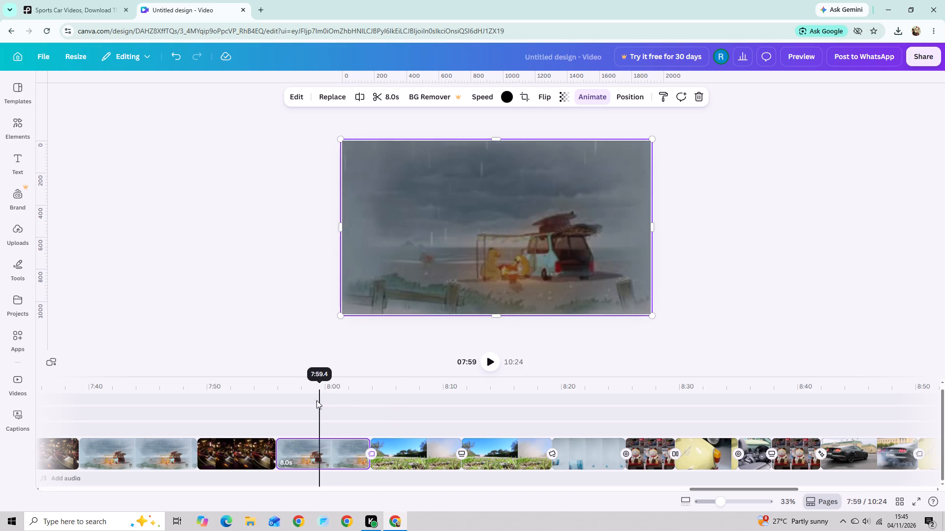
drag(316, 400, 300, 400)
Check the camper van clip's speed and transparency settings, look at the uploaded videos, and scrub back across the clip's start.
click(380, 464)
click(322, 456)
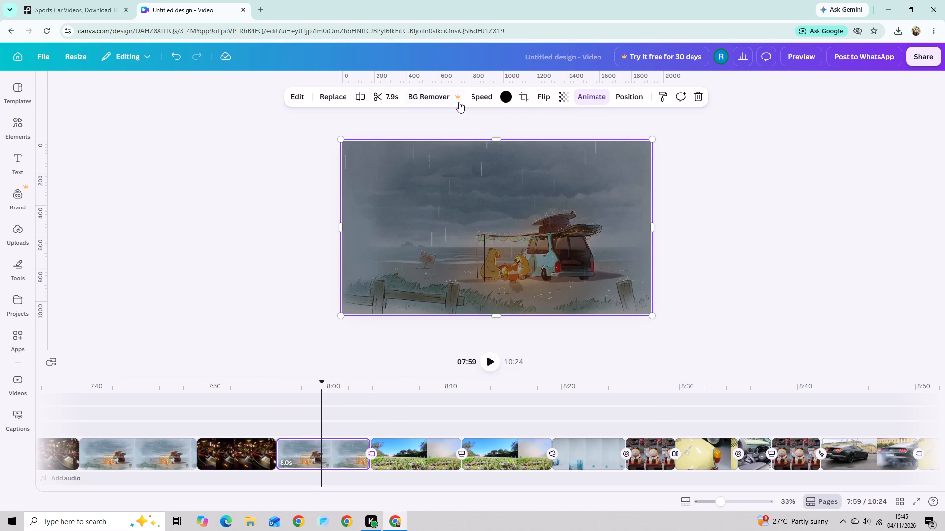
click(472, 98)
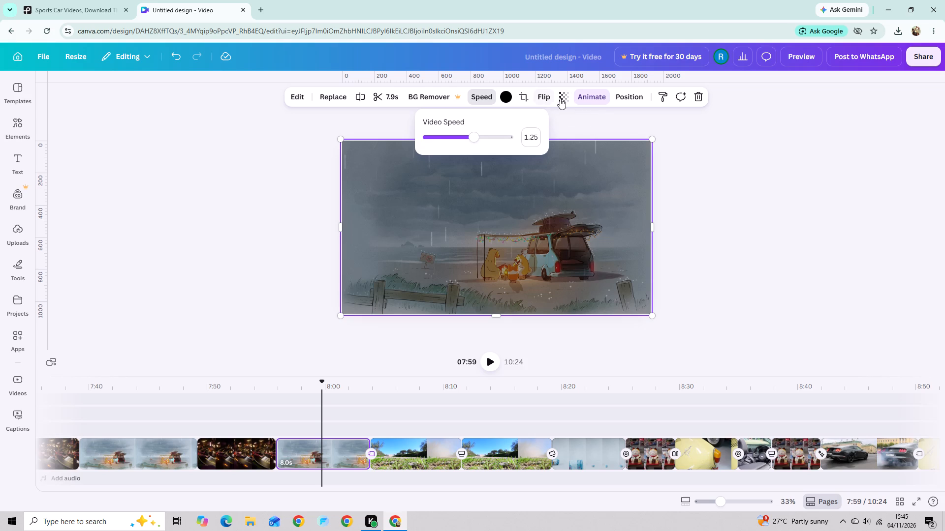
click(560, 98)
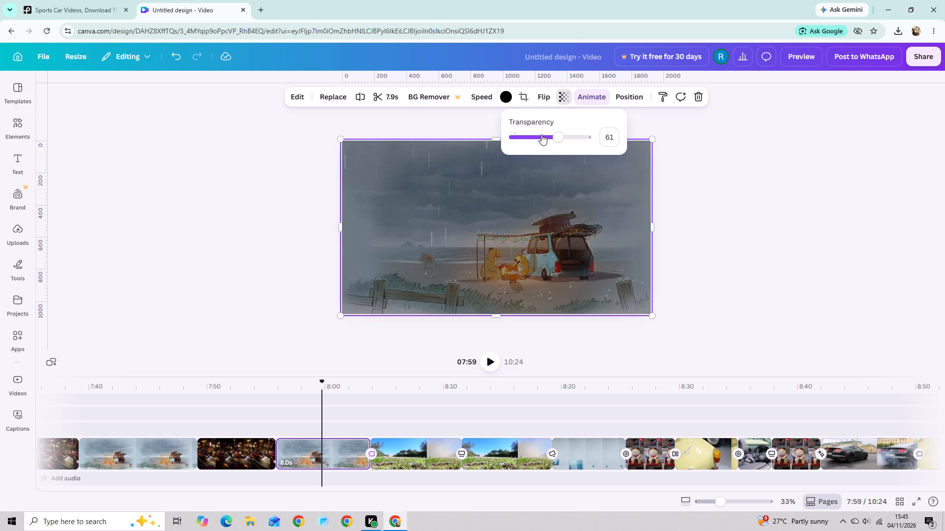
drag(19, 244, 24, 244)
click(352, 278)
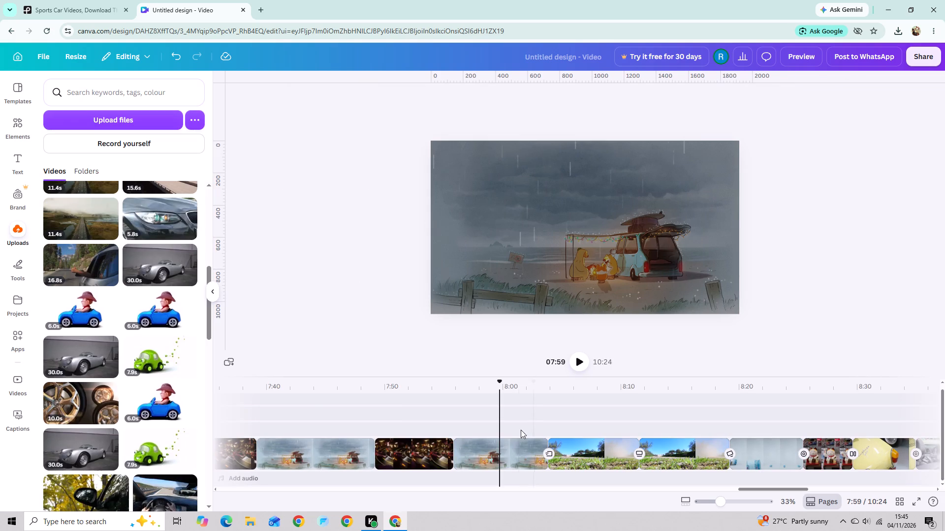
drag(500, 386, 469, 416)
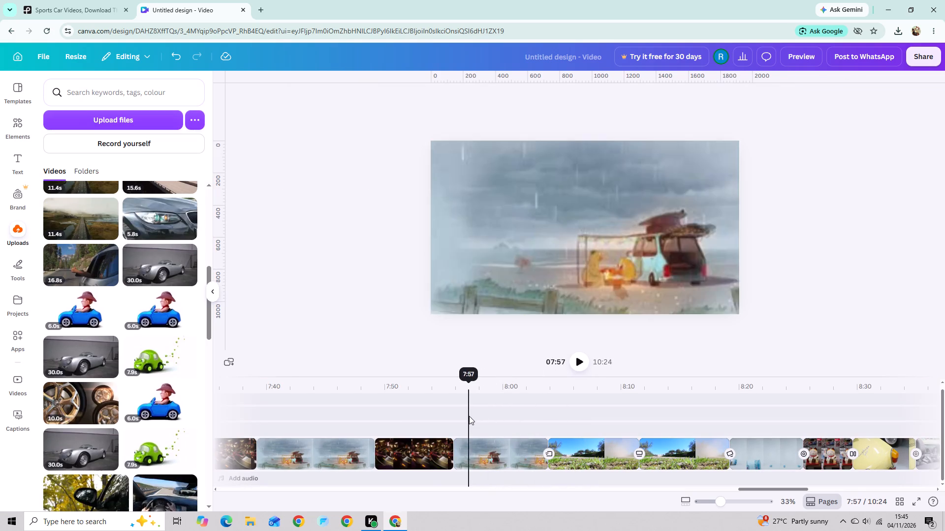
drag(469, 416, 443, 419)
click(399, 357)
Add a Circle Wipe transition between the dark lights clip and the camper van clip that follows it.
click(491, 468)
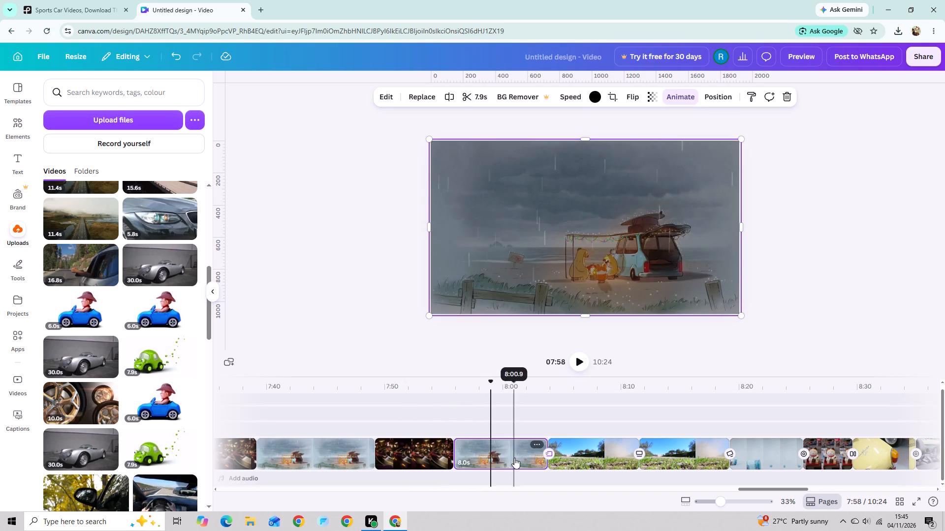
click(514, 458)
click(562, 461)
click(471, 459)
click(453, 459)
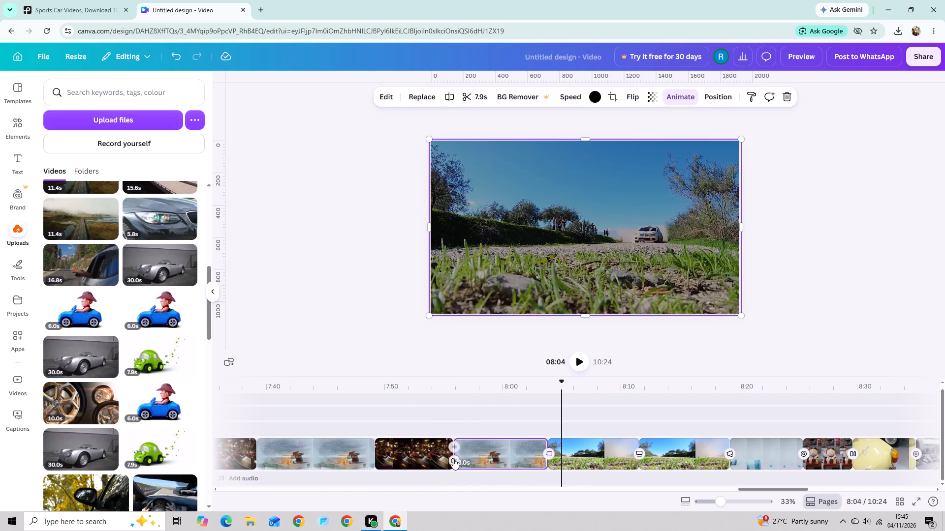
click(88, 197)
click(359, 238)
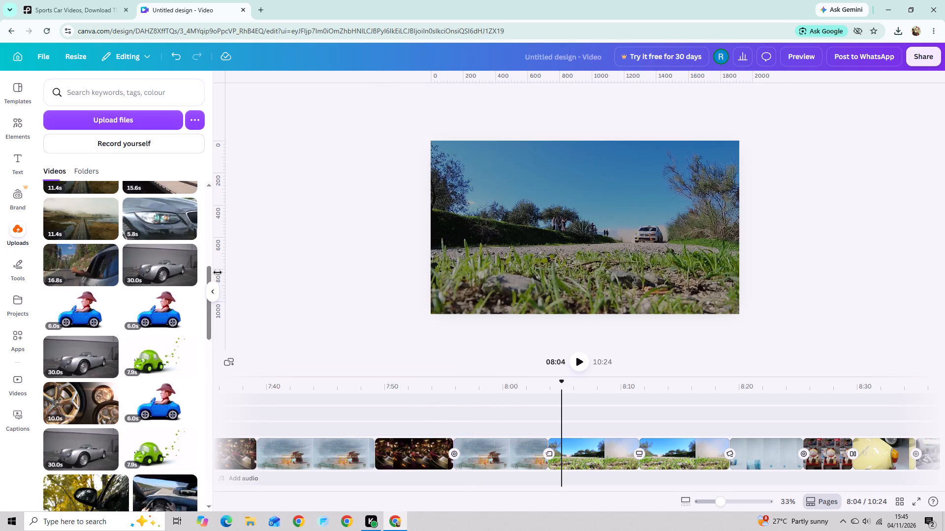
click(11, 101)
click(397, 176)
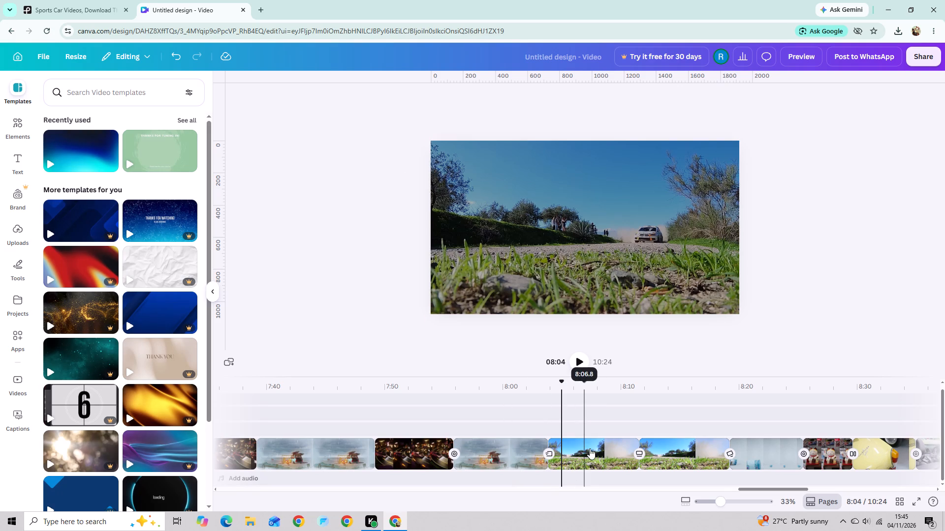
Compare the camper van clip with the grass clips and lower its transparency value to 54, finally settling on 46.
click(590, 448)
click(671, 454)
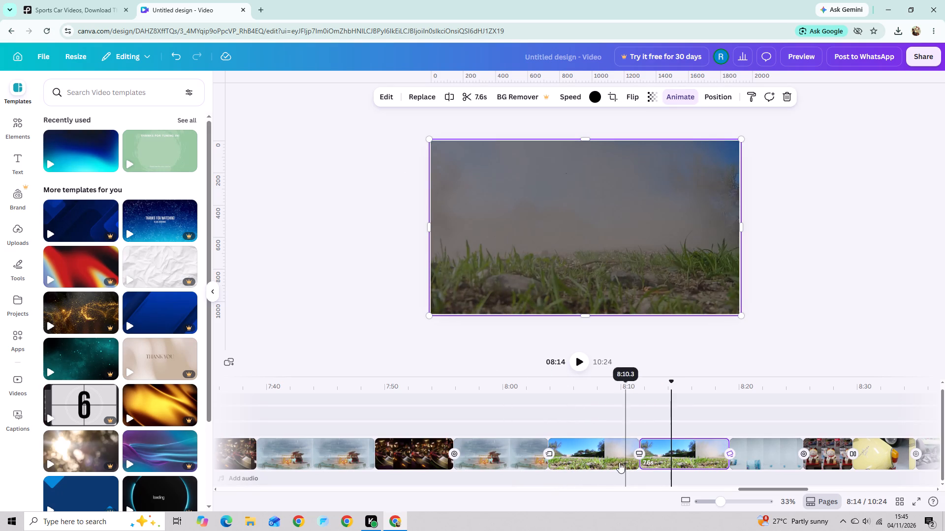
click(568, 458)
click(509, 449)
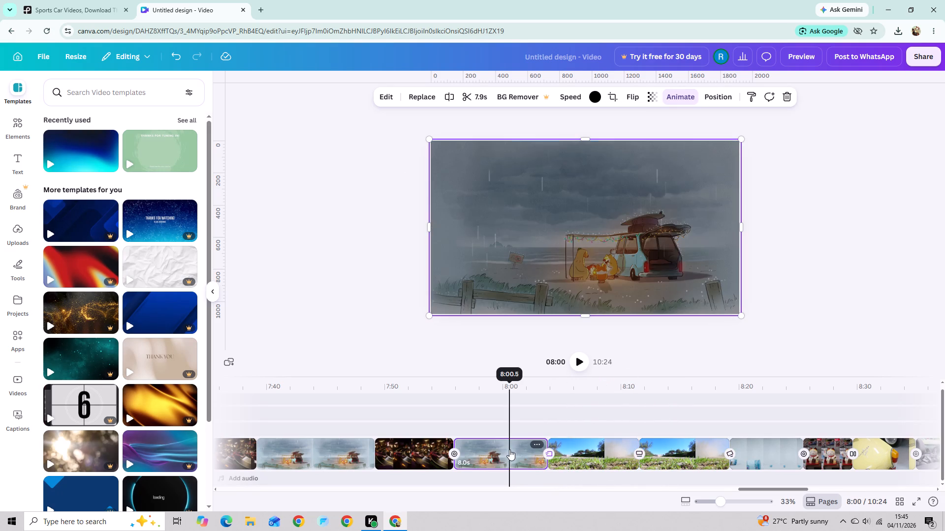
click(650, 96)
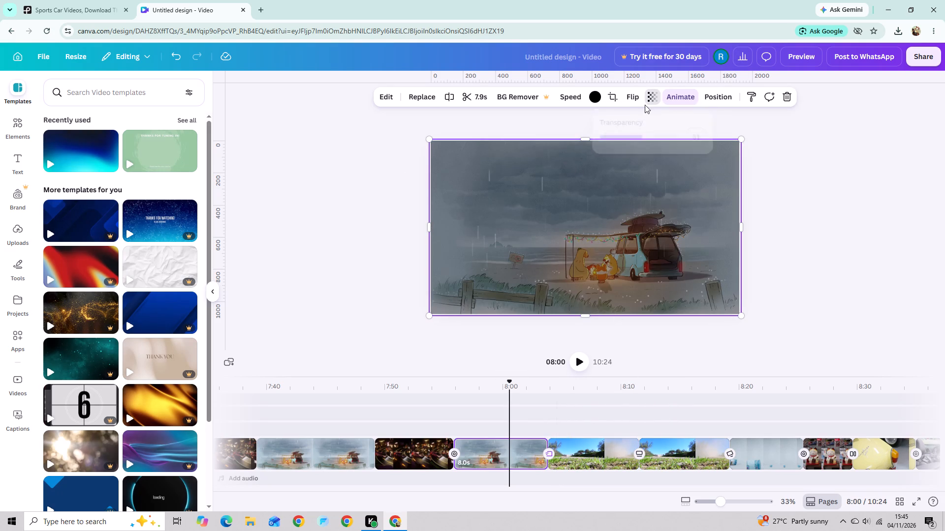
click(642, 139)
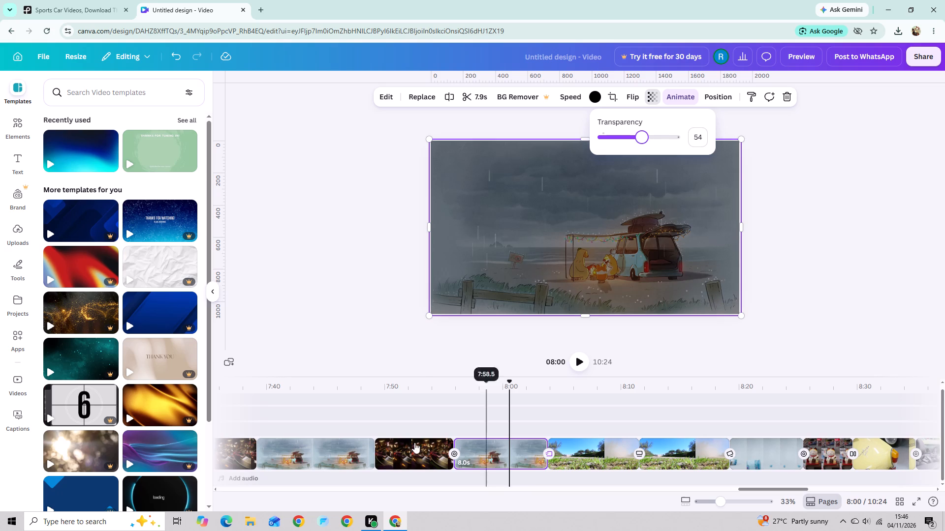
click(595, 453)
click(505, 448)
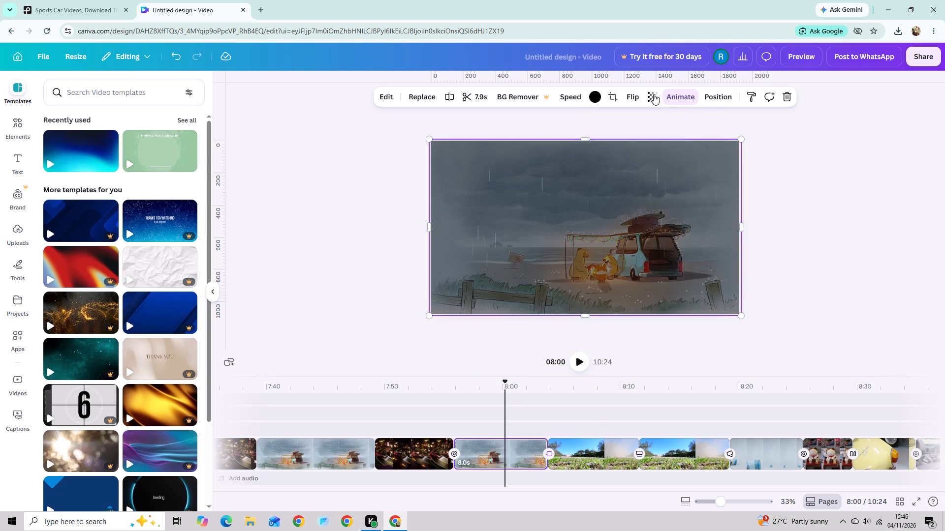
click(653, 97)
click(636, 133)
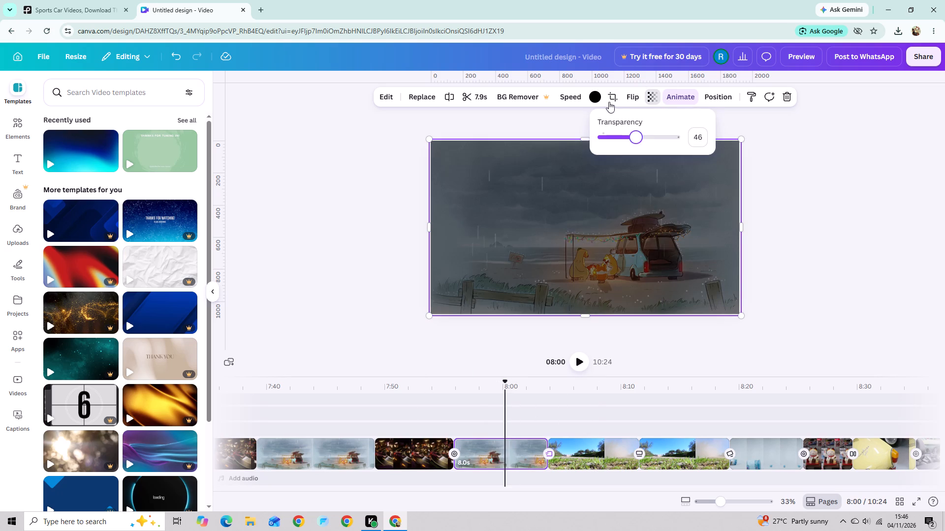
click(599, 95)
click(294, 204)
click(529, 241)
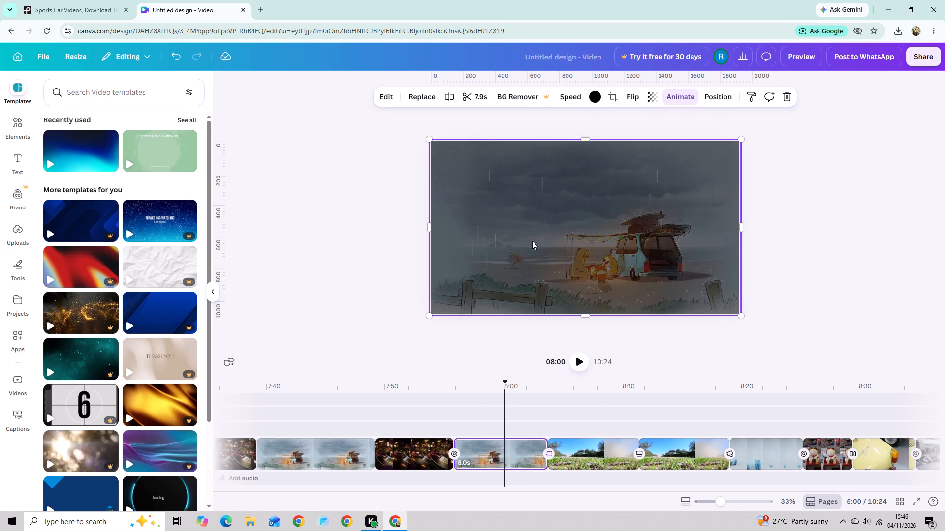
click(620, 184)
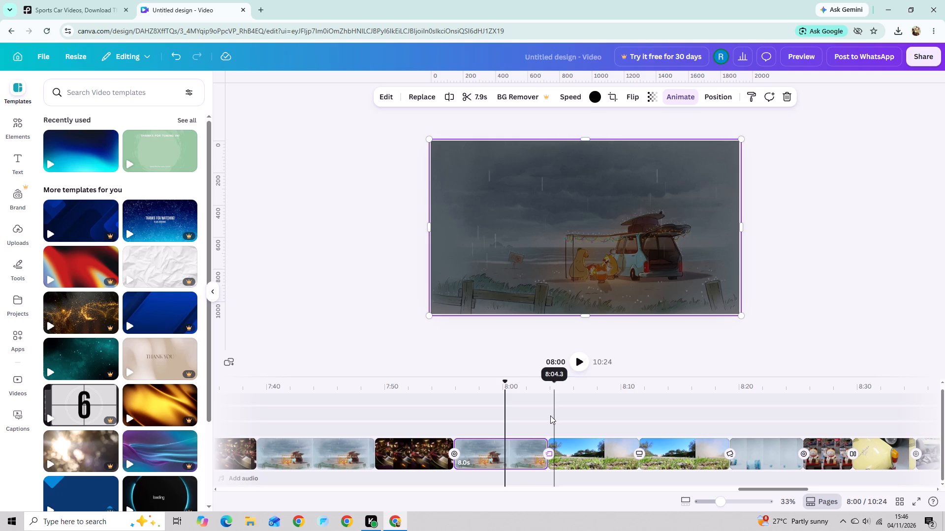
Apply the Slow Wave animation to the drifting car clip that precedes the darkened camper van clip.
drag(504, 384, 299, 379)
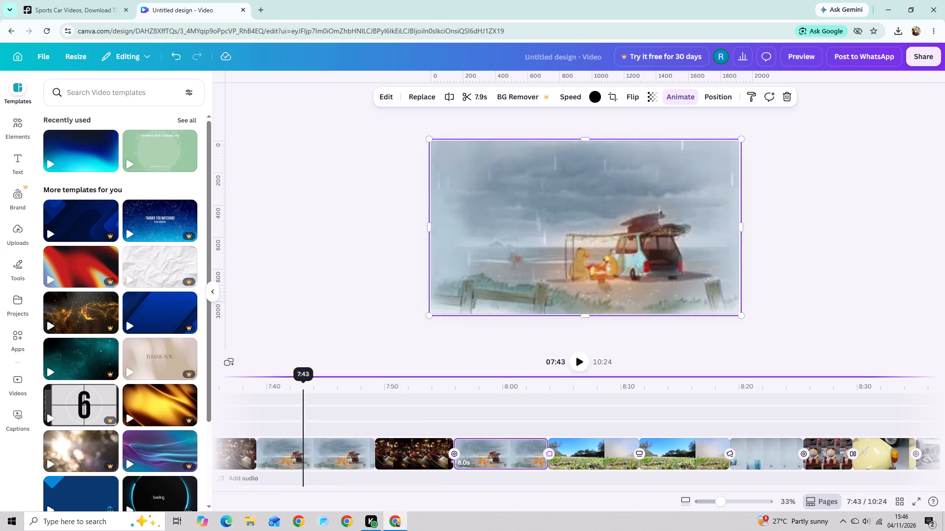
drag(299, 379, 283, 380)
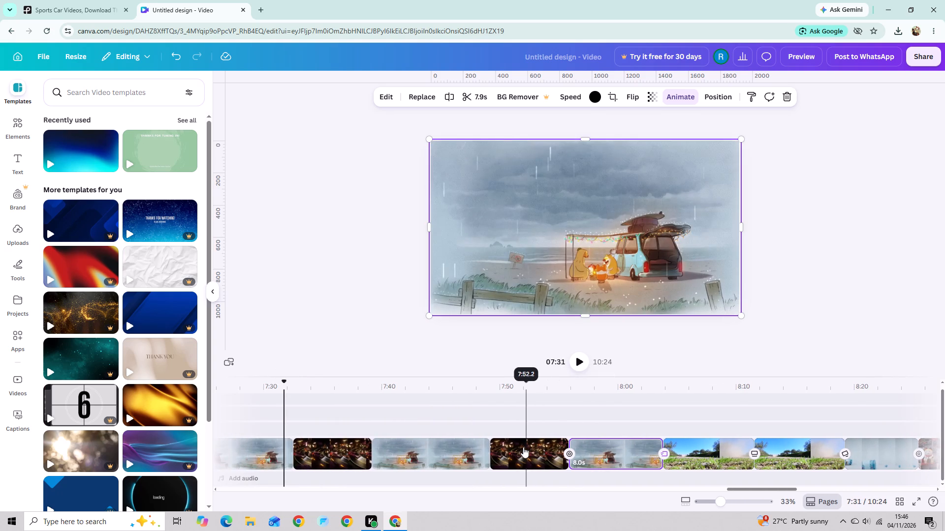
click(523, 447)
click(673, 94)
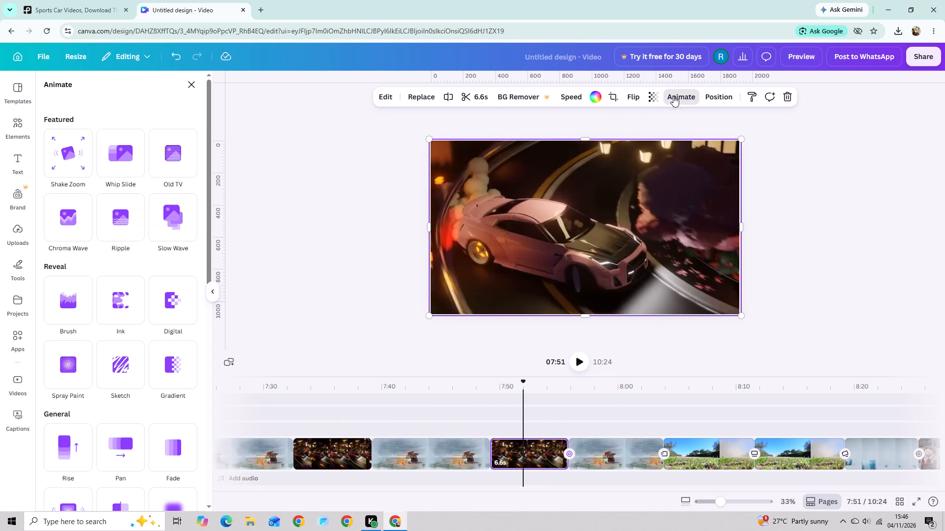
click(188, 236)
click(289, 220)
Set the drifting car clip's transparency to 58 and flip the clip horizontally.
click(645, 94)
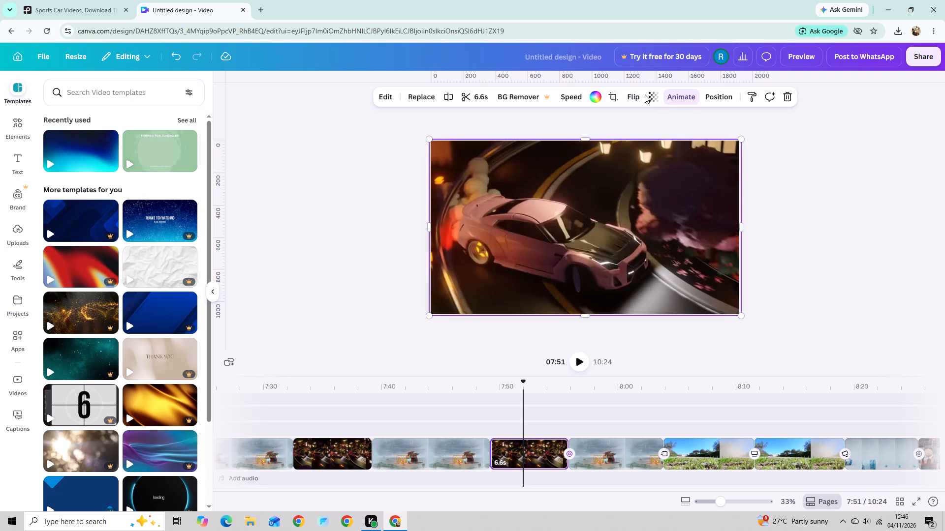
click(649, 99)
drag(637, 142, 646, 138)
click(636, 99)
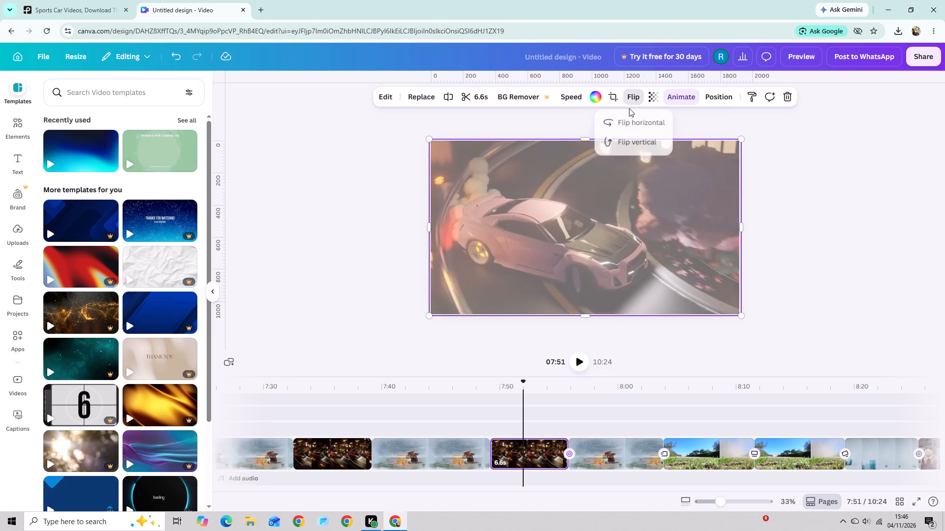
click(629, 124)
Give the drifting car clip a black background and set its video speed to 1.25.
click(597, 101)
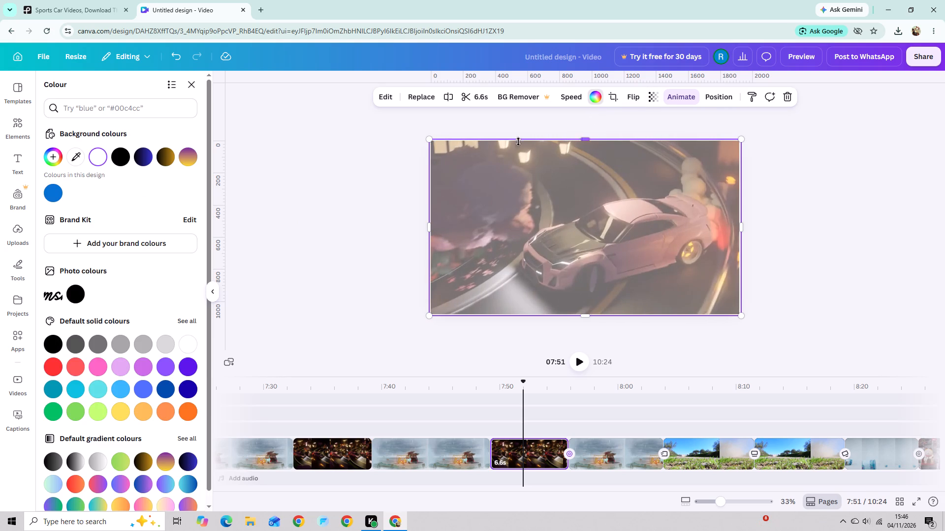
click(124, 155)
click(285, 179)
click(584, 91)
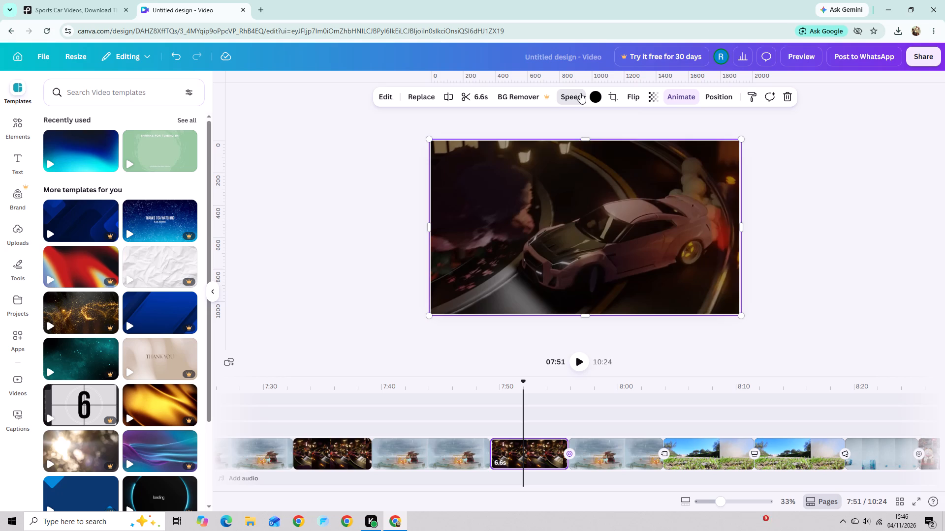
drag(552, 137, 560, 138)
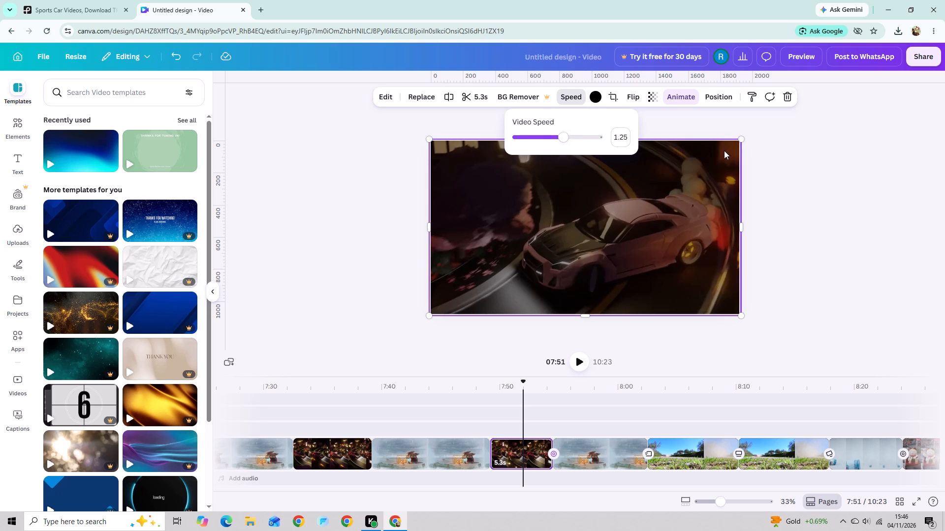
click(763, 149)
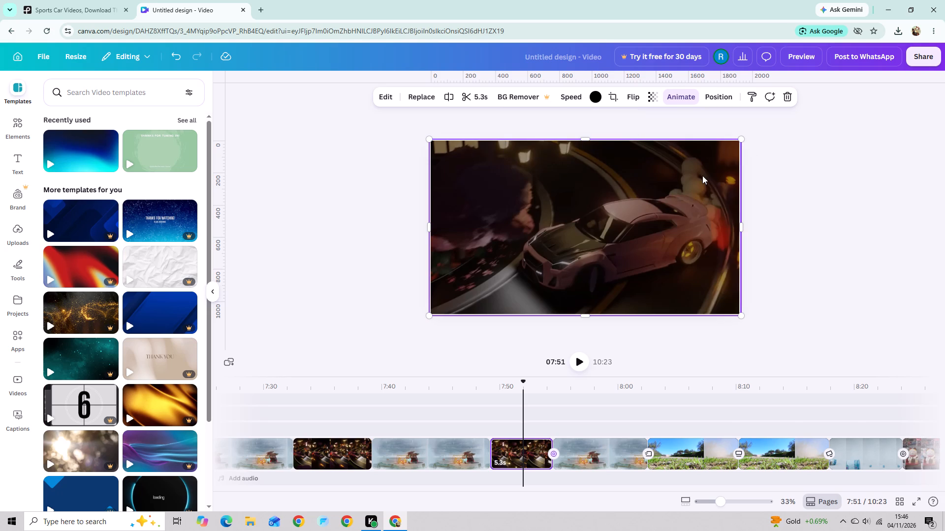
Review the drifting car clip's options and transparency, and compare it with the neighbouring camper van clips.
right_click(702, 176)
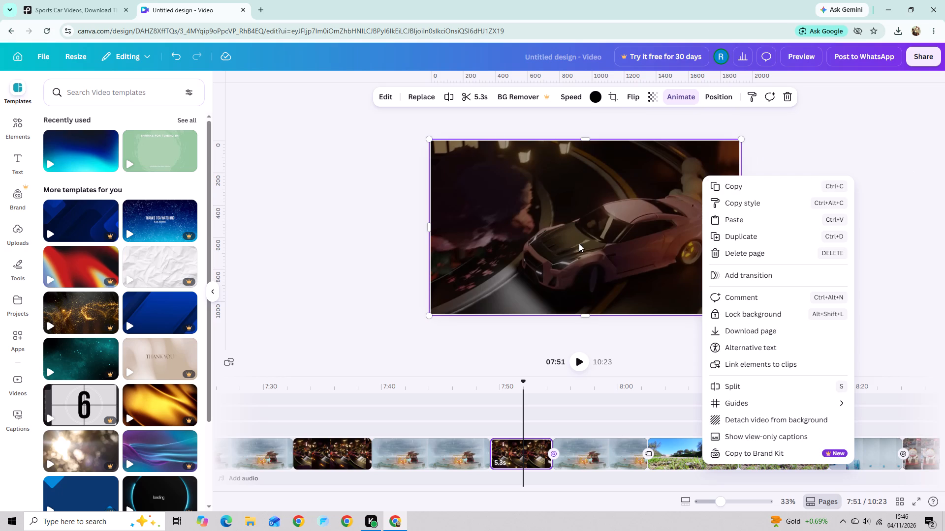
click(372, 318)
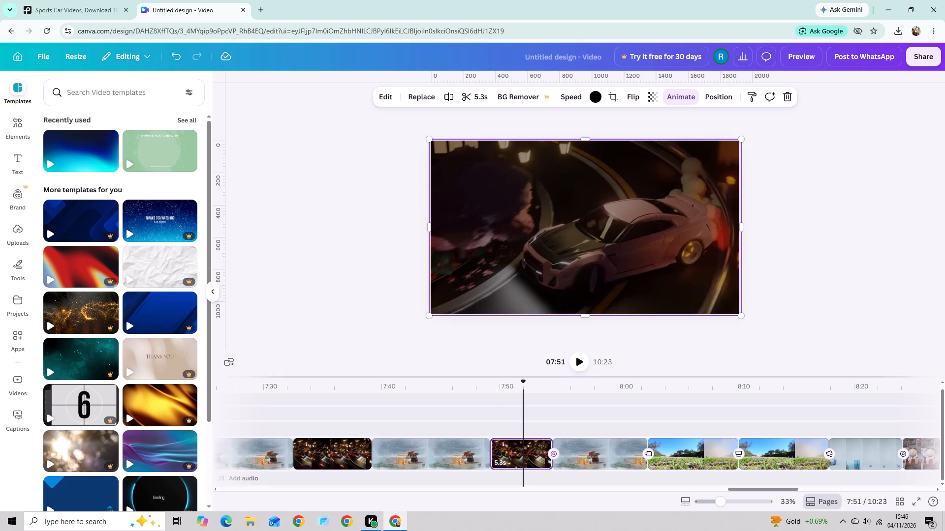
drag(518, 384, 552, 380)
click(595, 469)
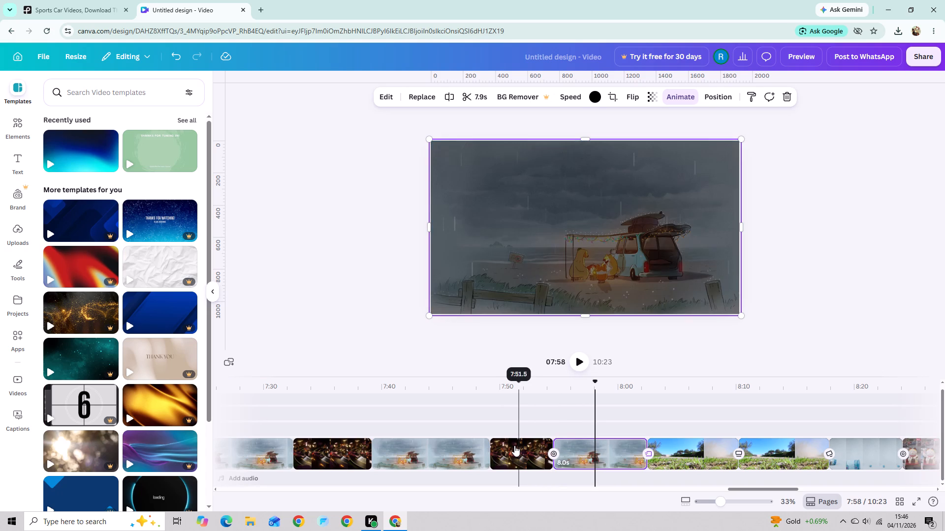
click(514, 445)
click(659, 102)
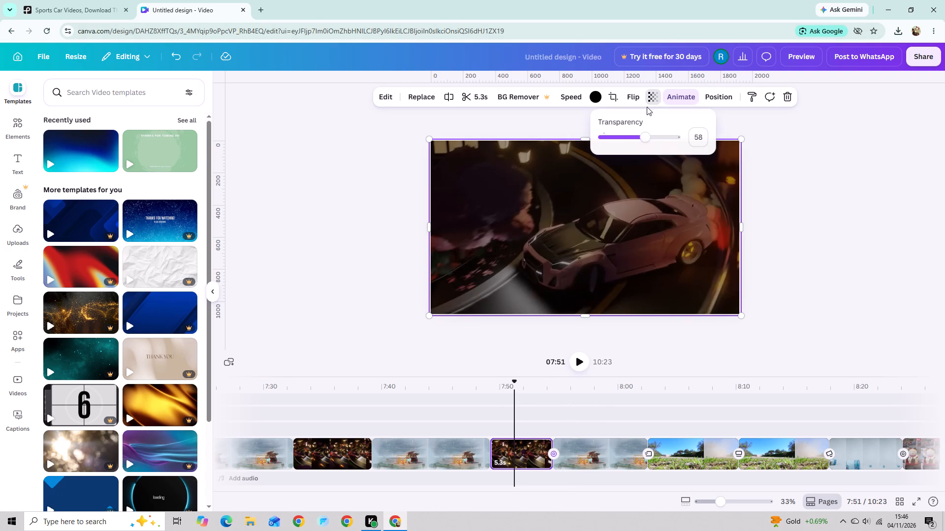
click(647, 145)
click(645, 145)
drag(511, 386, 442, 523)
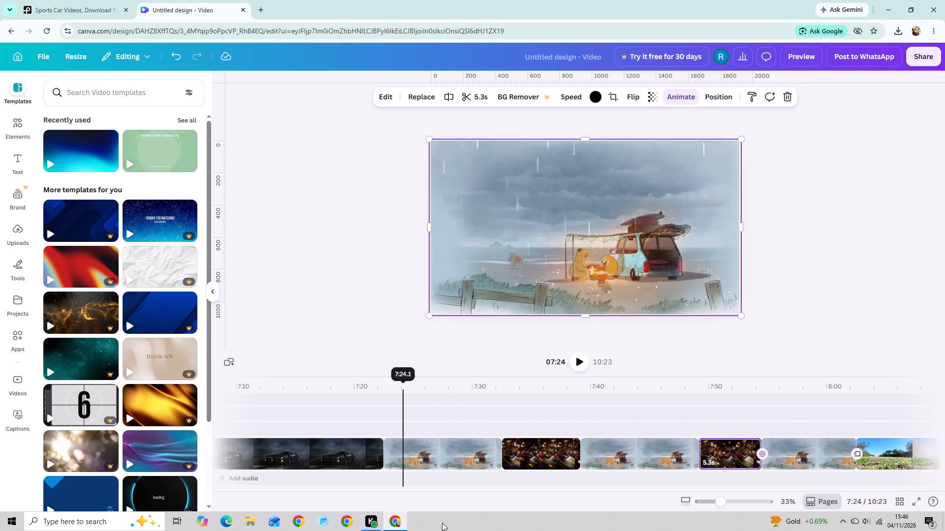
drag(442, 523, 508, 522)
click(779, 478)
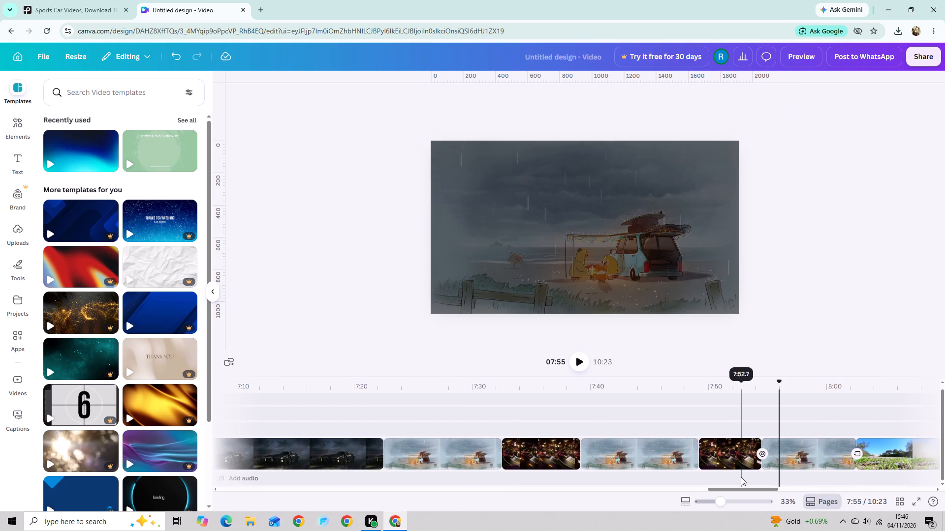
click(800, 457)
Add a Colour Wipe transition between the camper van clip and the drifting car clip after it, directed diagonally down-left.
click(702, 465)
click(720, 463)
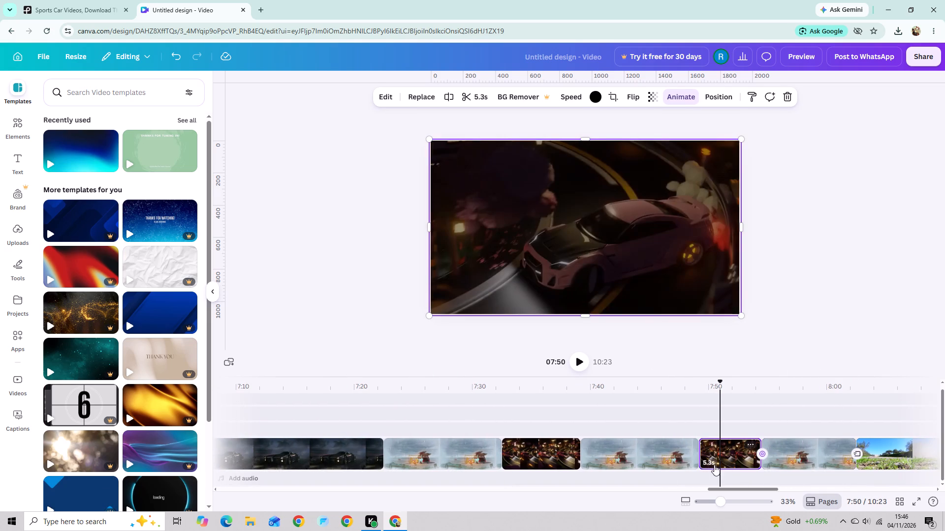
click(701, 458)
click(701, 459)
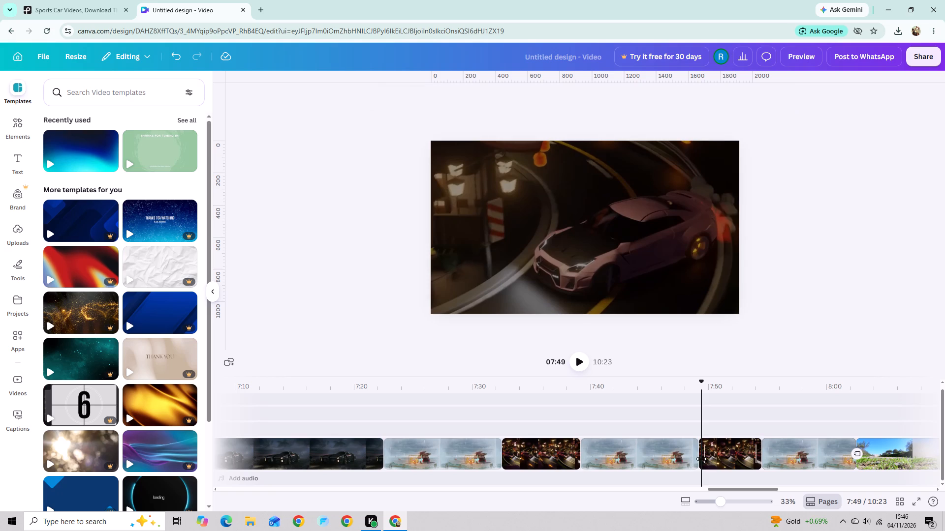
click(700, 460)
click(700, 460)
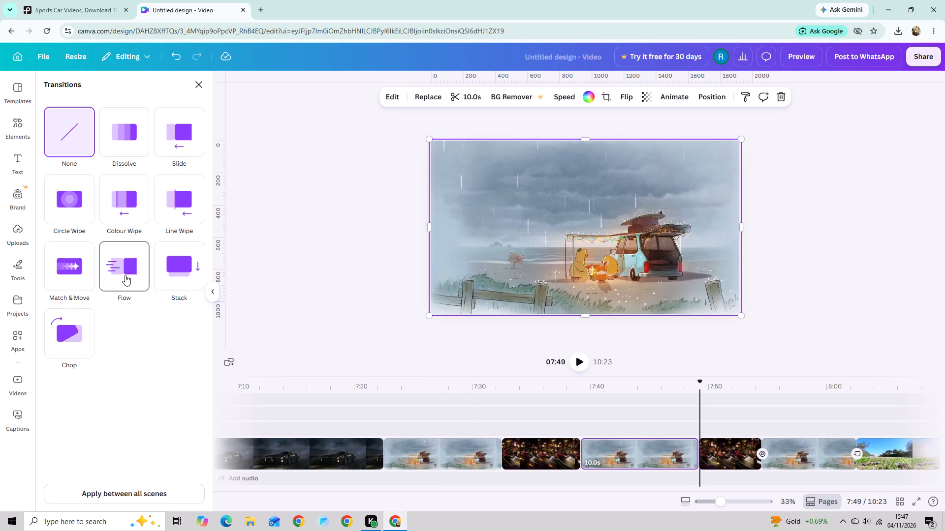
click(116, 227)
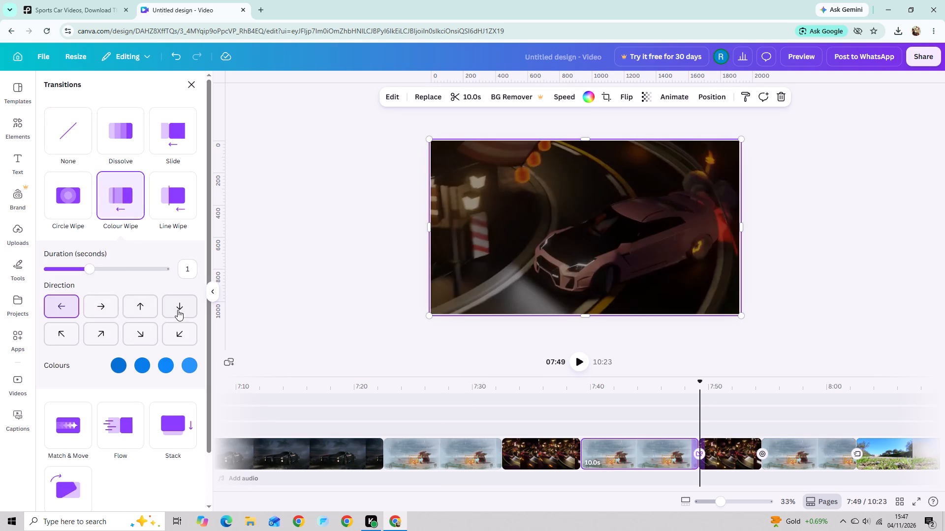
click(173, 328)
Change the Colour Wipe's fourth colour to a dark brown sampled from the drifting car video.
drag(186, 352, 188, 357)
click(189, 362)
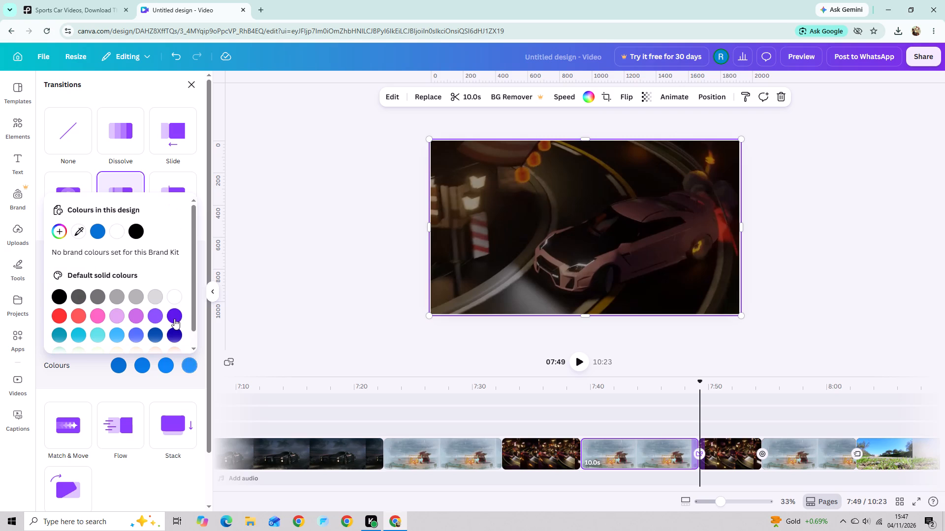
scroll(169, 304, down, 3)
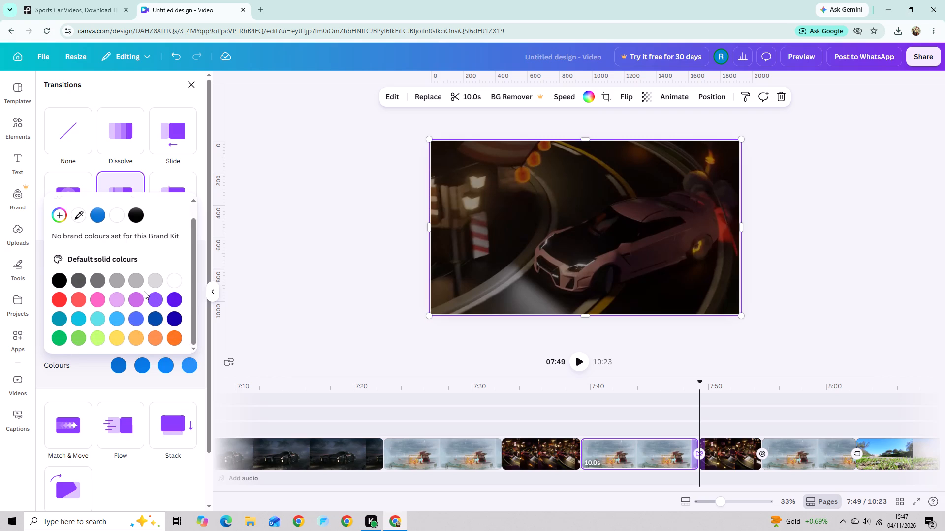
scroll(140, 292, down, 5)
scroll(146, 290, up, 2)
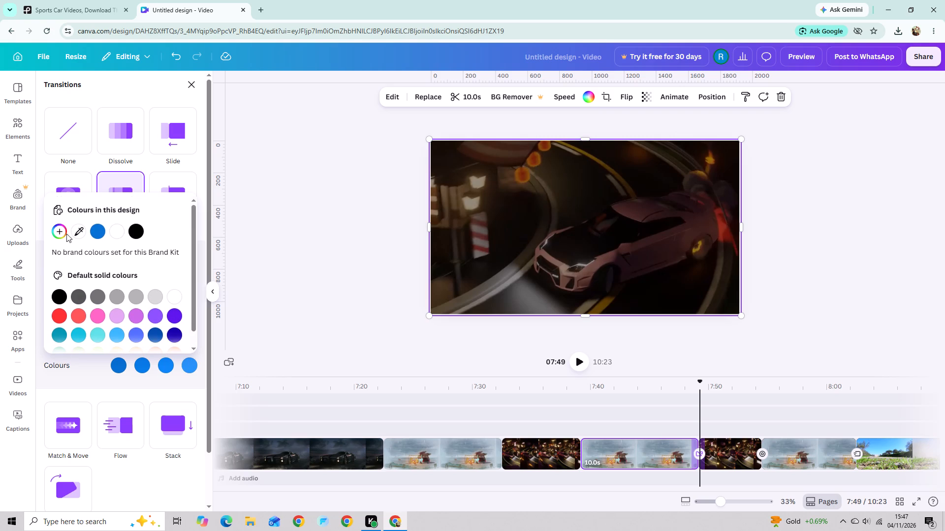
click(72, 226)
click(76, 227)
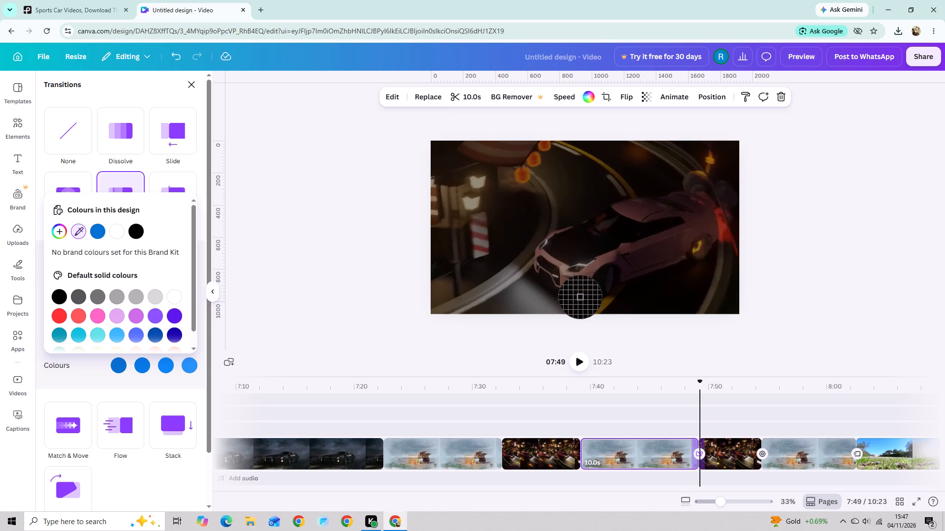
click(596, 305)
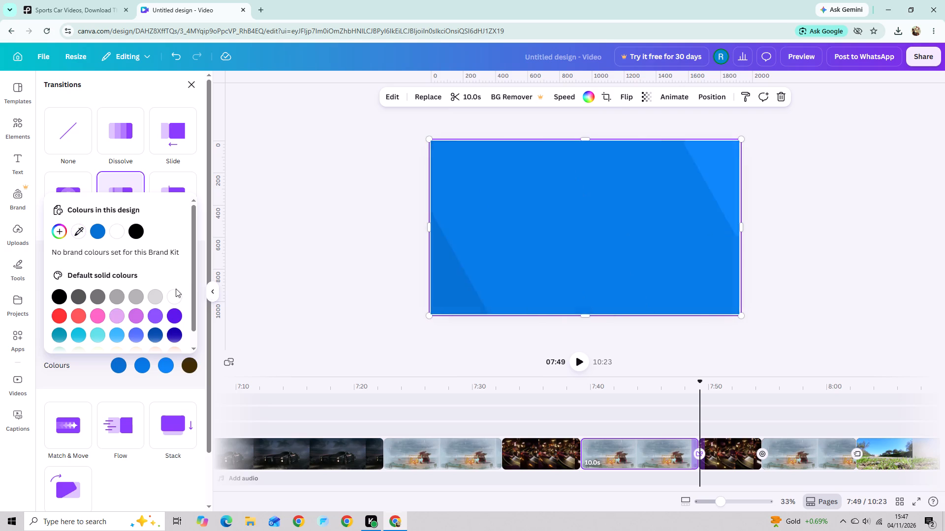
click(249, 286)
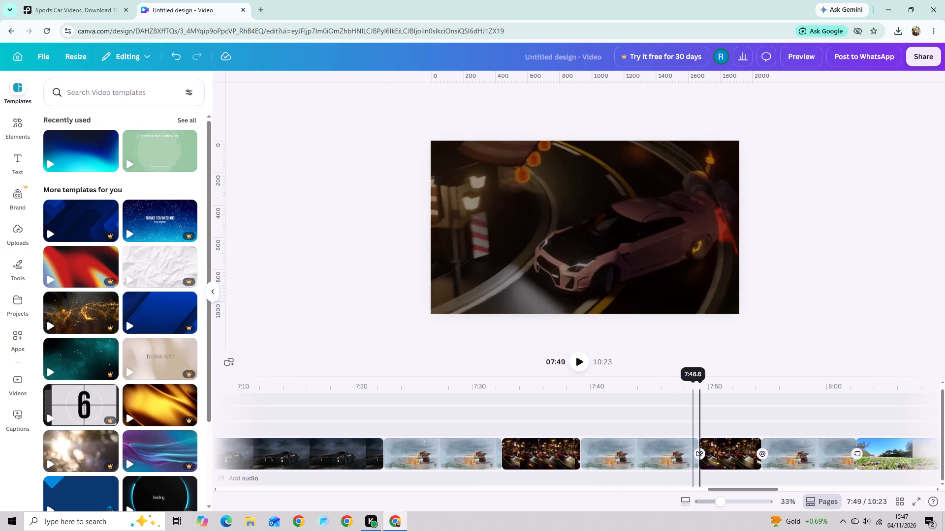
Apply the Old TV animation to the camper van clip just before the drifting car clip.
click(674, 462)
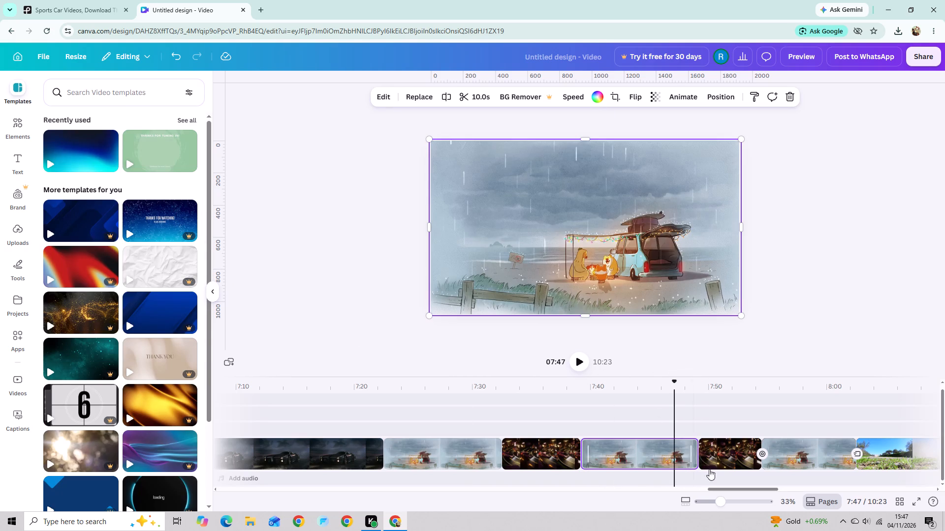
click(677, 102)
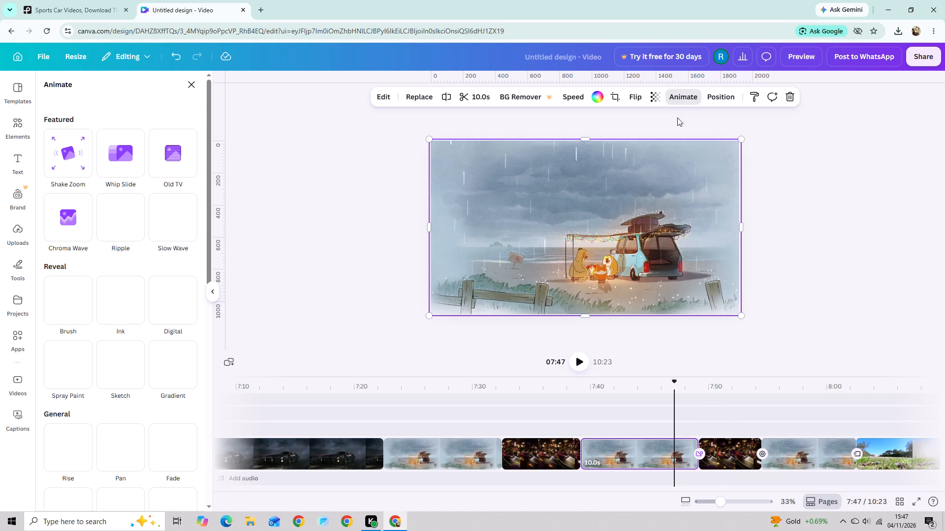
click(182, 169)
click(329, 171)
Lower this camper van clip's transparency value to about 78 and flip the clip horizontally.
click(661, 98)
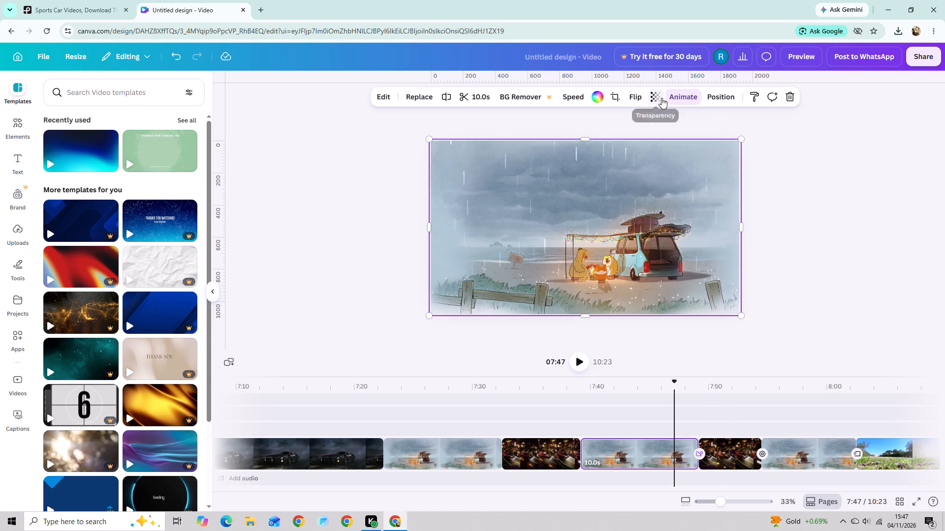
drag(675, 141, 662, 143)
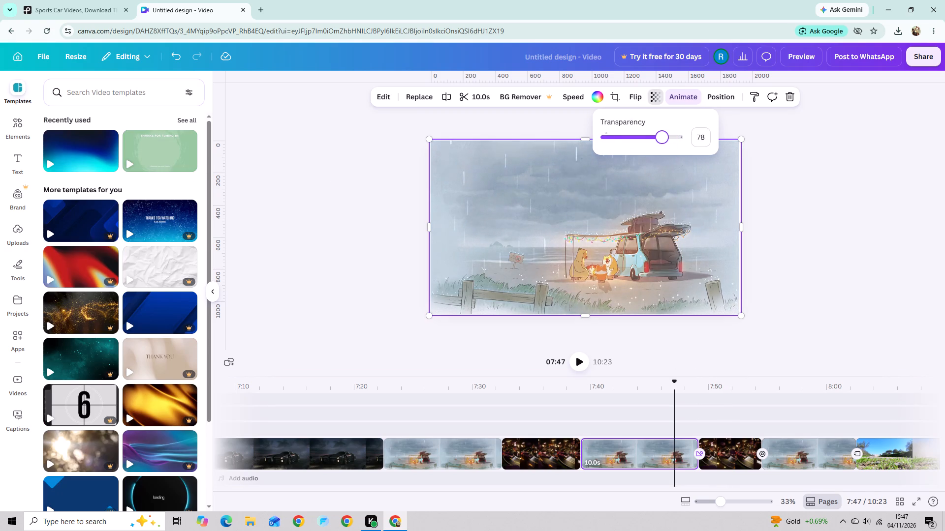
drag(662, 143, 661, 143)
click(634, 98)
click(625, 114)
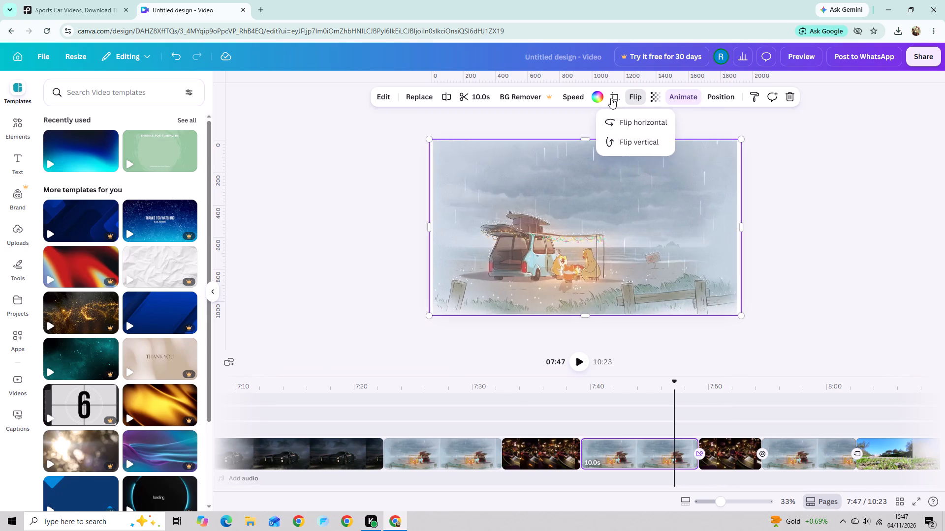
Give the flipped camper van clip a black background and set its video speed to 1.25.
click(598, 98)
click(117, 153)
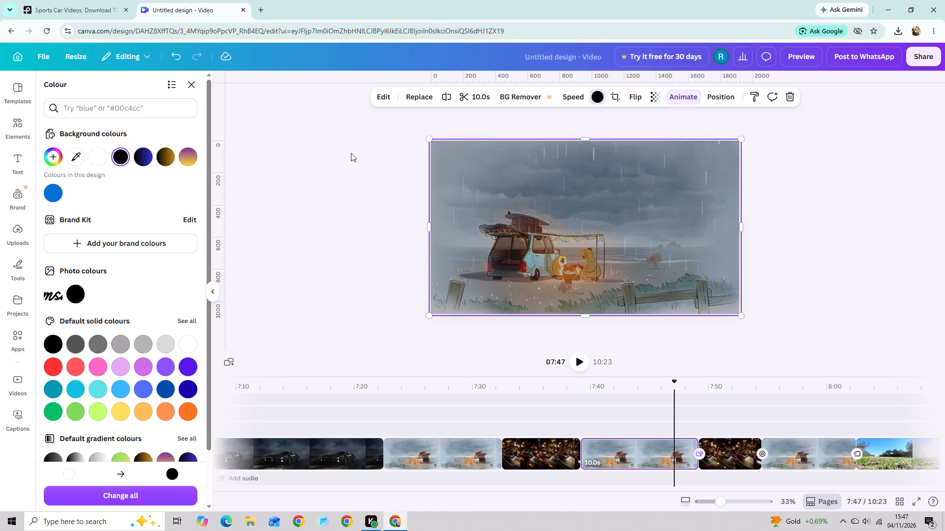
click(389, 153)
click(580, 100)
drag(551, 140, 553, 140)
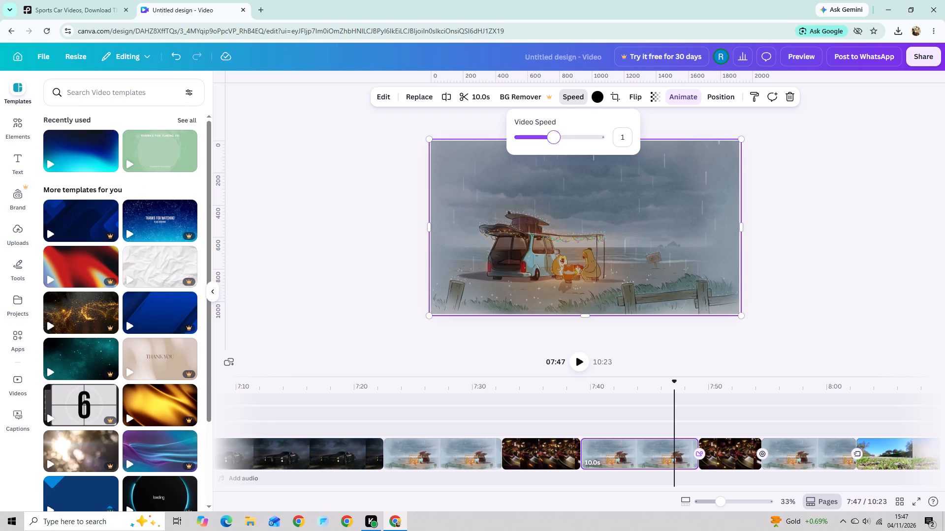
drag(553, 140, 560, 137)
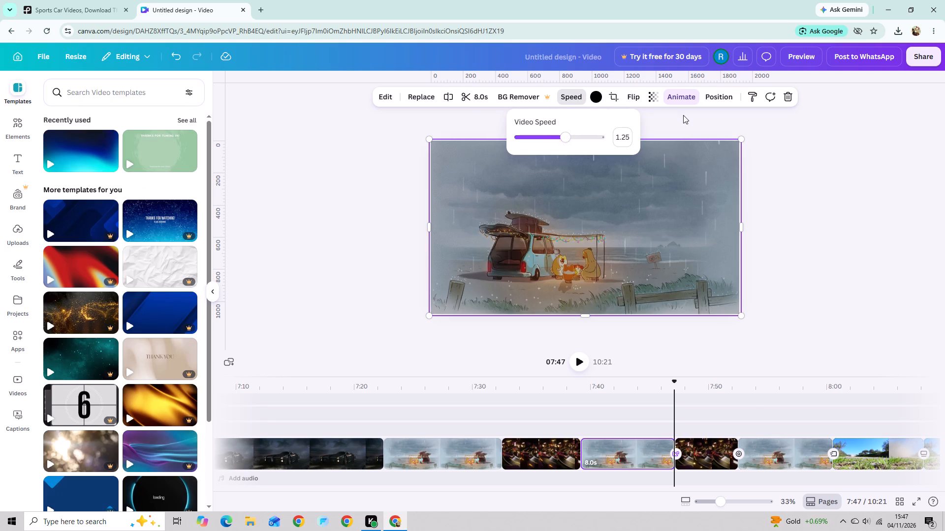
click(685, 115)
Add a Match & Move transition between the earlier drifting car clip and the flipped camper van clip that follows it.
drag(677, 383, 826, 417)
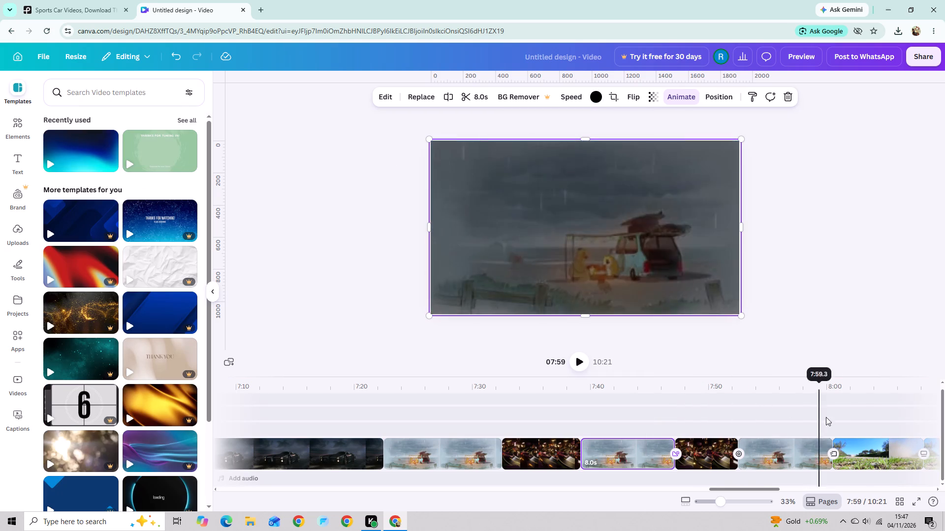
drag(826, 417, 611, 446)
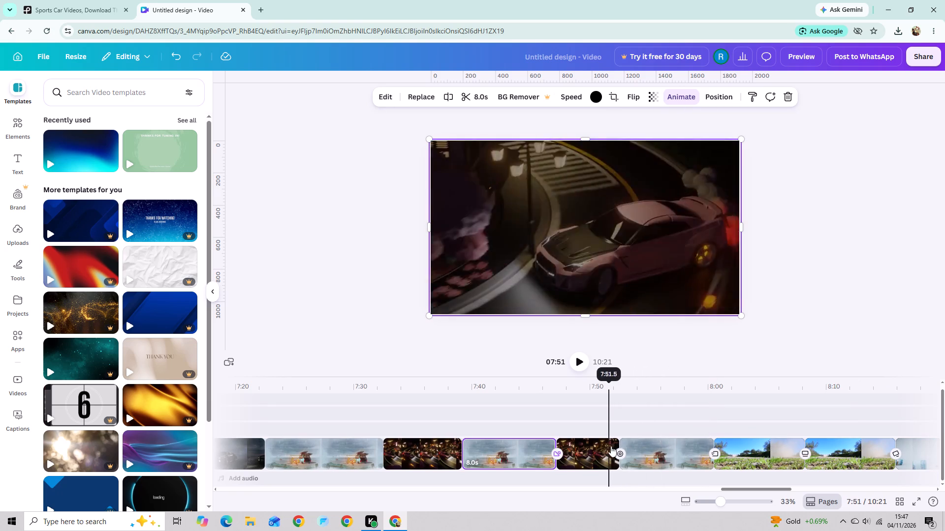
drag(611, 446, 468, 463)
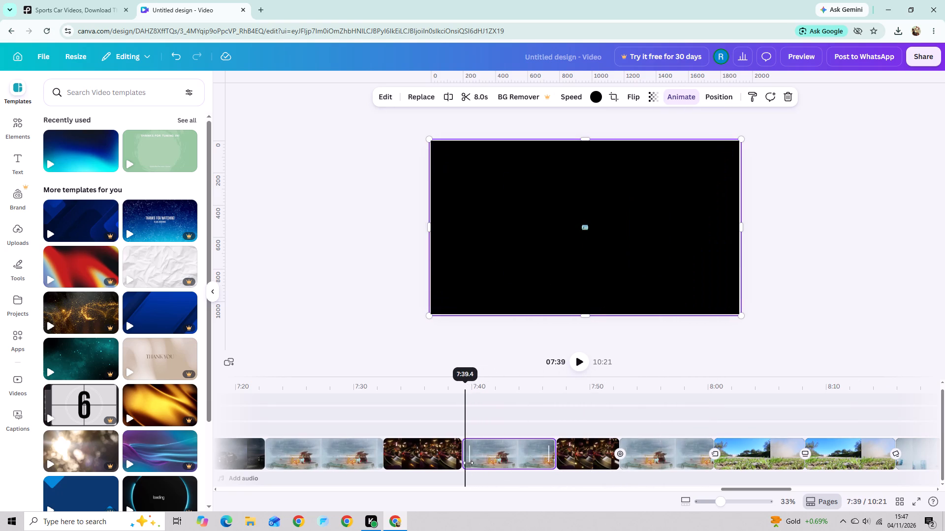
drag(468, 463, 535, 459)
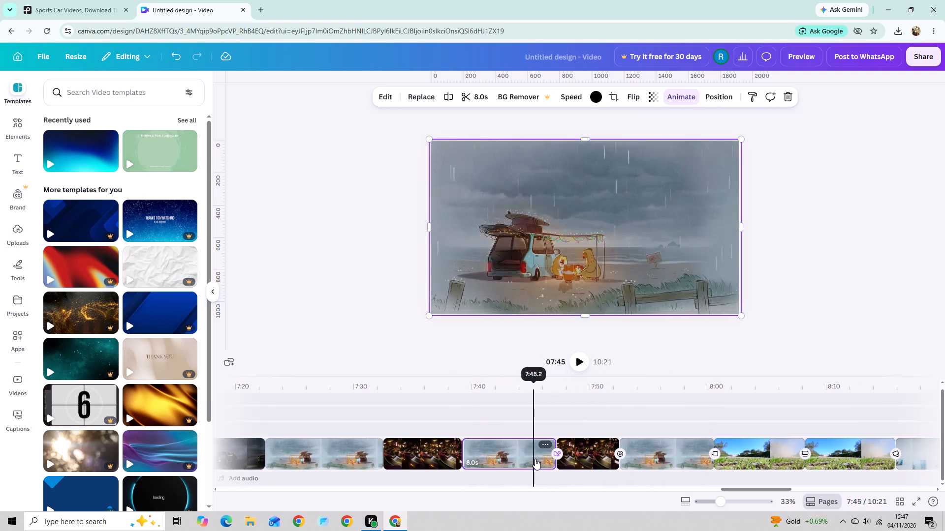
drag(535, 459, 398, 462)
click(479, 457)
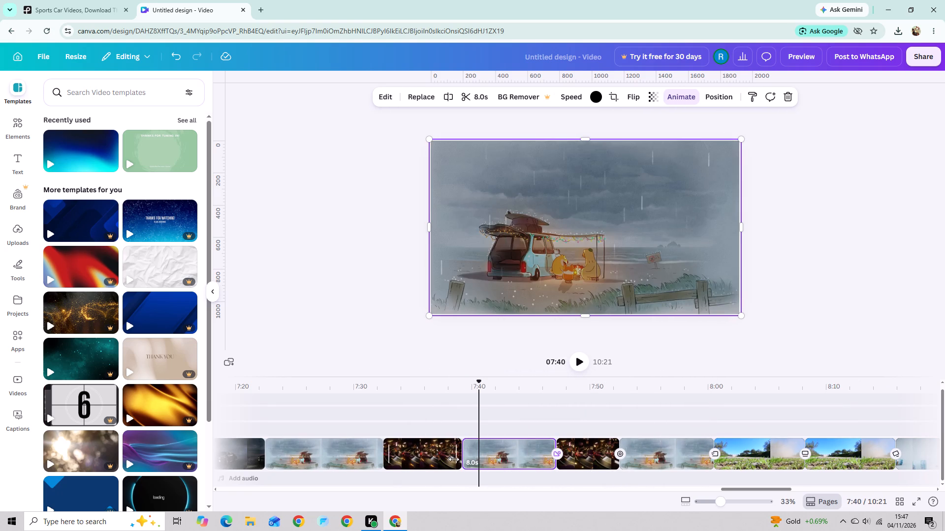
click(462, 458)
click(462, 458)
click(67, 269)
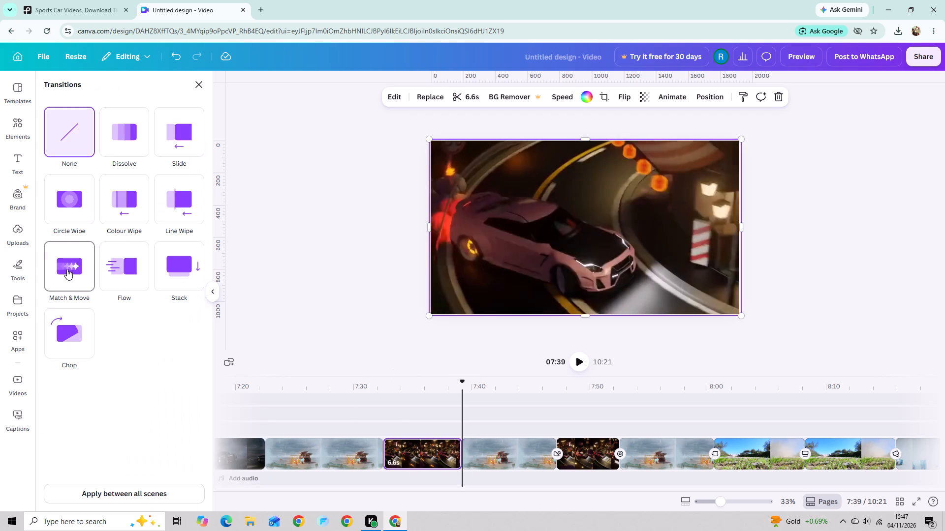
click(357, 268)
Lower the transparency value of the flipped camper van clip after the new transition to 64.
drag(460, 379, 482, 354)
drag(463, 387, 463, 386)
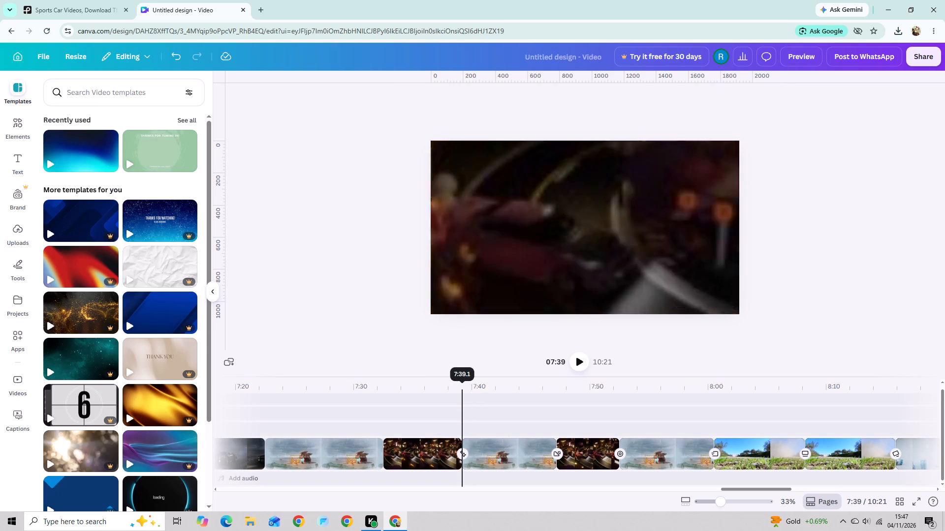
drag(463, 386, 498, 409)
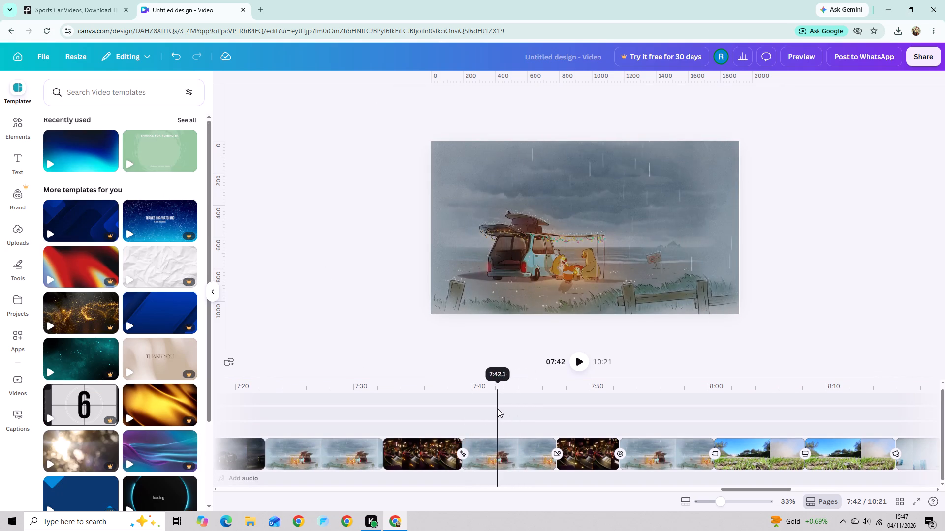
drag(498, 409, 477, 416)
click(485, 468)
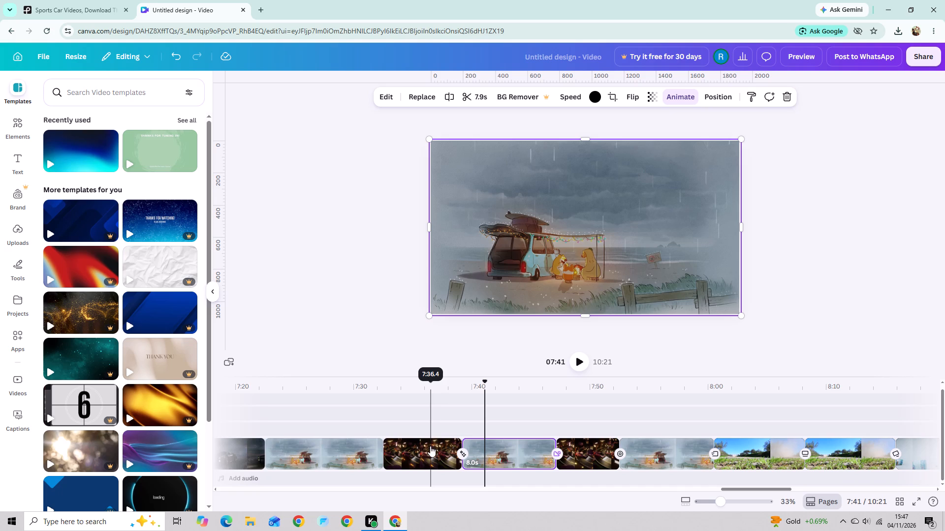
click(649, 102)
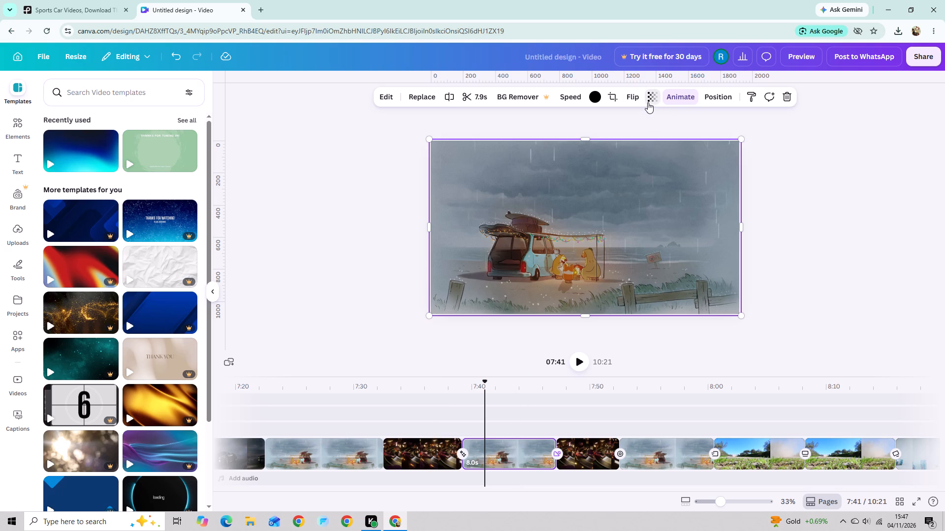
click(653, 134)
click(650, 135)
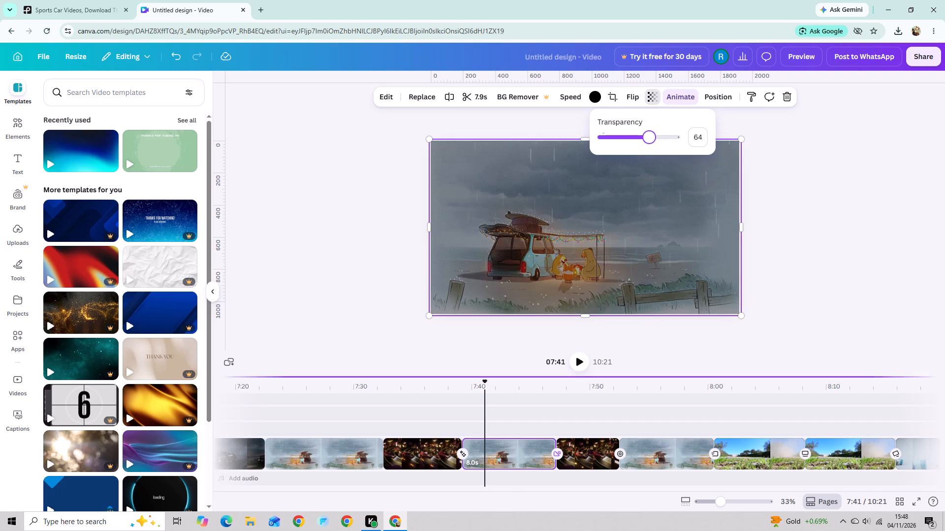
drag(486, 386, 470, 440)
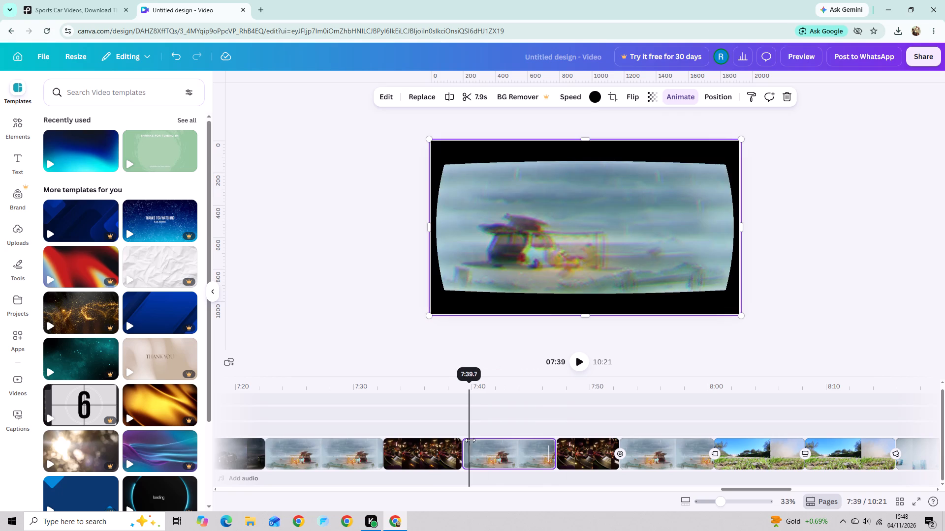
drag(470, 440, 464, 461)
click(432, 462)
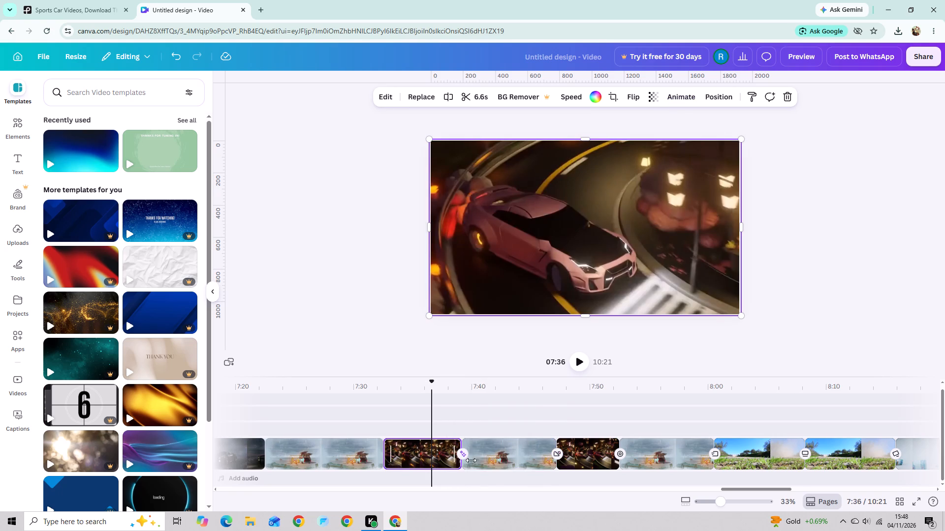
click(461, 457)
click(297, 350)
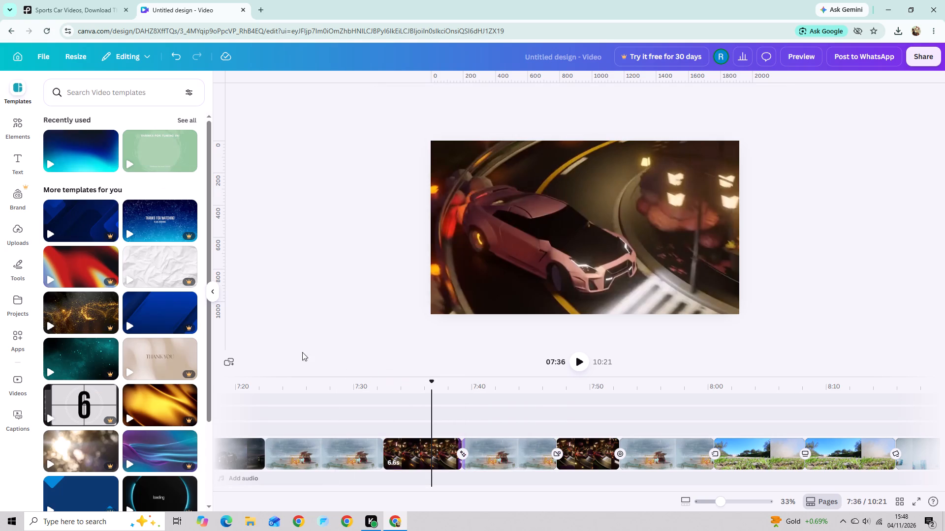
Apply an animation from the General group to the drifting car clip just before the flipped camper van clip.
click(450, 451)
click(675, 94)
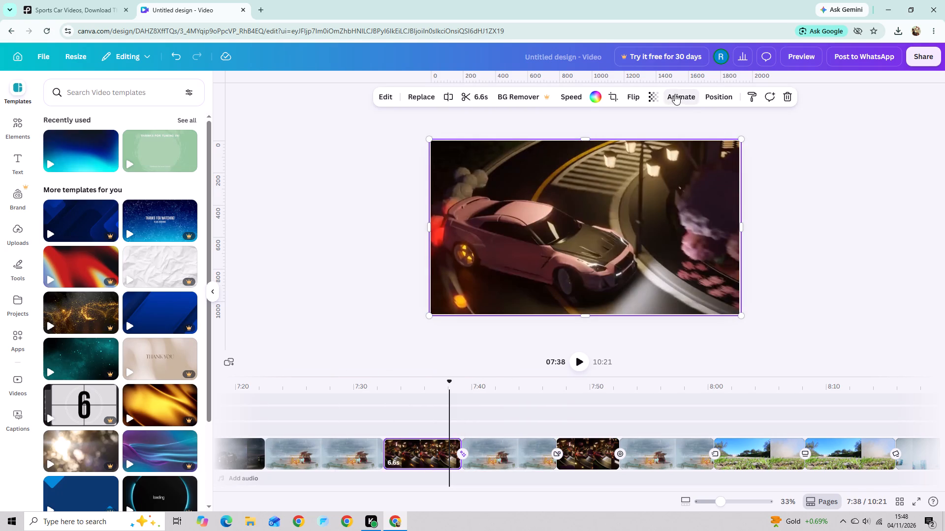
scroll(184, 301, down, 5)
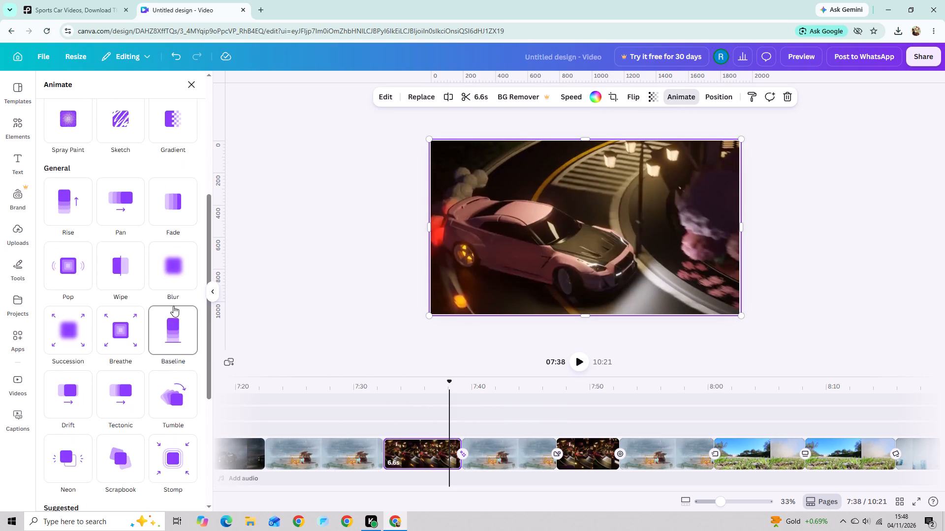
scroll(173, 306, down, 5)
click(83, 237)
click(286, 240)
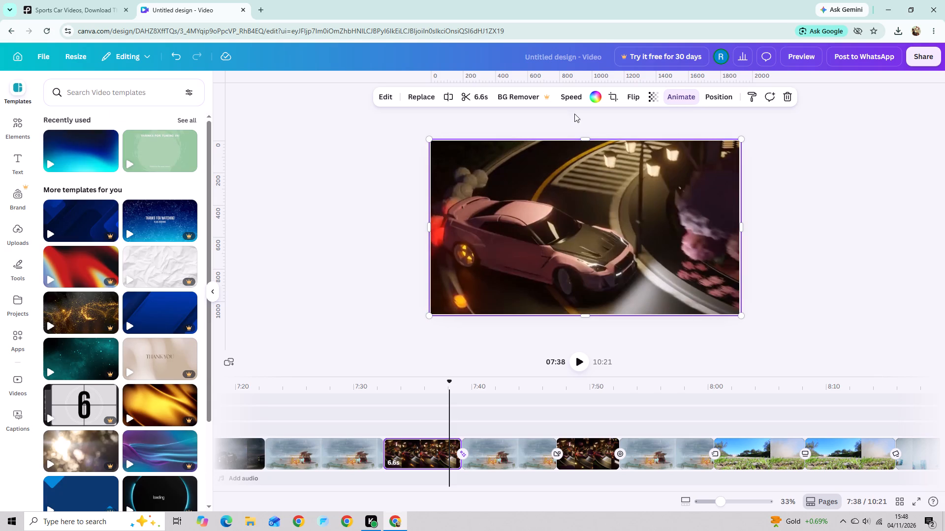
Lower this drifting car clip's transparency value to about 66 and flip the clip horizontally.
click(644, 93)
click(651, 102)
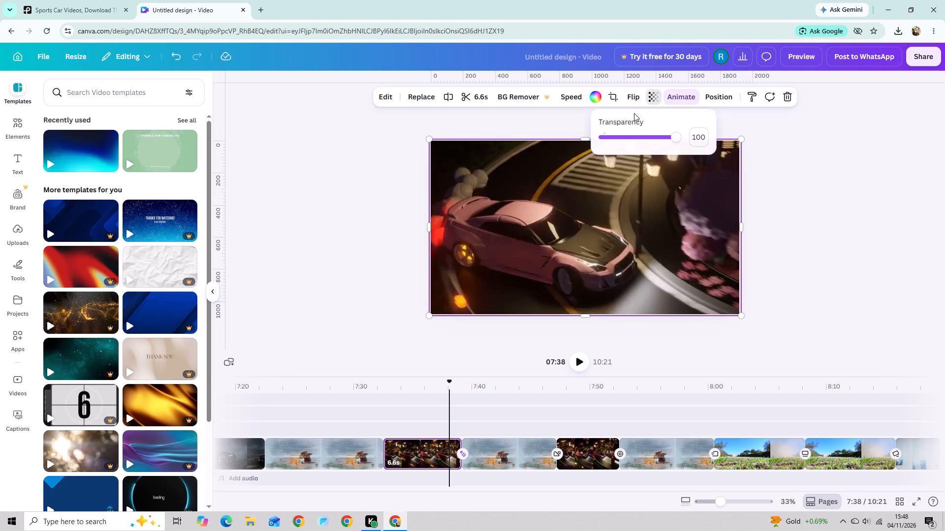
drag(670, 139, 652, 146)
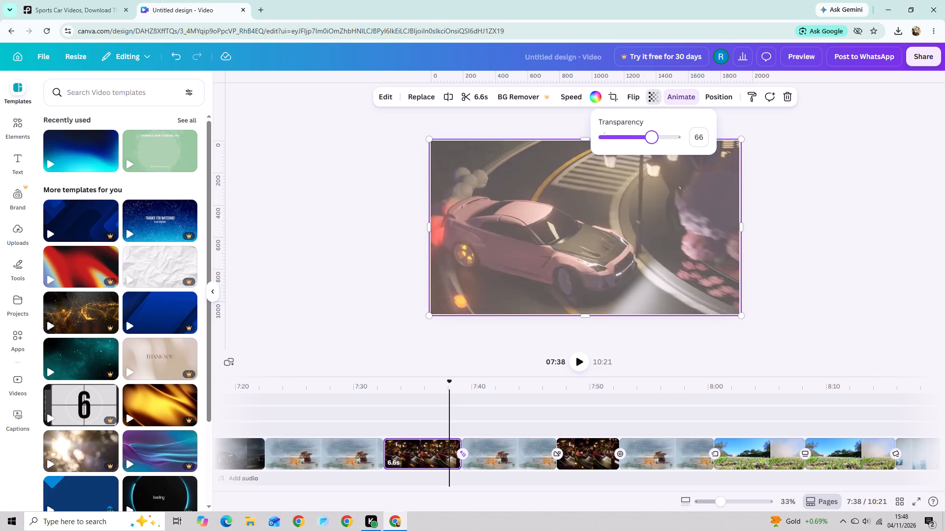
drag(652, 146, 655, 145)
click(635, 100)
click(614, 118)
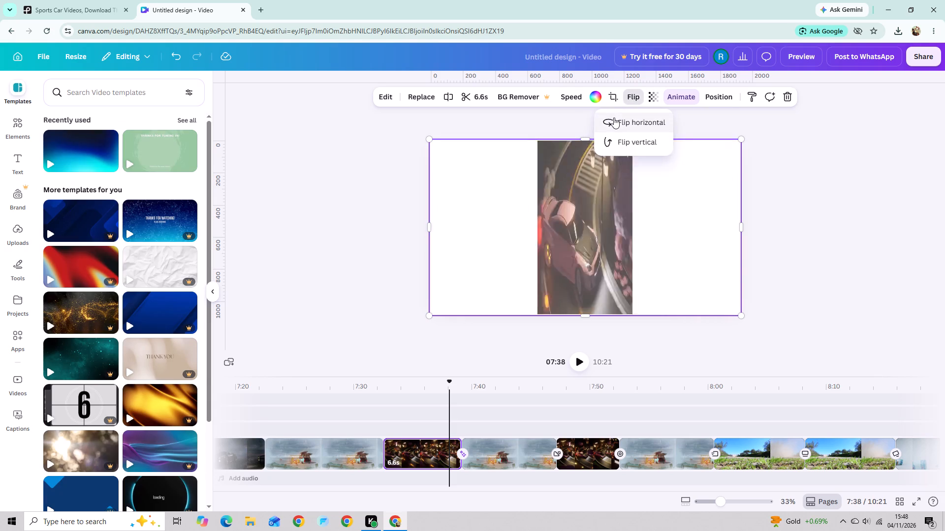
Give the flipped drifting car clip a black background and raise its video speed to about 1.25.
click(601, 98)
click(130, 160)
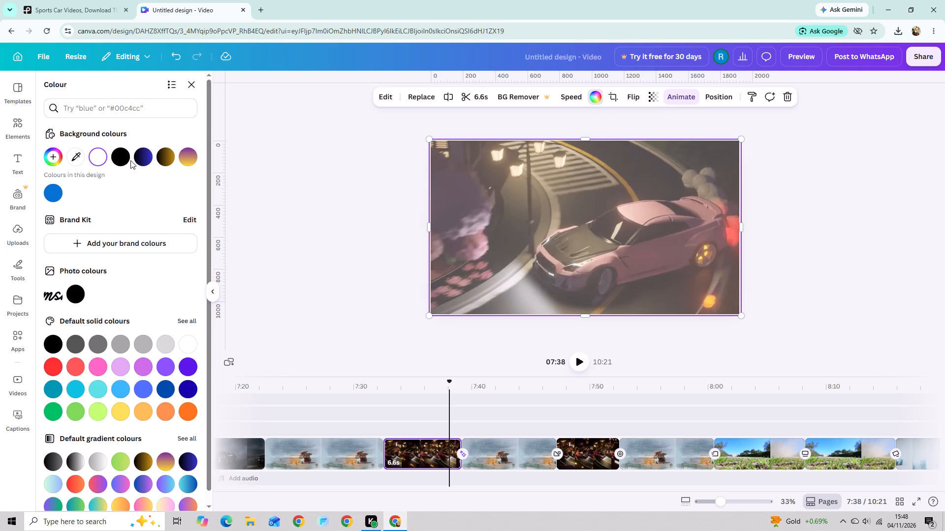
click(127, 160)
click(283, 159)
click(569, 93)
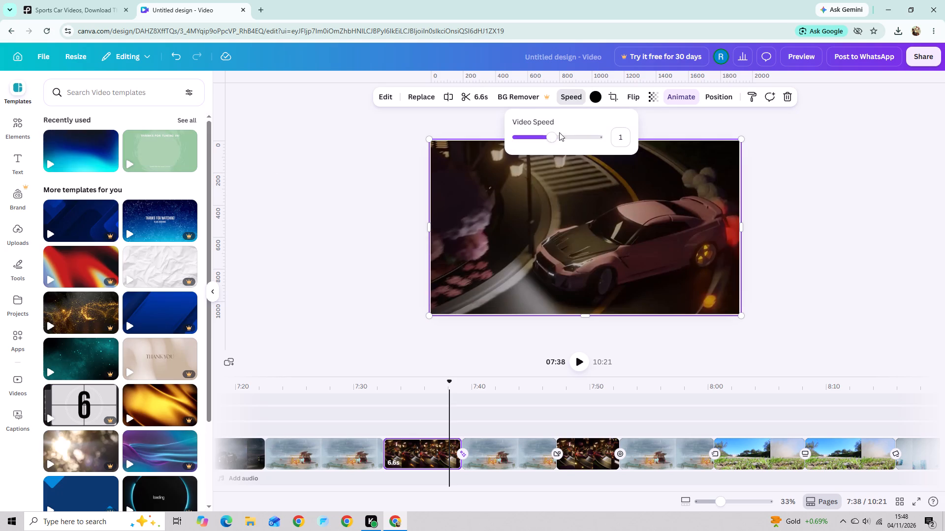
click(560, 137)
click(354, 159)
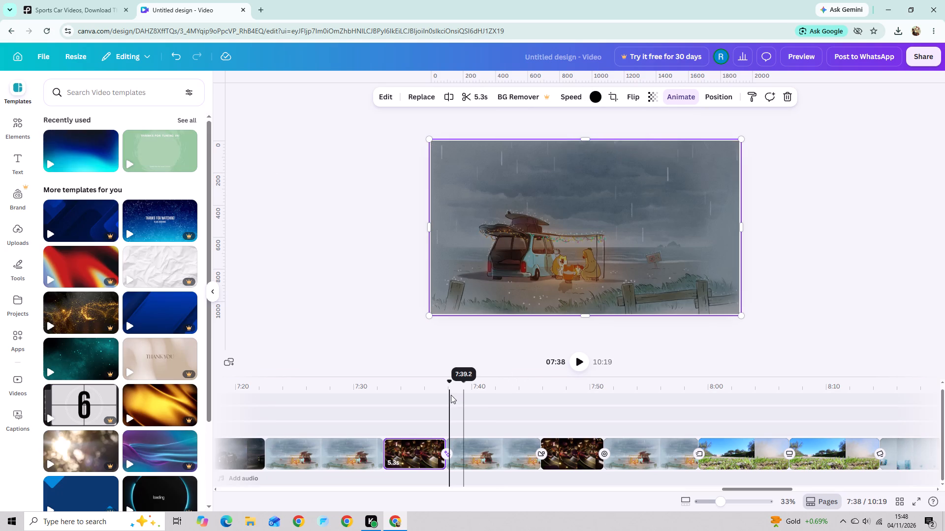
Move the flipped drifting car clip to after the adjacent camper van clip, beside the other drifting car clip.
drag(443, 379, 451, 378)
drag(449, 381, 488, 393)
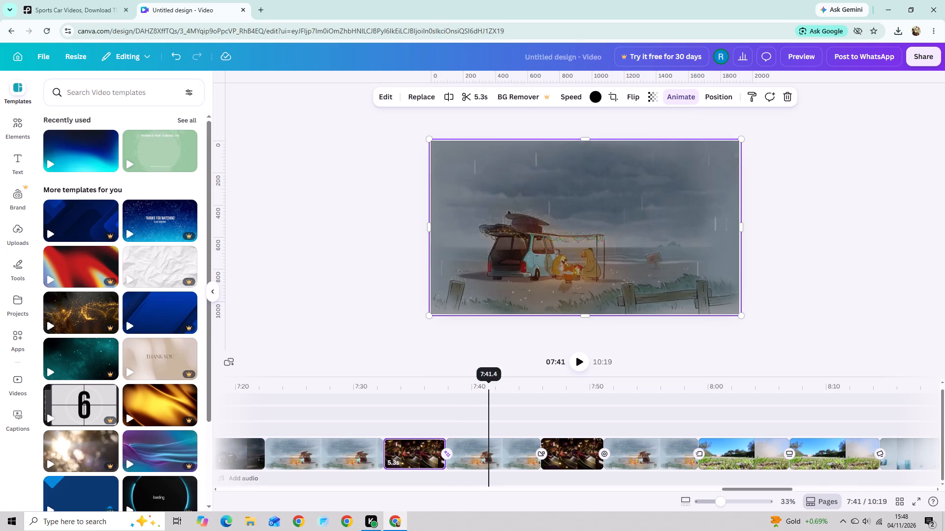
drag(488, 393, 435, 411)
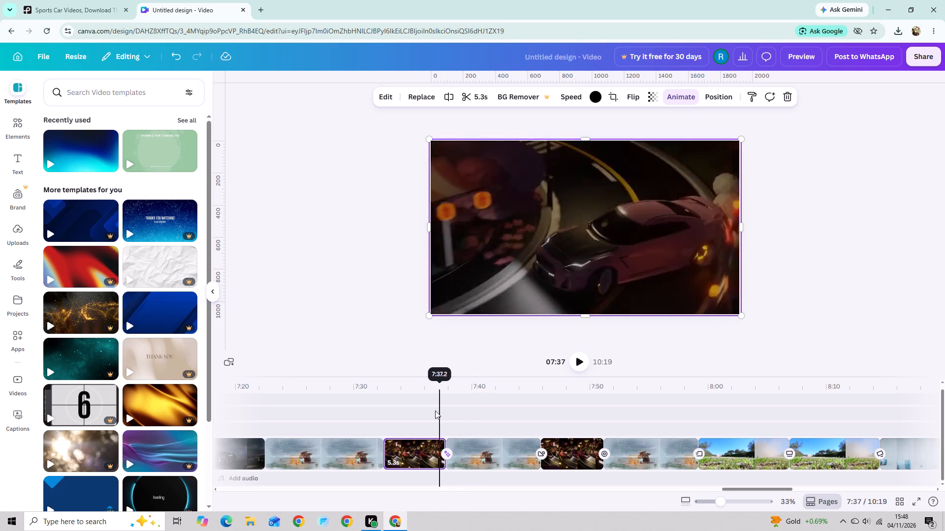
drag(435, 411, 331, 458)
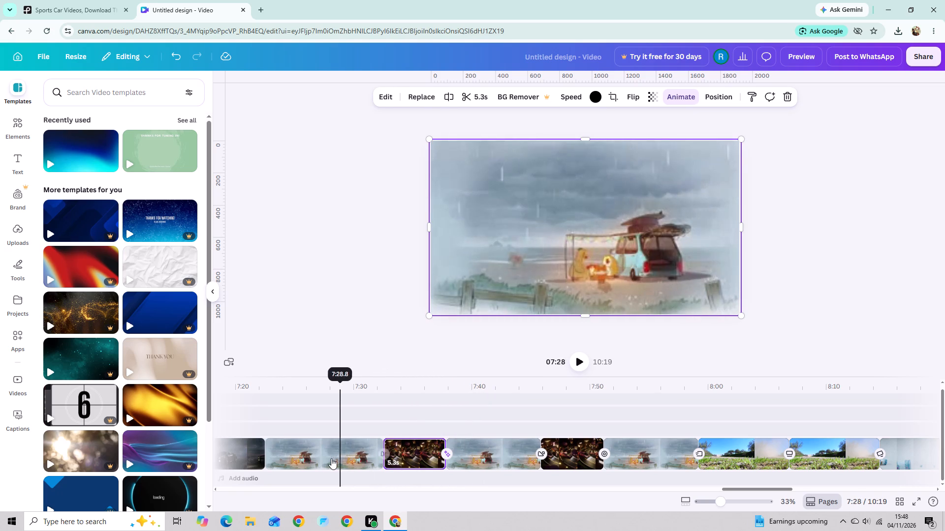
drag(331, 458, 259, 473)
click(573, 460)
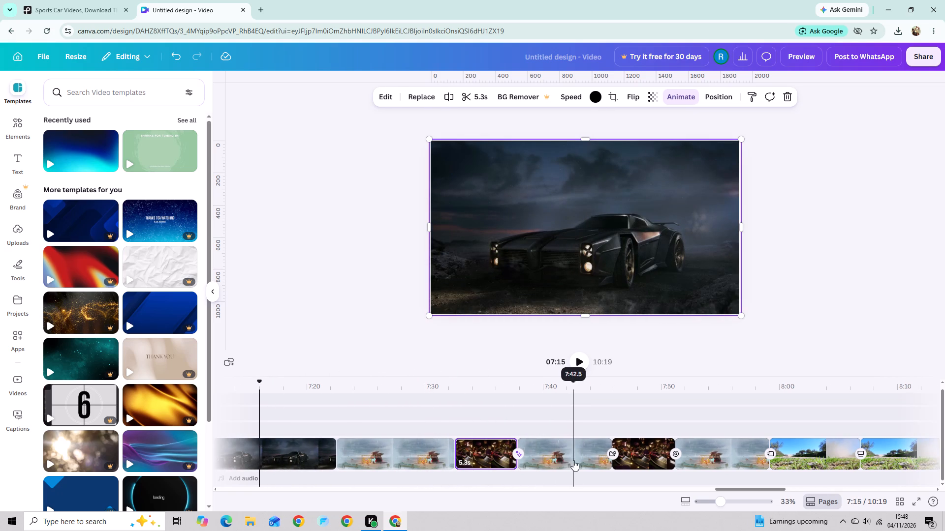
drag(484, 462, 580, 450)
Add a Circle Wipe transition between the two camper van clips that are now adjacent.
click(505, 450)
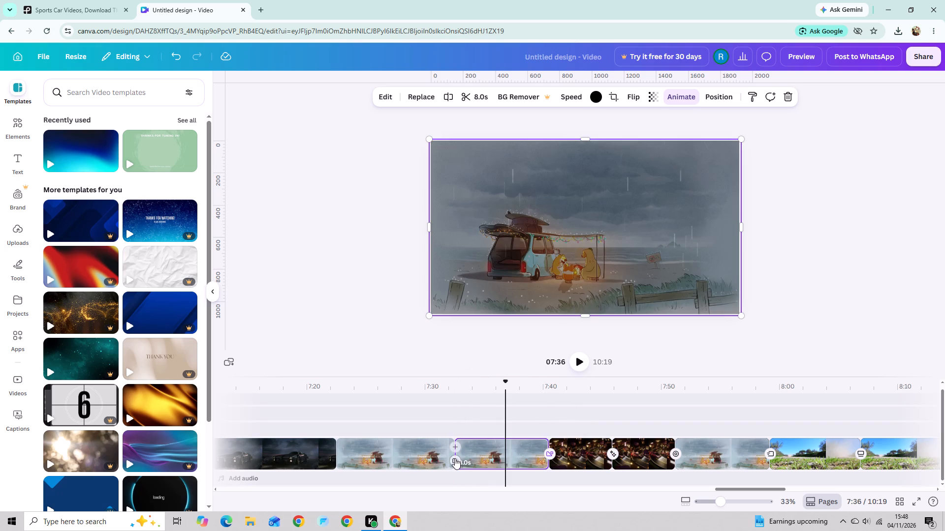
click(455, 458)
click(70, 204)
click(263, 206)
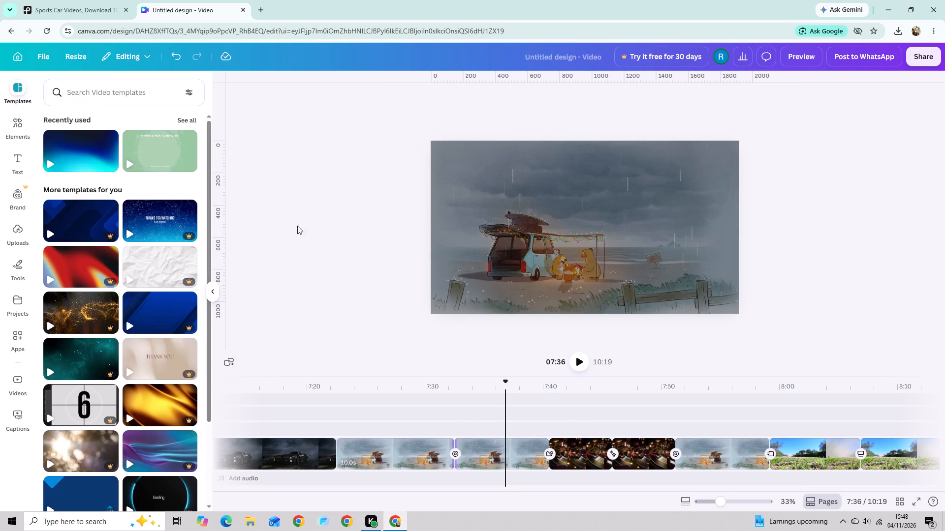
Apply the Brush animation to the first of these two camper van clips, just before the Circle Wipe.
click(436, 449)
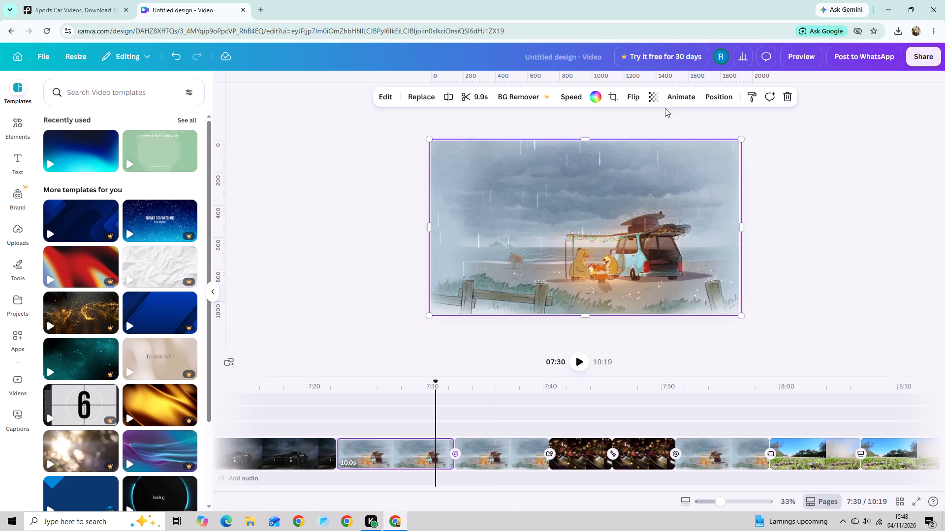
click(685, 99)
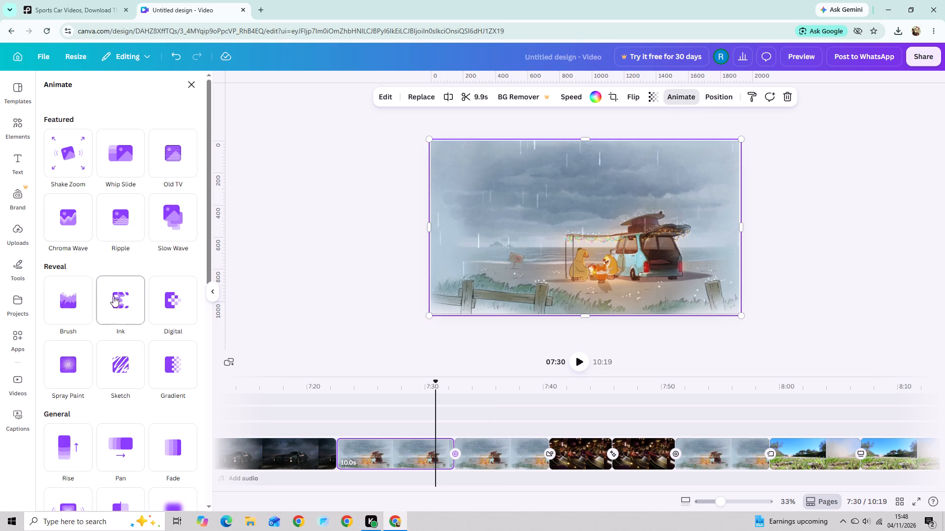
click(90, 306)
click(323, 232)
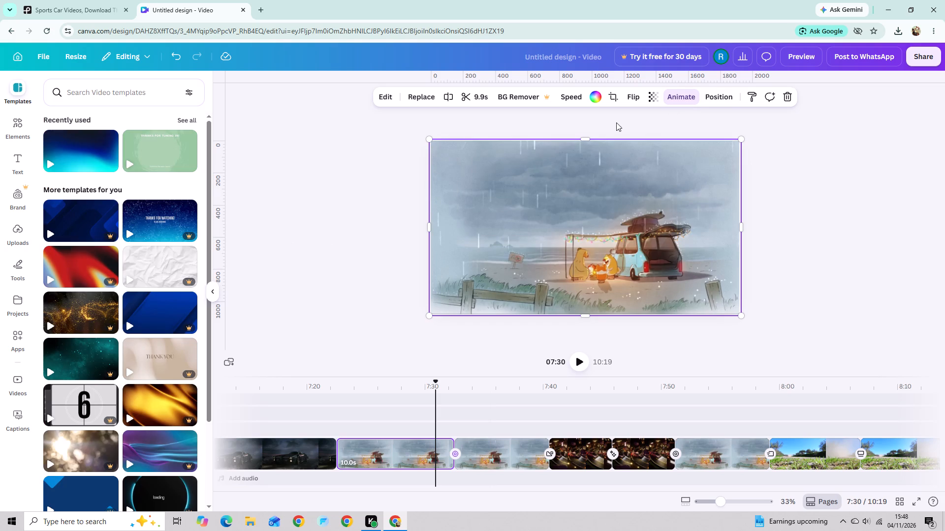
Lower this camper van clip's transparency value to about 76 and flip the clip horizontally.
click(651, 98)
drag(670, 140, 660, 143)
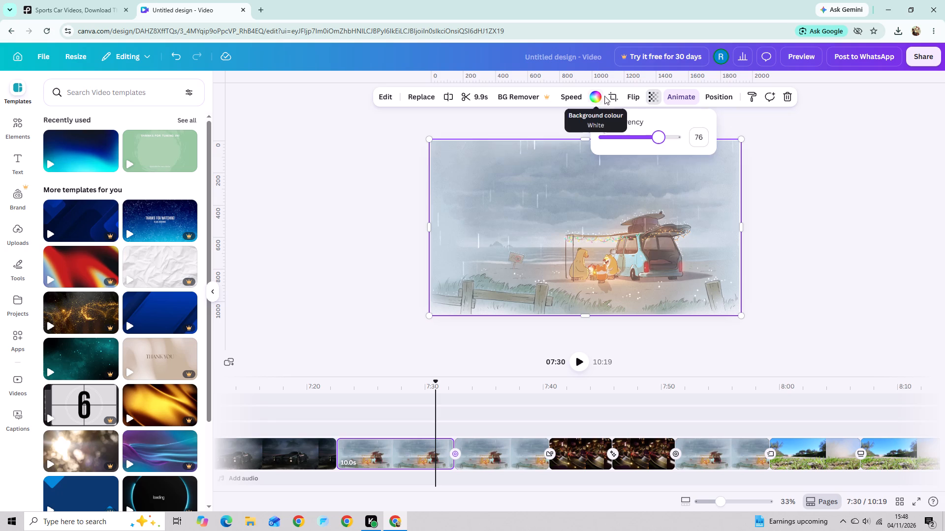
click(644, 97)
click(641, 98)
click(633, 118)
Give this camper van clip a black background.
click(598, 102)
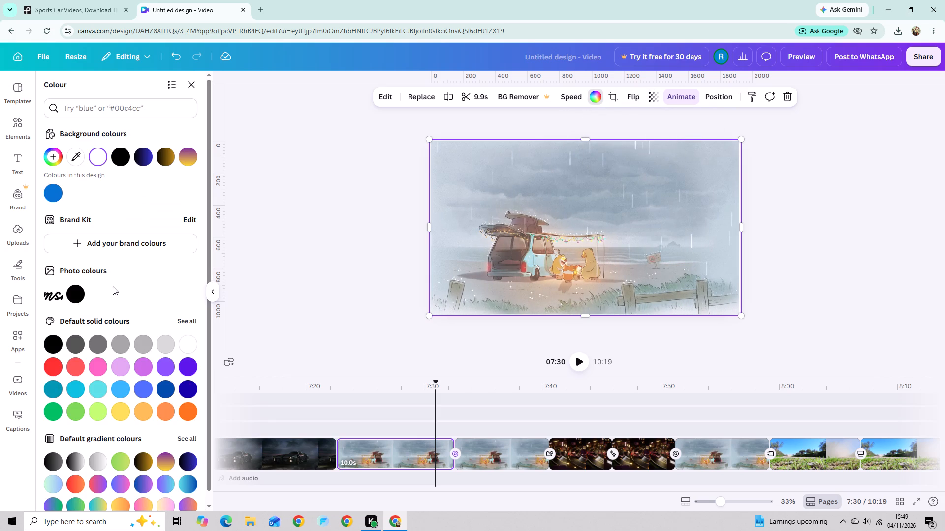
click(79, 302)
click(287, 225)
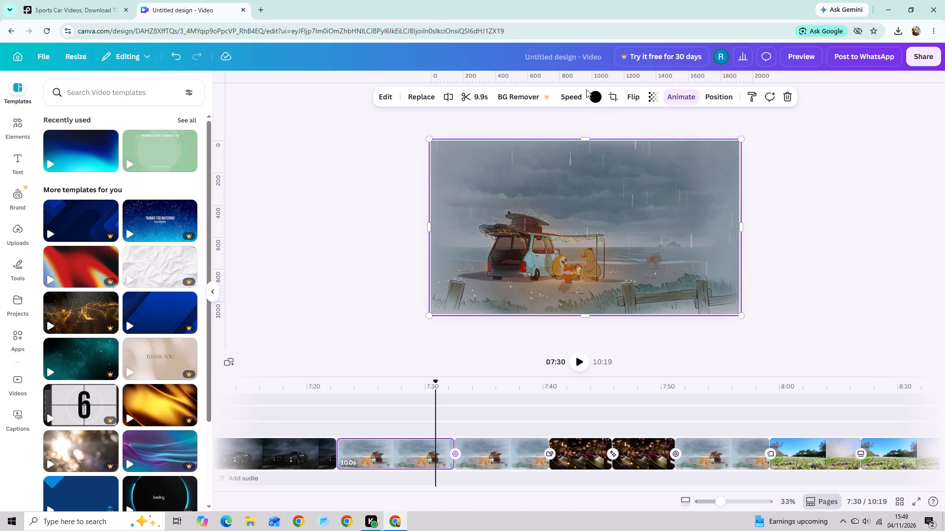
Set the camper van clip's video speed to 1.25.
click(577, 91)
click(563, 135)
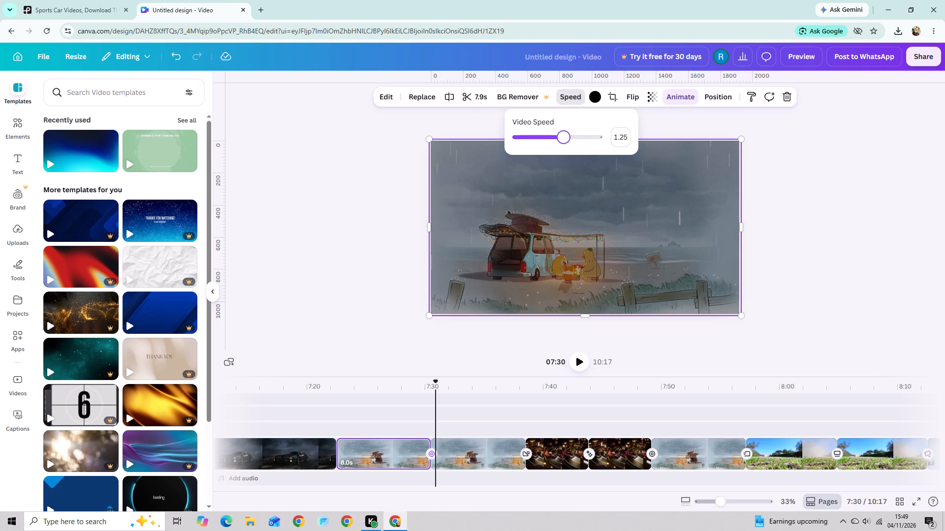
click(323, 205)
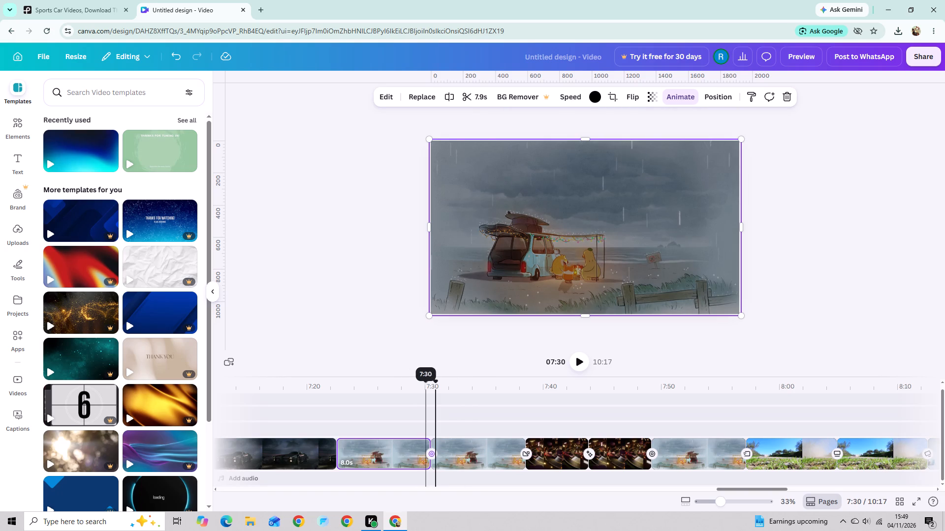
Add a Chop transition with top-right origin between the dark black car clip and the camper van clip.
drag(434, 382, 227, 439)
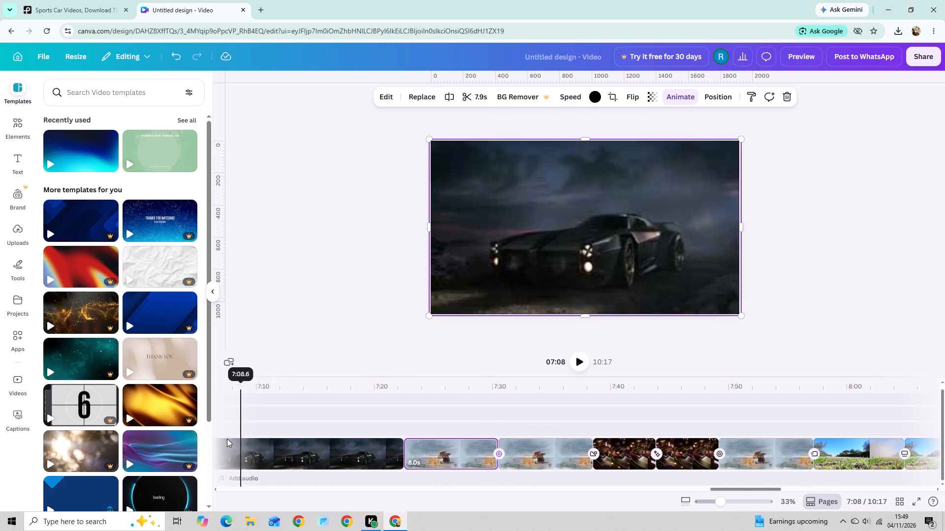
drag(227, 439, 199, 444)
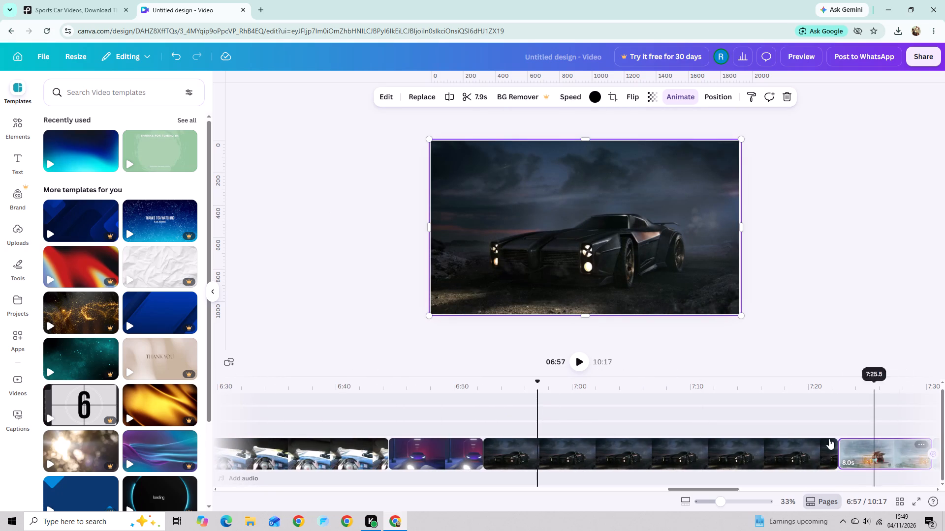
click(840, 460)
click(838, 460)
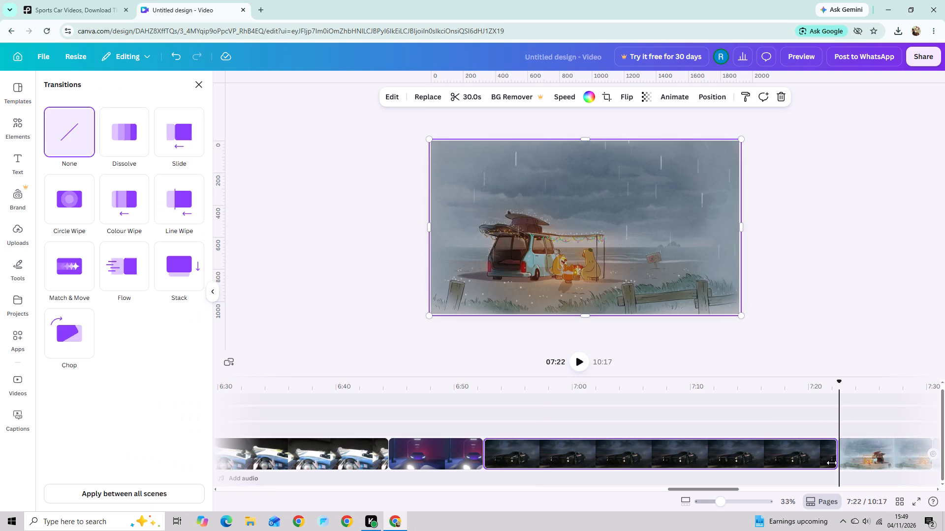
click(93, 317)
click(81, 321)
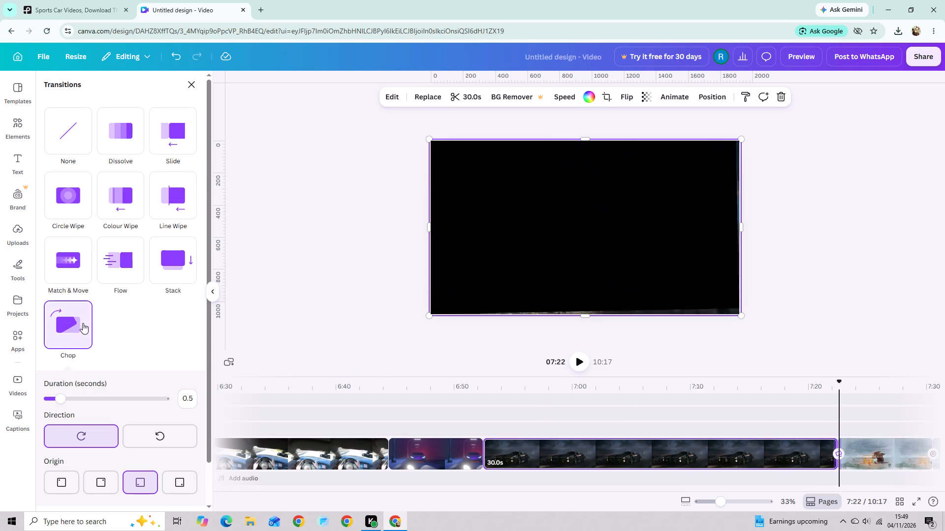
click(107, 485)
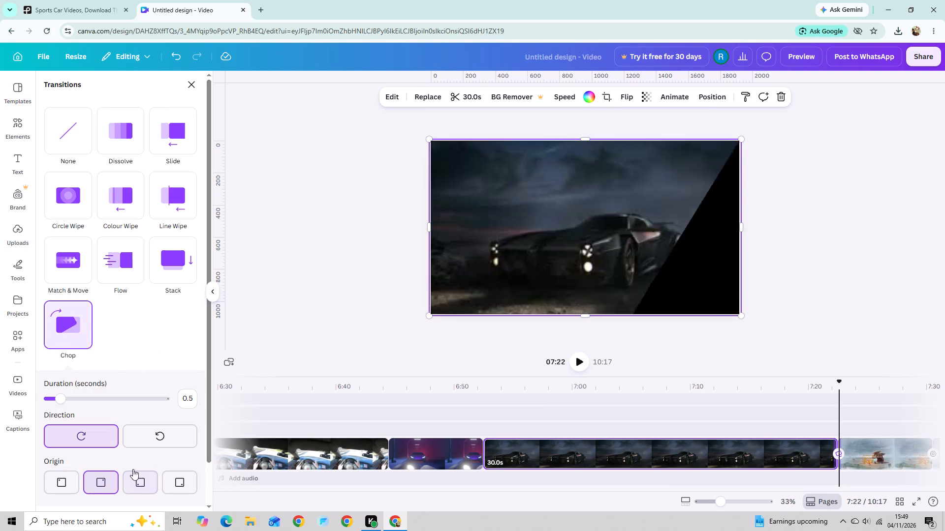
click(306, 383)
Apply the Digital animation to the dark black car clip just before the Chop transition.
click(799, 465)
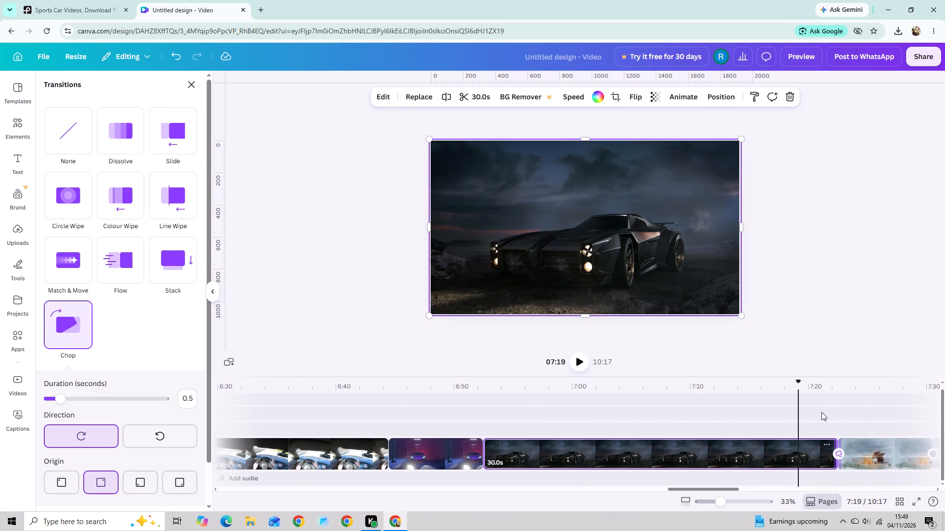
click(670, 102)
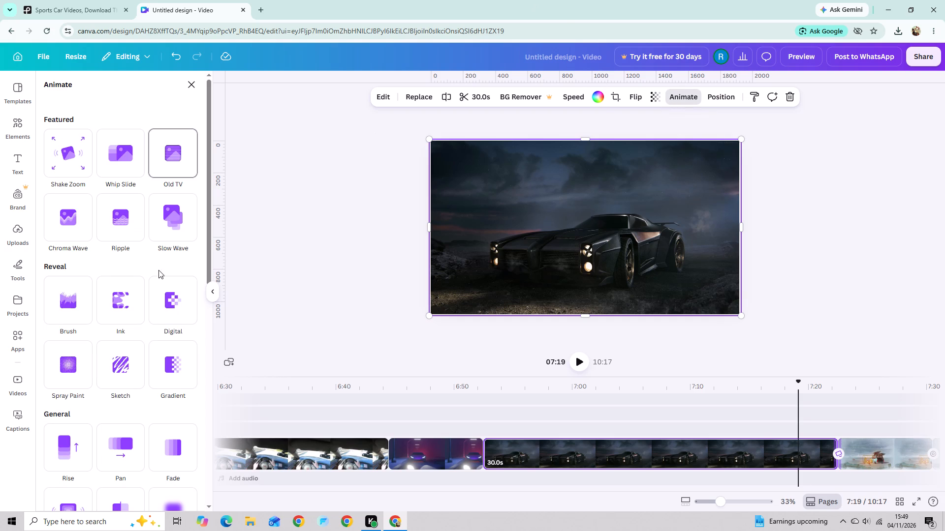
click(160, 289)
click(279, 228)
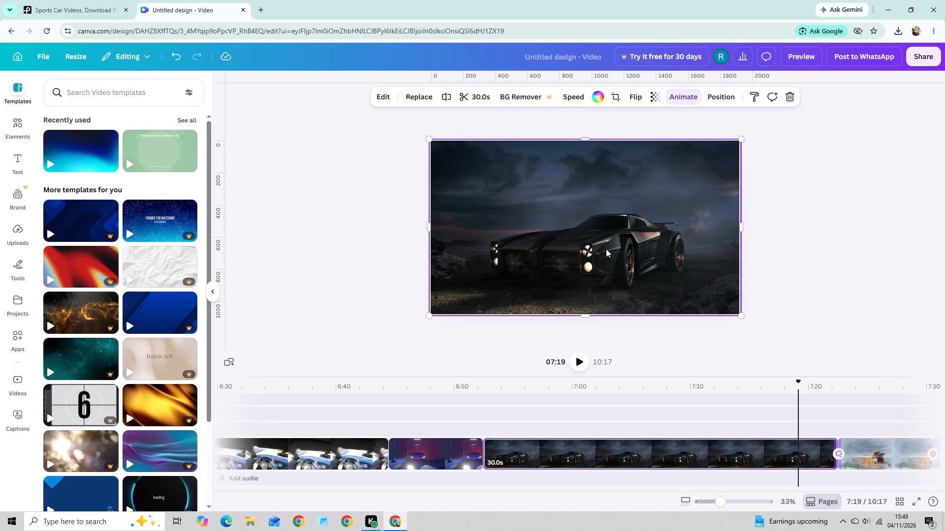
Lower the dark black car clip's transparency value by roughly a quarter of the slider and flip the clip horizontally.
click(656, 97)
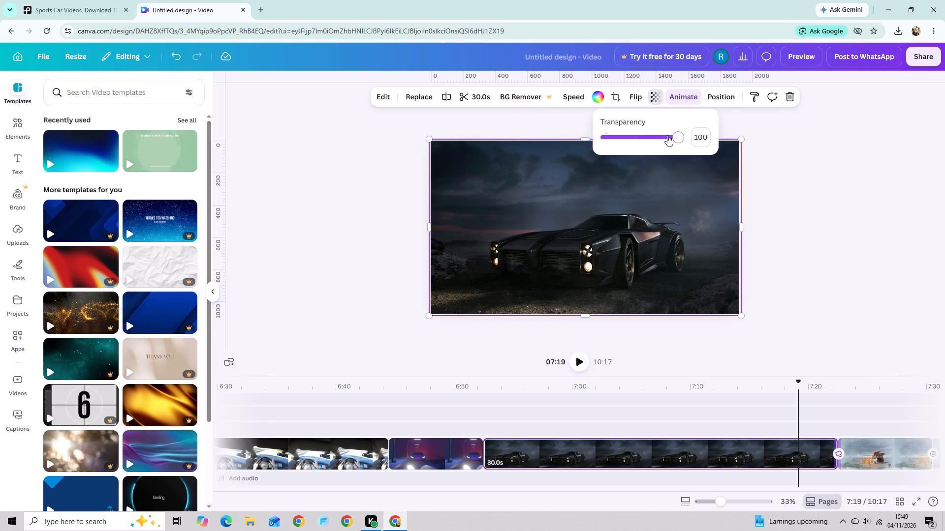
drag(668, 135, 659, 137)
click(635, 97)
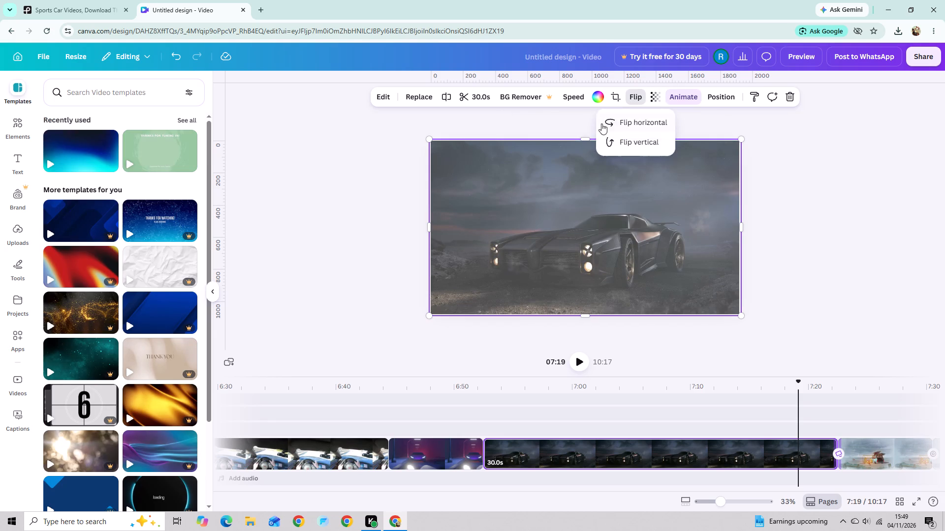
click(615, 118)
Give the dark black car clip a black background.
click(595, 93)
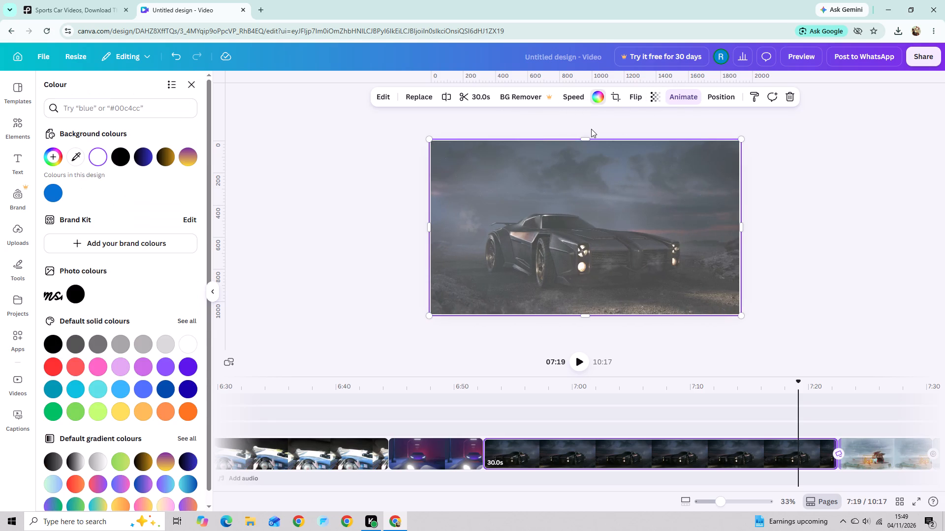
click(128, 156)
click(253, 154)
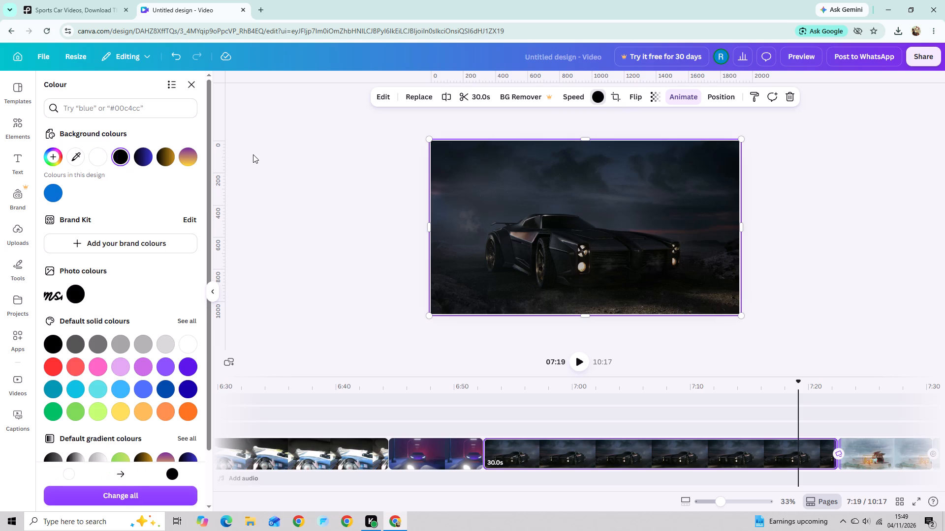
Set the dark black car clip's video speed to 1.25.
click(572, 100)
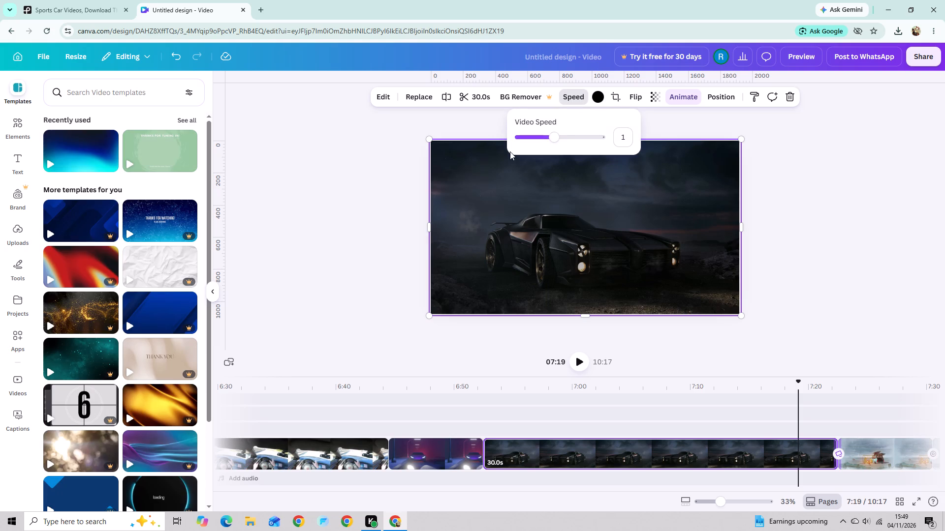
drag(547, 136, 566, 130)
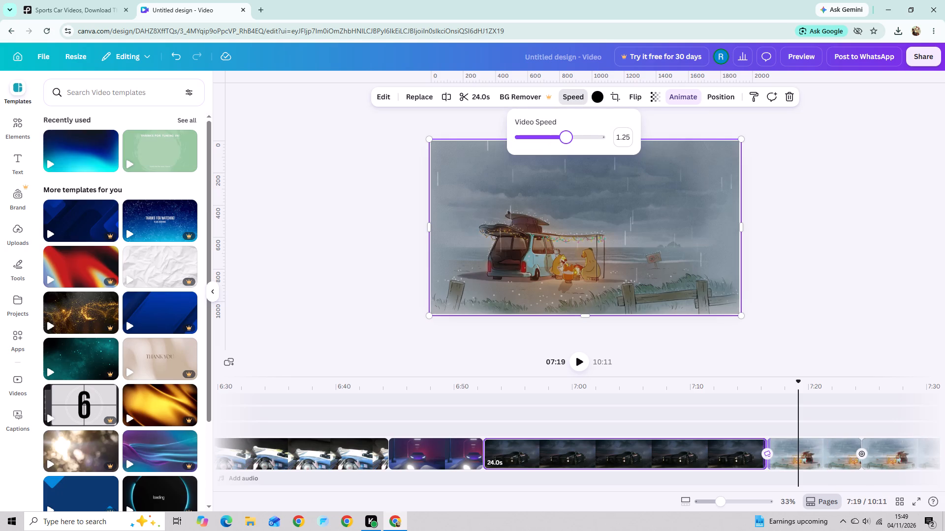
drag(566, 130, 566, 129)
click(416, 145)
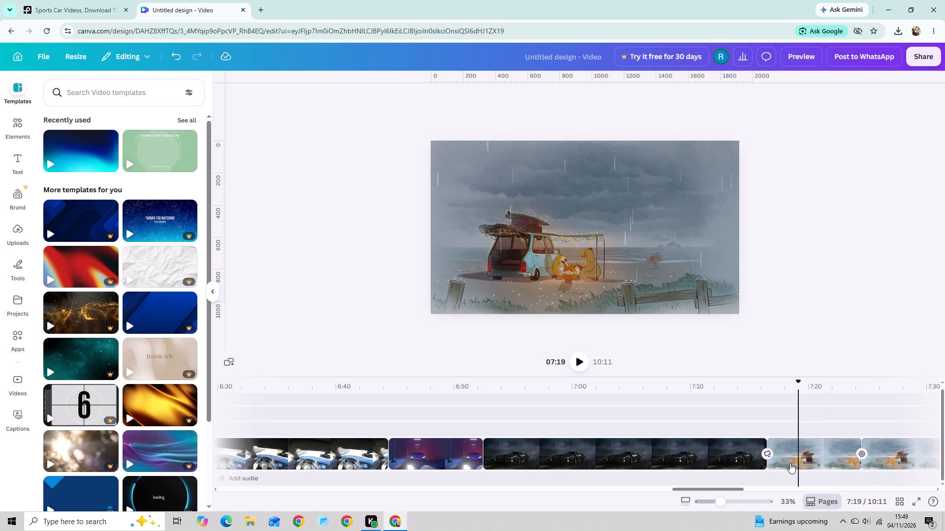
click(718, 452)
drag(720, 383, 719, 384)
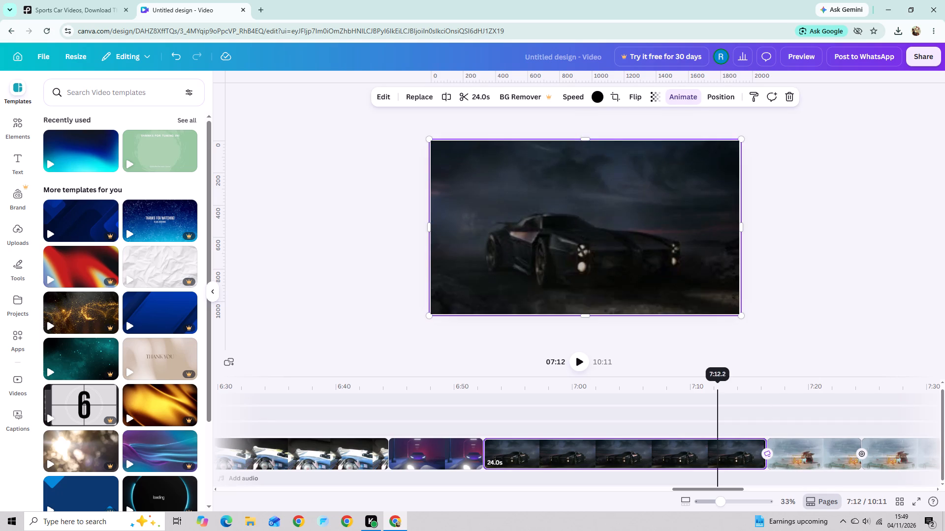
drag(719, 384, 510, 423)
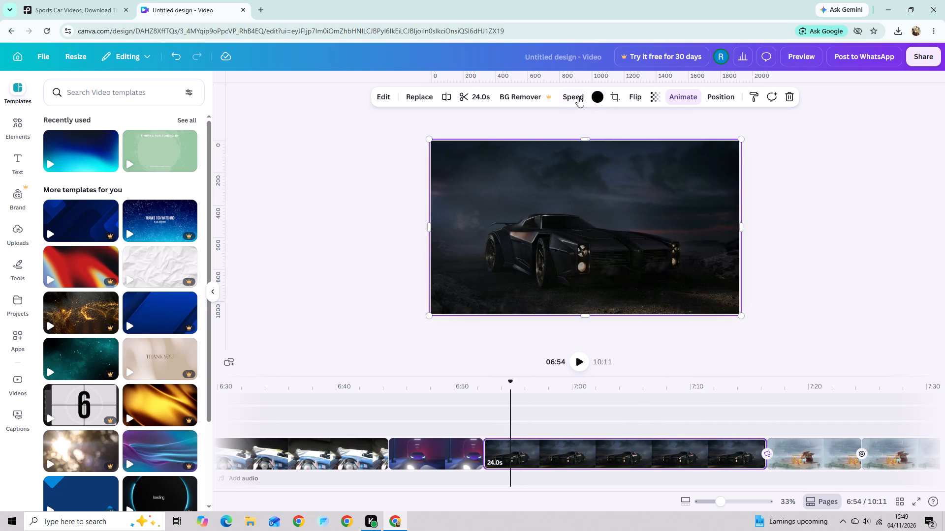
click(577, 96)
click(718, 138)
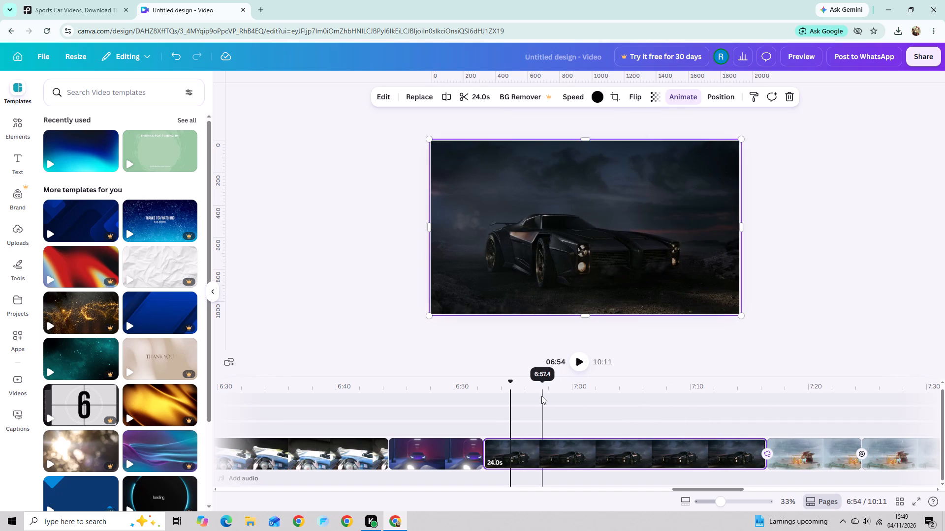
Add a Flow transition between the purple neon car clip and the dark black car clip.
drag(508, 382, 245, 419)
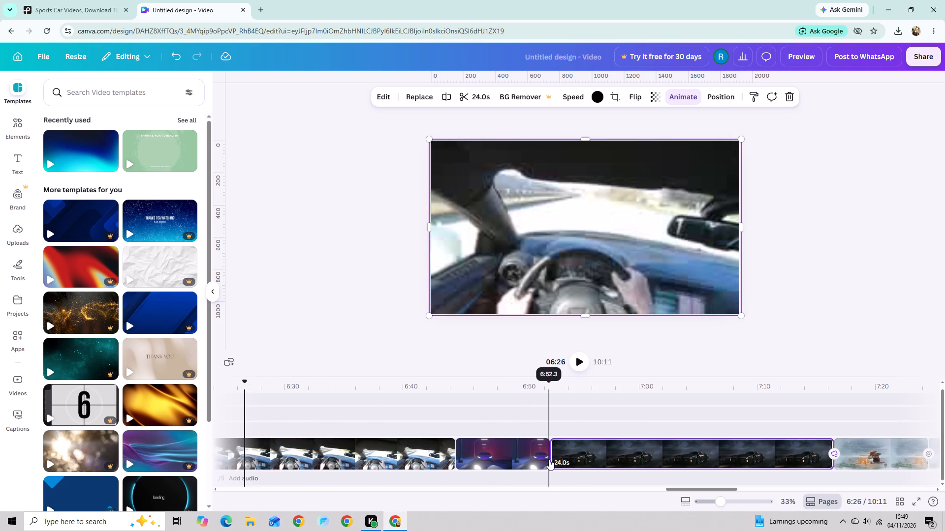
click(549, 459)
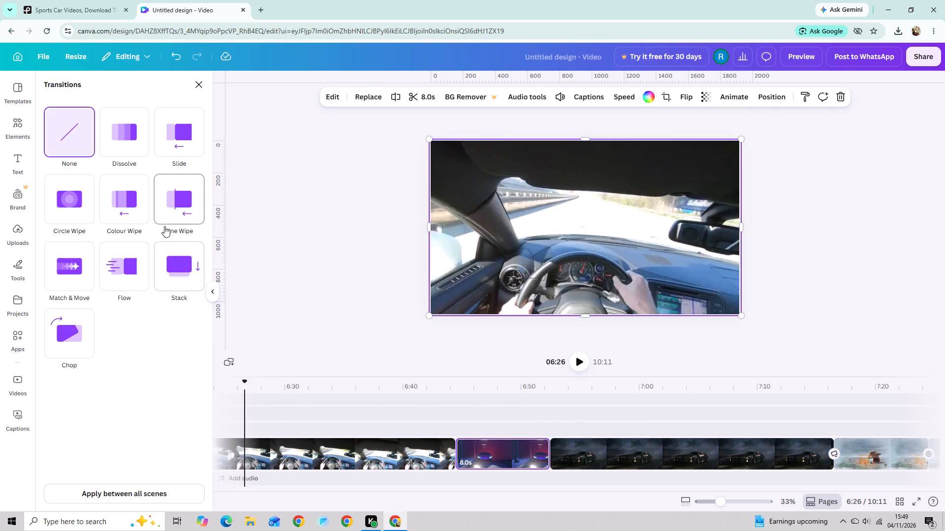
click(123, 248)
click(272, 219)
Apply the Ink animation to the in-car driving clip that precedes the purple neon car clip.
click(507, 209)
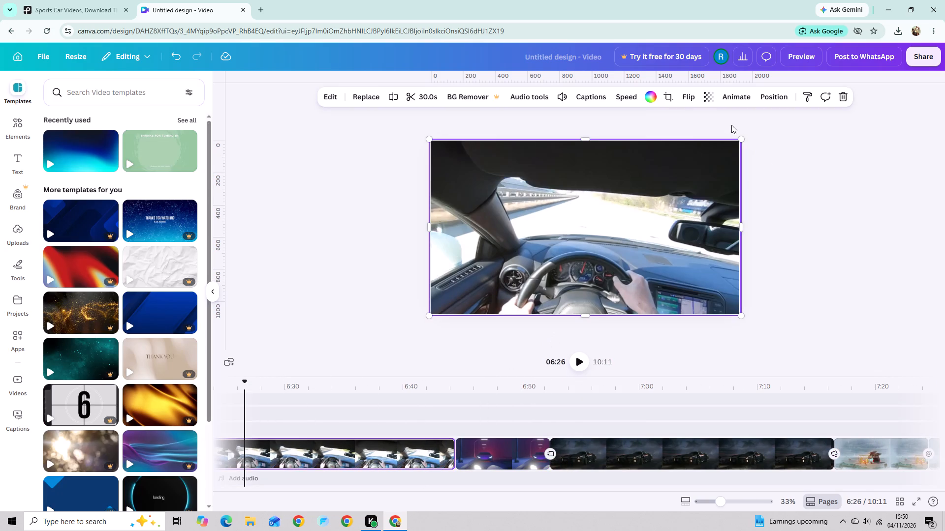
click(735, 98)
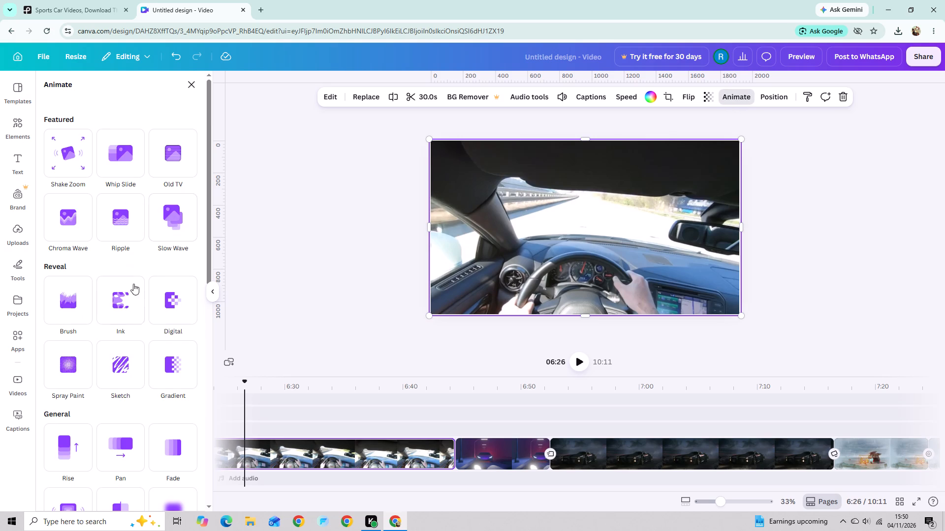
click(126, 296)
click(341, 280)
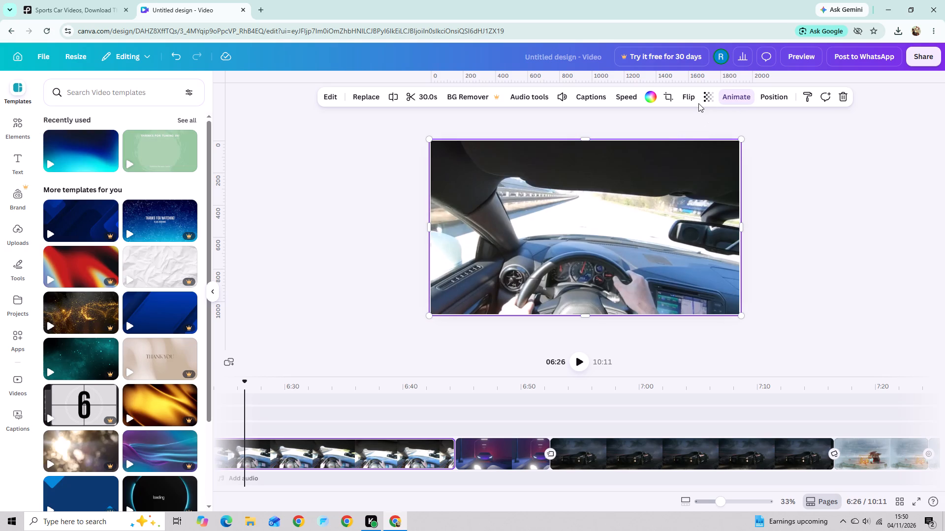
Set the driving clip's transparency value to about 76 and flip the clip horizontally.
click(706, 101)
drag(727, 139, 714, 142)
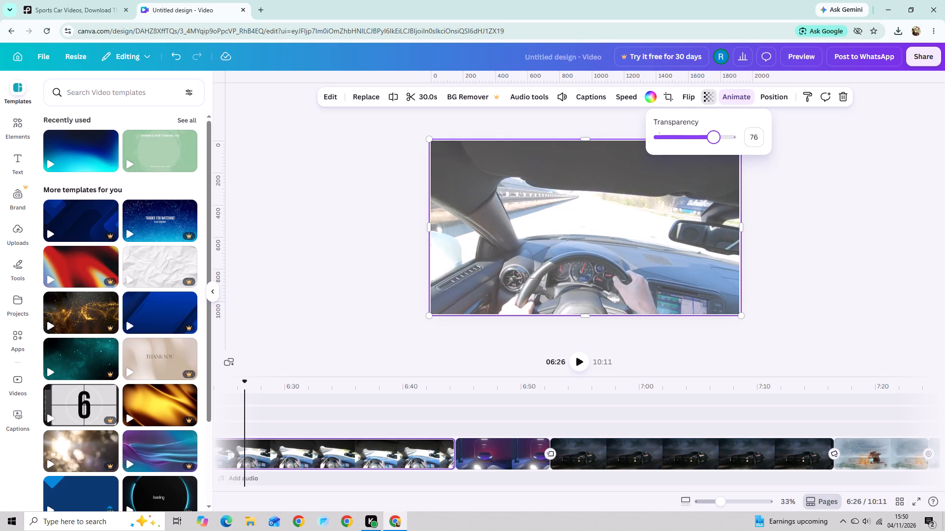
drag(714, 142, 714, 143)
click(692, 99)
click(670, 131)
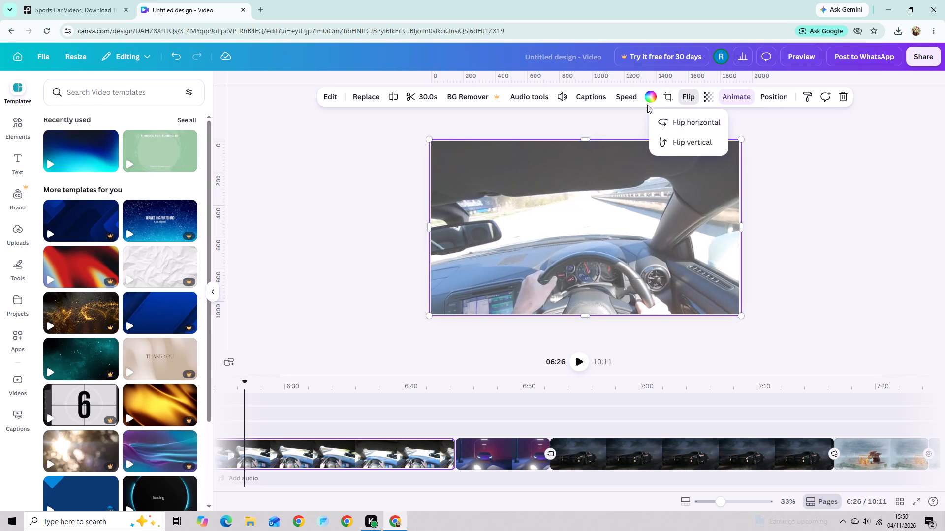
Give the driving clip the black-to-gold gradient background.
click(650, 103)
click(160, 156)
click(295, 152)
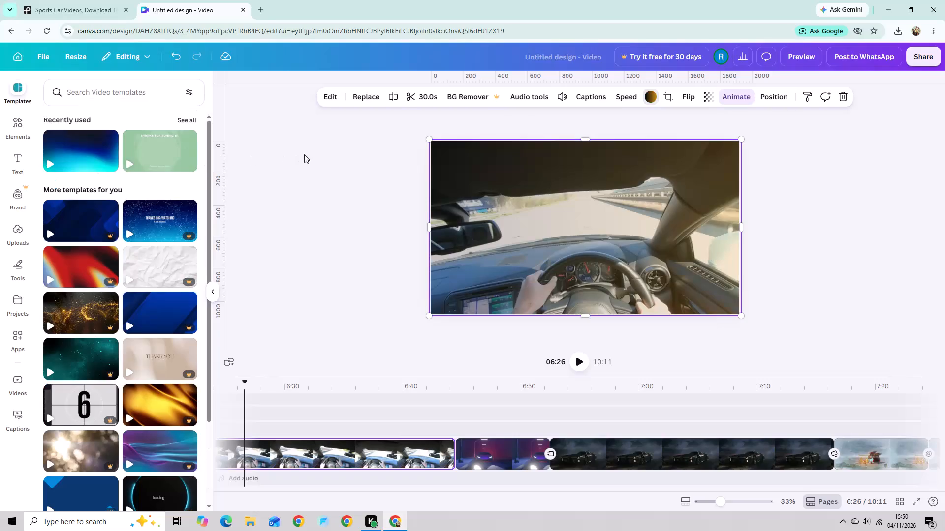
Set the driving clip's video speed to 1.25.
click(630, 93)
drag(599, 139, 605, 137)
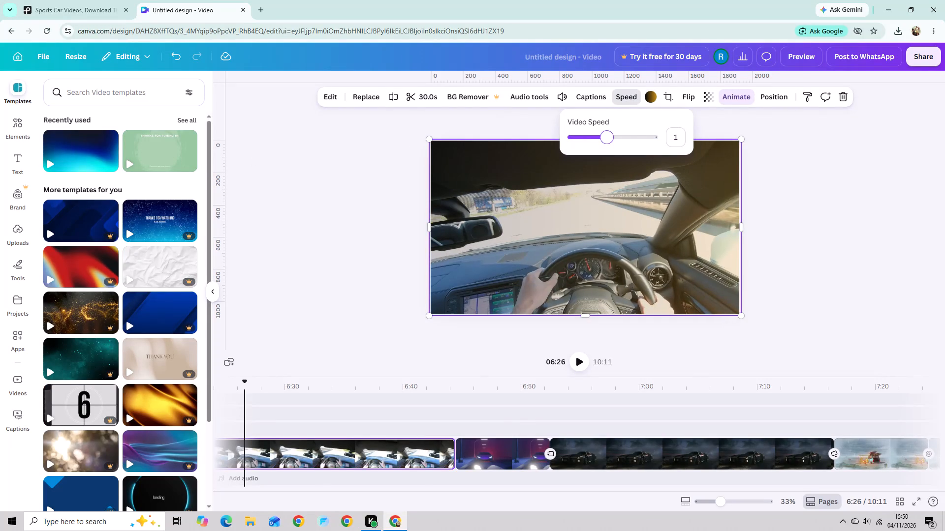
drag(605, 137, 614, 134)
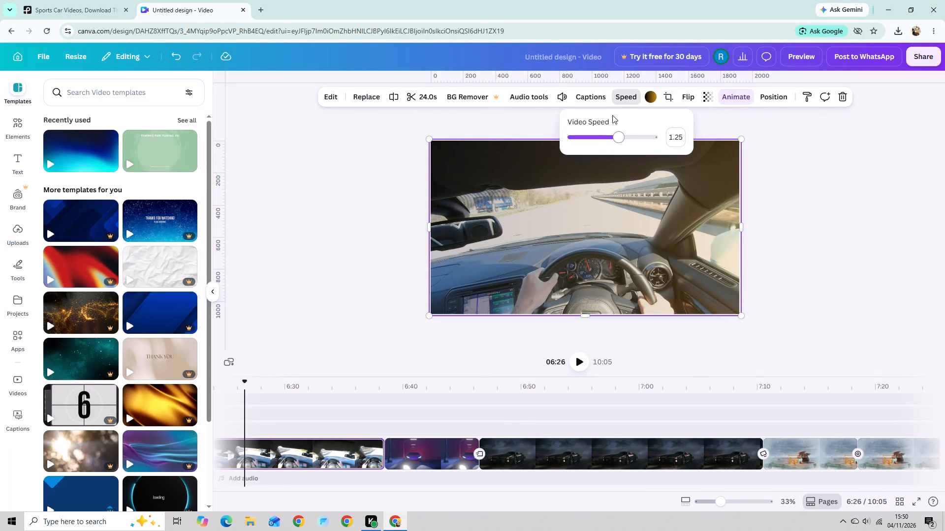
Turn down the driving clip's audio volume.
click(566, 95)
drag(573, 127, 460, 166)
Replace the Flow transition between the purple neon car clip and the dark black car clip with Colour Wipe.
click(672, 446)
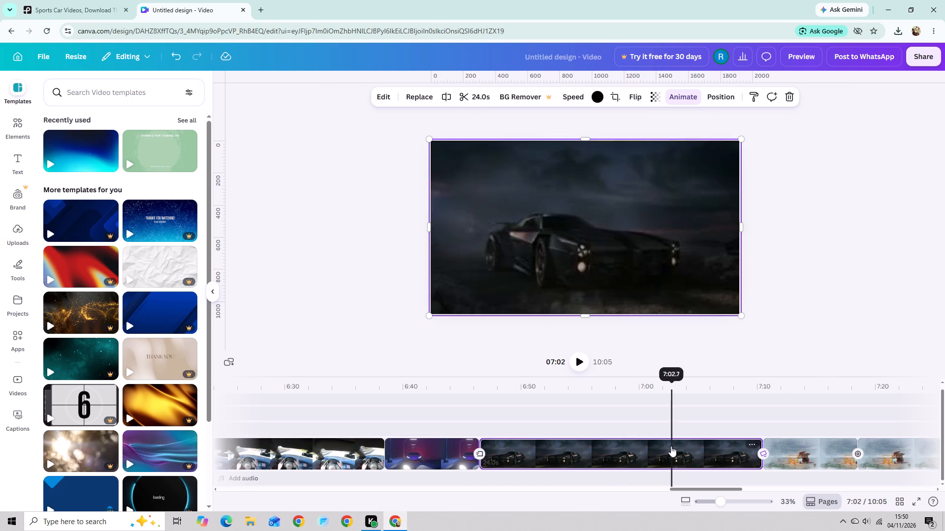
click(459, 474)
click(460, 459)
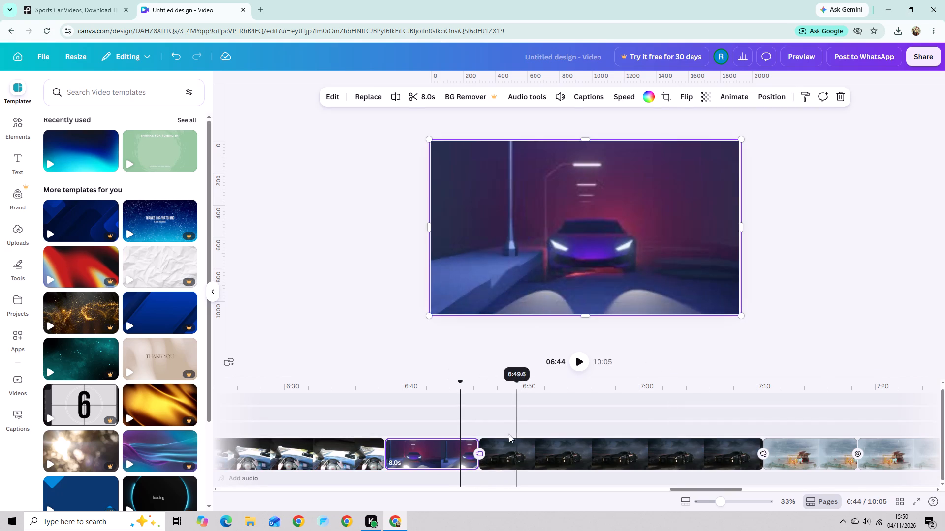
click(476, 455)
click(478, 457)
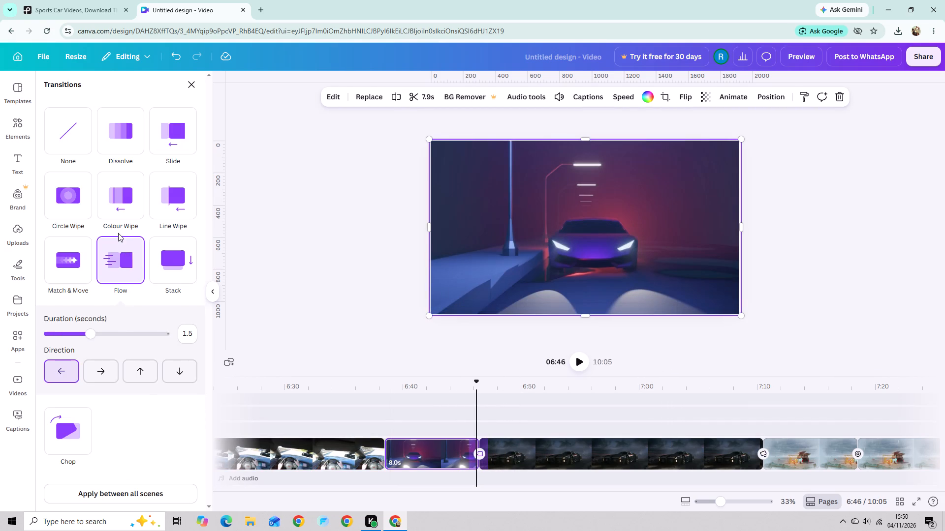
click(132, 210)
click(296, 258)
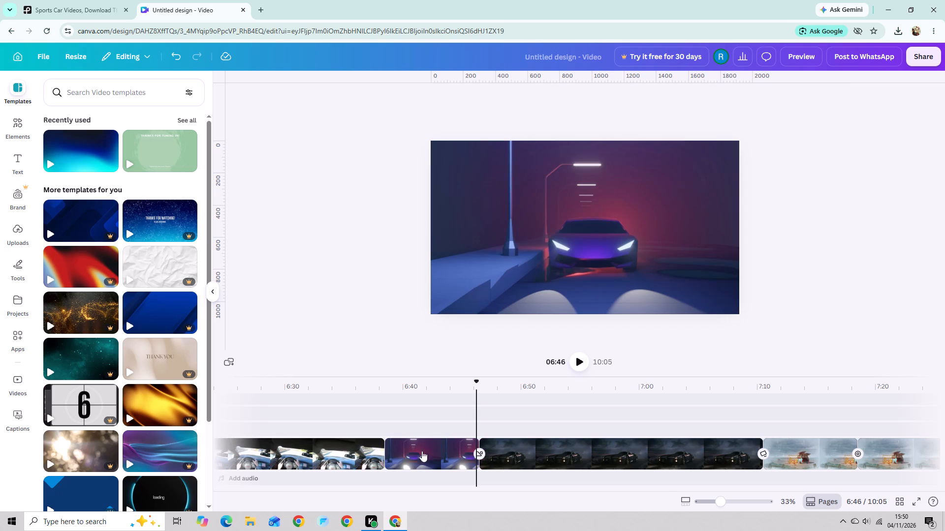
Flip the purple neon car clip vertically, undoing the horizontal flip tried along with it.
click(429, 486)
click(440, 462)
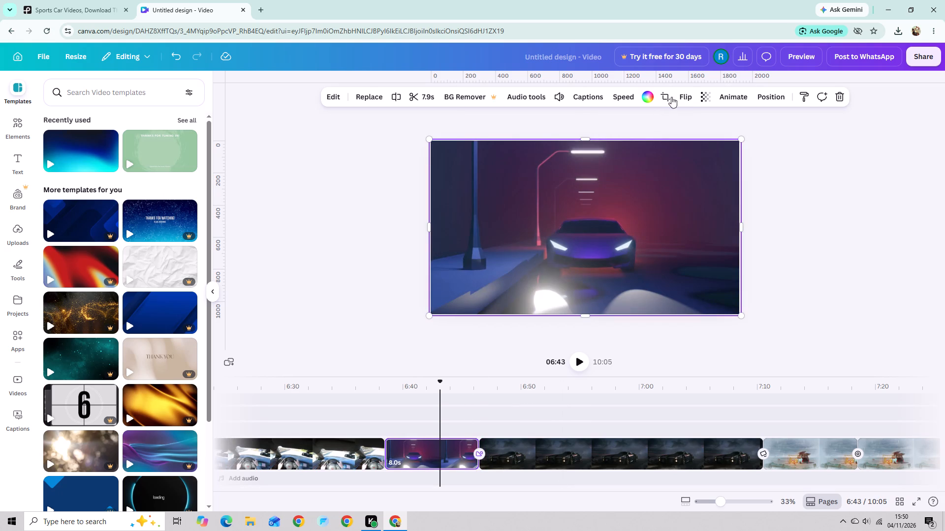
click(688, 99)
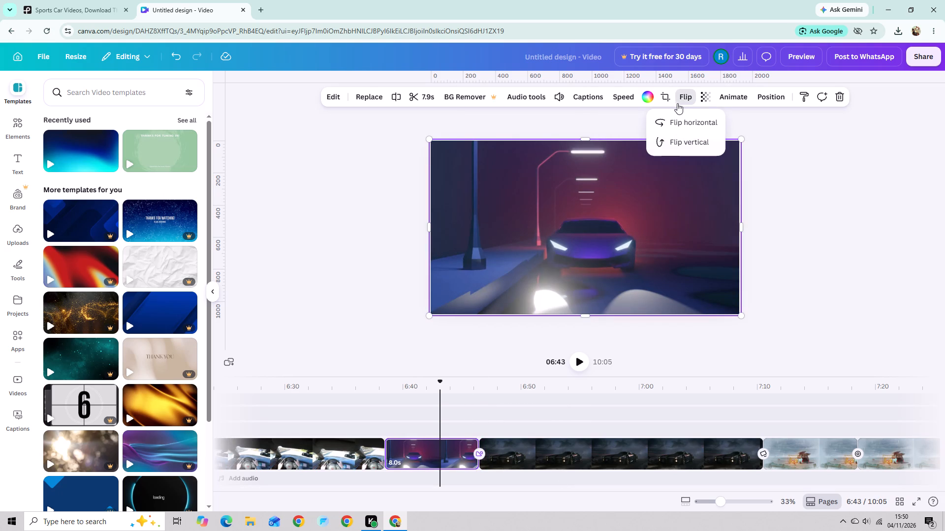
click(666, 120)
click(675, 150)
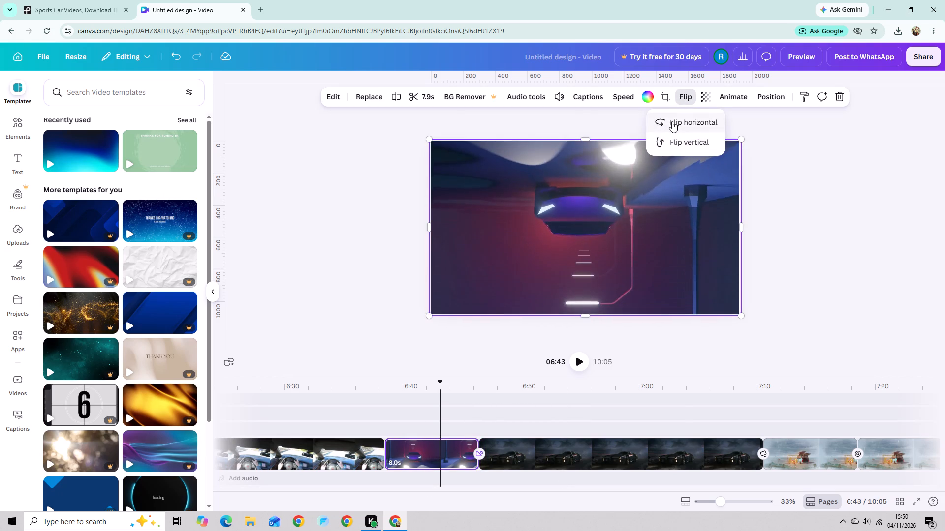
click(667, 123)
click(840, 150)
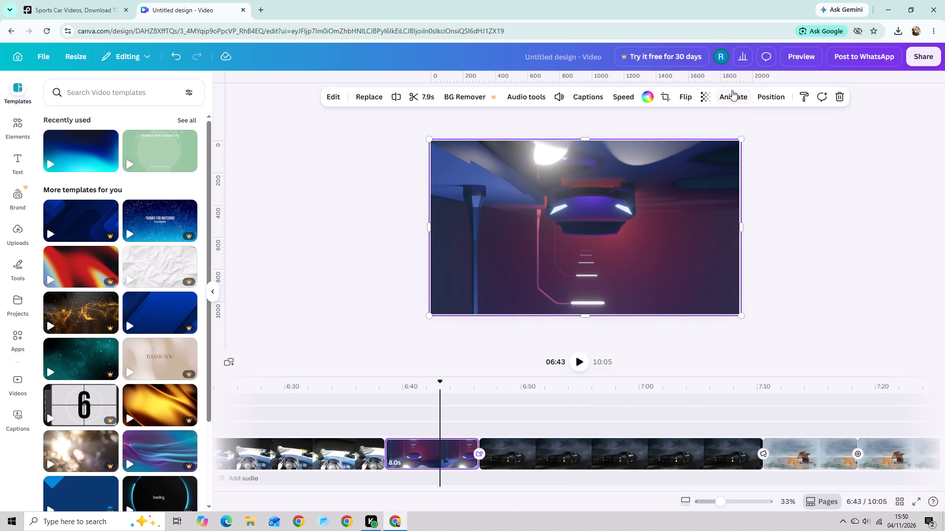
Apply the Tumble animation to the purple neon car clip.
click(732, 90)
scroll(80, 304, down, 2)
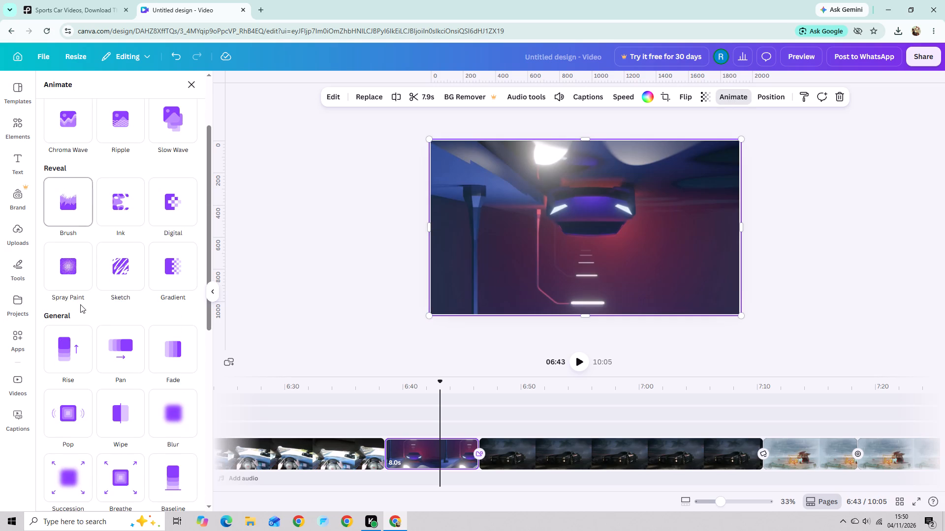
scroll(80, 304, down, 4)
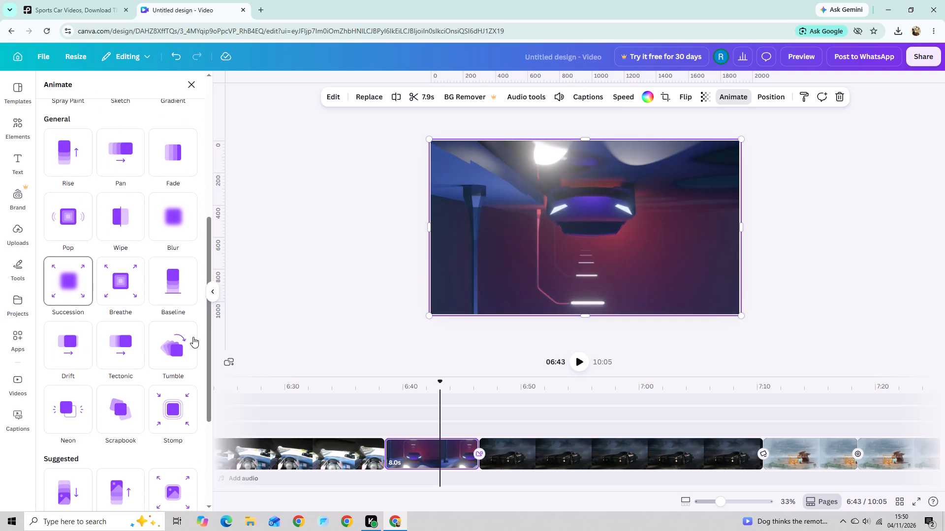
click(184, 347)
click(323, 243)
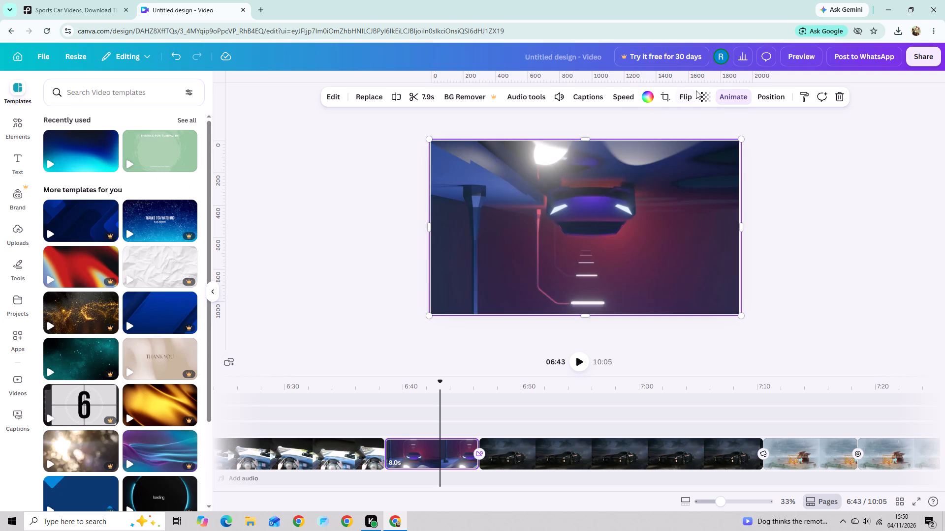
Set the purple neon car clip's transparency to 65.
click(700, 91)
click(703, 135)
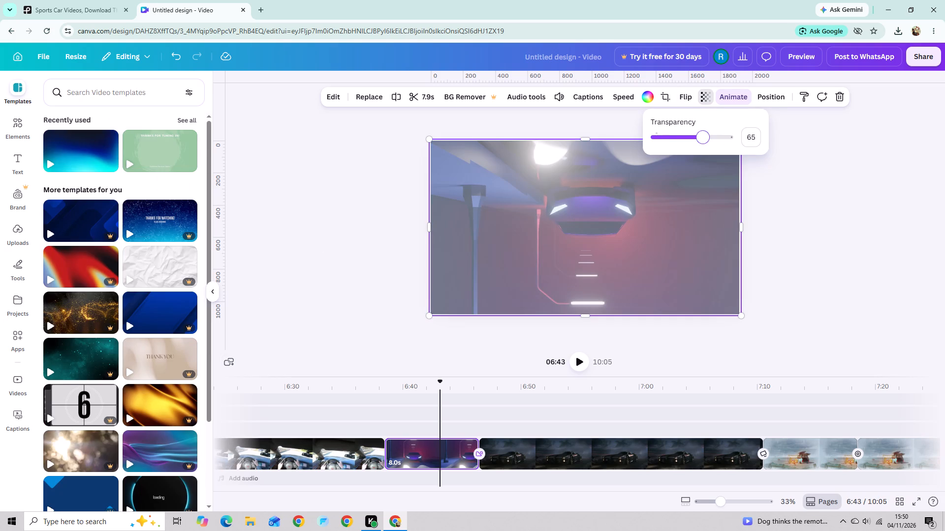
click(689, 89)
Give the purple neon car clip a solid black background colour.
click(651, 90)
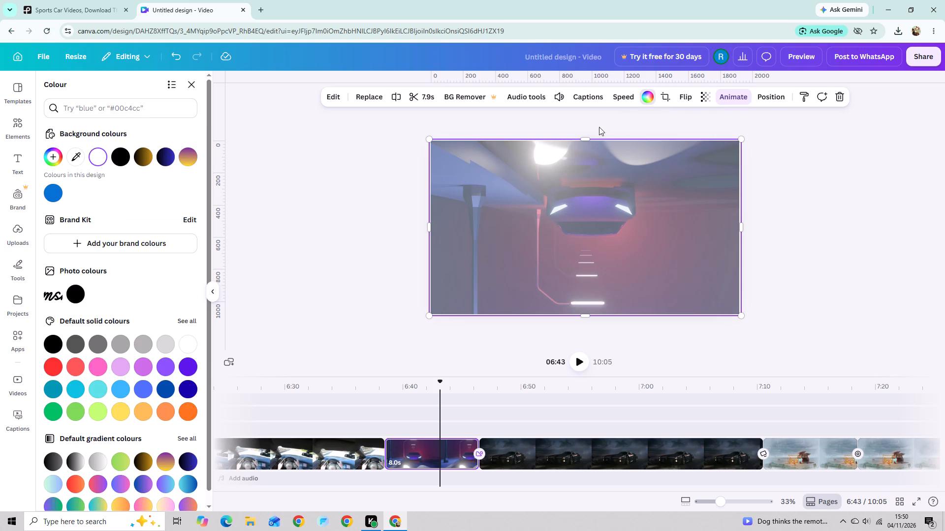
click(118, 163)
click(341, 179)
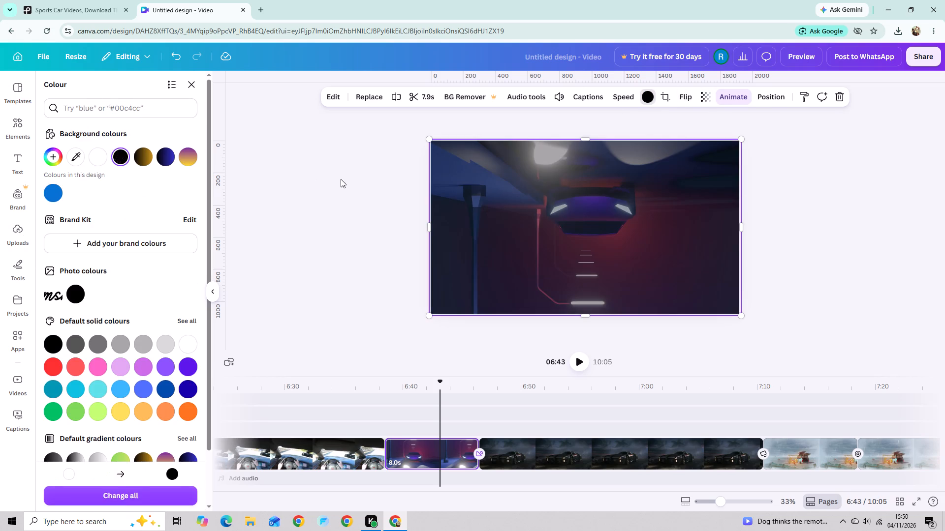
Set the purple neon car clip's video speed to 1.25.
click(620, 91)
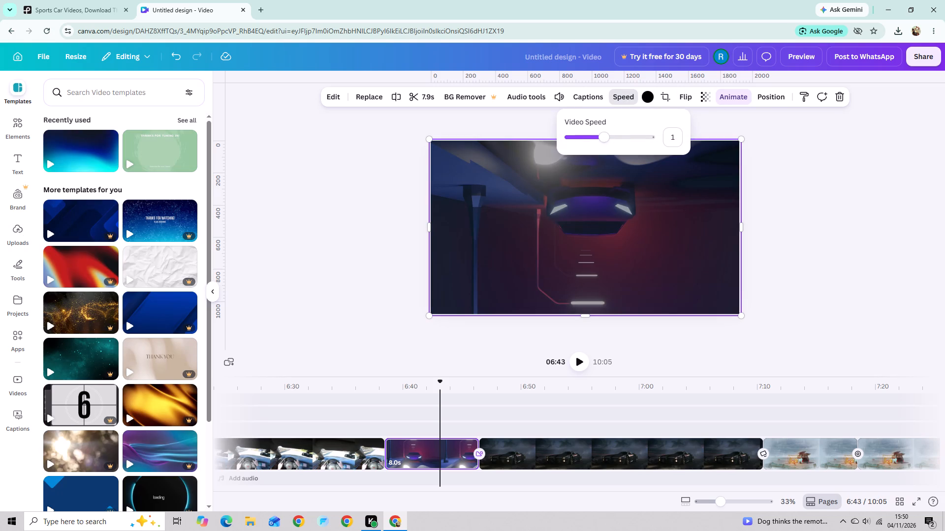
drag(606, 139, 617, 136)
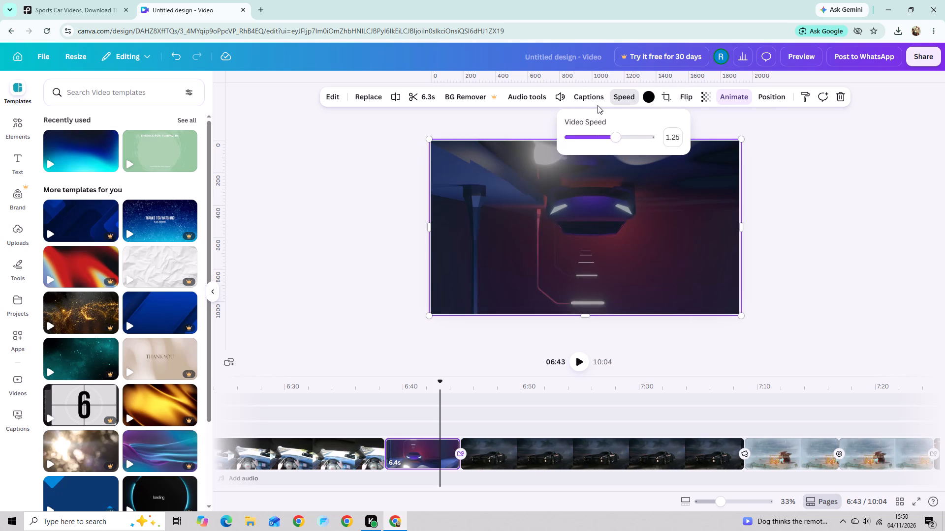
Mute the purple neon car clip by lowering its volume to 0.
click(558, 97)
drag(575, 123, 471, 156)
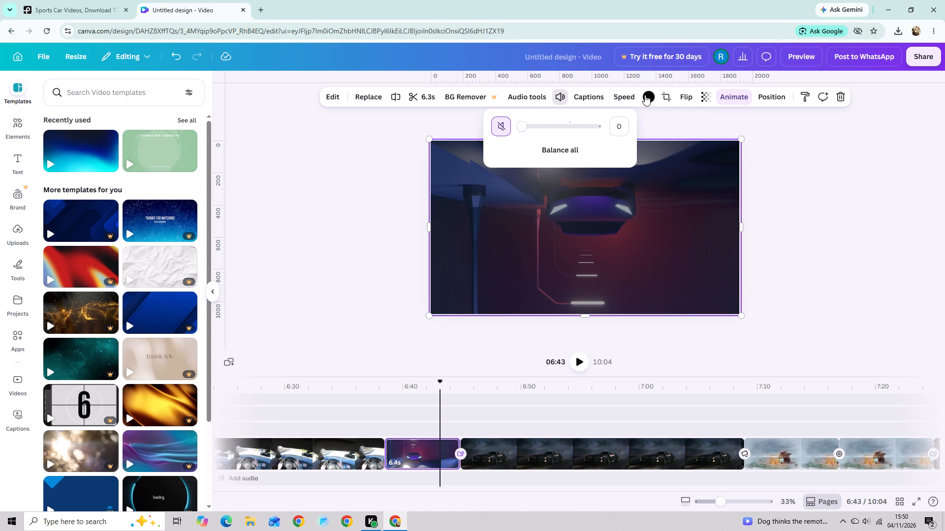
click(600, 105)
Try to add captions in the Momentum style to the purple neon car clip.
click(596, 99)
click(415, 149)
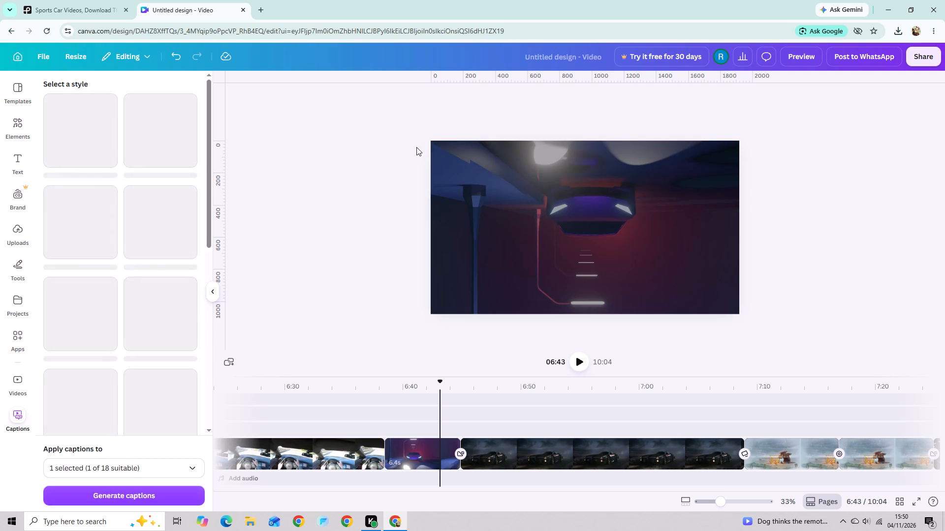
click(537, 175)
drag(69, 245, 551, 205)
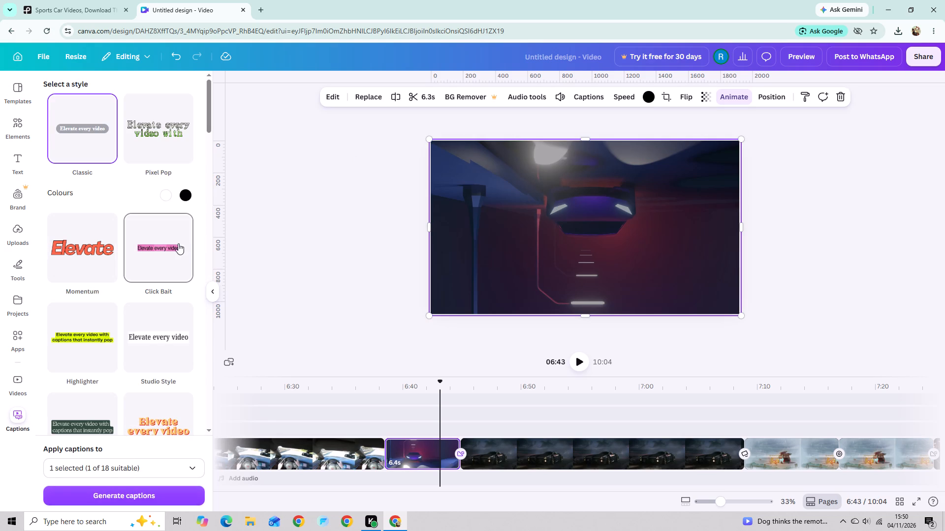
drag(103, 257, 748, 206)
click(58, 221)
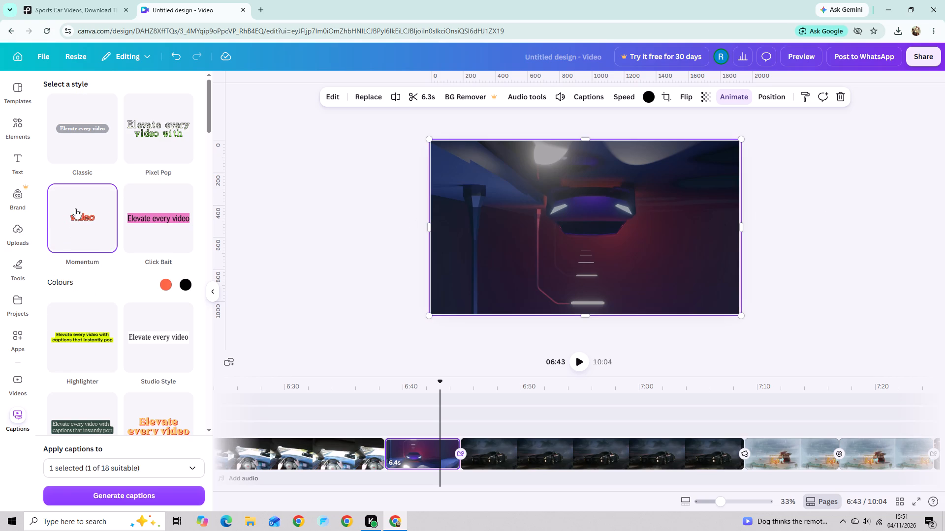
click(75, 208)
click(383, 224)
Leave the Google search results and return to the Canva video design.
scroll(0, 318, down, 2)
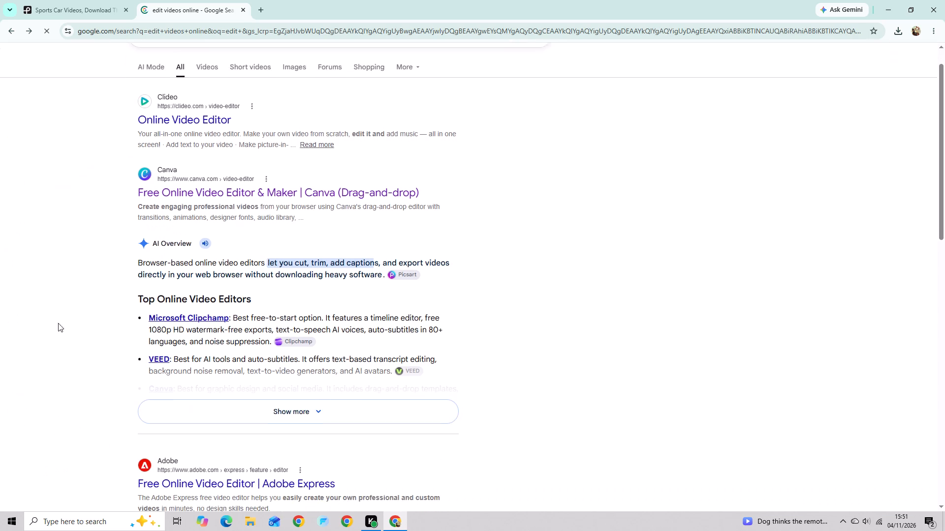
scroll(241, 164, up, 4)
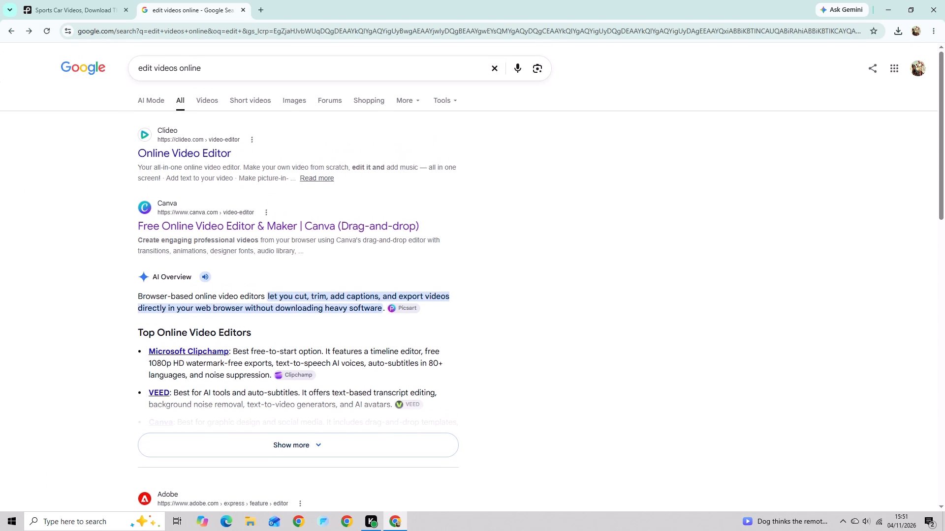
scroll(235, 158, down, 1)
click(37, 34)
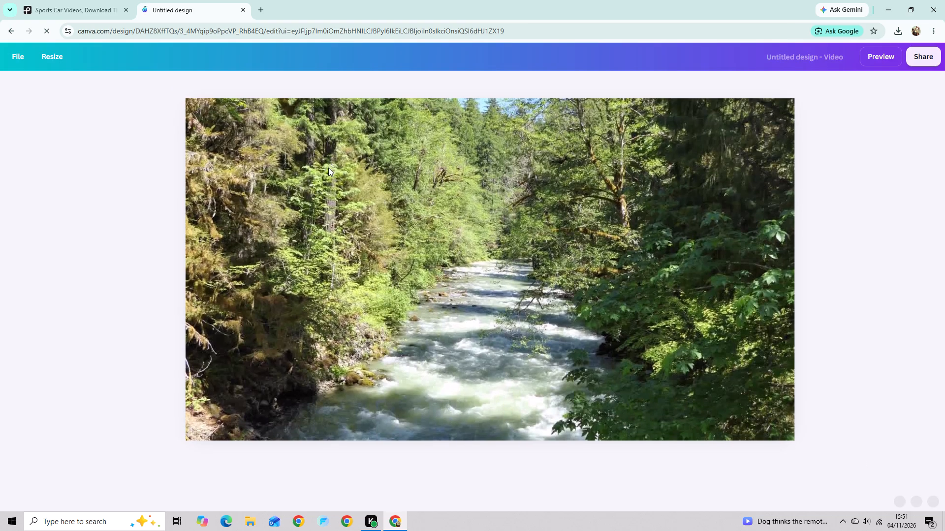
scroll(443, 335, down, 1)
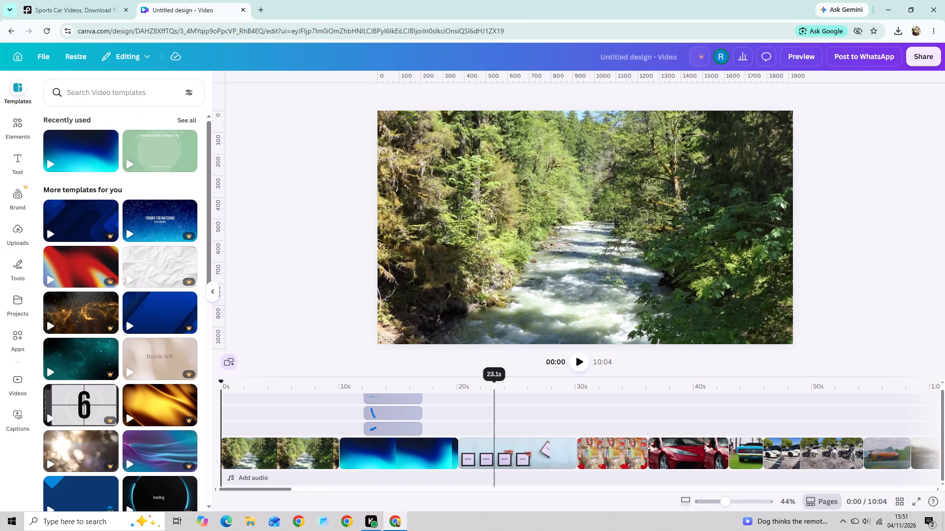
Locate the flipped purple neon car clip near 6:40 on the timeline and check its volume setting.
click(664, 445)
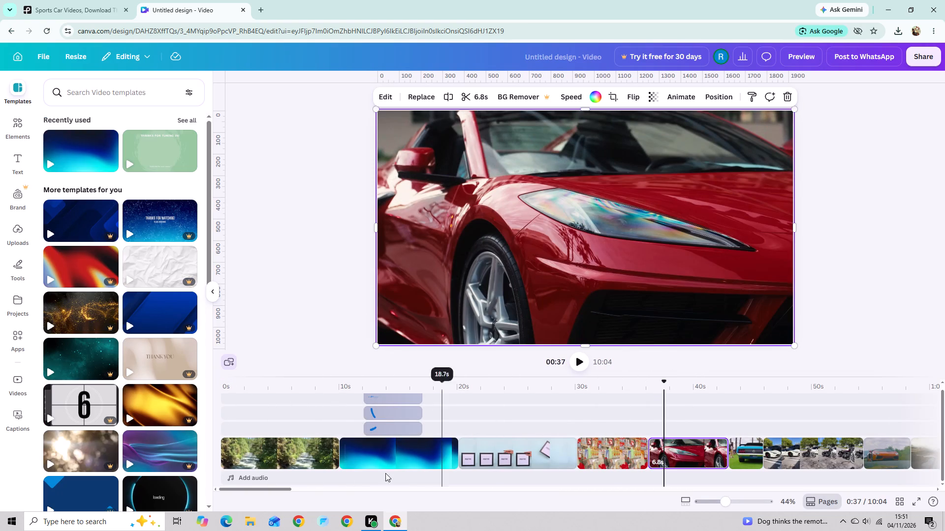
click(285, 490)
drag(286, 490, 317, 493)
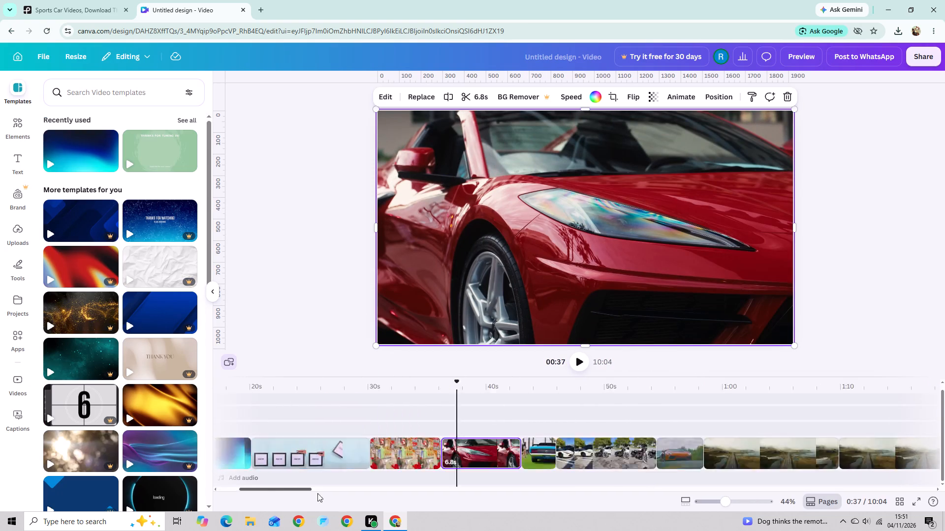
drag(317, 493, 854, 463)
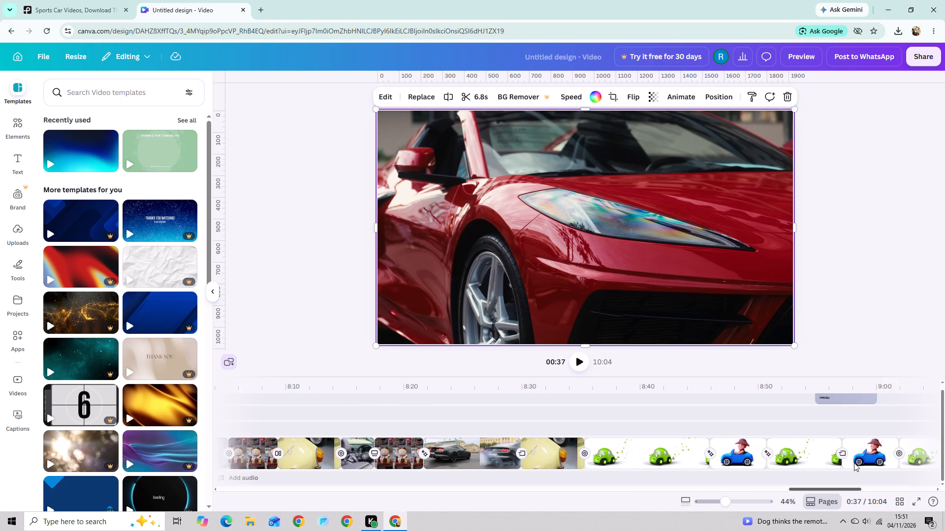
drag(854, 463, 860, 458)
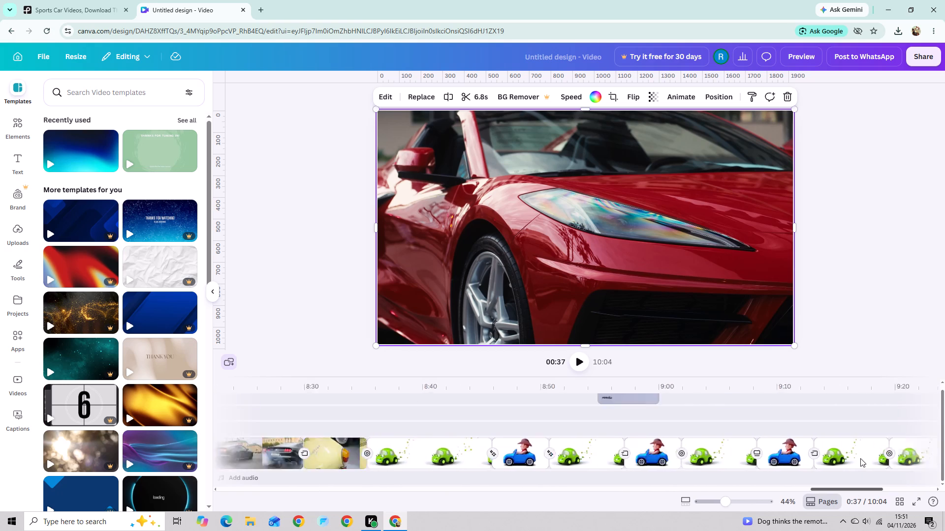
drag(860, 458, 682, 460)
click(738, 416)
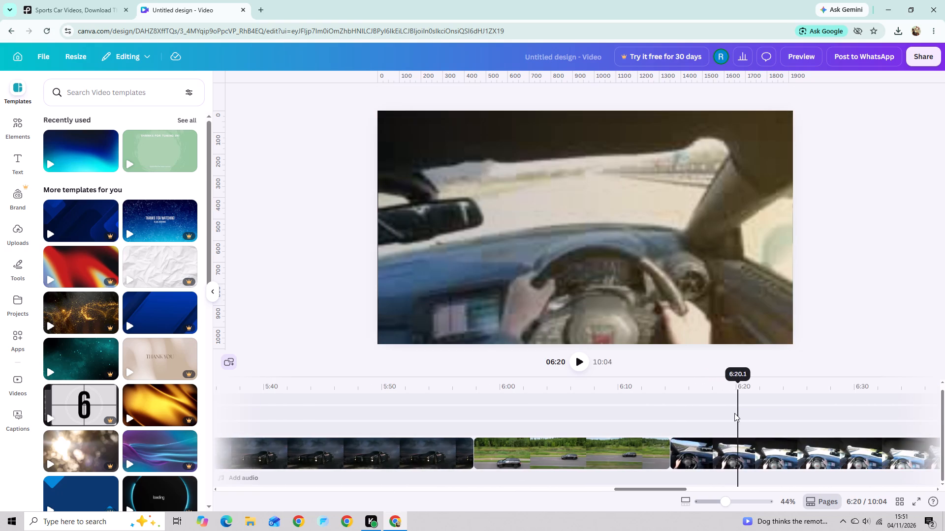
drag(727, 388, 944, 350)
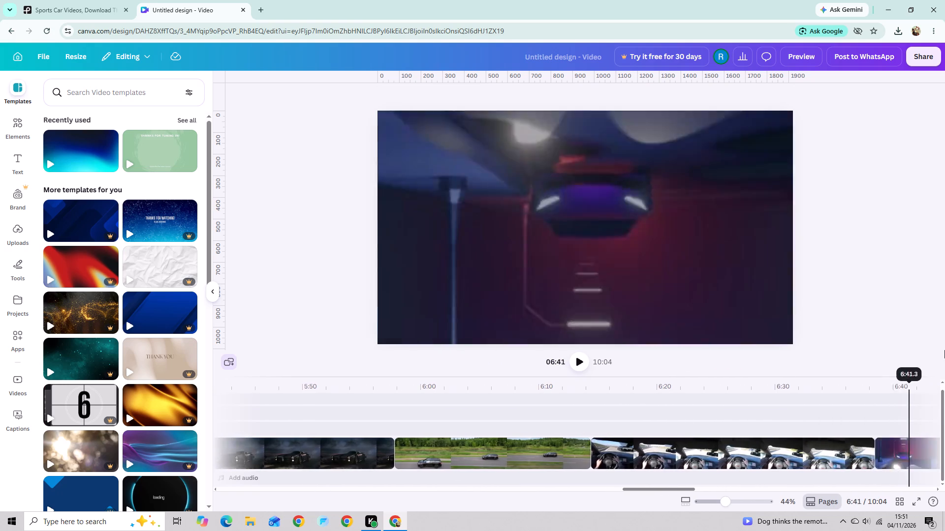
drag(944, 350, 779, 412)
click(765, 459)
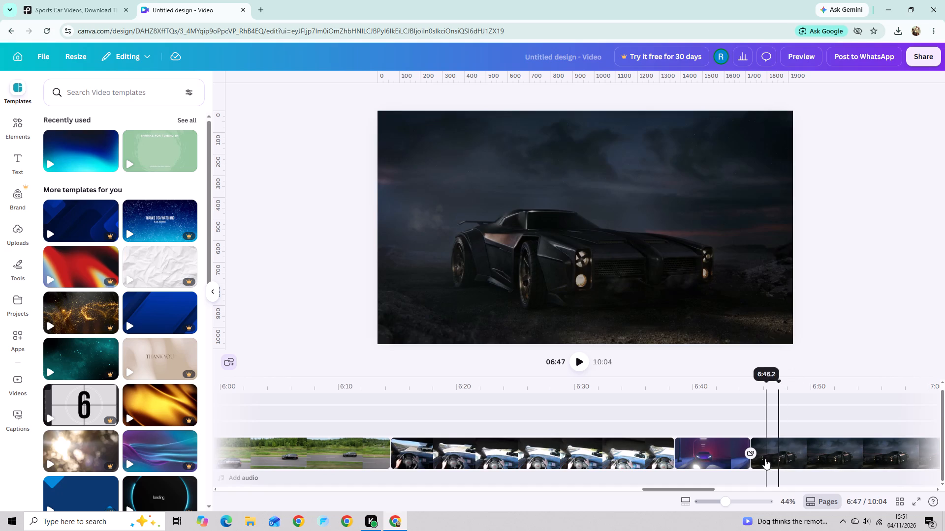
click(701, 442)
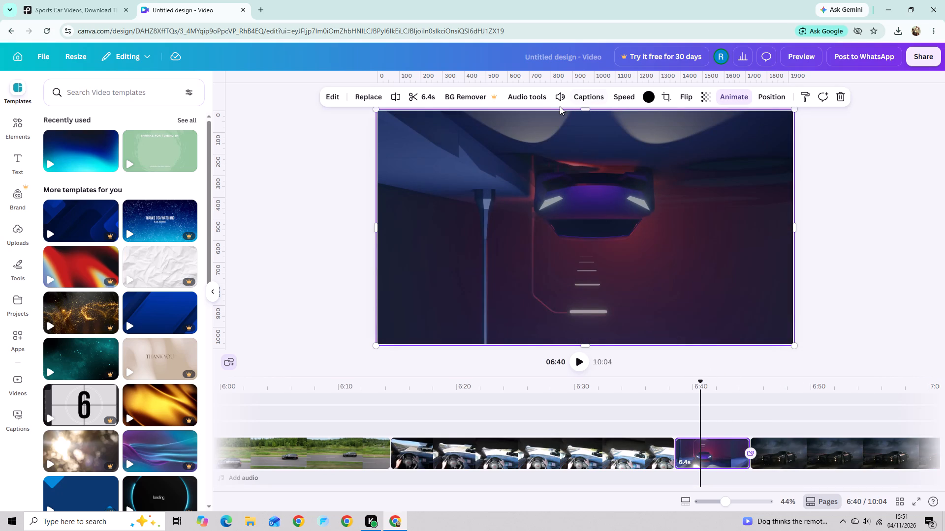
click(556, 99)
click(627, 104)
click(902, 236)
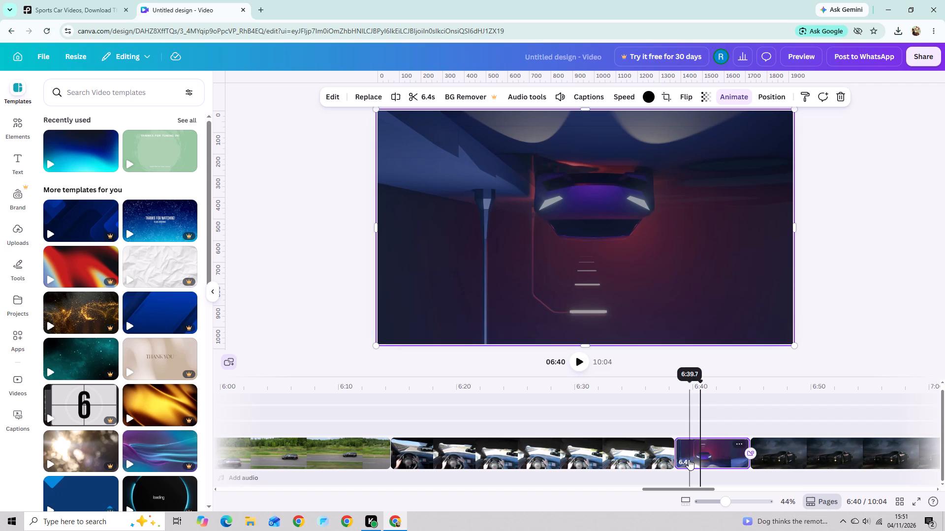
Add a circular transition between the driving clip and the purple neon car clip.
click(680, 460)
click(678, 462)
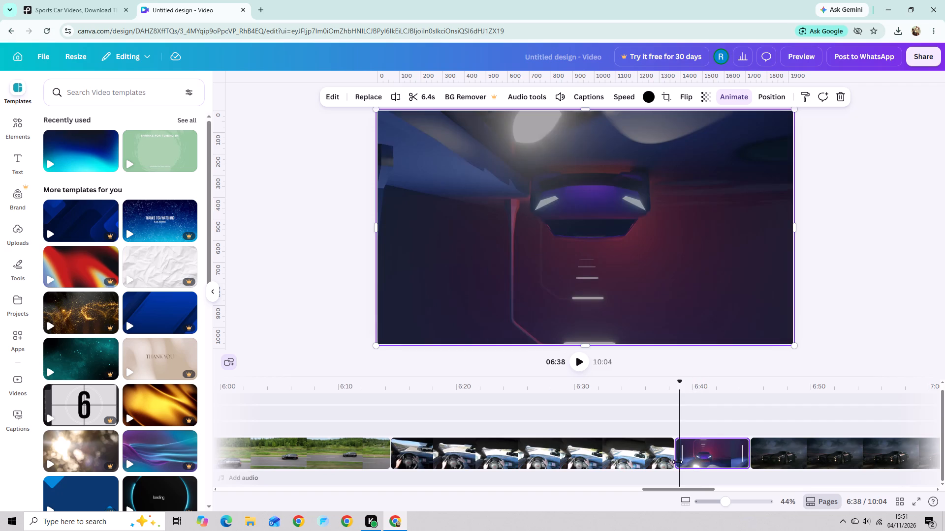
click(674, 459)
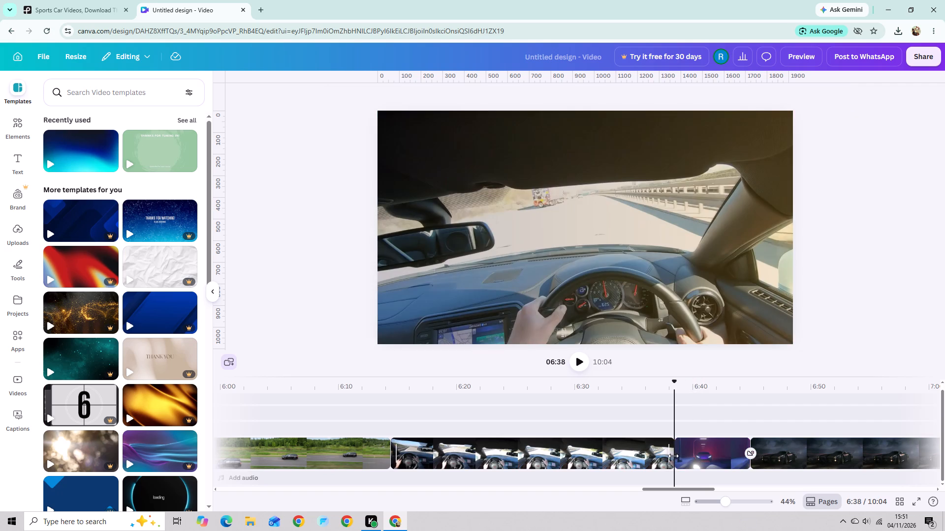
click(673, 457)
click(676, 465)
click(675, 461)
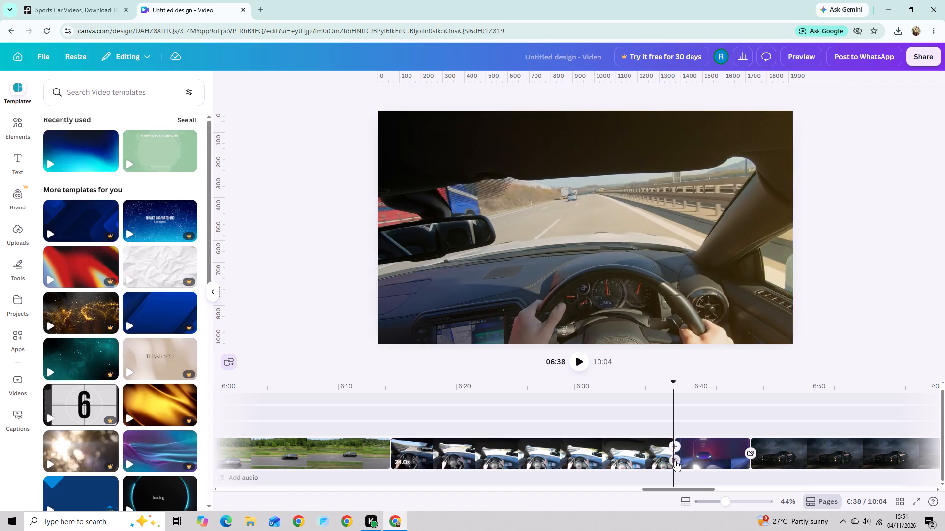
click(48, 226)
click(300, 257)
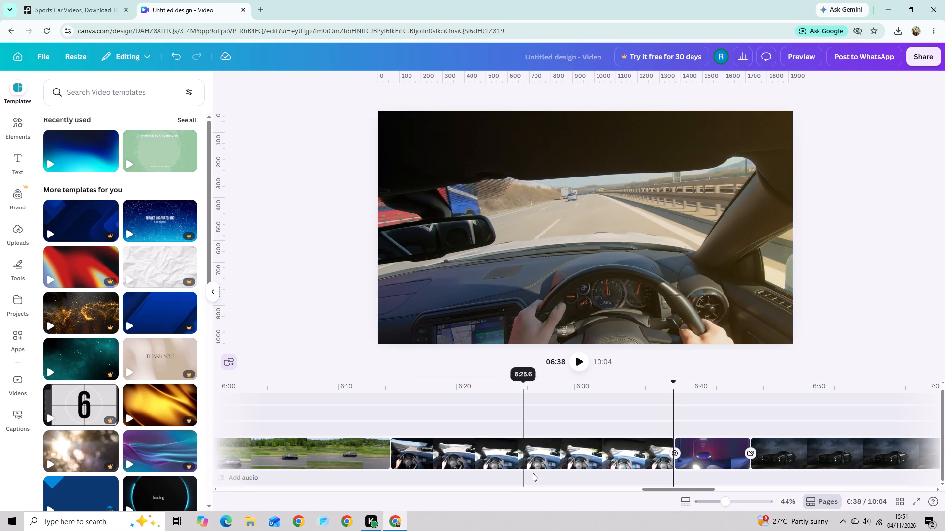
Set the transparency of the driving clip before the purple neon car clip to 59.
click(728, 445)
click(689, 103)
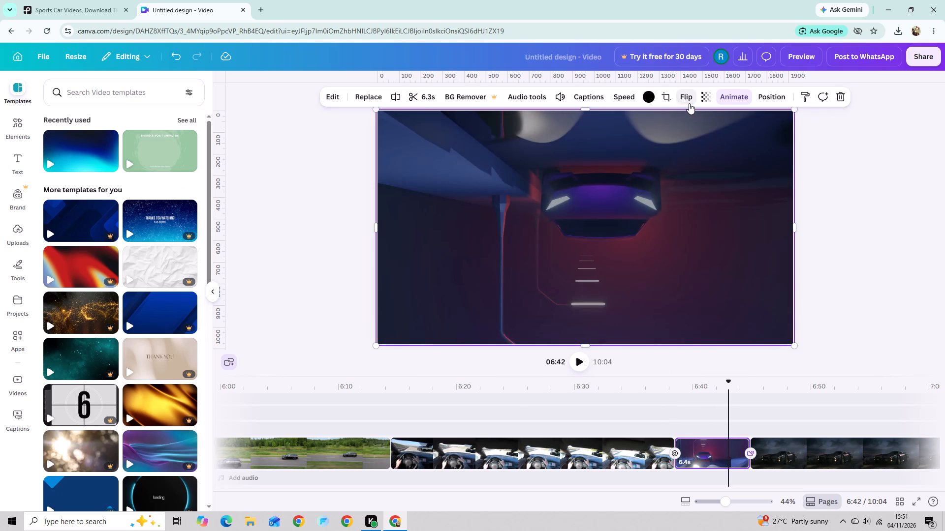
click(622, 467)
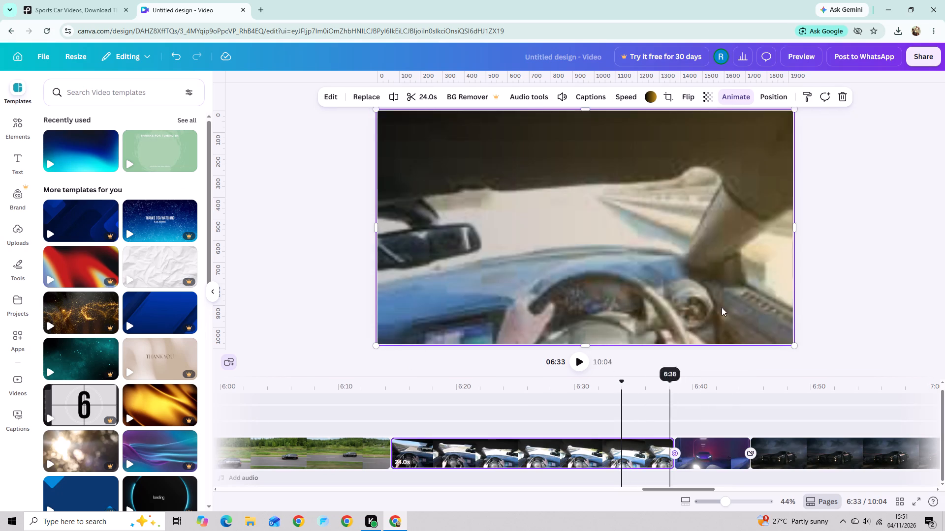
click(708, 90)
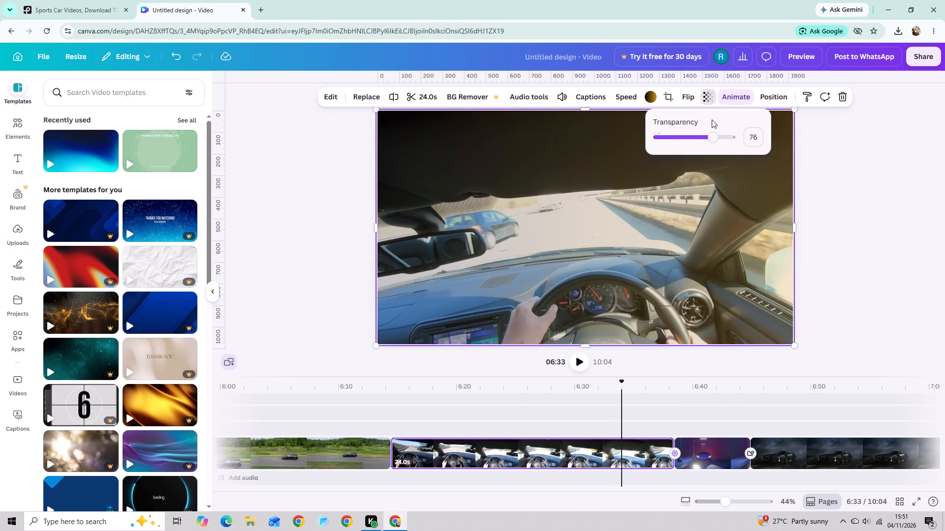
click(712, 139)
click(701, 137)
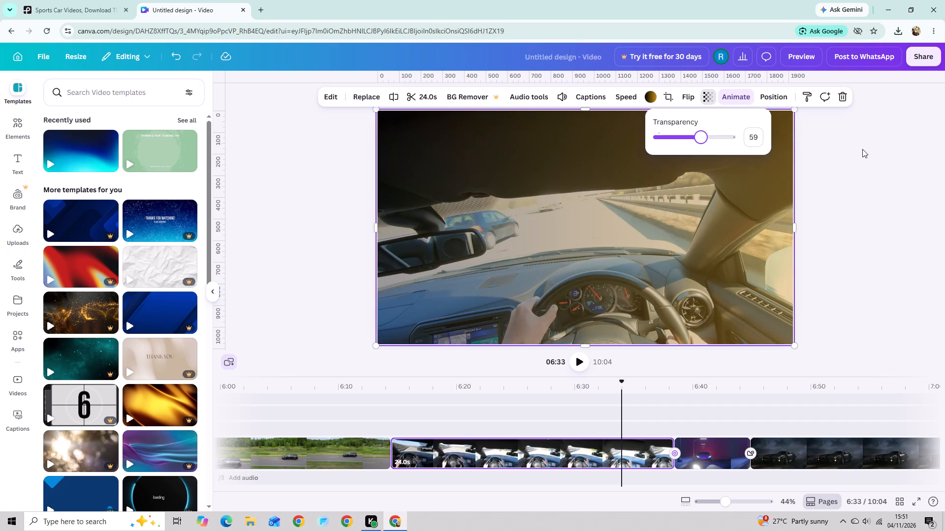
click(862, 149)
Change the driving clip's animation to Fade.
click(736, 99)
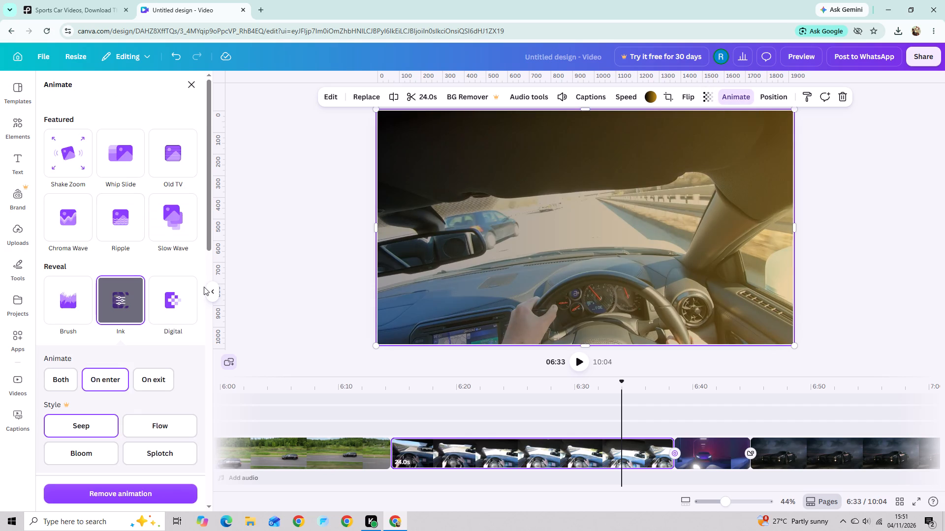
scroll(202, 292, down, 6)
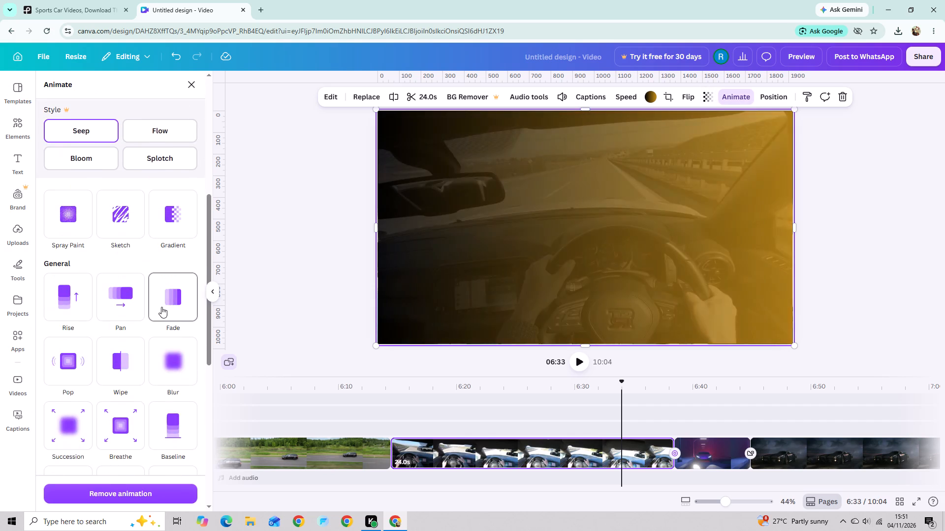
click(161, 307)
click(288, 271)
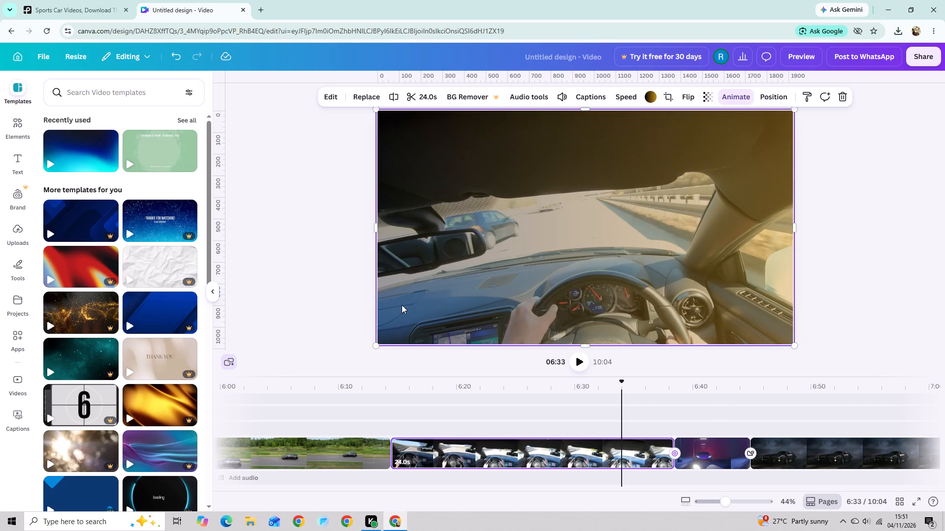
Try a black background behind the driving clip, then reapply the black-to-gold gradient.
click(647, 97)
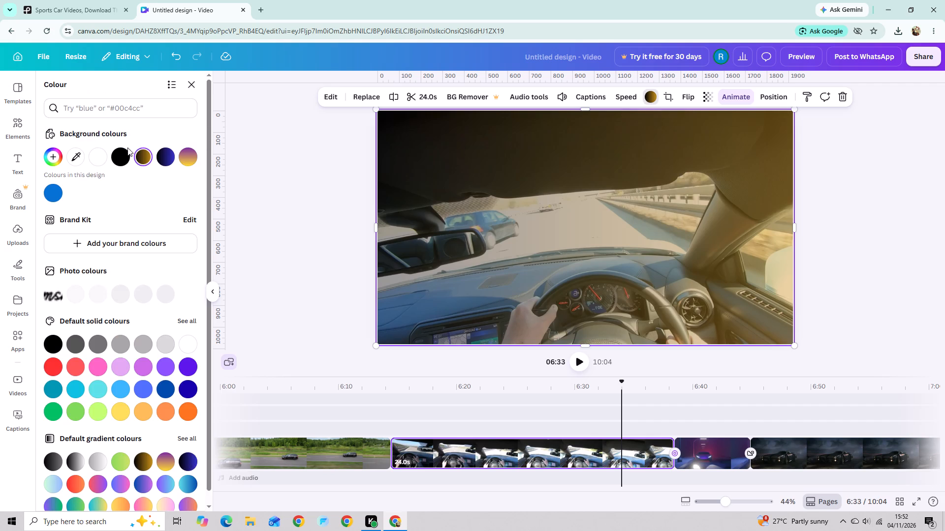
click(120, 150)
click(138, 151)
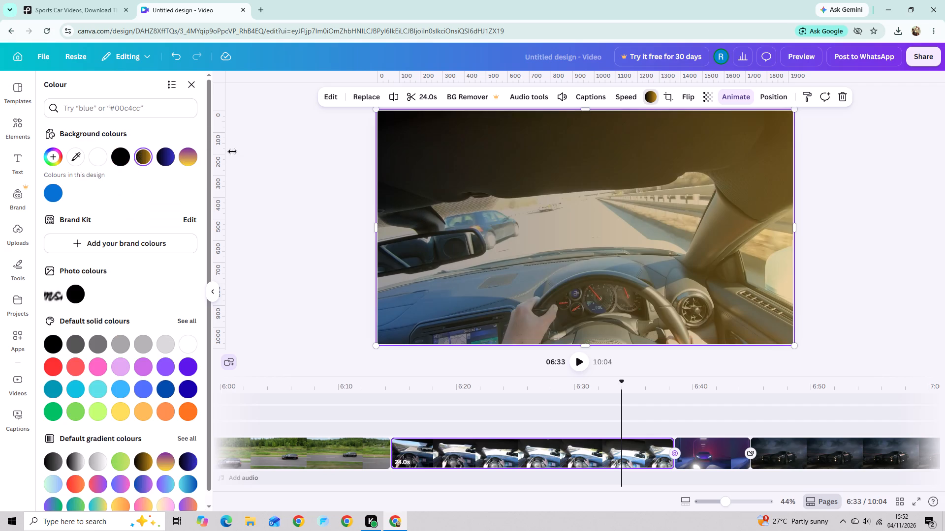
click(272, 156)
Check the driving clip's video speed and volume settings.
click(623, 100)
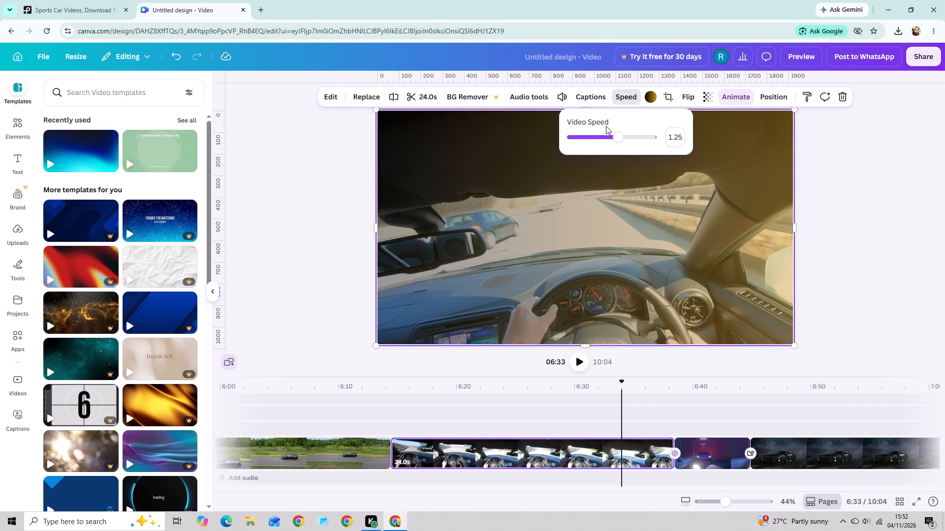
click(563, 100)
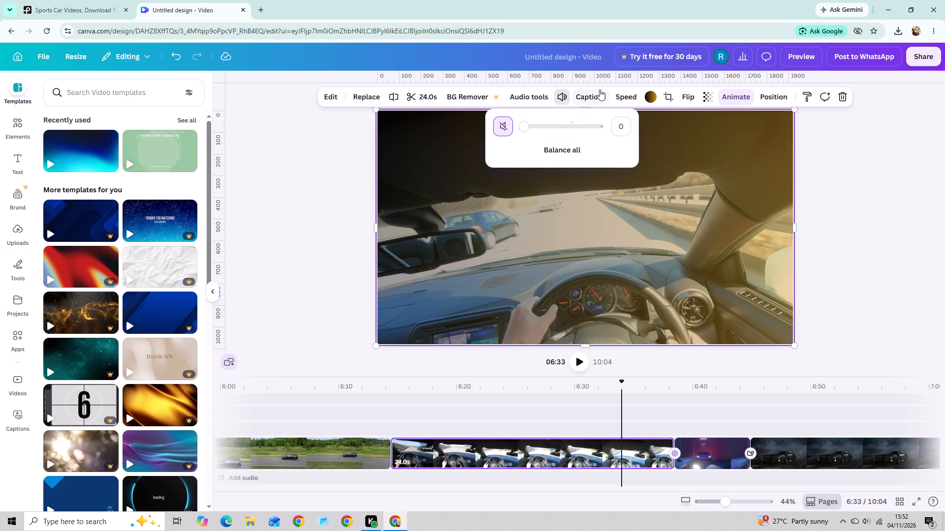
click(617, 90)
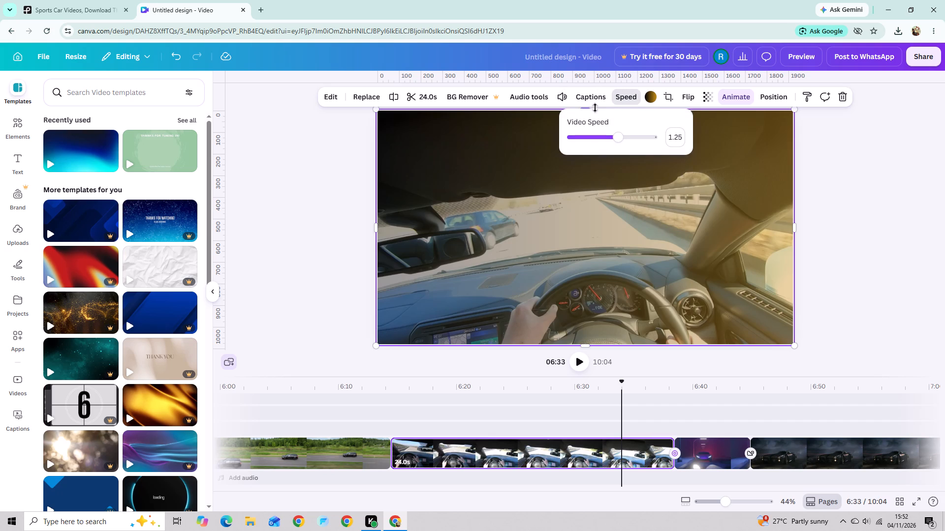
click(865, 212)
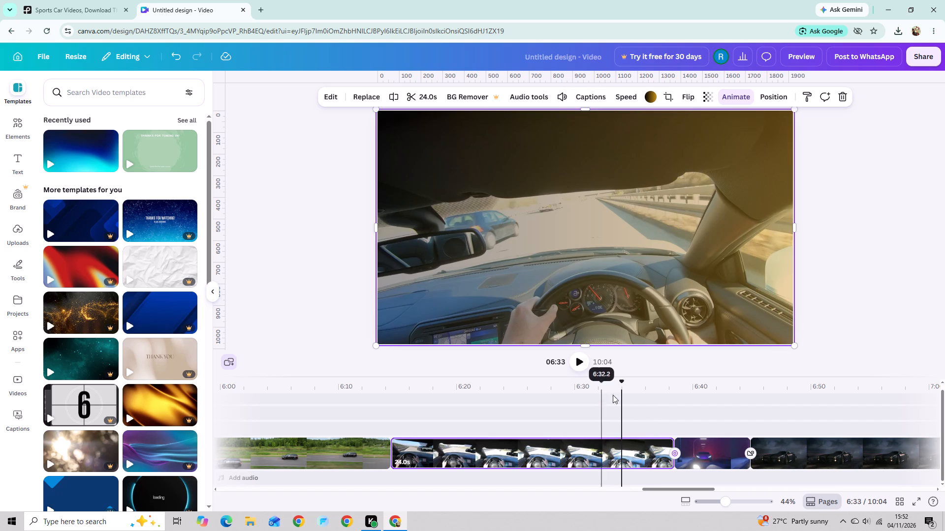
Add a Dissolve transition between the black SUV road clip and the driving clip near 6:14.
drag(622, 391, 85, 463)
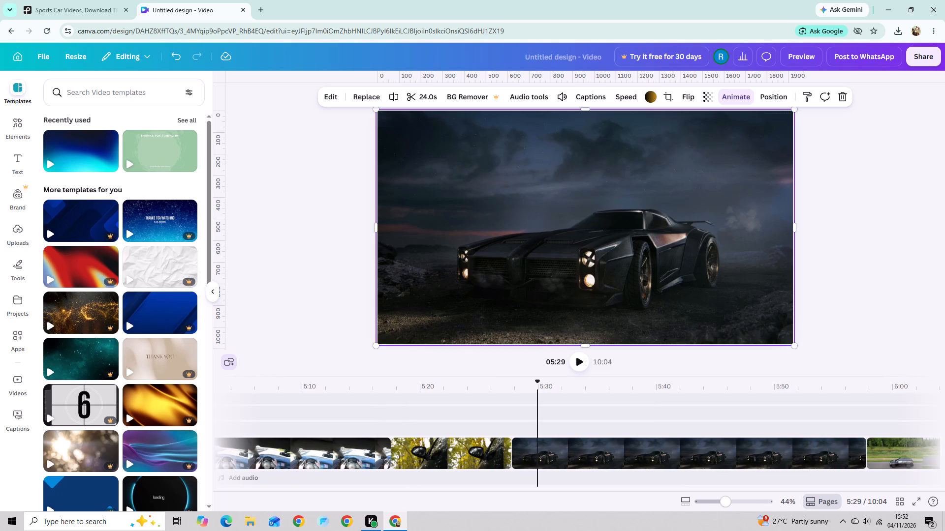
drag(537, 385, 880, 361)
click(858, 459)
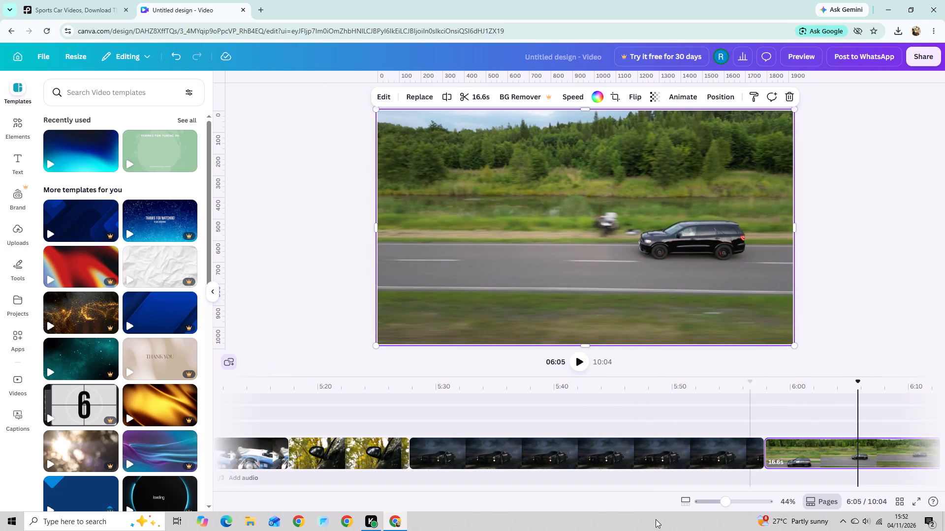
drag(650, 488, 682, 478)
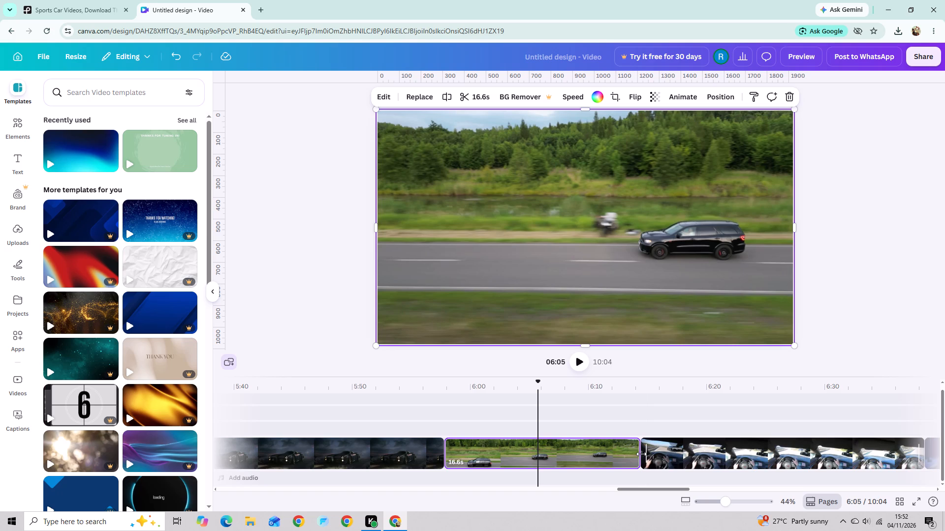
click(640, 456)
click(641, 456)
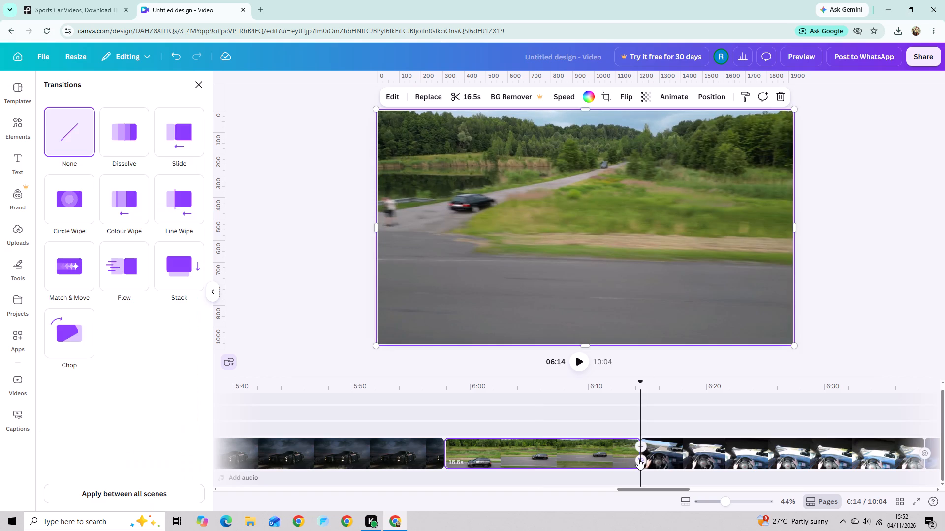
click(119, 129)
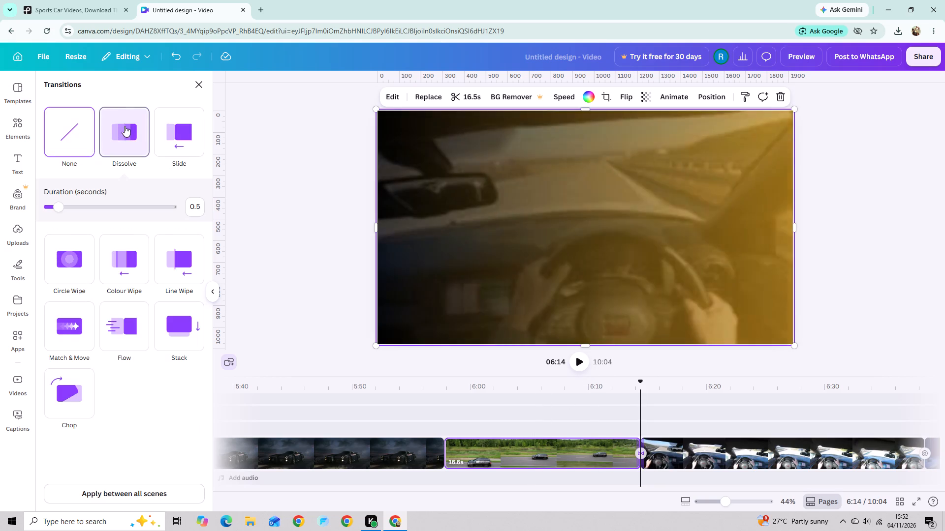
click(248, 201)
Apply the Spray Paint animation to the black SUV road clip and set it to play on exit.
click(558, 223)
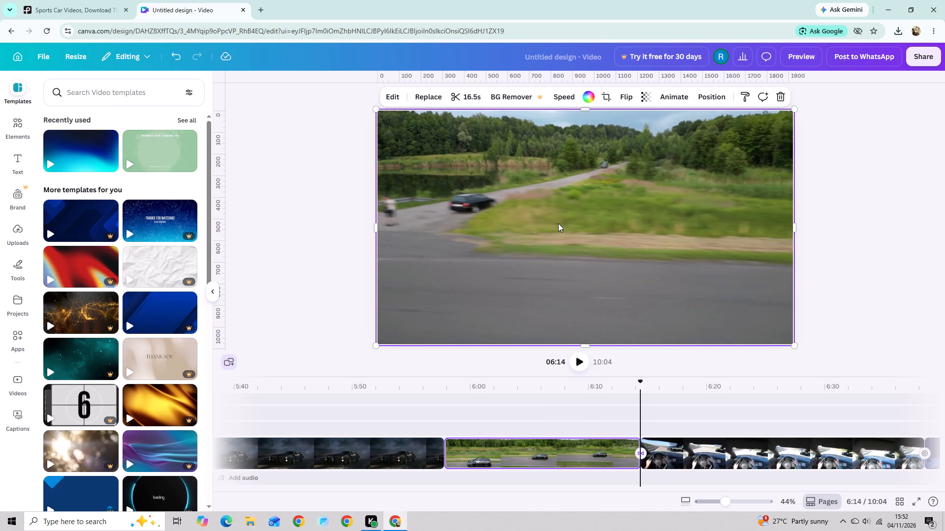
click(662, 100)
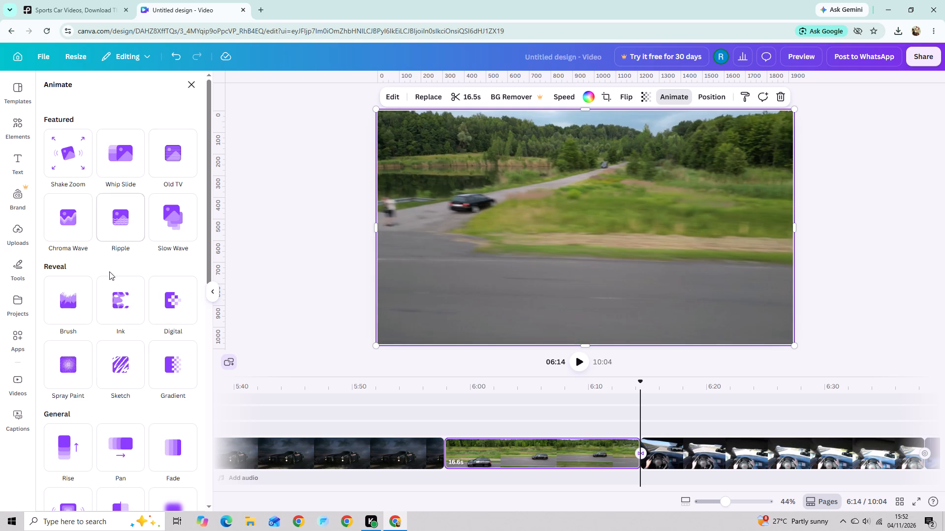
click(70, 380)
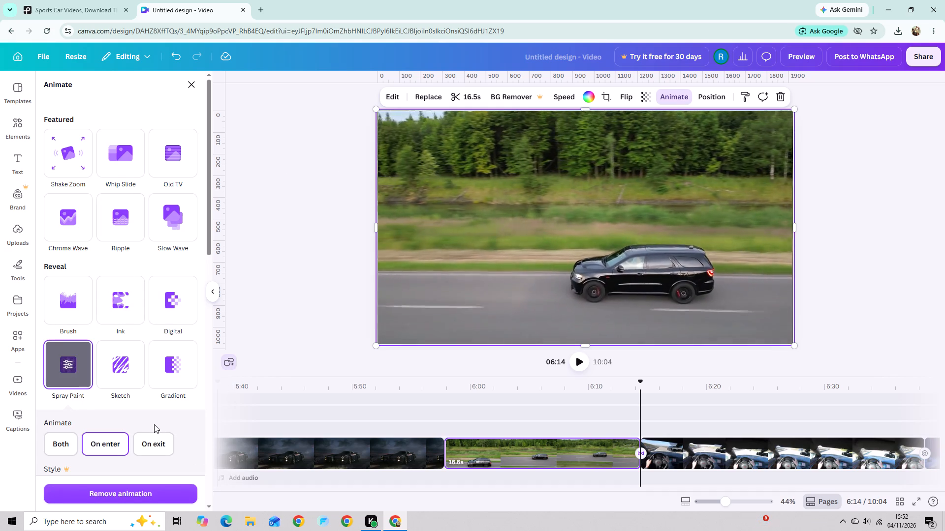
click(155, 434)
click(300, 337)
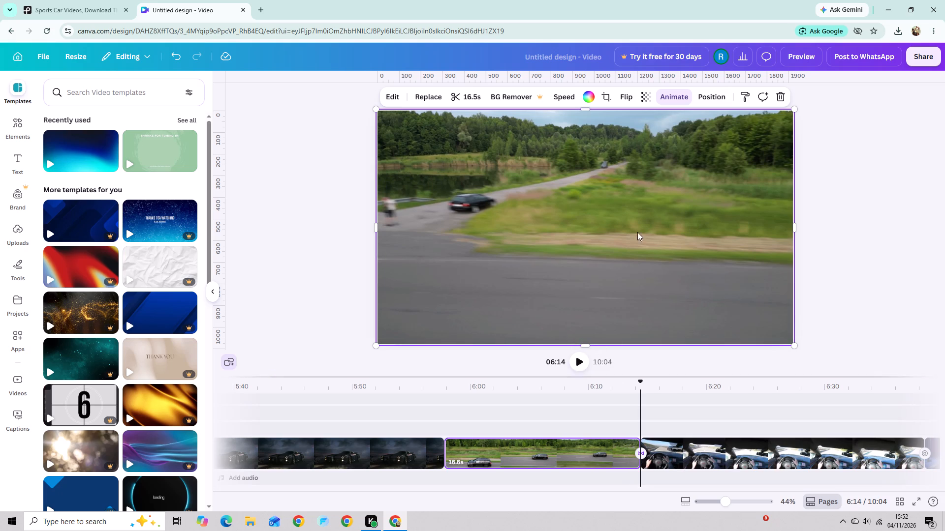
Lower the transparency value of the black SUV road clip so the background shows through.
click(652, 104)
drag(656, 134, 636, 139)
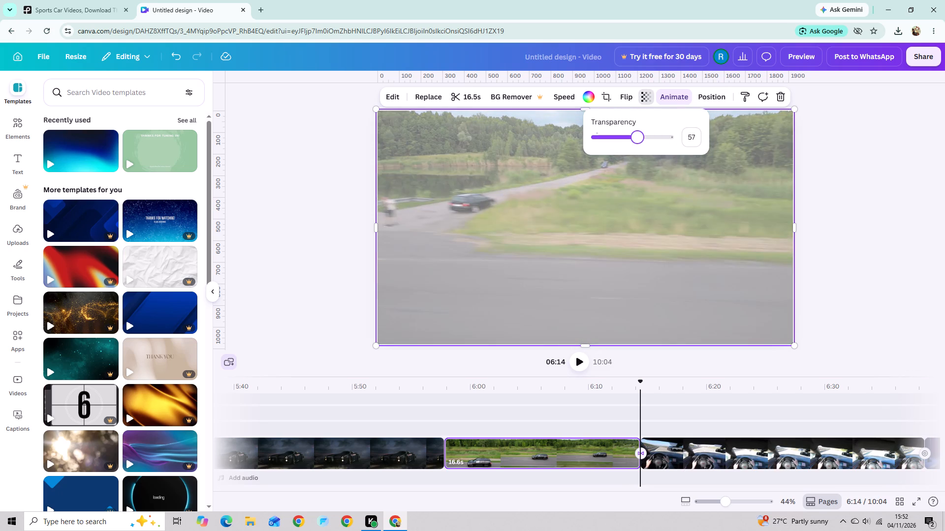
drag(636, 139, 642, 136)
Flip the black SUV road clip horizontally.
click(616, 99)
click(616, 126)
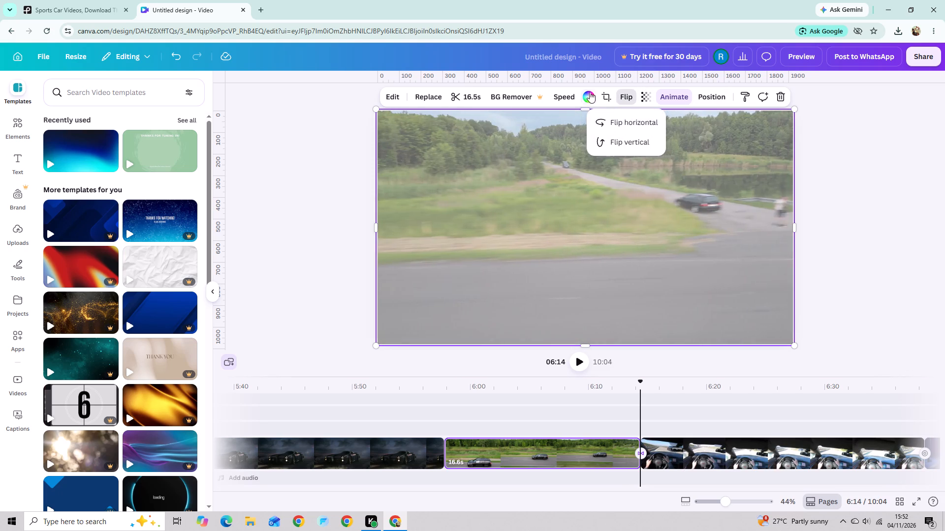
Try the purple-to-yellow and black-to-gold gradients behind the SUV clip, then set its background to solid dark grey.
click(591, 91)
click(185, 161)
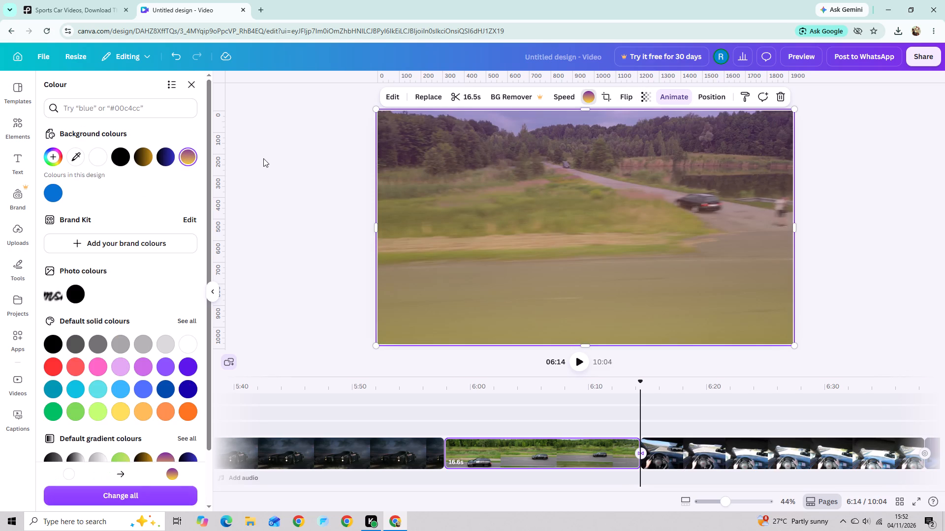
click(148, 145)
click(139, 154)
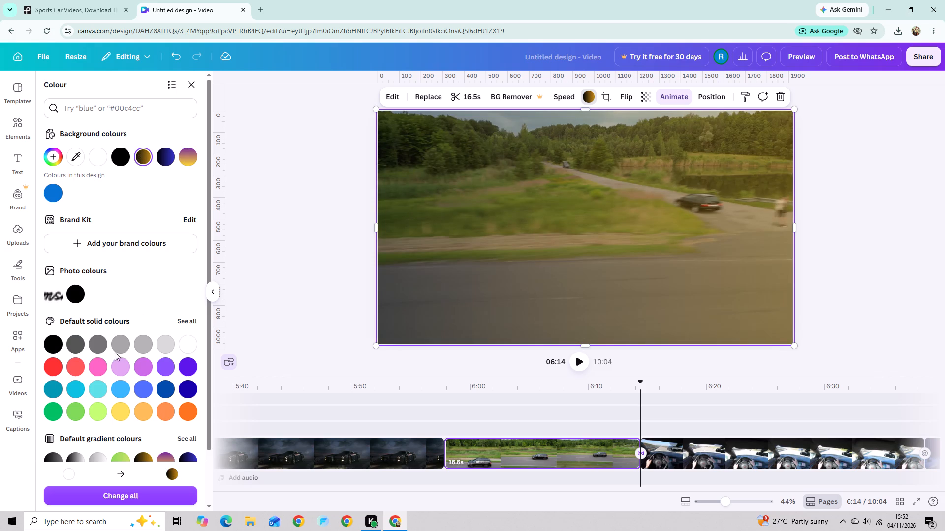
click(83, 345)
click(274, 188)
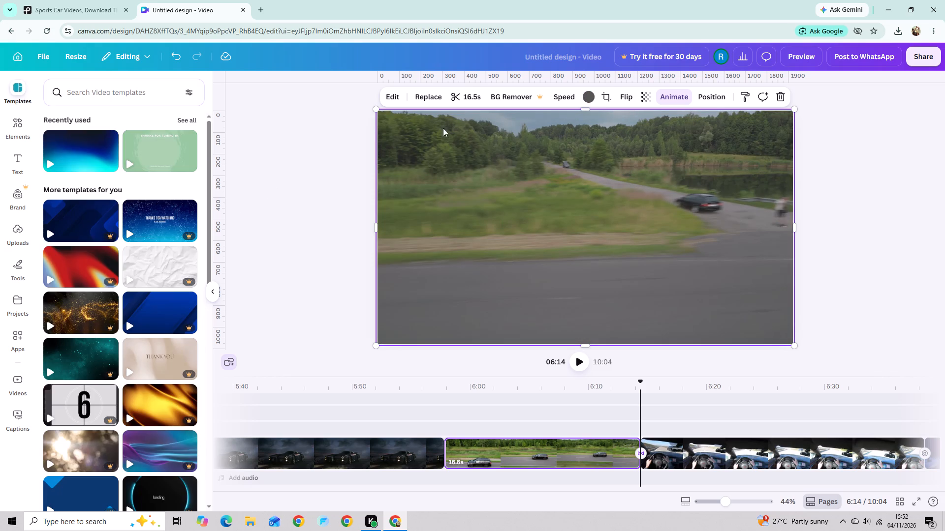
Set the black SUV road clip's video speed to 1.25.
click(629, 90)
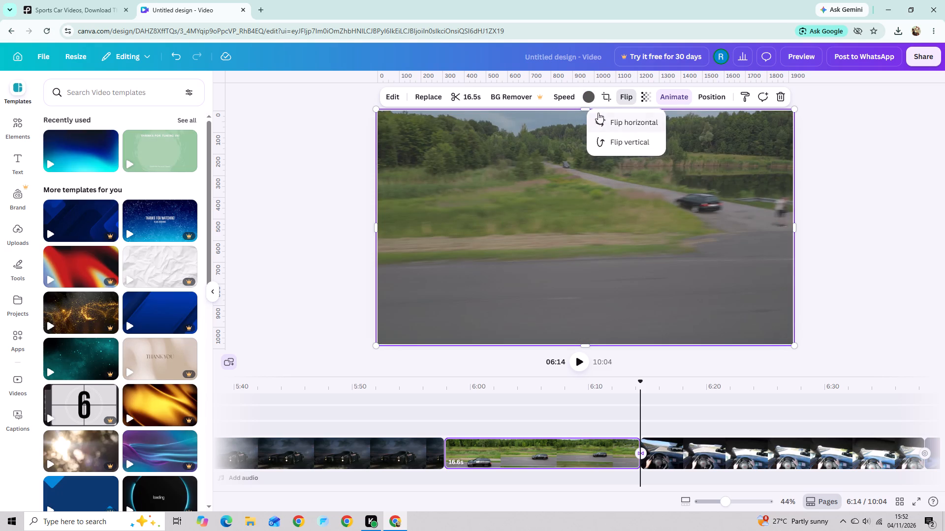
click(576, 103)
click(554, 141)
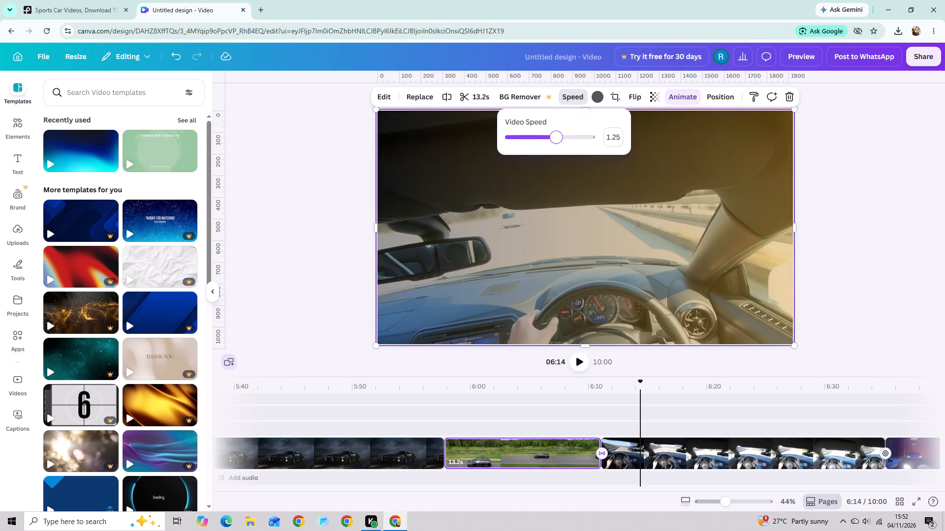
click(652, 355)
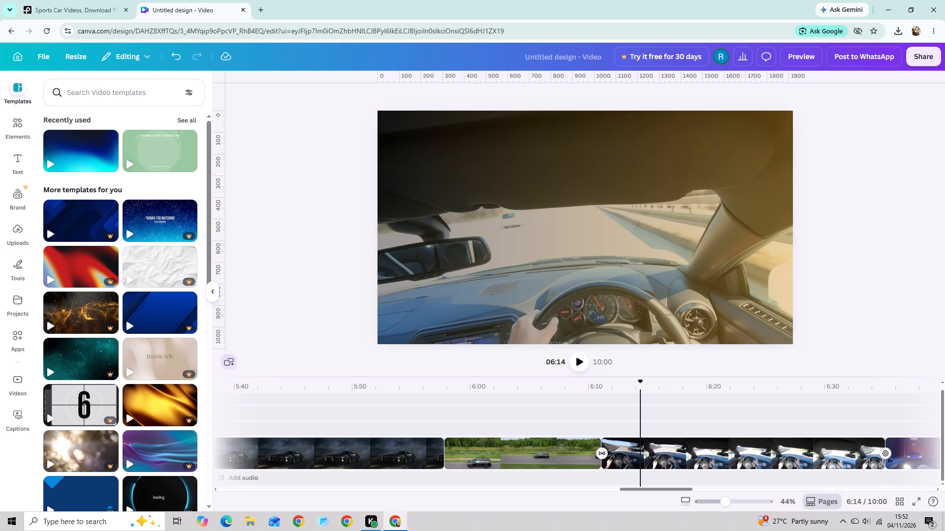
Trim the end of the dark sports car clip before the black SUV clip, shortening it to 5.3 s.
drag(639, 384, 498, 434)
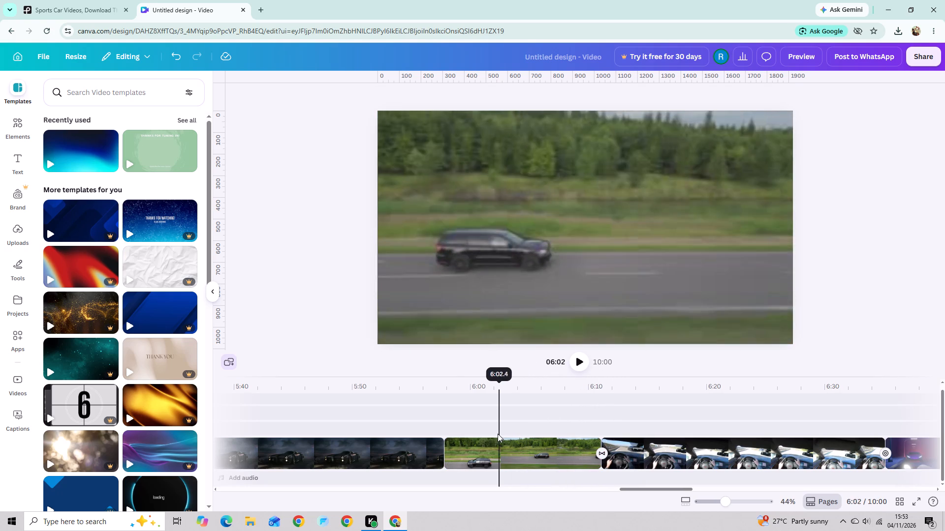
drag(498, 434, 448, 448)
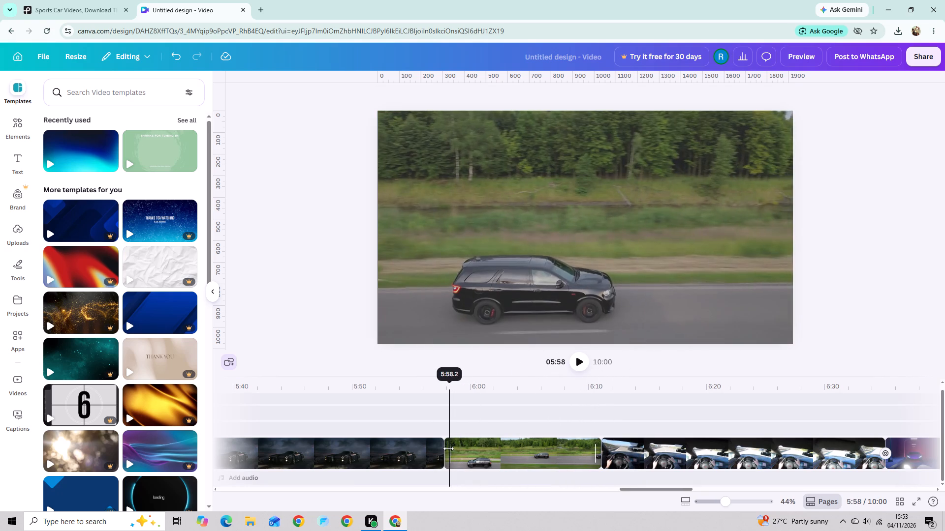
drag(448, 448, 211, 438)
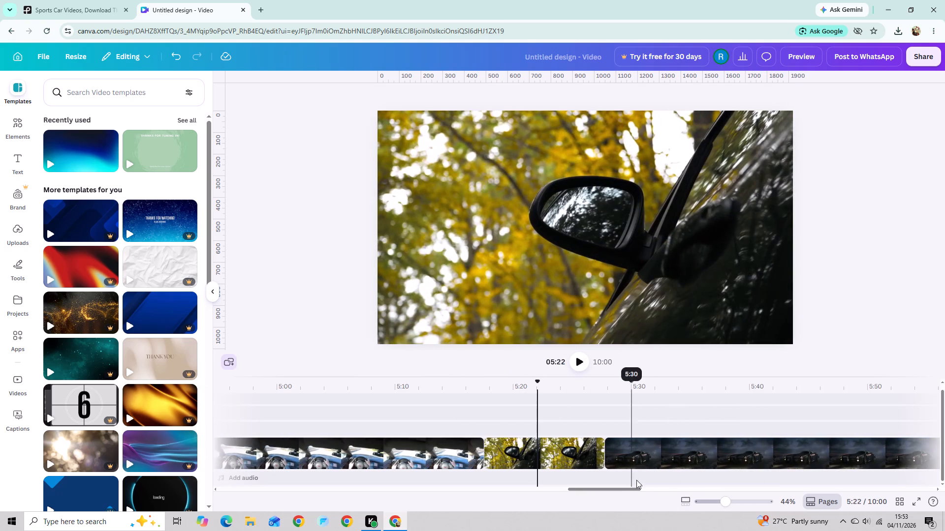
drag(628, 490, 636, 488)
click(637, 457)
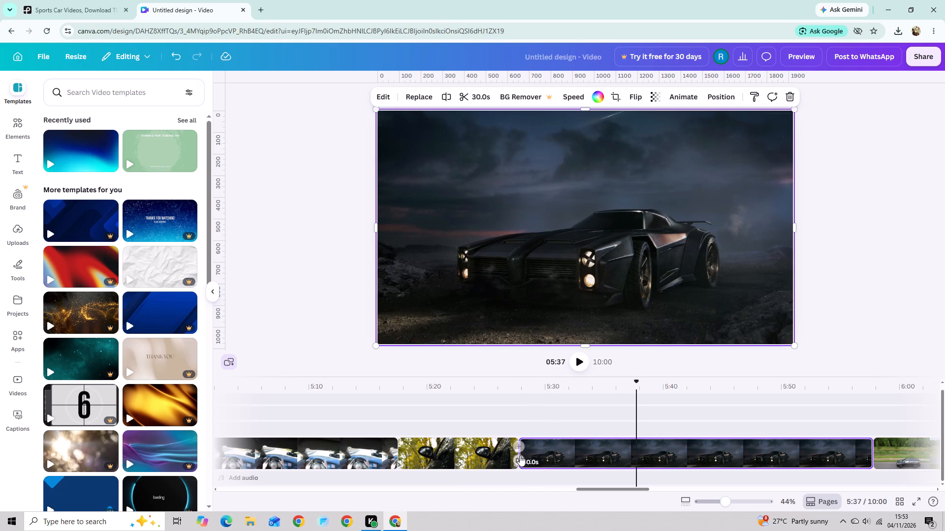
drag(520, 455, 525, 454)
drag(519, 455, 526, 453)
drag(871, 450, 569, 450)
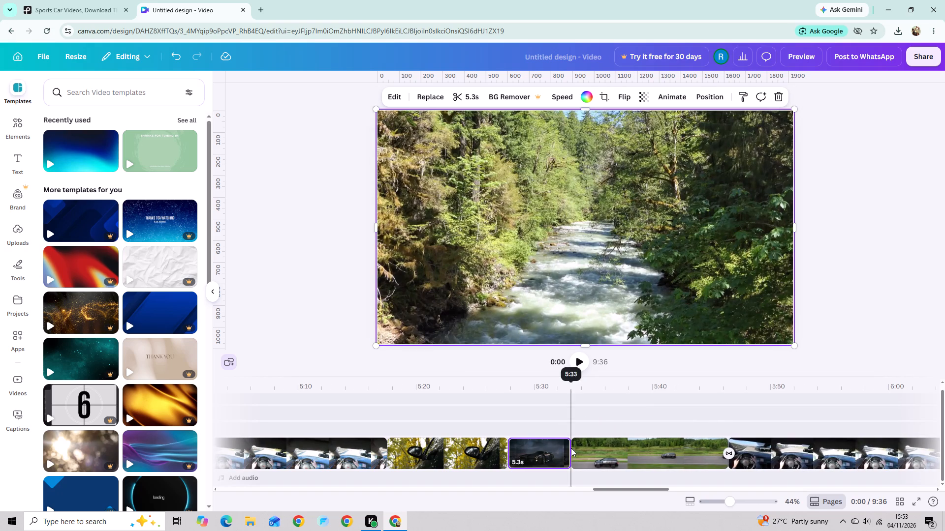
Try Colour Wipe between the dark sports car and black SUV clips, then set the transition to Line Wipe with the upward direction.
click(571, 458)
right_drag(510, 467, 516, 463)
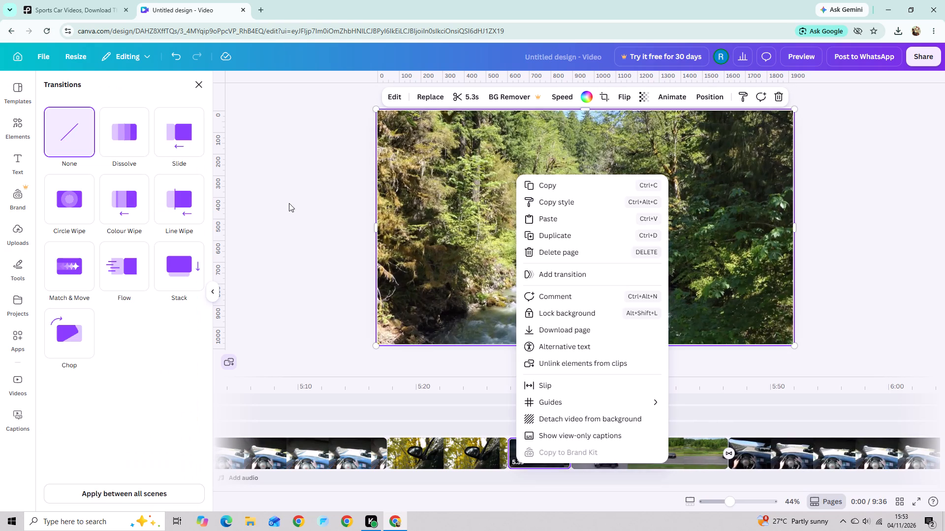
click(144, 172)
click(126, 202)
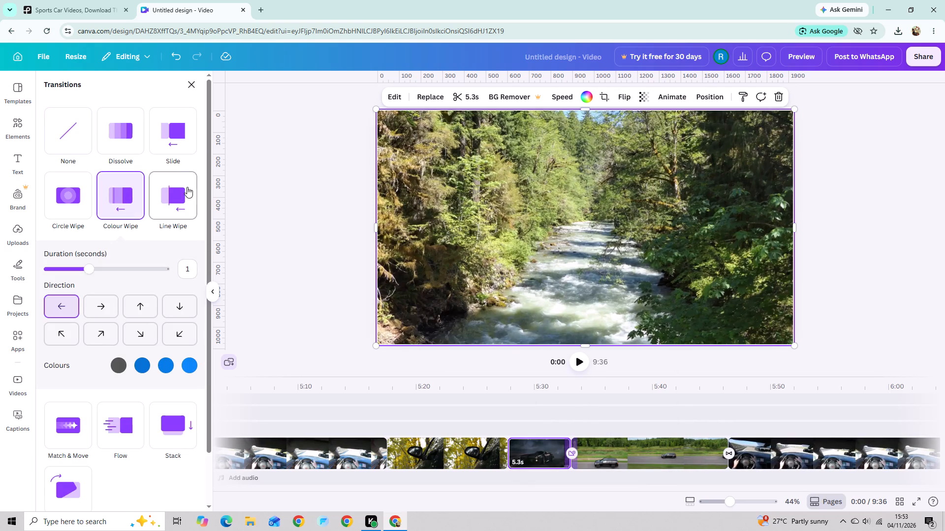
click(187, 187)
click(141, 296)
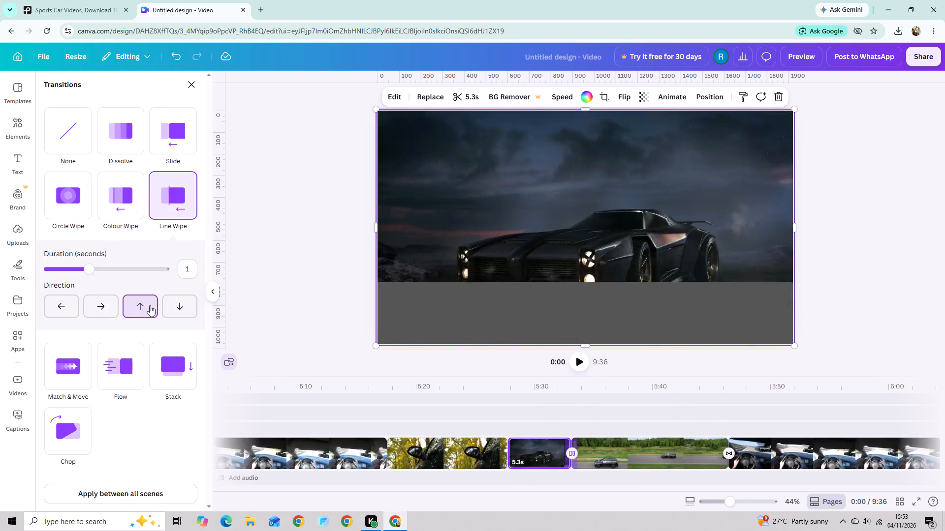
click(256, 276)
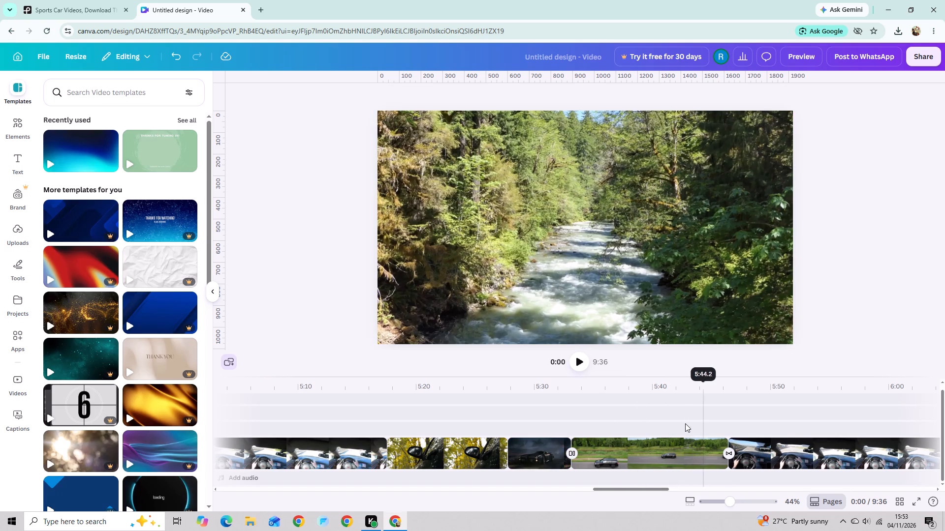
Apply the Old TV animation to the dark sports car clip.
click(653, 454)
click(553, 450)
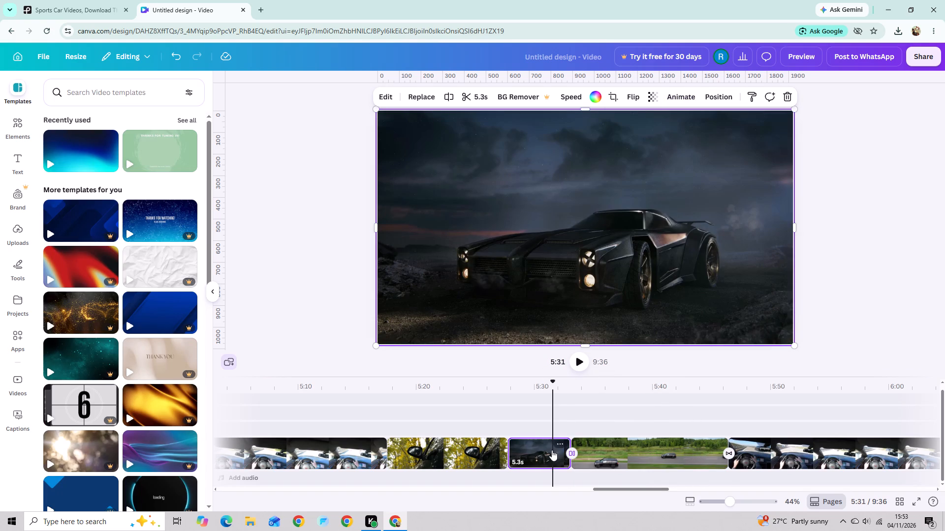
click(671, 96)
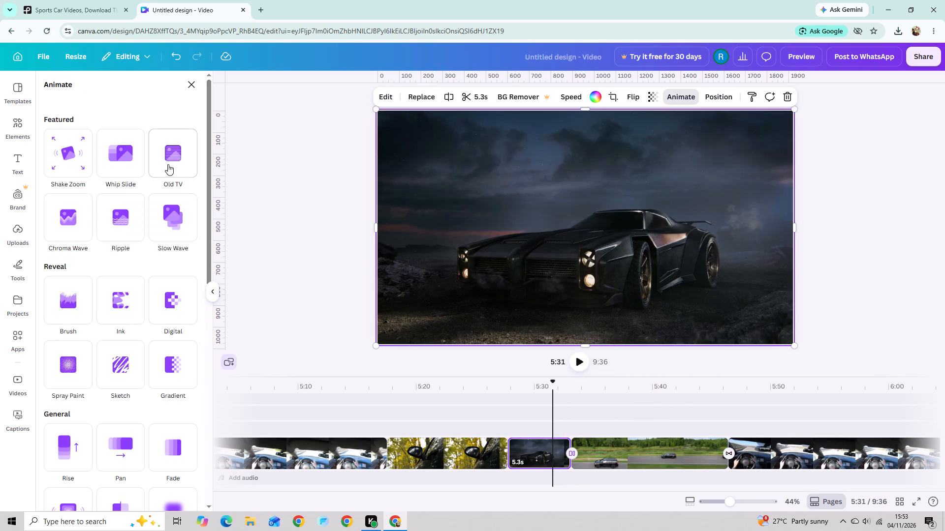
click(168, 164)
Set the dark sports car clip's transparency value to 57.
click(644, 94)
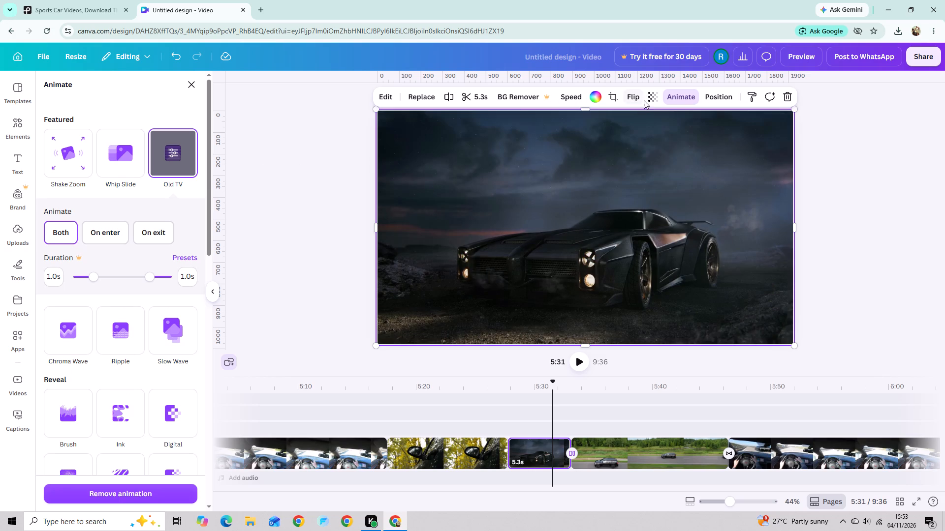
click(646, 100)
click(645, 140)
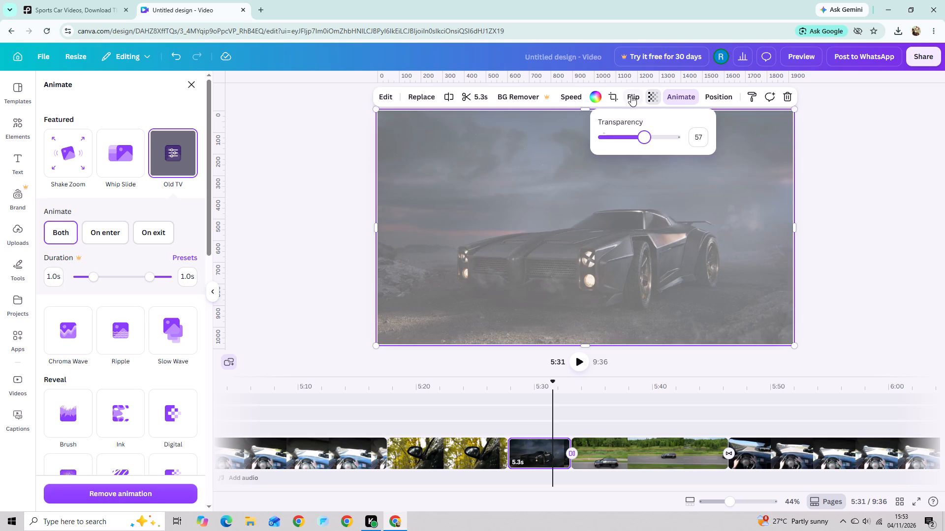
Flip the dark sports car clip horizontally.
click(631, 95)
click(624, 130)
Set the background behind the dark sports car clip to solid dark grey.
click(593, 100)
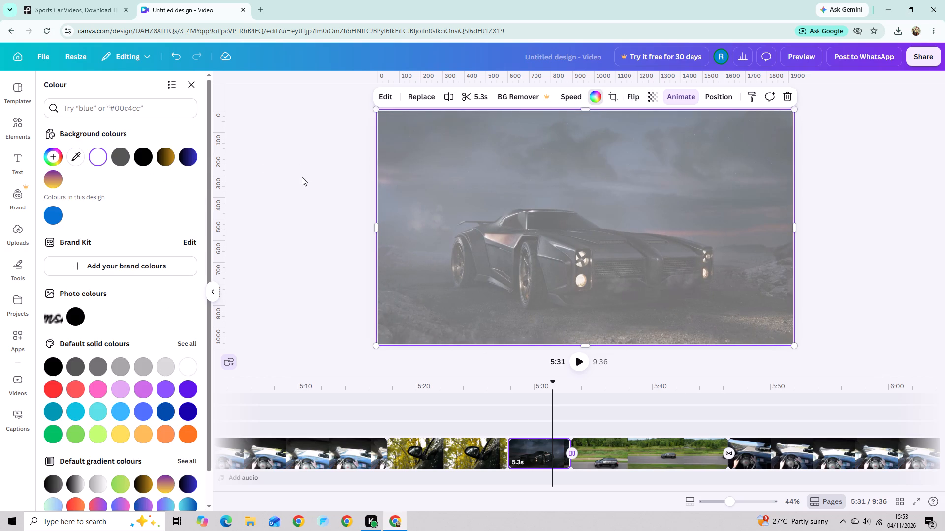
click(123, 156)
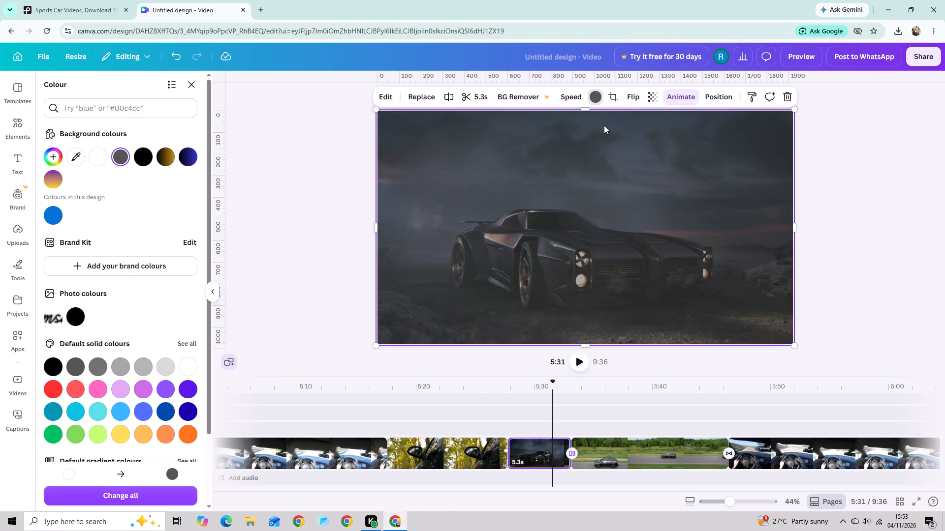
Set the dark sports car clip's video speed to 1.25.
click(568, 100)
click(558, 139)
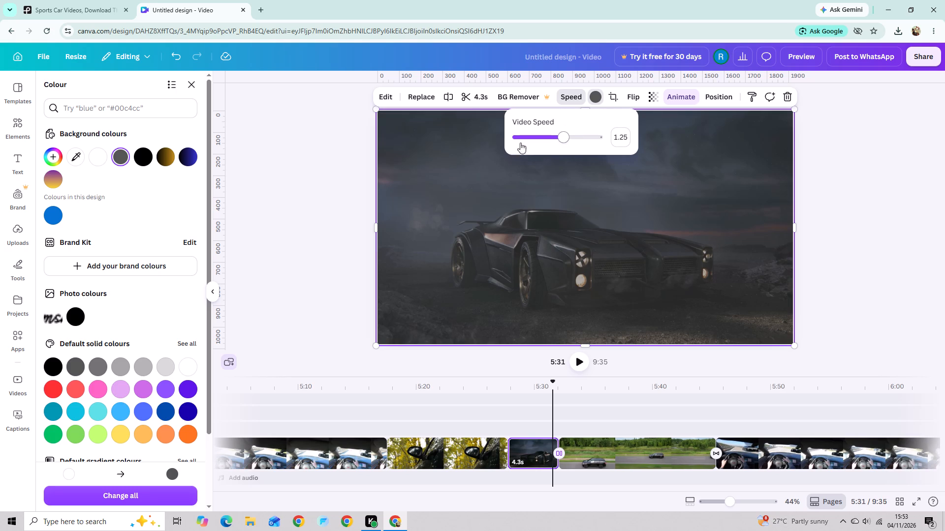
click(329, 150)
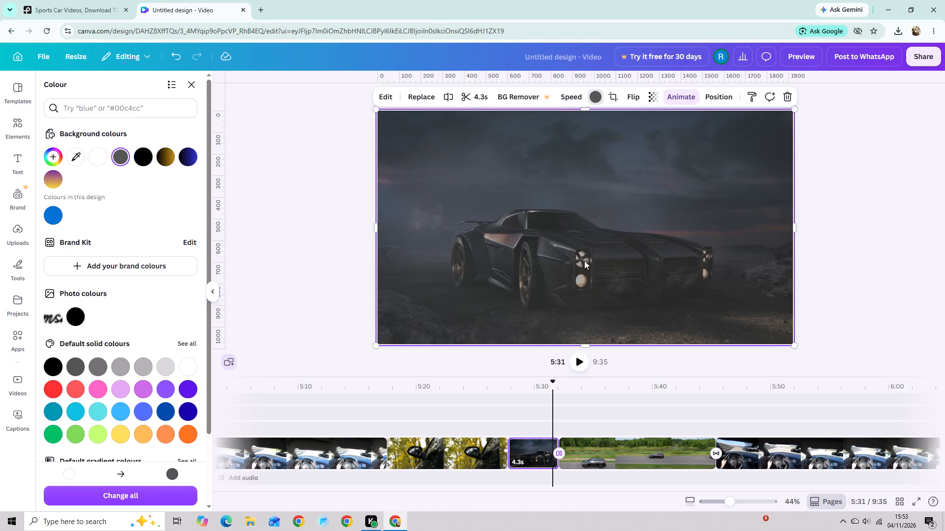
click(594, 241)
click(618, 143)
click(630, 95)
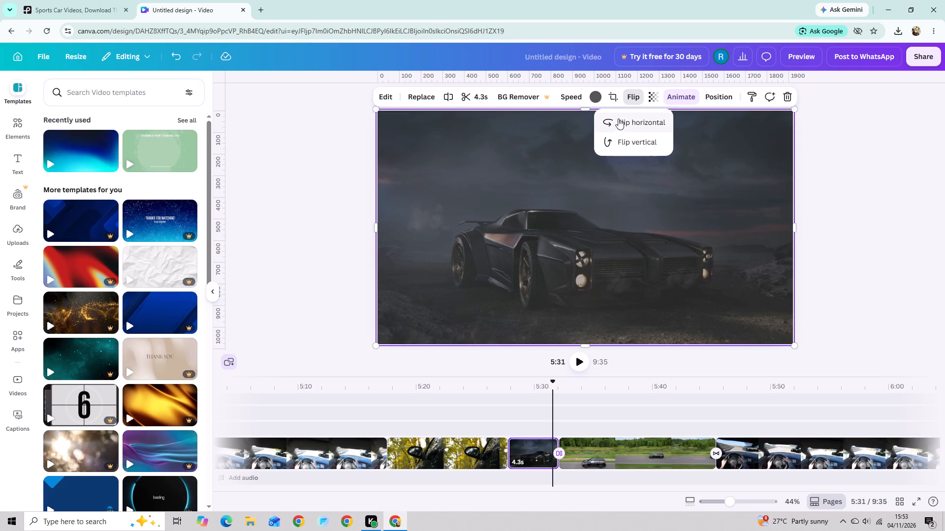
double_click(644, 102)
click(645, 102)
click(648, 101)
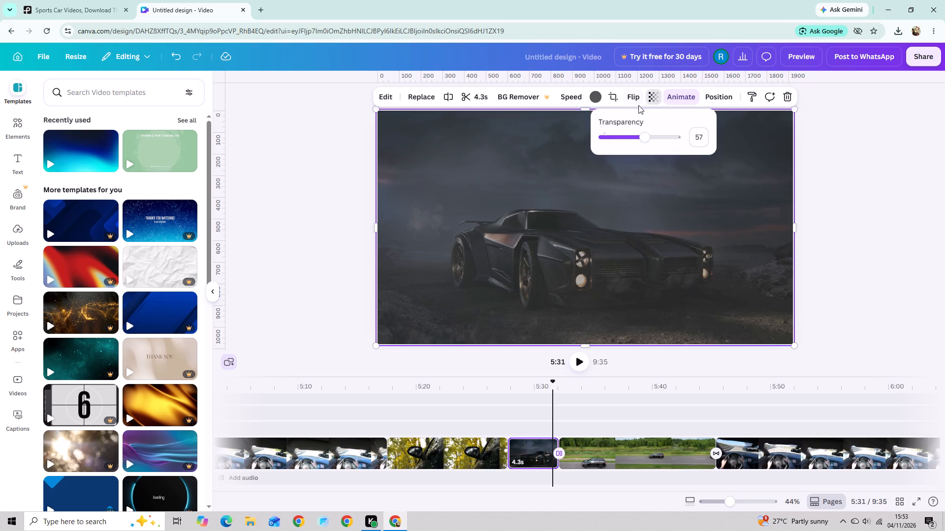
Set the background colour behind the dark sports car clip to solid black.
click(599, 103)
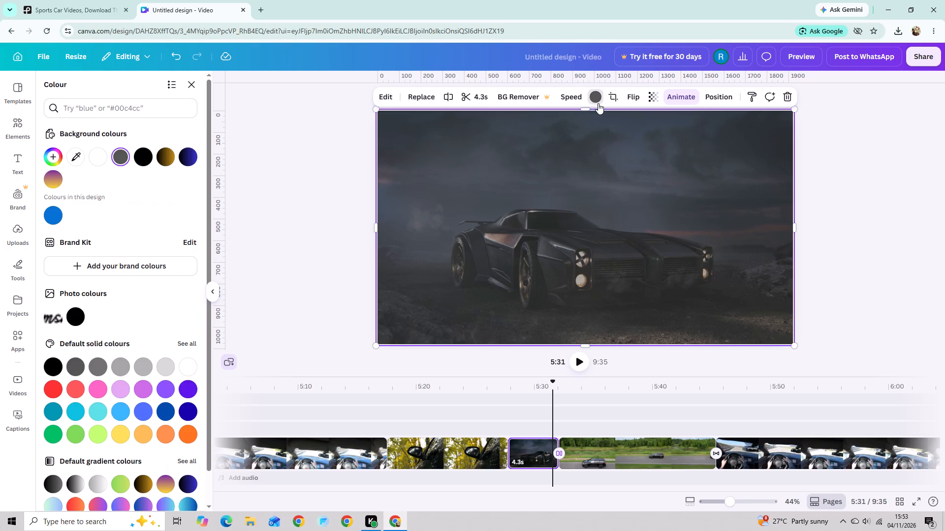
click(137, 147)
click(143, 151)
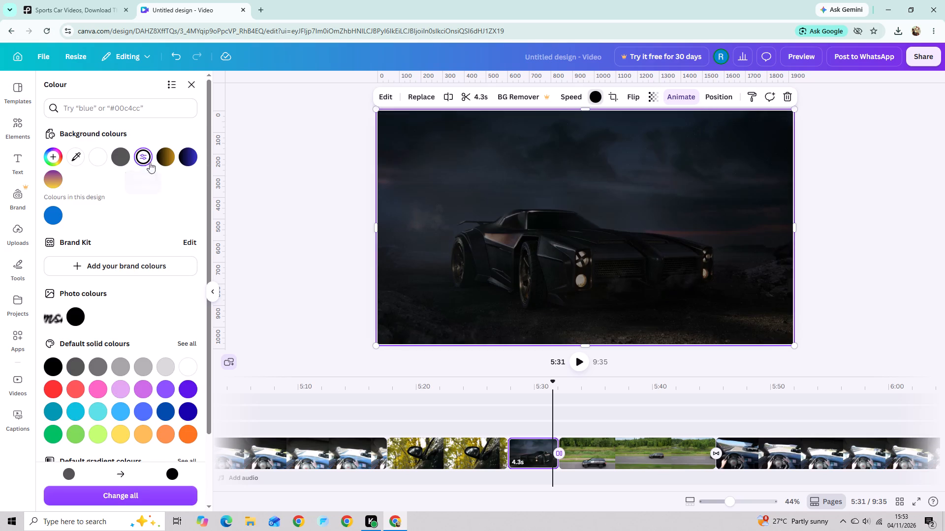
click(286, 180)
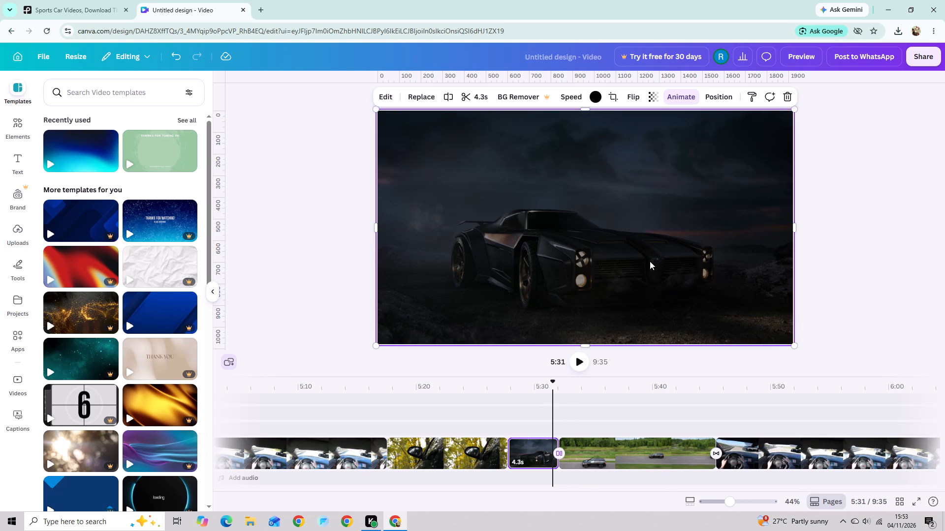
Add a Circle Wipe transition between the side-mirror autumn clip and the dark sports car clip.
click(502, 469)
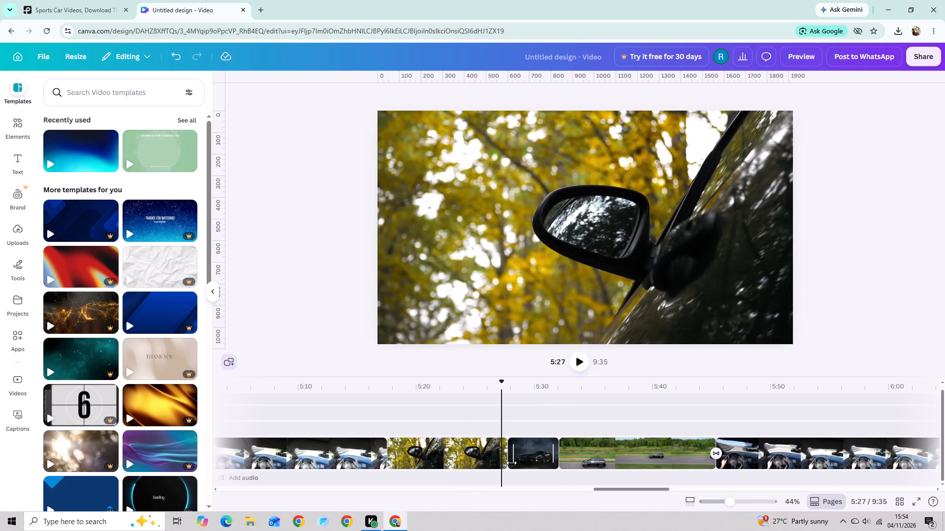
click(511, 463)
click(504, 459)
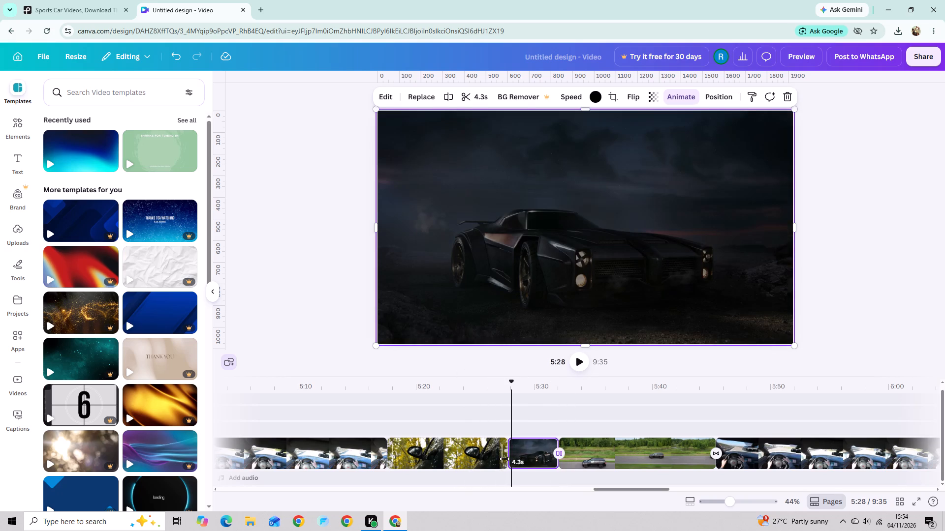
click(513, 459)
click(510, 459)
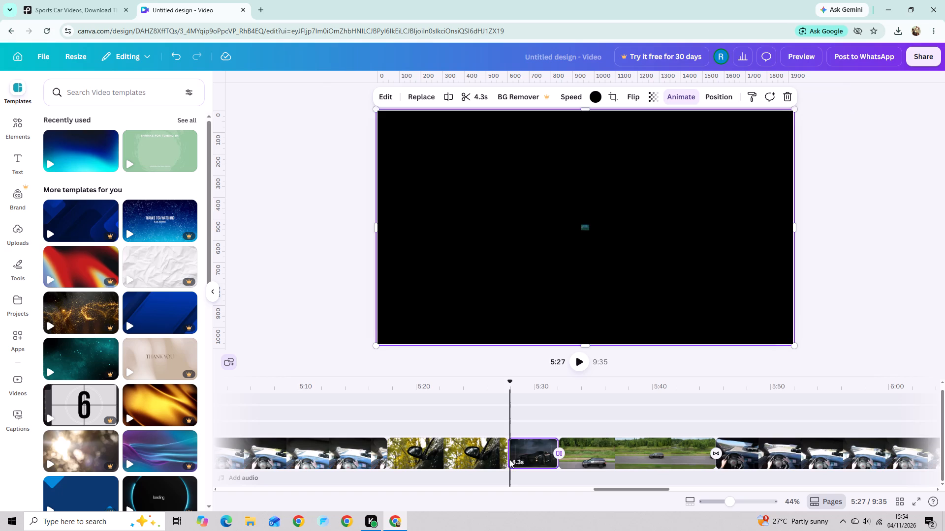
click(504, 459)
click(84, 220)
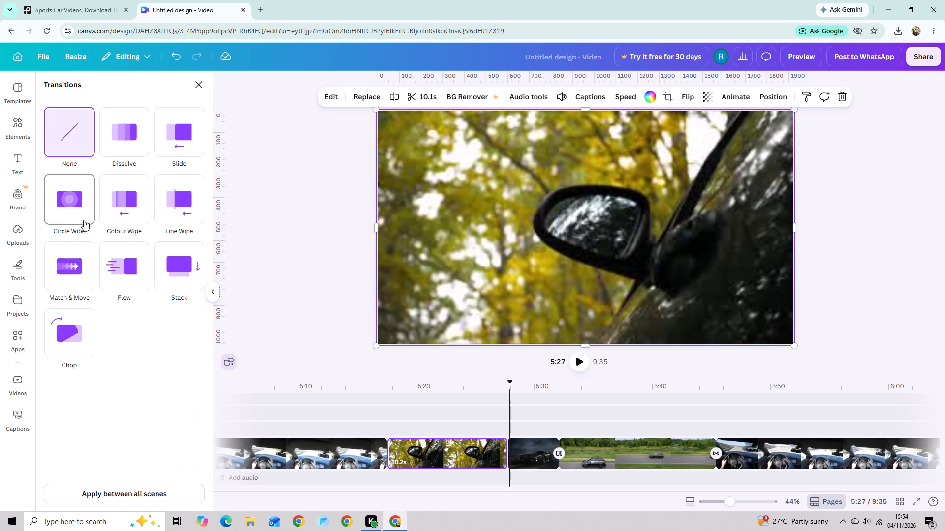
click(298, 281)
Apply the Rotate add-on effect to the side-mirror autumn clip.
click(435, 454)
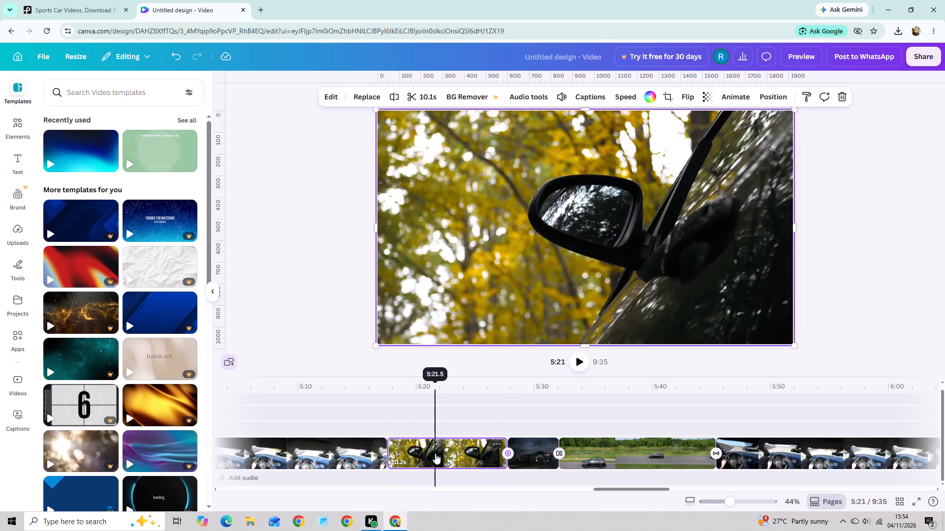
click(741, 102)
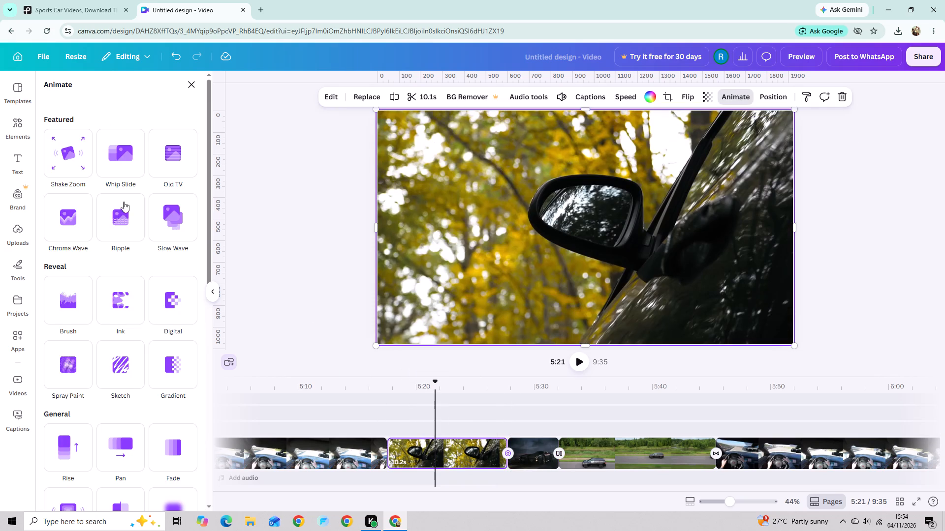
scroll(90, 295, down, 4)
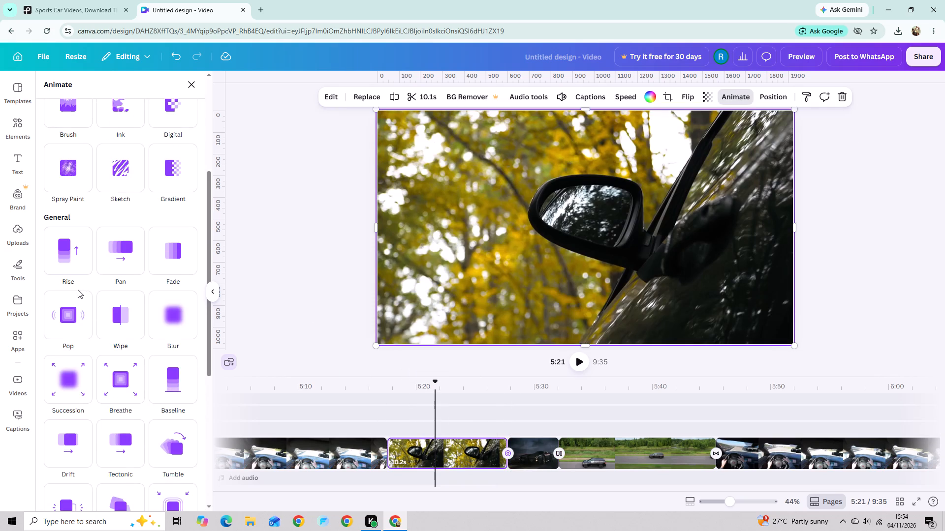
scroll(78, 290, down, 5)
click(80, 417)
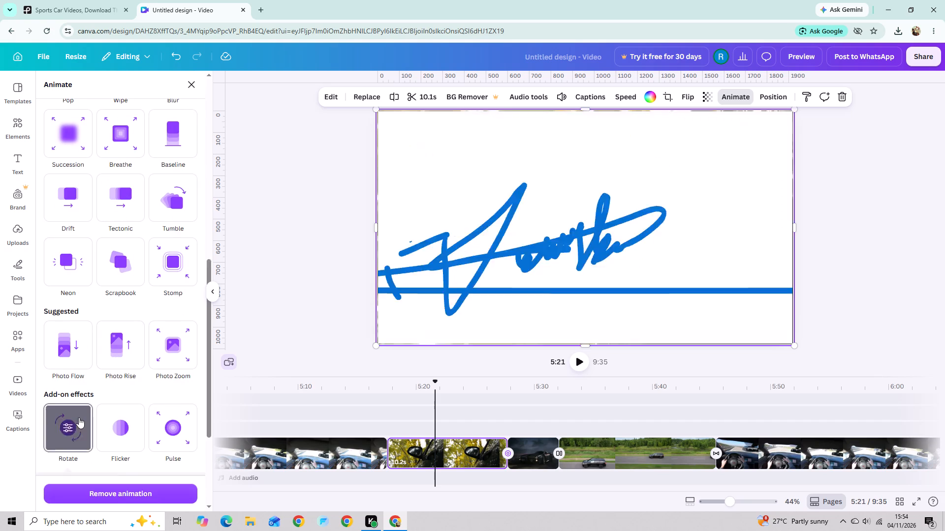
click(236, 254)
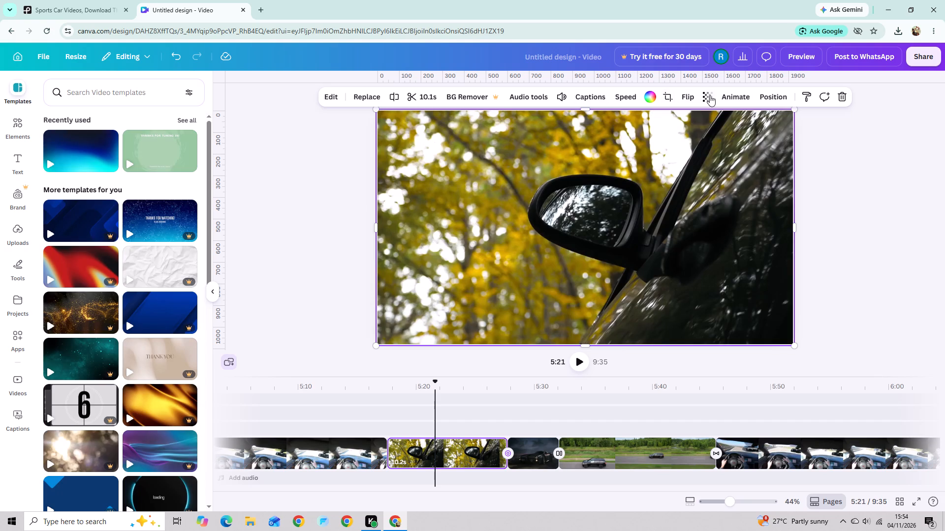
click(723, 104)
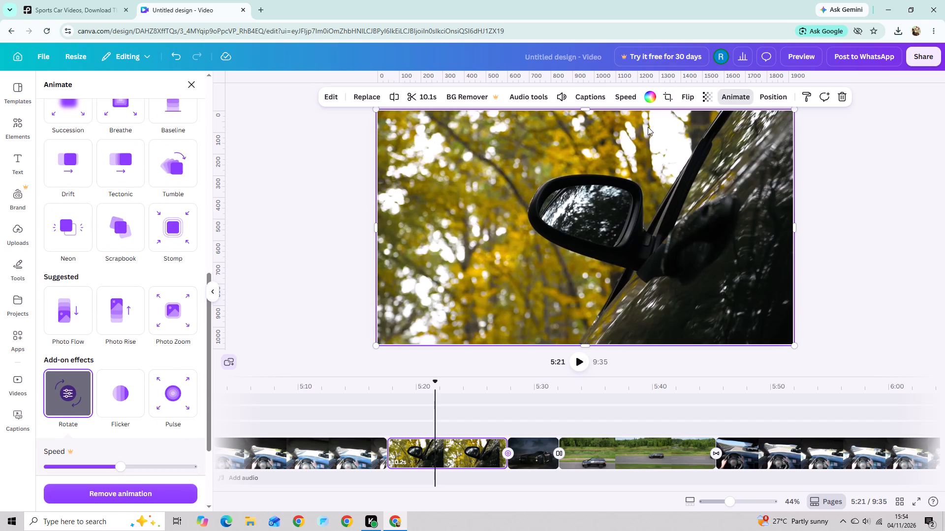
Lower the transparency value of the side-mirror autumn clip so its background shows through.
click(705, 99)
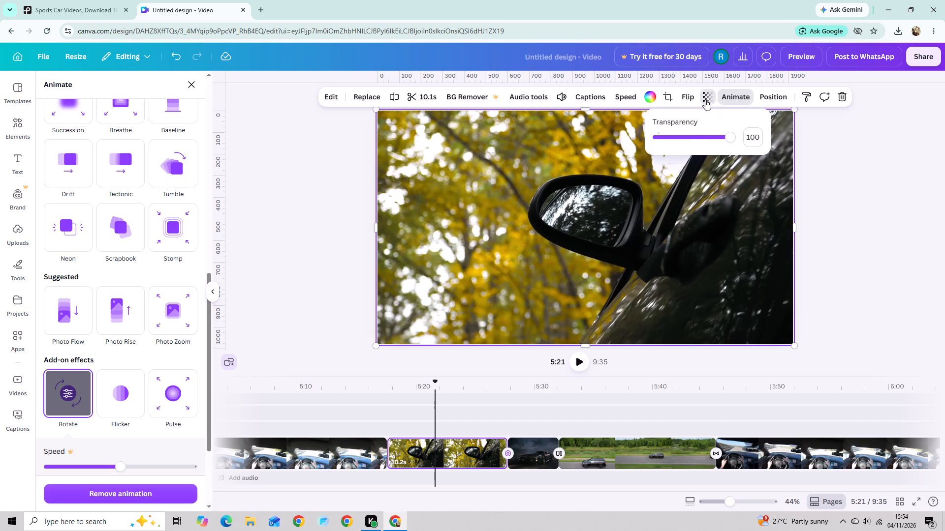
click(699, 140)
Flip the side-mirror autumn clip horizontally.
click(679, 94)
click(676, 119)
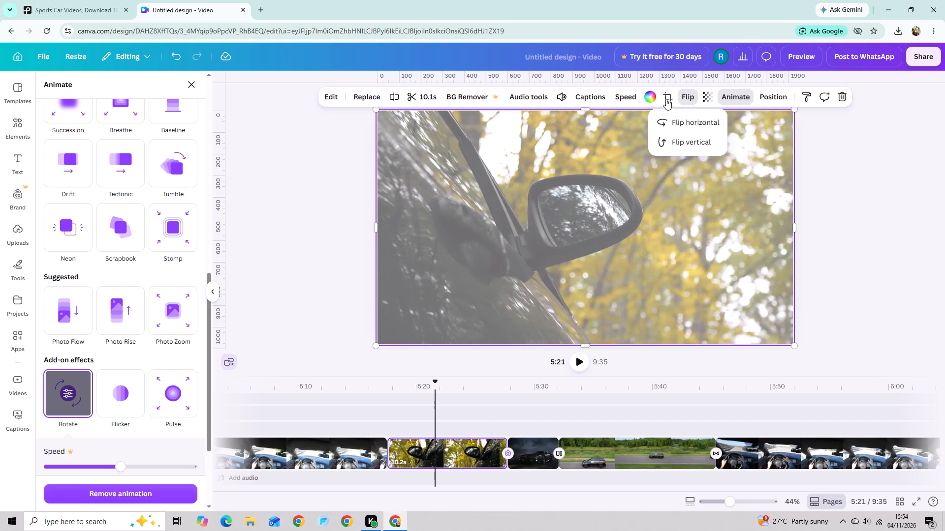
Set the background colour behind the side-mirror autumn clip to black.
click(653, 96)
click(184, 155)
click(131, 155)
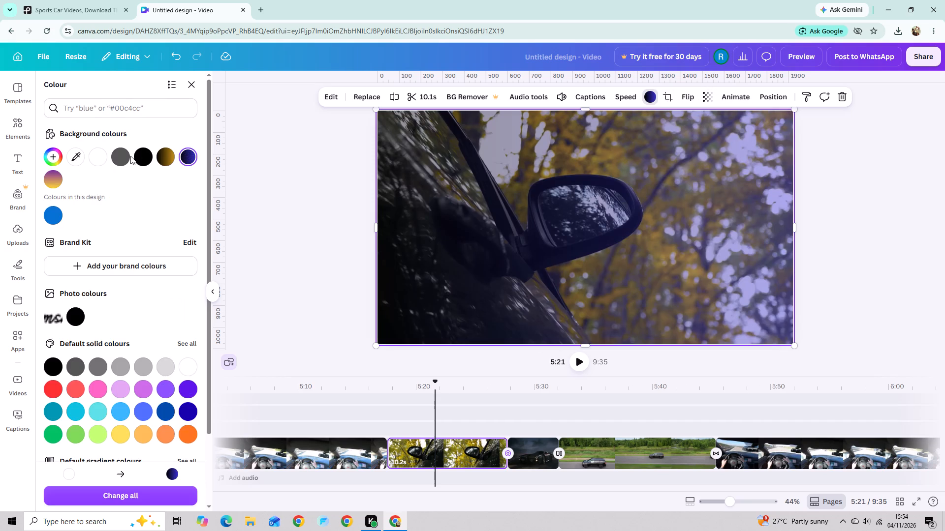
click(128, 156)
click(157, 159)
click(149, 158)
click(388, 172)
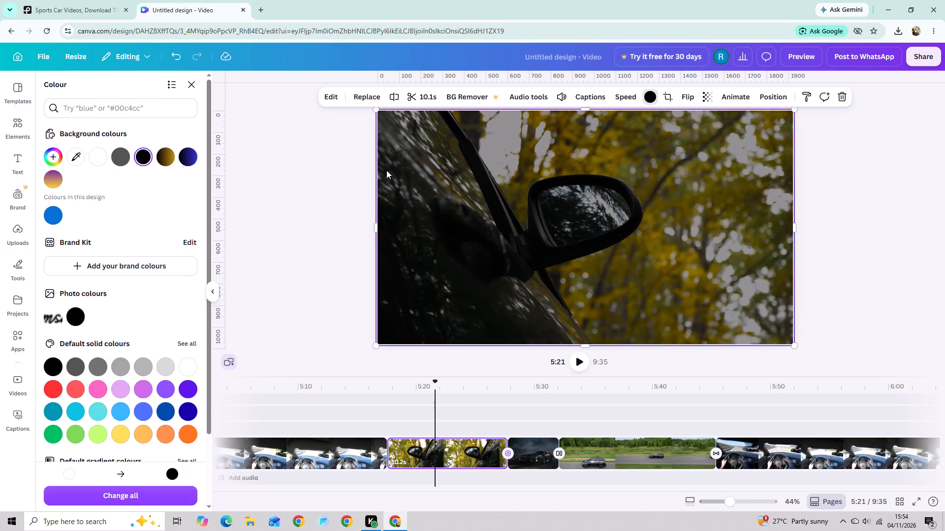
click(630, 153)
Raise the video speed of the side-mirror autumn clip so it lasts about 8.1 s.
click(624, 94)
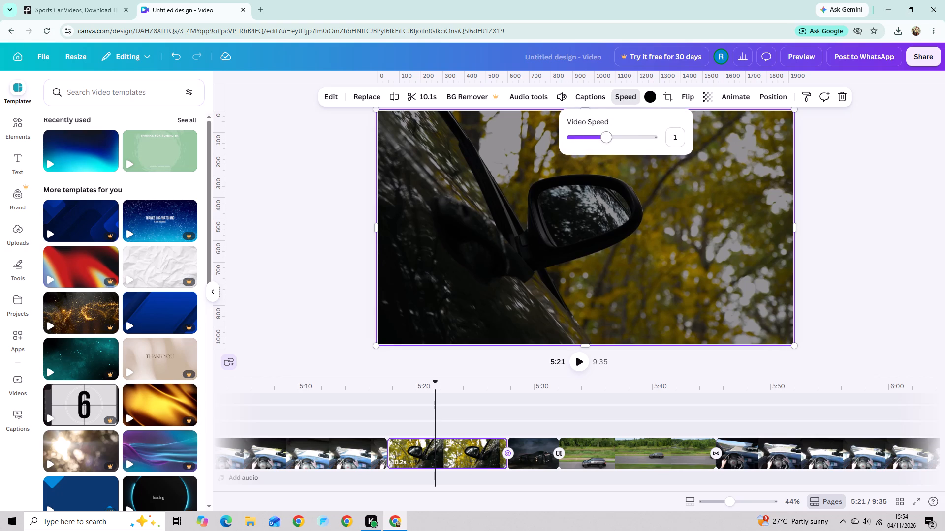
click(616, 136)
Lower the audio volume of the side-mirror autumn clip.
click(561, 94)
drag(562, 119, 502, 120)
click(309, 128)
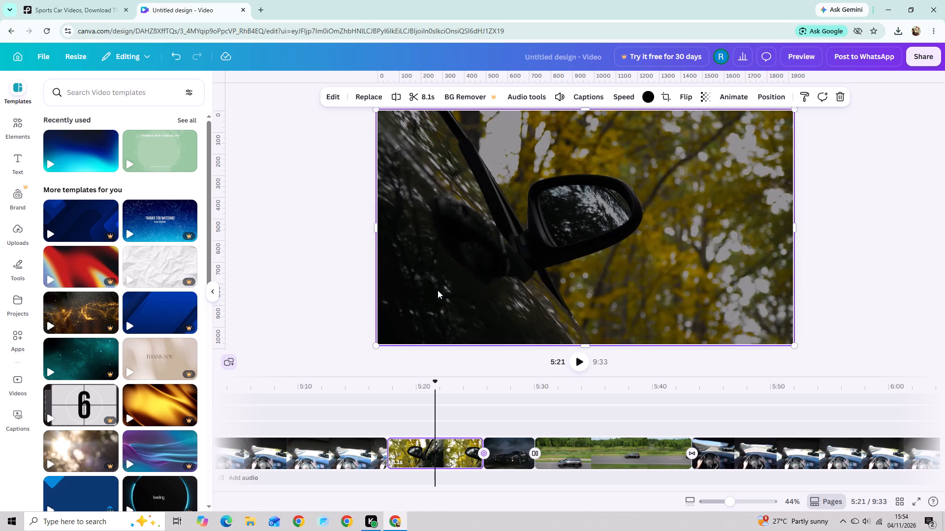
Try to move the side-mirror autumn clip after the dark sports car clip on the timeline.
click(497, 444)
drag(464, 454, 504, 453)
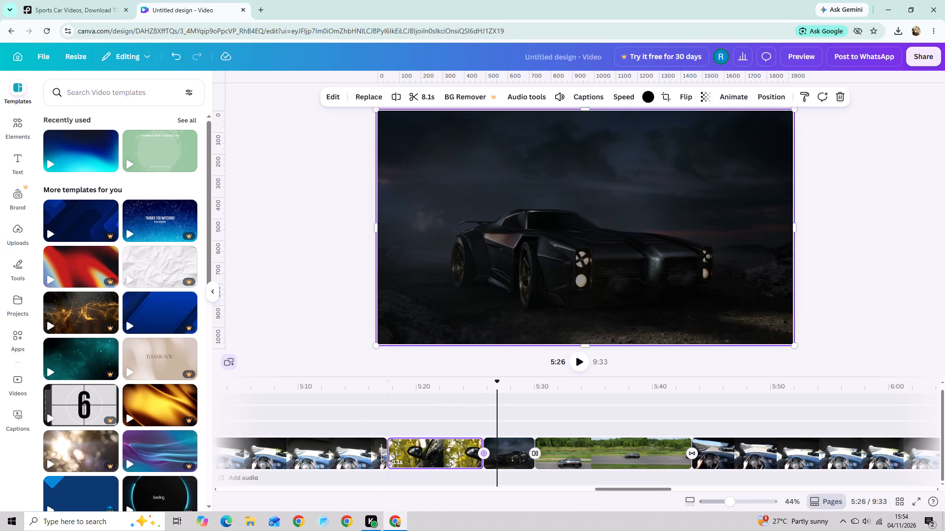
Add a Colour Wipe transition between the steering-wheel driving clip and the side-mirror autumn clip.
click(398, 454)
click(387, 457)
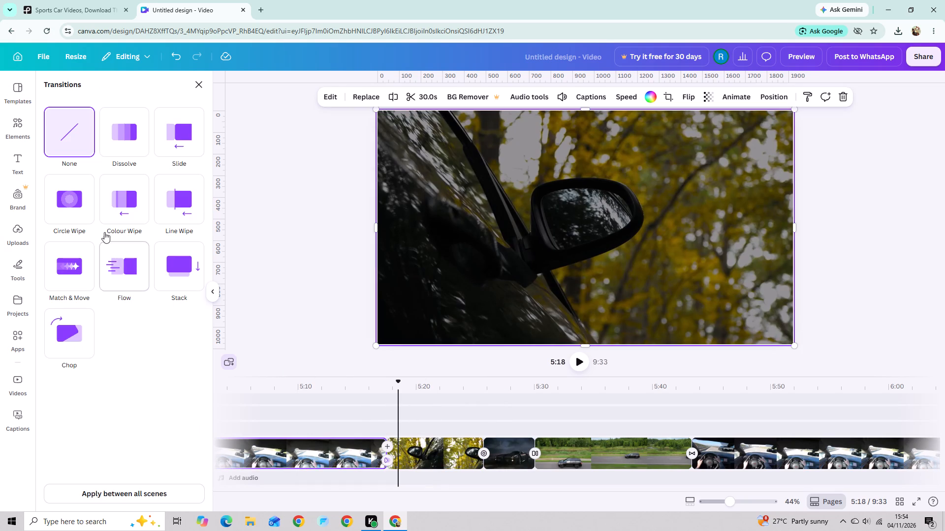
click(105, 221)
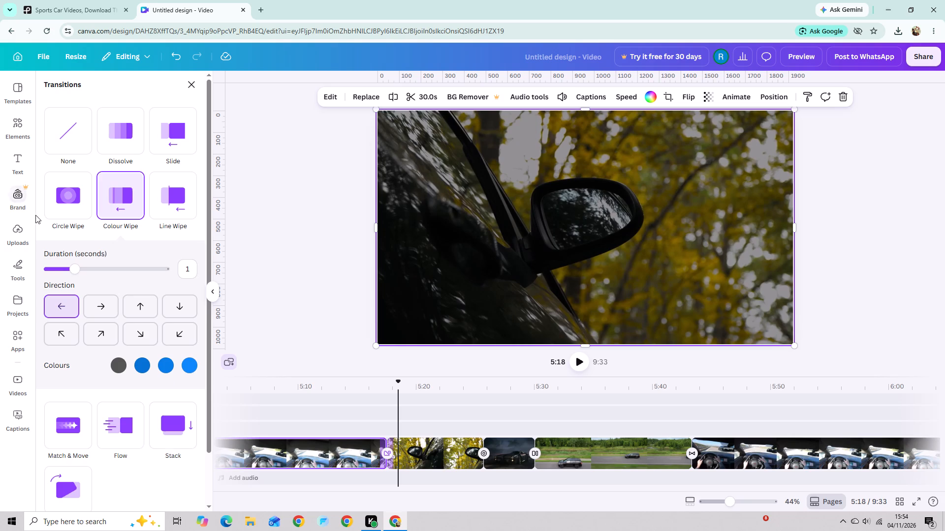
click(56, 209)
click(143, 207)
click(124, 417)
click(68, 252)
click(128, 200)
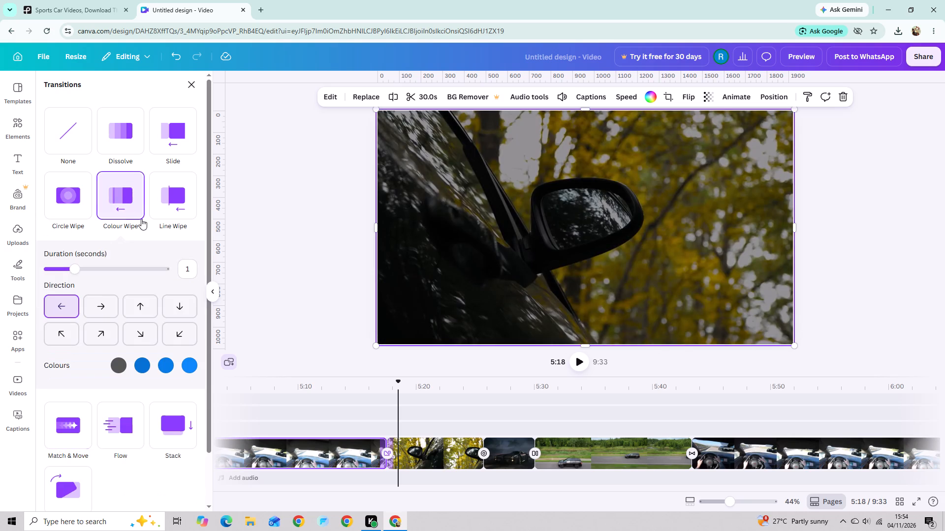
Change the second Colour Wipe colour to a grey sampled from the pale background area of the side-mirror frame.
click(144, 364)
click(33, 231)
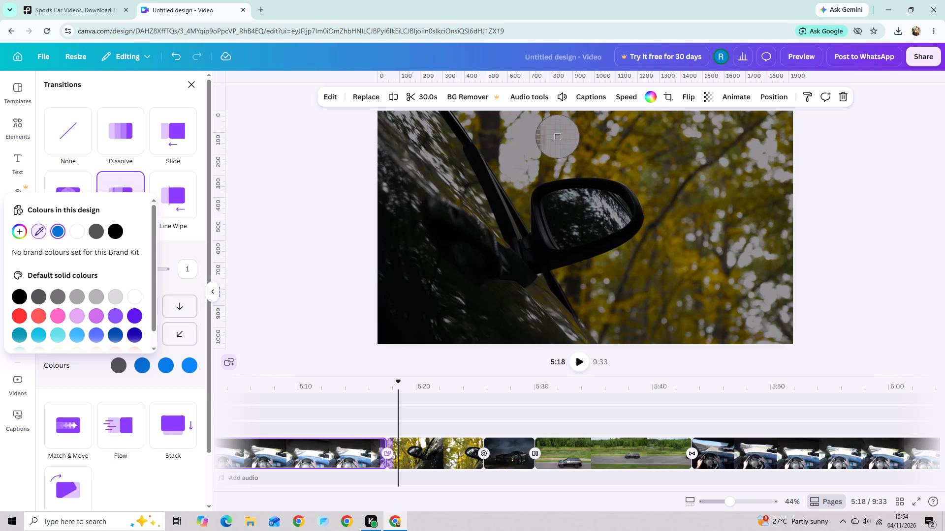
click(528, 135)
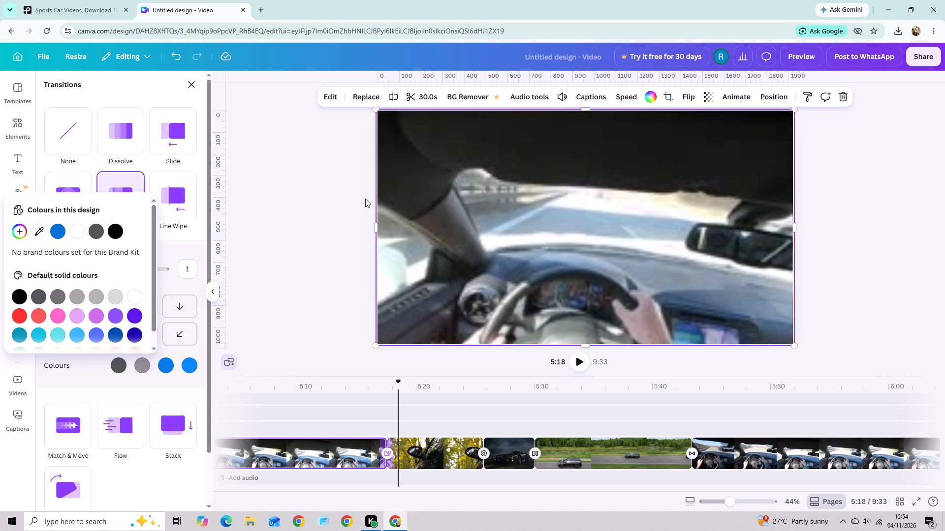
click(262, 226)
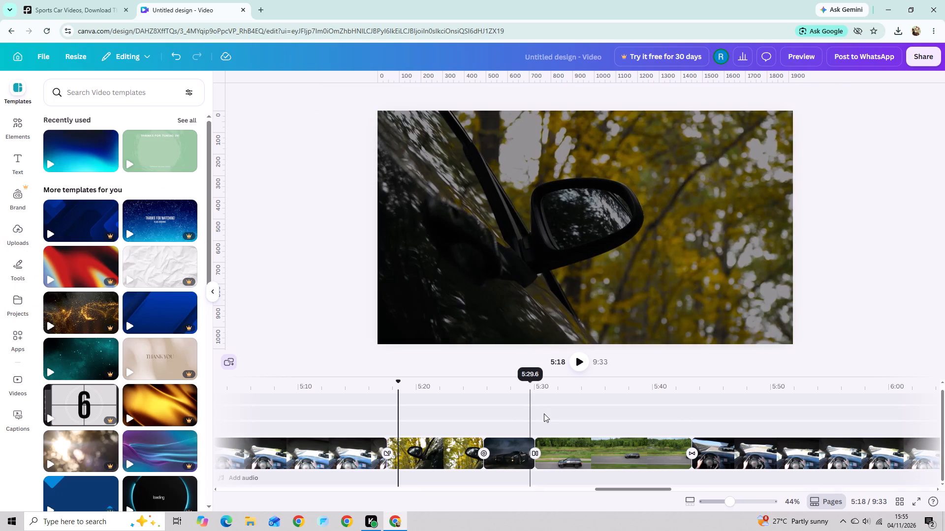
Select the side-mirror autumn clip on the timeline.
click(499, 458)
click(423, 457)
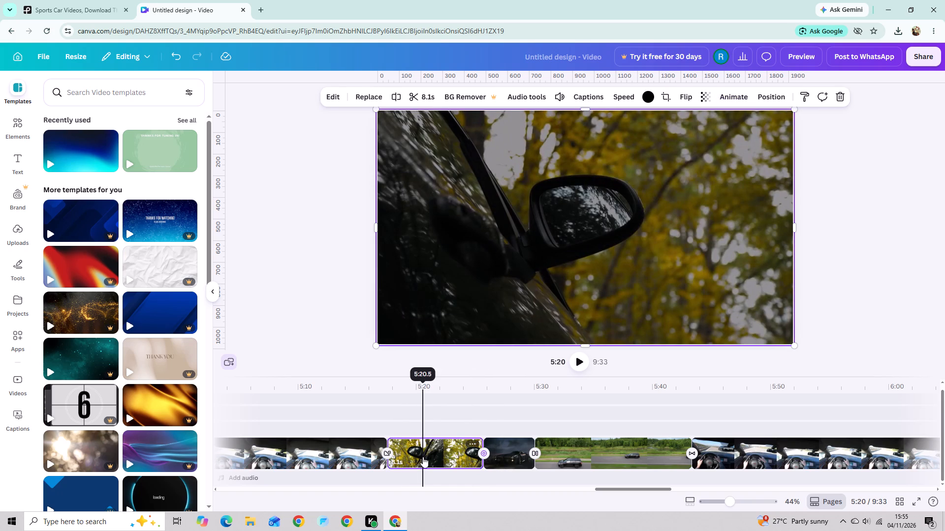
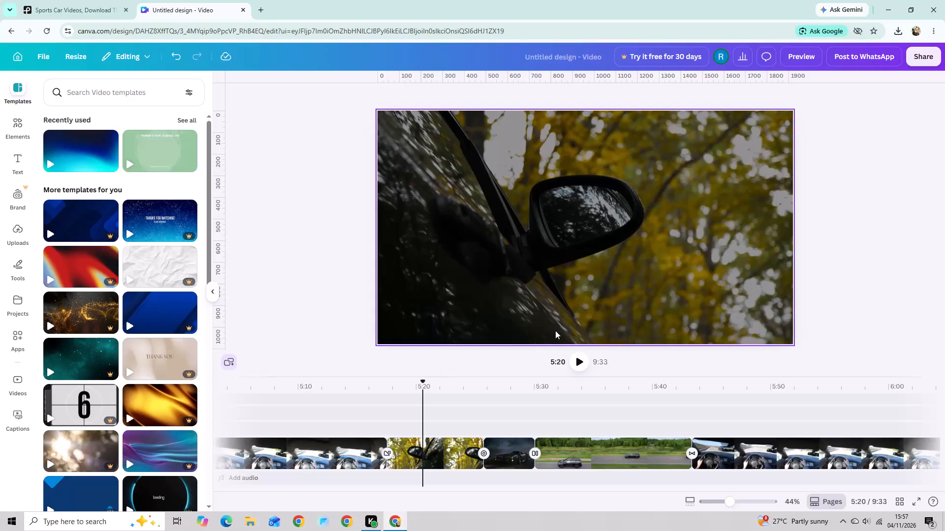
Lower the transparency of the car side-mirror clip to 49.
click(522, 456)
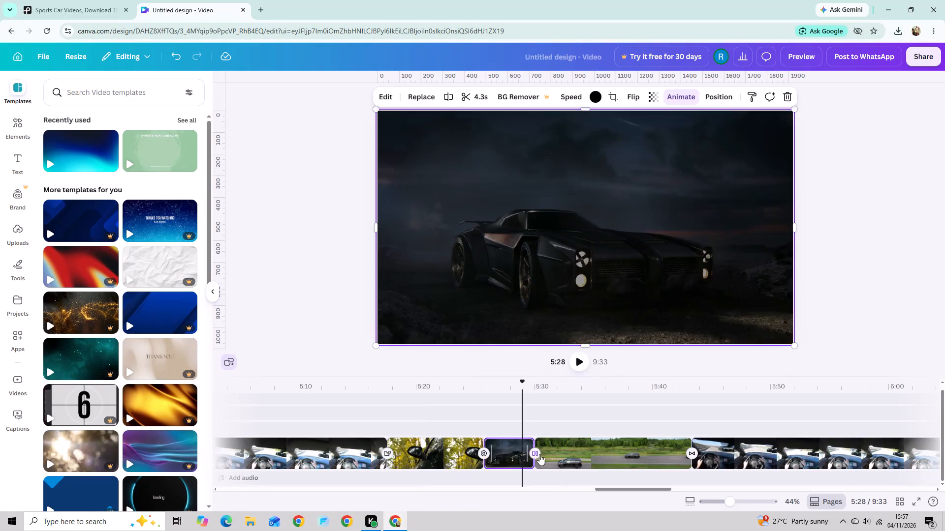
click(553, 452)
click(470, 460)
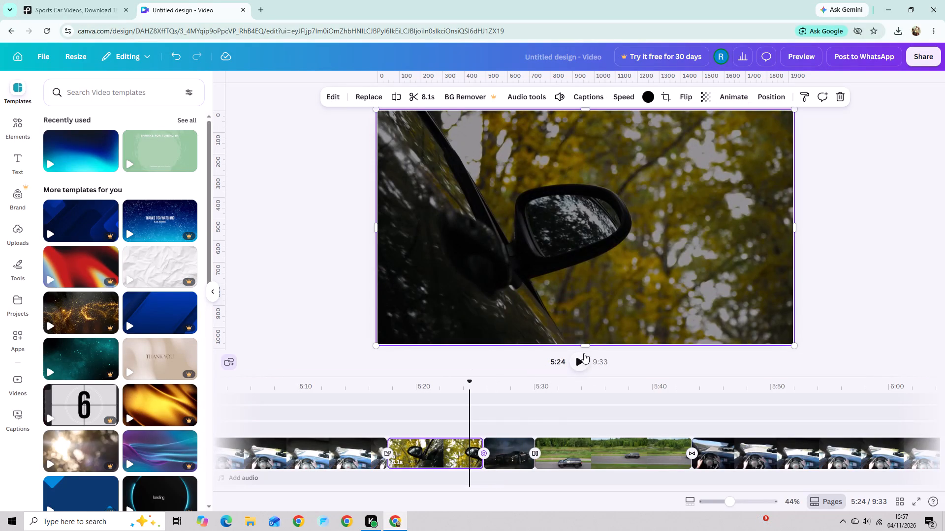
click(578, 358)
click(503, 458)
click(441, 458)
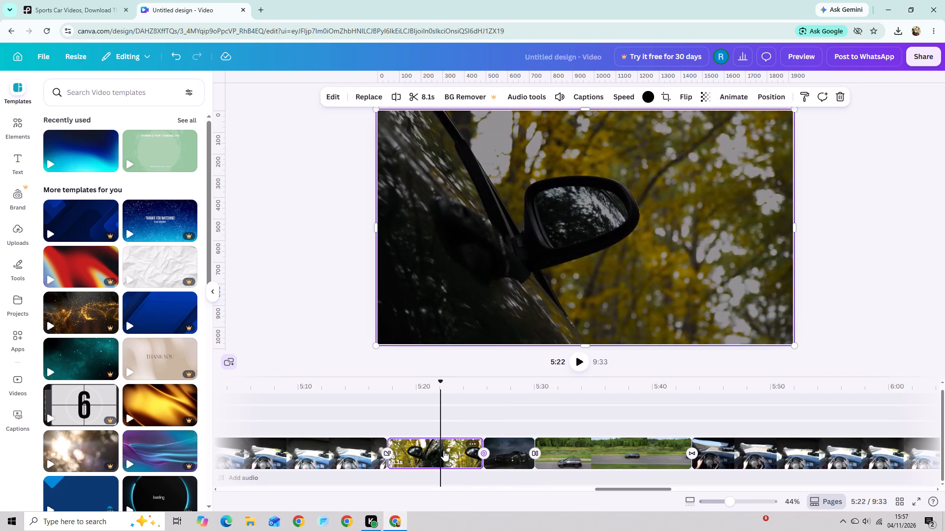
click(706, 95)
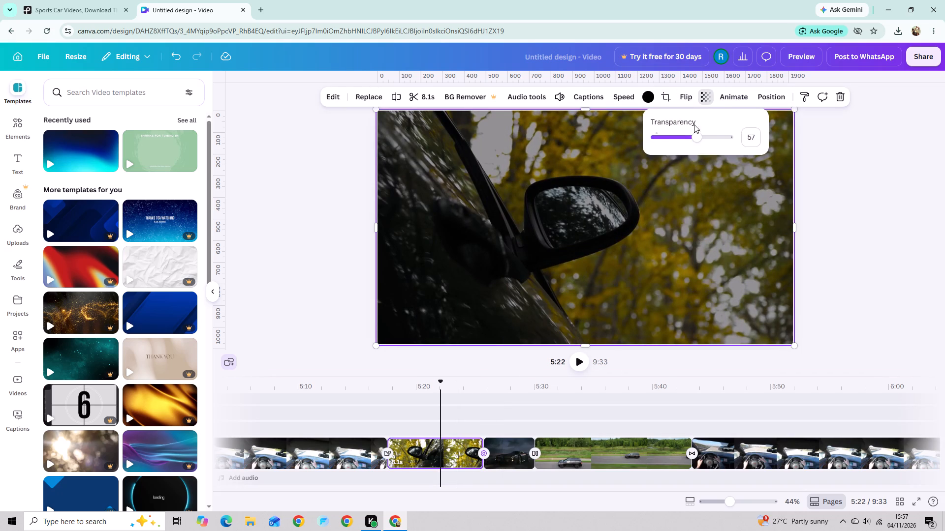
click(692, 137)
Apply the Pop animation to the side-mirror clip, animating on enter only.
click(719, 98)
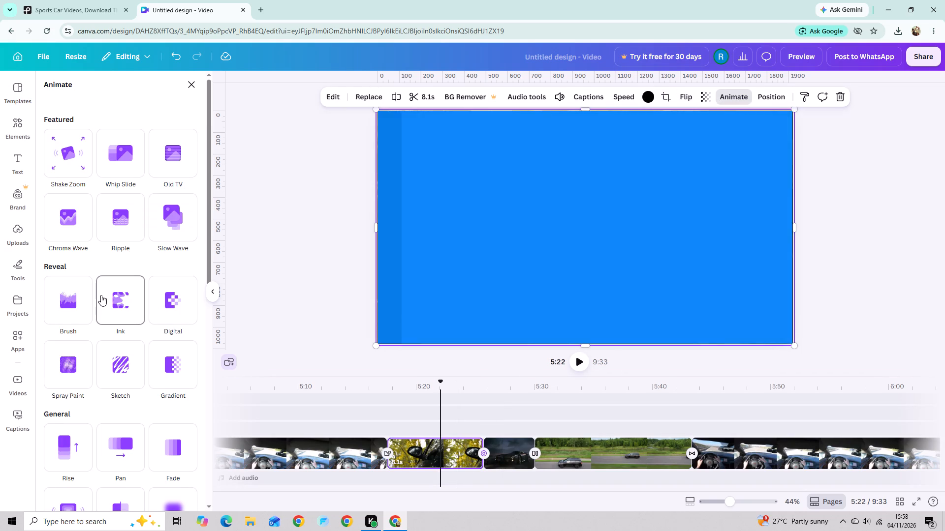
scroll(100, 295, down, 5)
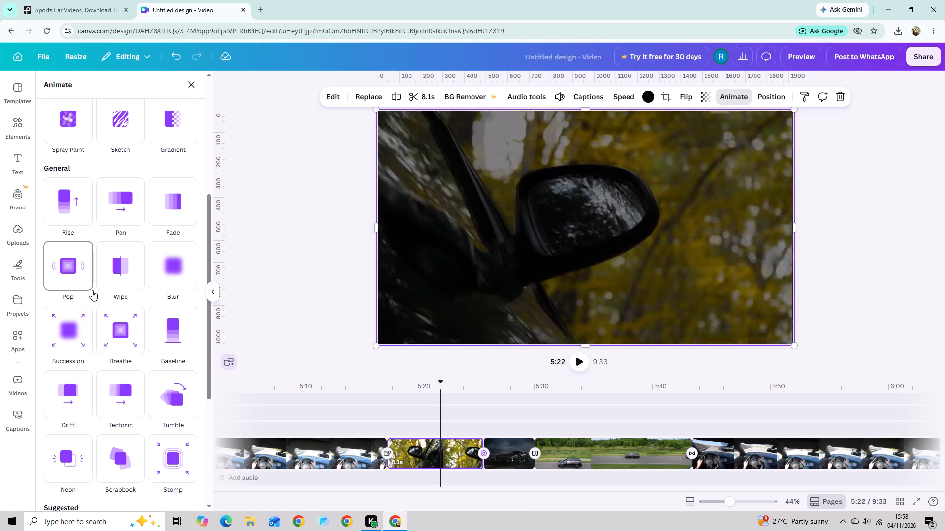
click(88, 286)
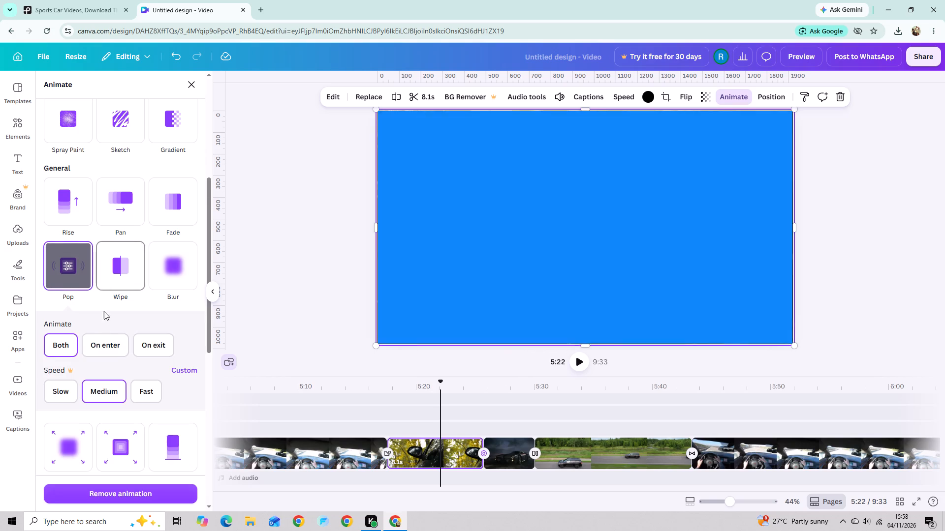
click(101, 333)
click(245, 263)
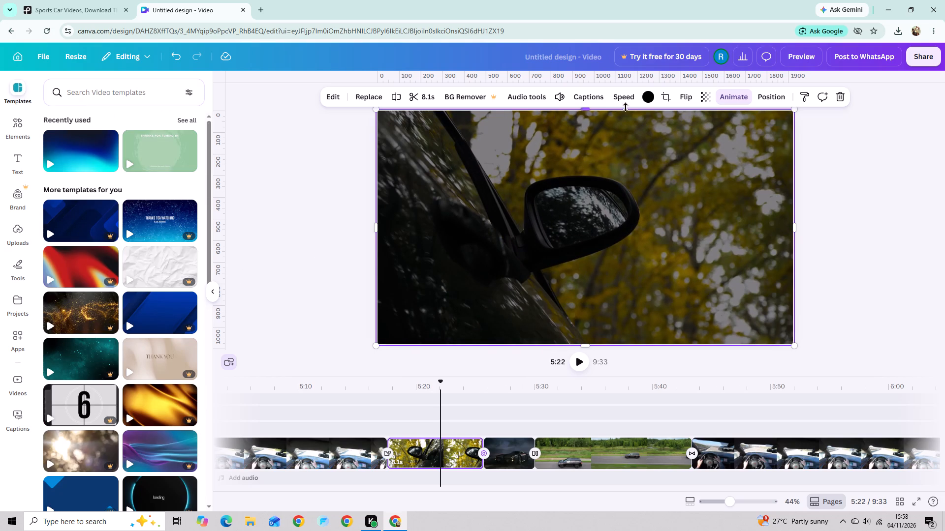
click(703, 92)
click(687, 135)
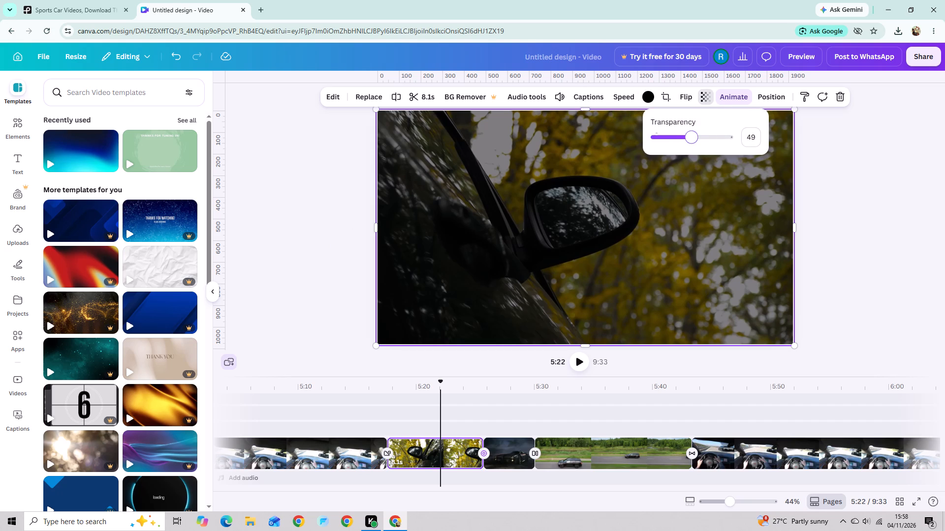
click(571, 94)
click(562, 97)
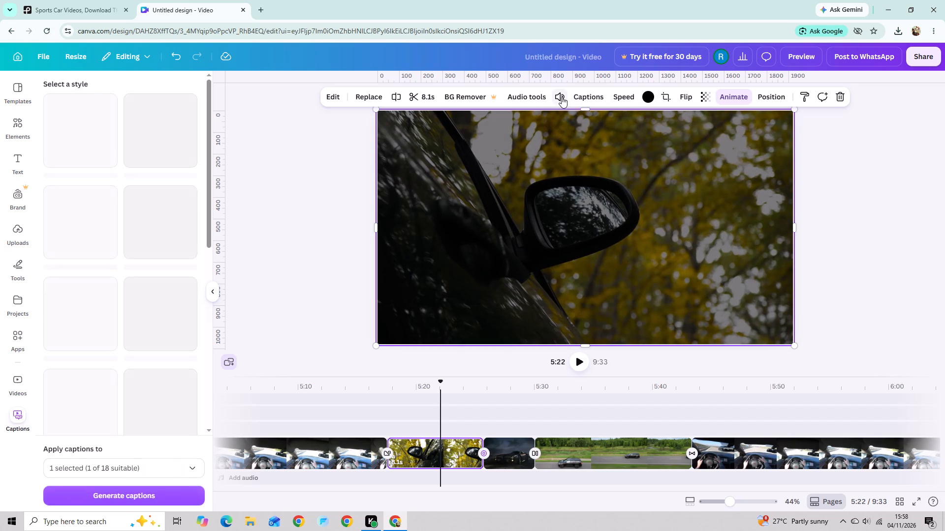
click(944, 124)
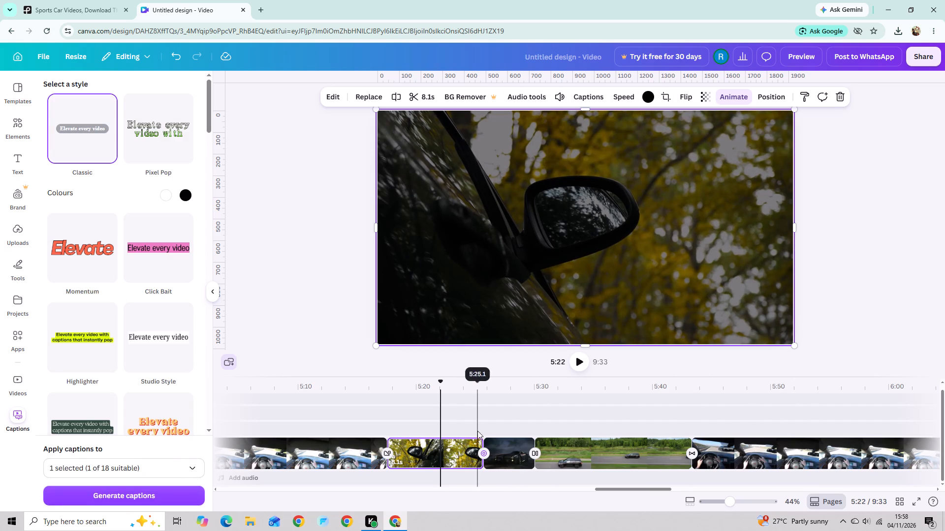
Set the direction of the Colour Wipe transition between the driving clip and the side-mirror clip to downward.
click(441, 395)
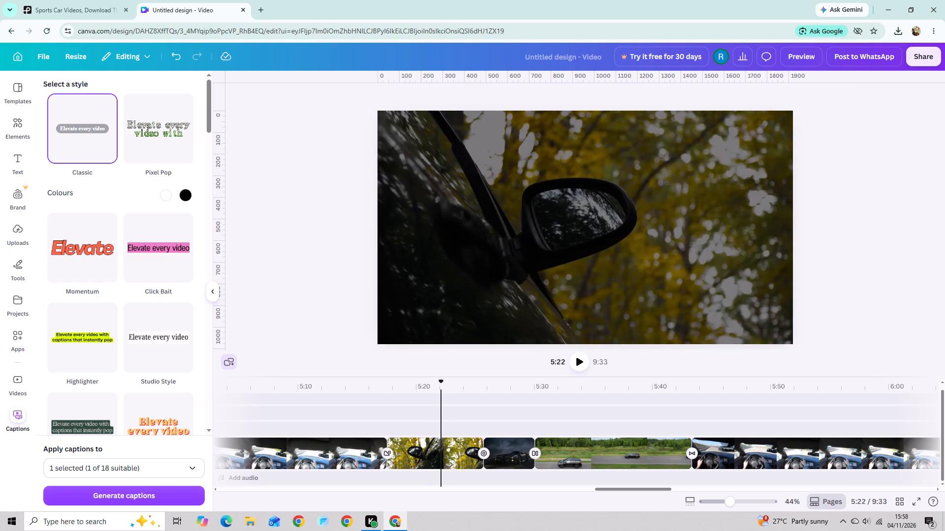
drag(444, 380, 353, 443)
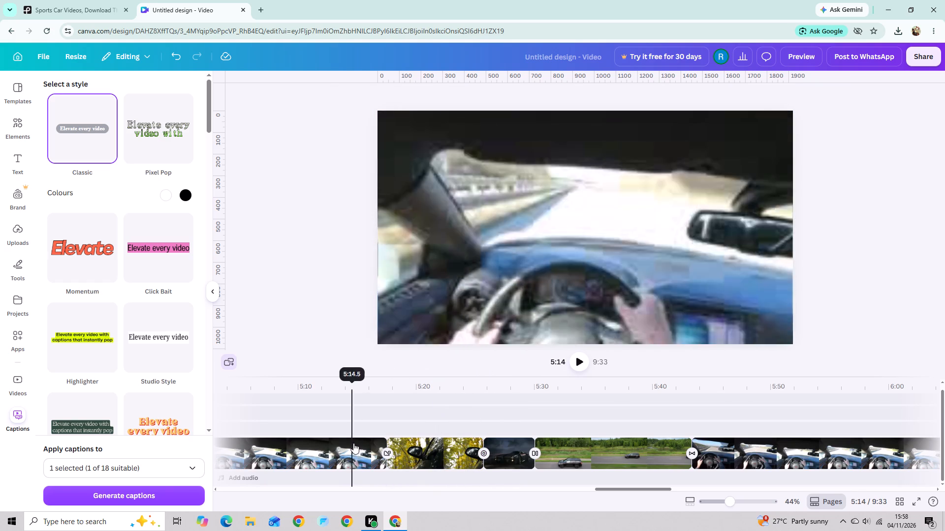
drag(353, 443, 352, 443)
click(447, 469)
click(419, 453)
click(379, 463)
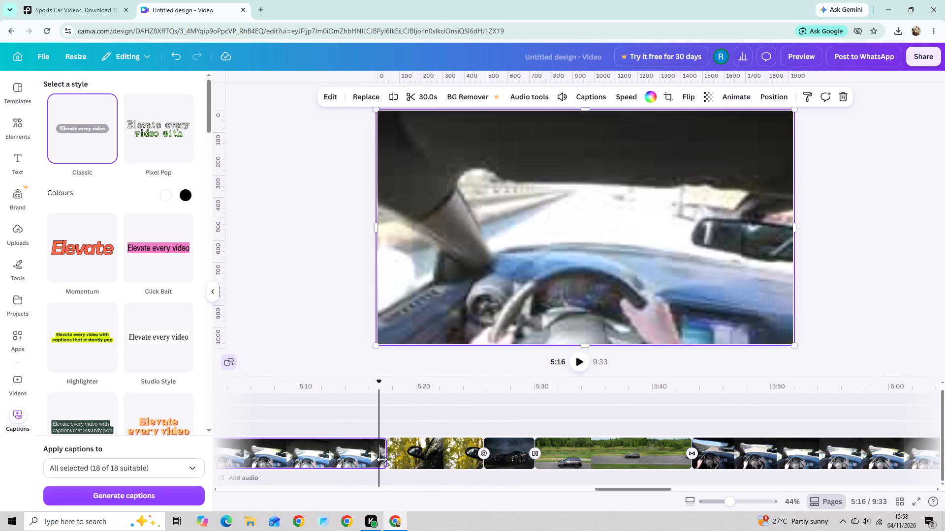
click(386, 455)
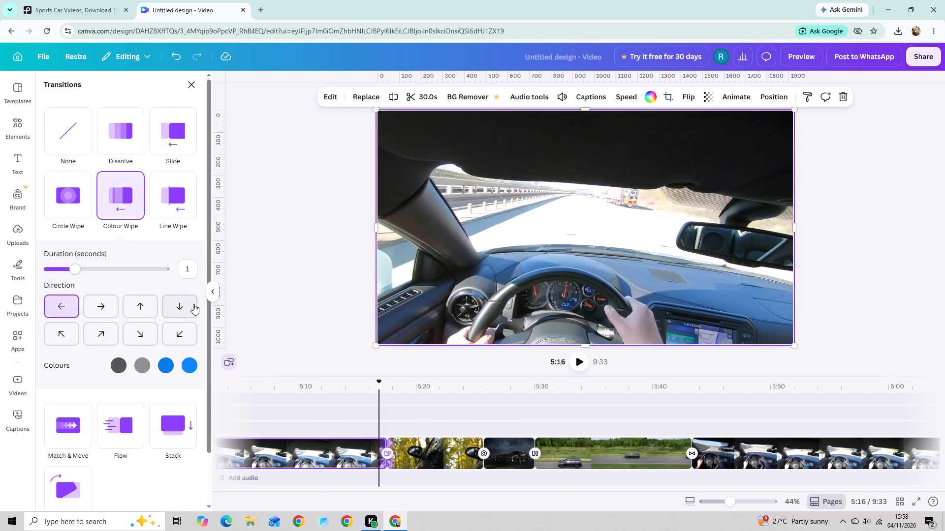
click(193, 304)
drag(330, 333, 324, 335)
Trim the start of the driving clip before the side-mirror clip so that it lasts 12.3 s.
drag(390, 382, 253, 391)
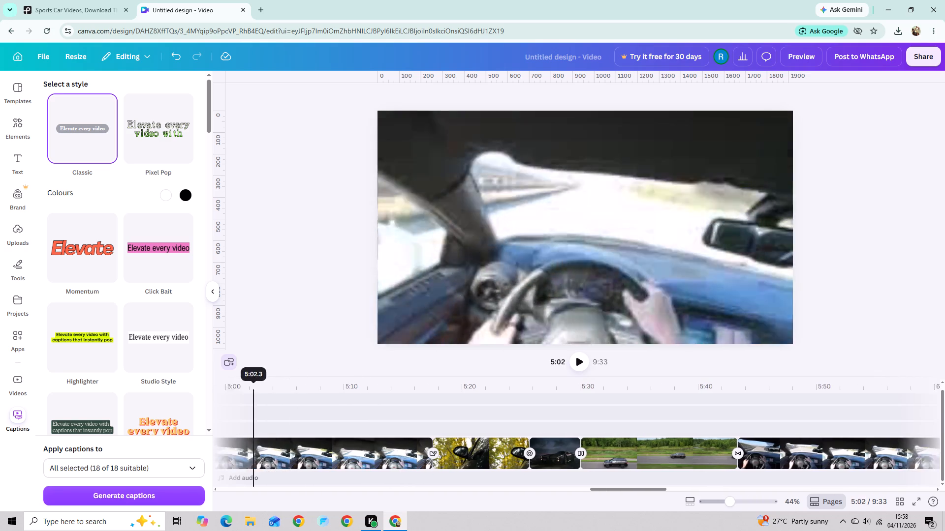
drag(253, 391, 226, 390)
click(496, 443)
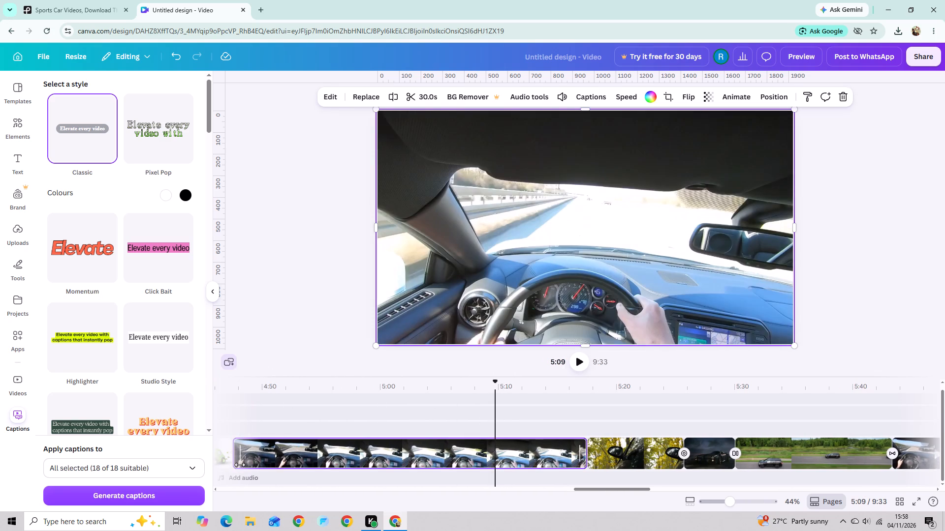
drag(235, 453, 507, 414)
Scrub through the sequence between about 4:52 and 5:53 to examine the clips around the trimmed driving clip.
click(596, 390)
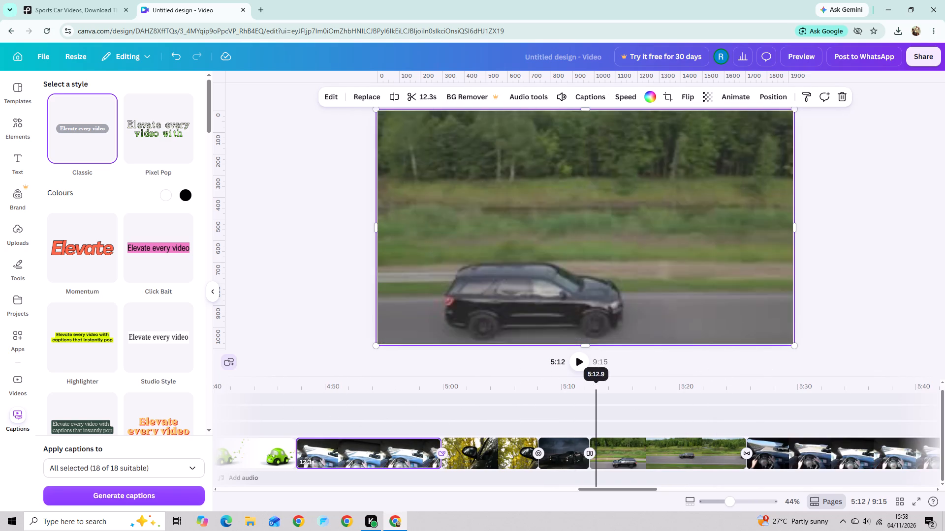
drag(594, 384, 928, 373)
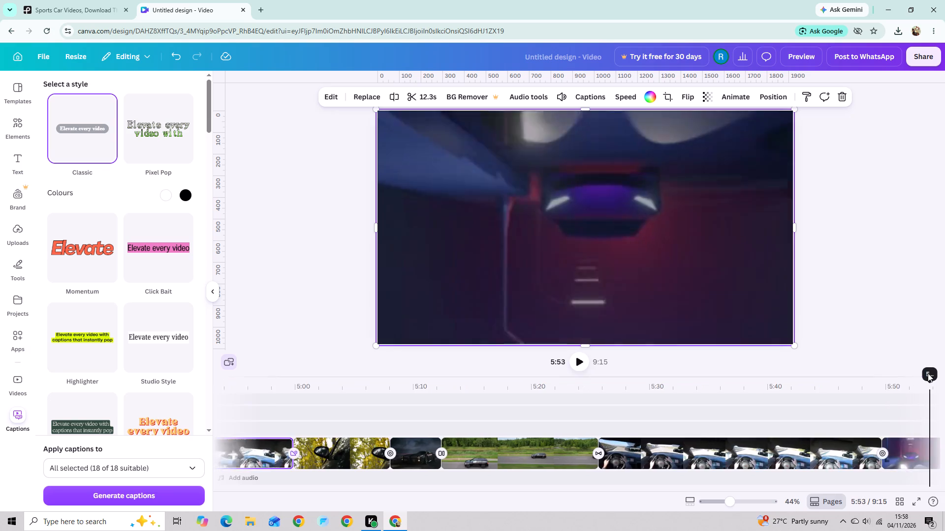
drag(928, 373, 611, 393)
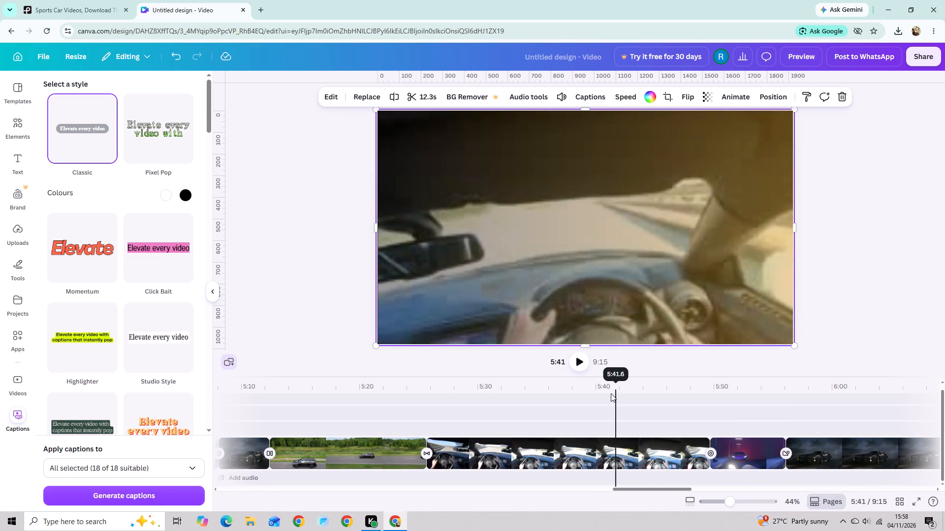
drag(611, 393, 256, 427)
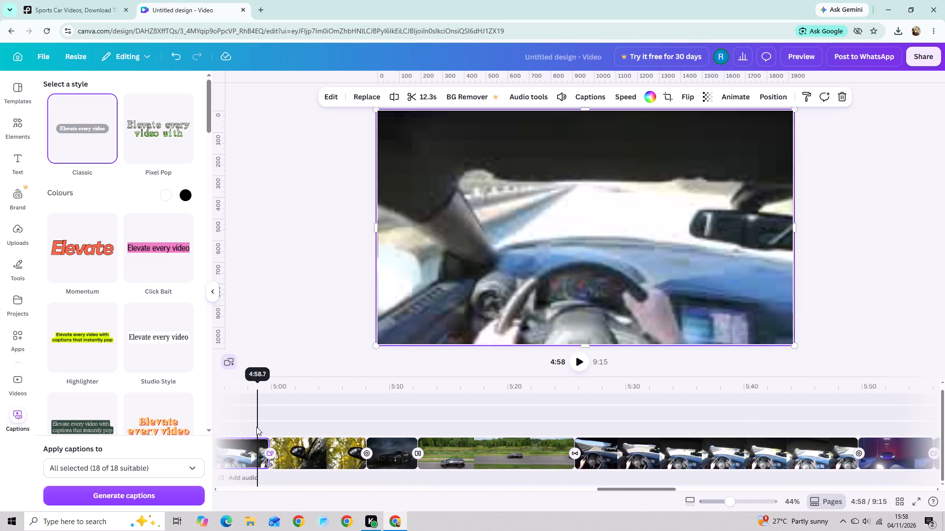
drag(256, 427, 393, 425)
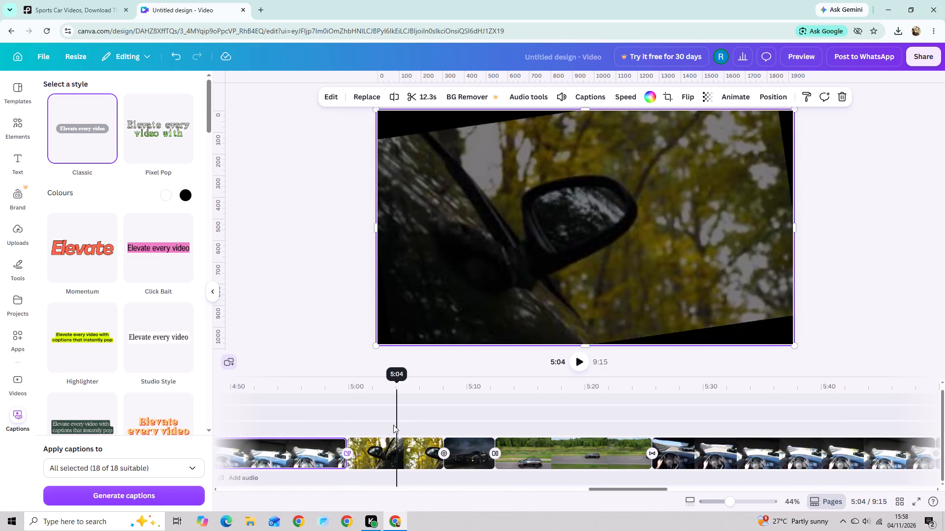
drag(393, 425, 290, 430)
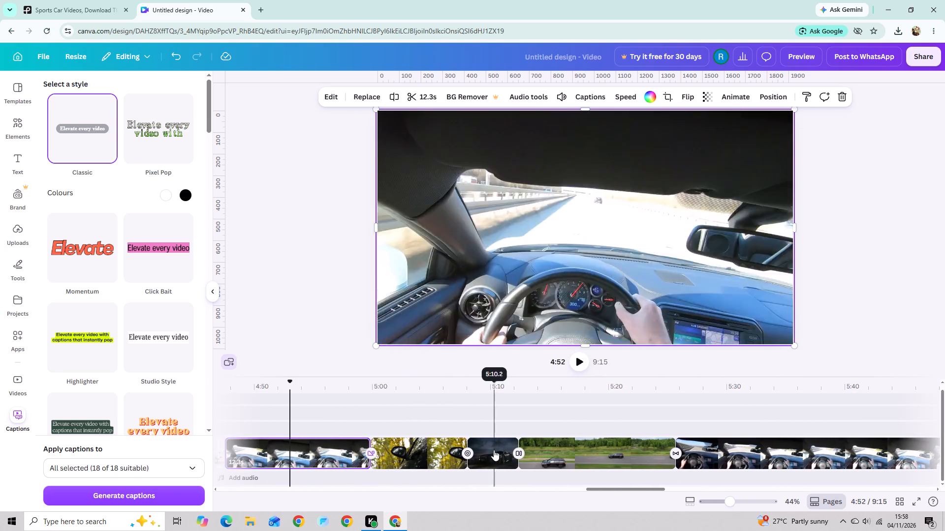
click(494, 450)
click(555, 451)
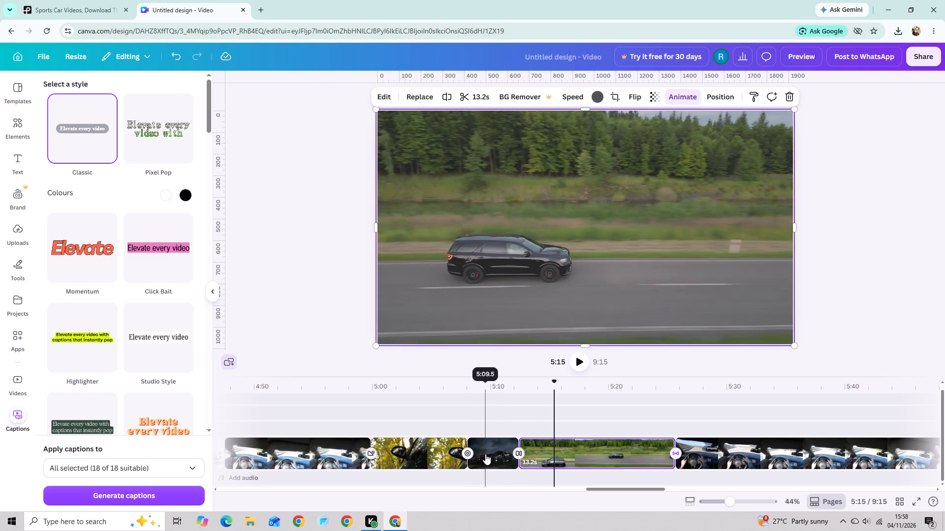
Lower the transparency of the 4.3 s dark muscle-car clip.
click(486, 454)
click(650, 100)
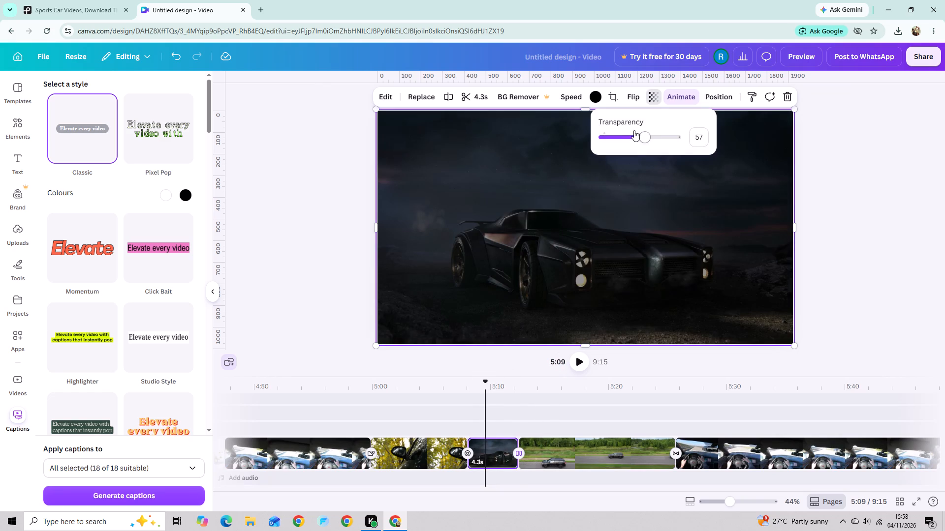
click(635, 130)
click(833, 166)
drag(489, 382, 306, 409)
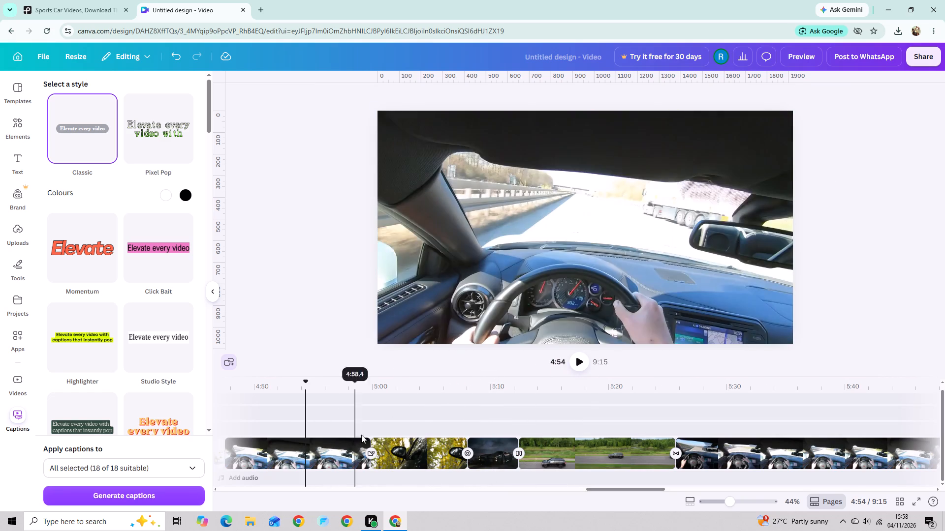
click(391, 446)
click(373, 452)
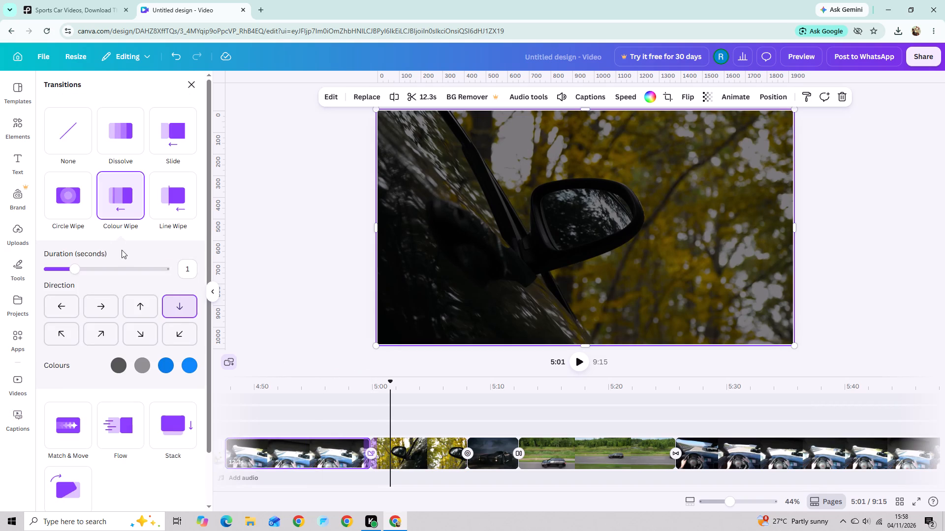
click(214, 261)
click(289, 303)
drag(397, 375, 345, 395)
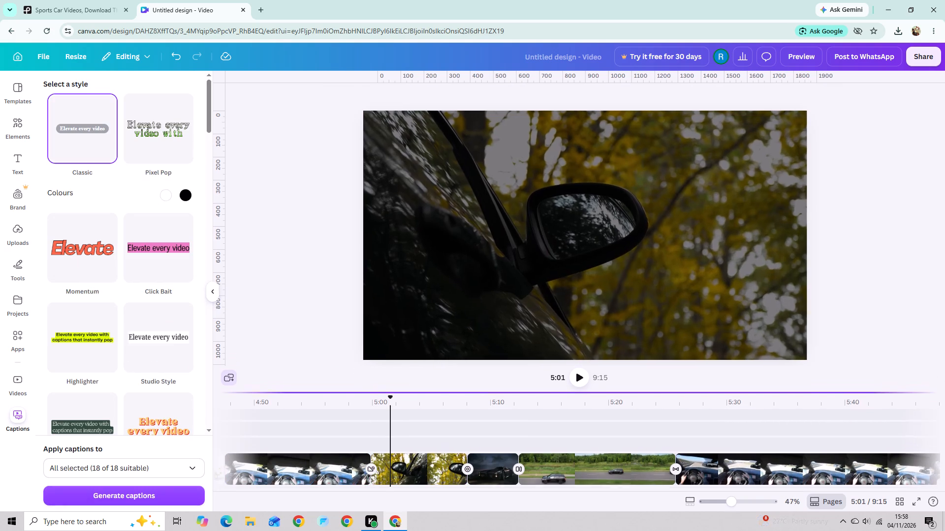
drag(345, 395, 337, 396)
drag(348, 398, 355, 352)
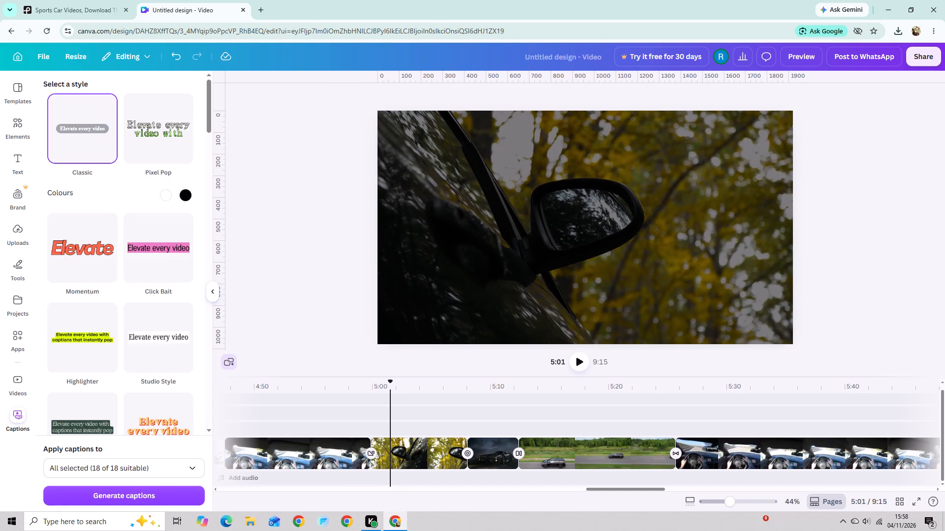
Apply the Gradient reveal animation to the 12.3 s driving clip after the green cartoon car.
drag(392, 391, 206, 396)
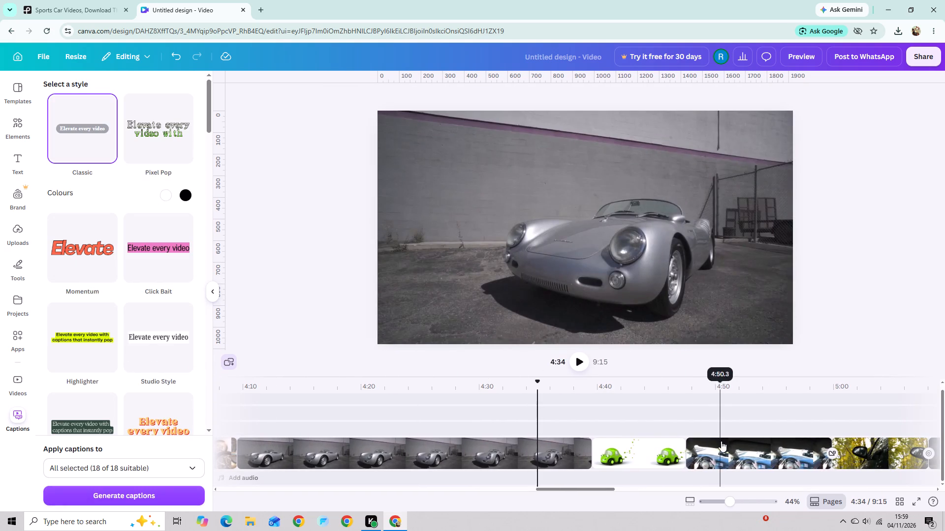
click(718, 448)
click(722, 100)
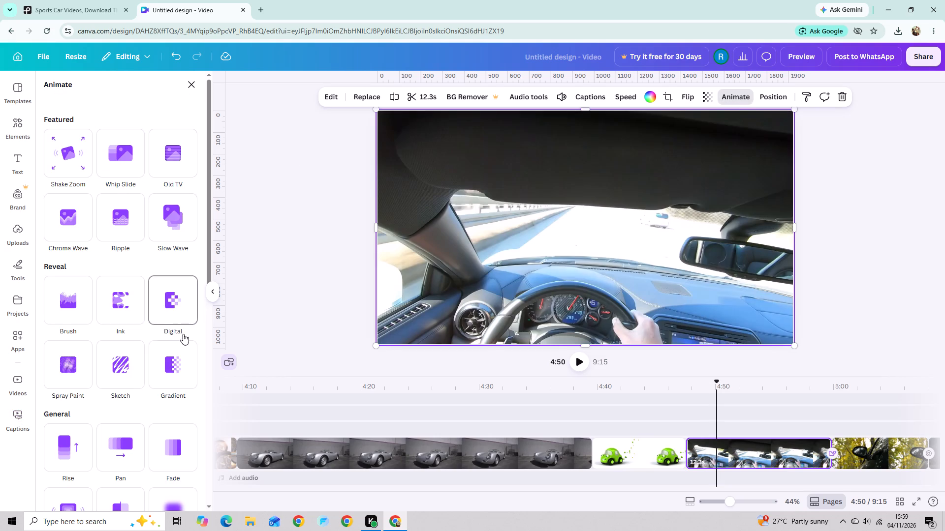
click(177, 354)
click(311, 273)
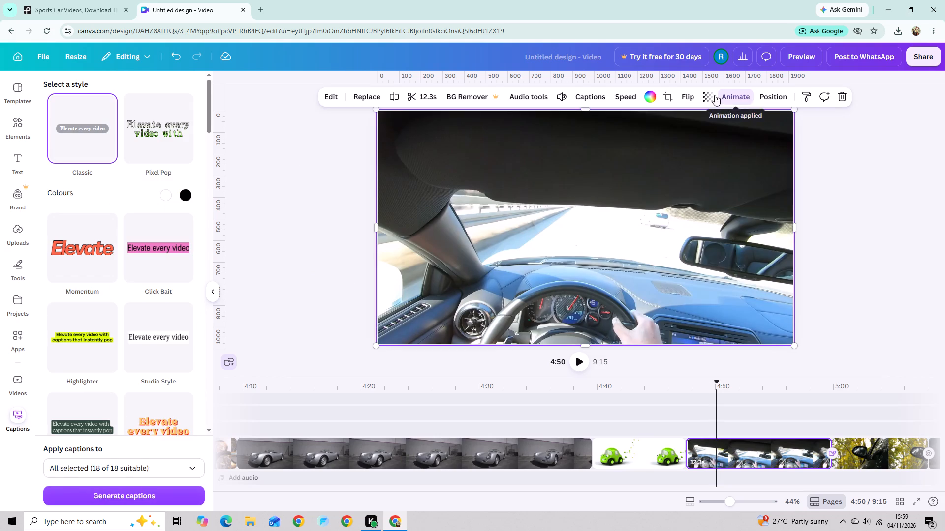
Set the transparency of the 12.3 s driving clip to 64.
click(714, 95)
drag(722, 141, 704, 146)
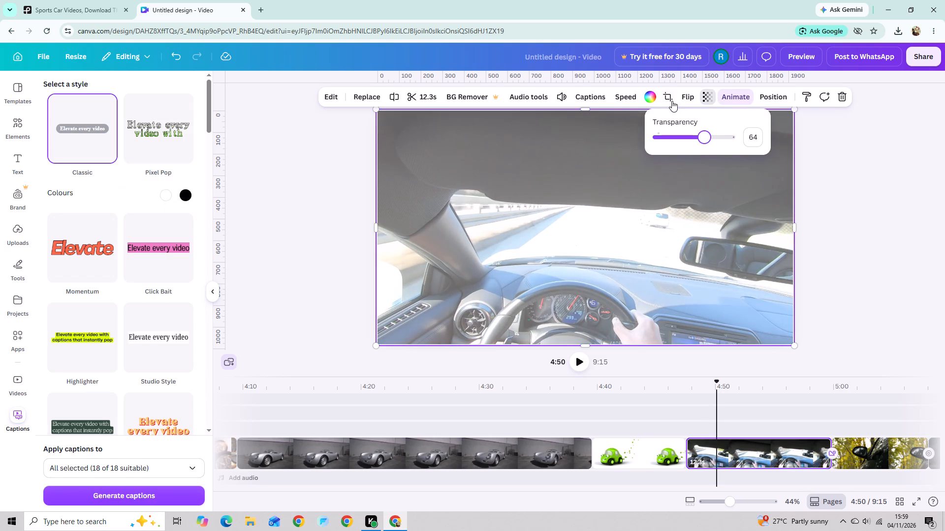
Flip the 12.3 s driving clip horizontally.
click(681, 98)
click(678, 121)
Change the background colour behind the 12.3 s driving clip to black.
click(653, 104)
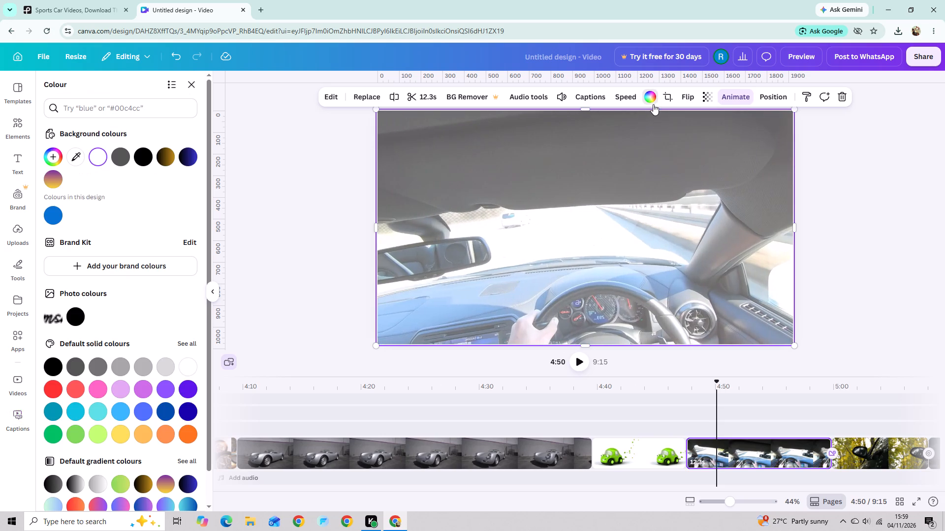
click(139, 162)
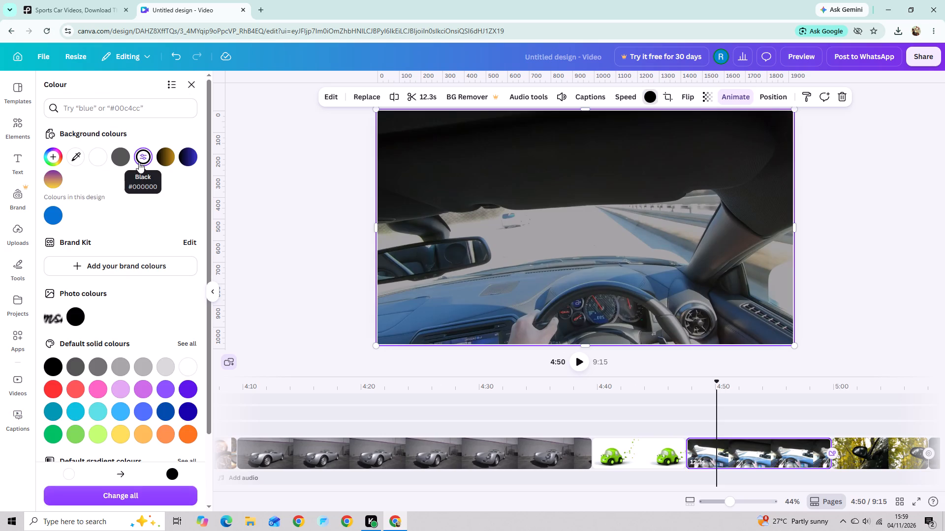
Set the playback speed of the 12.3 s driving clip to 1.25.
click(632, 100)
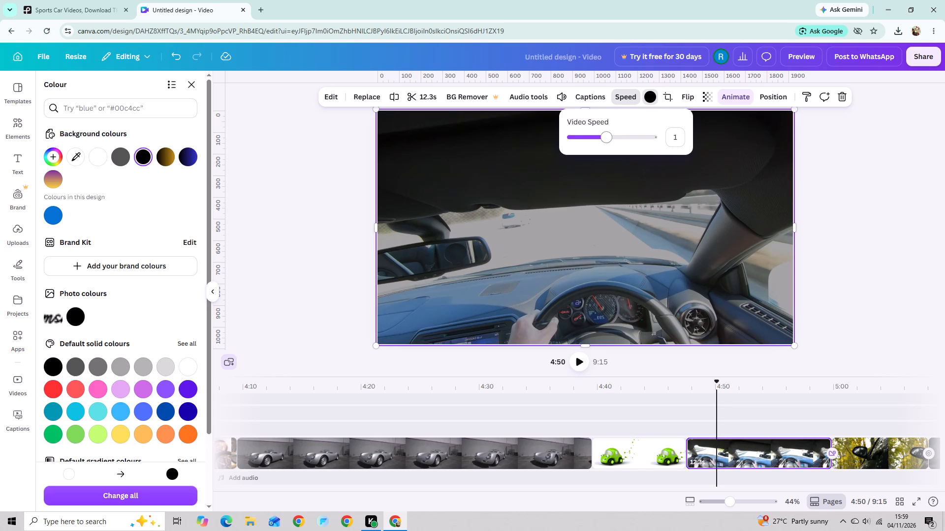
drag(607, 139, 617, 137)
Mute the driving clip after the green cartoon car by setting its volume to 0.
click(558, 94)
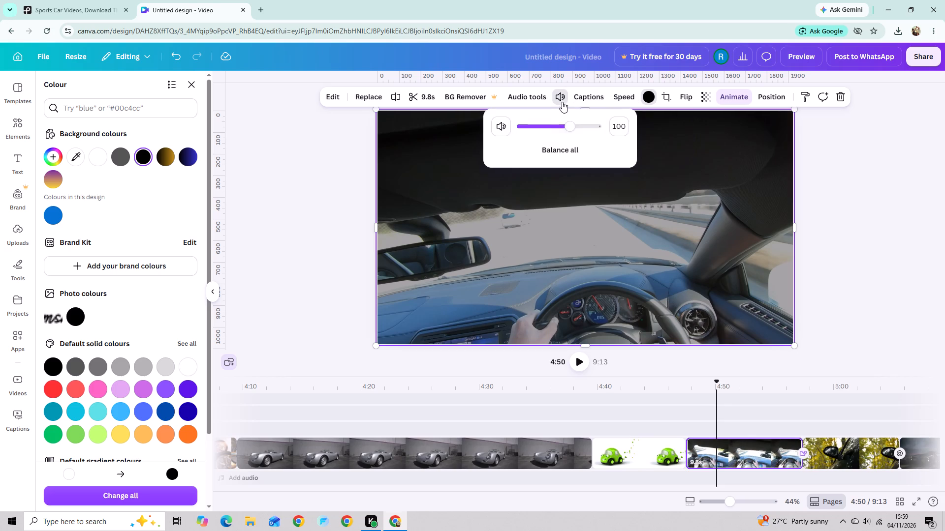
drag(561, 127, 439, 147)
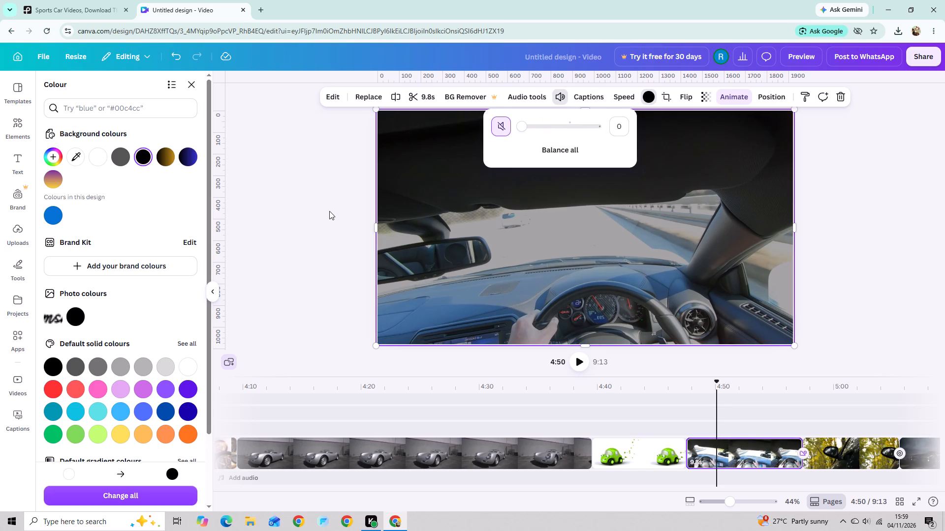
click(327, 210)
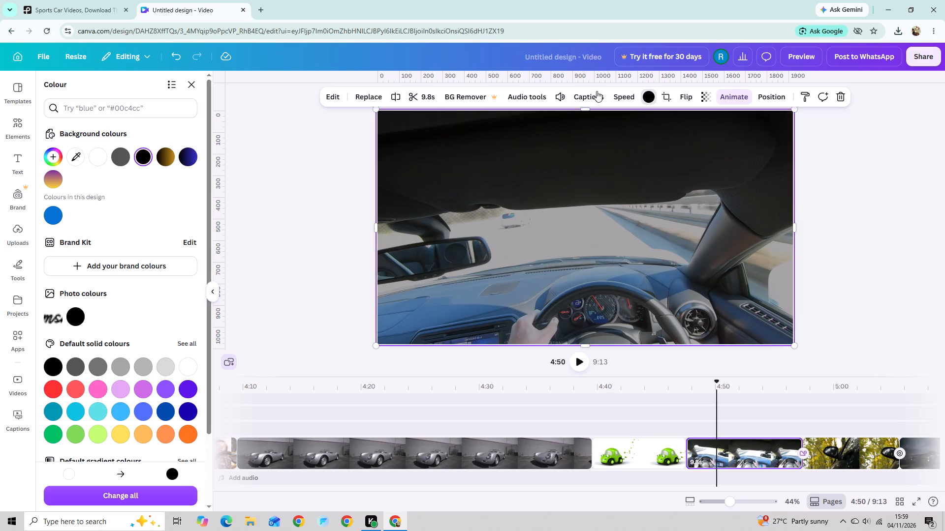
click(565, 103)
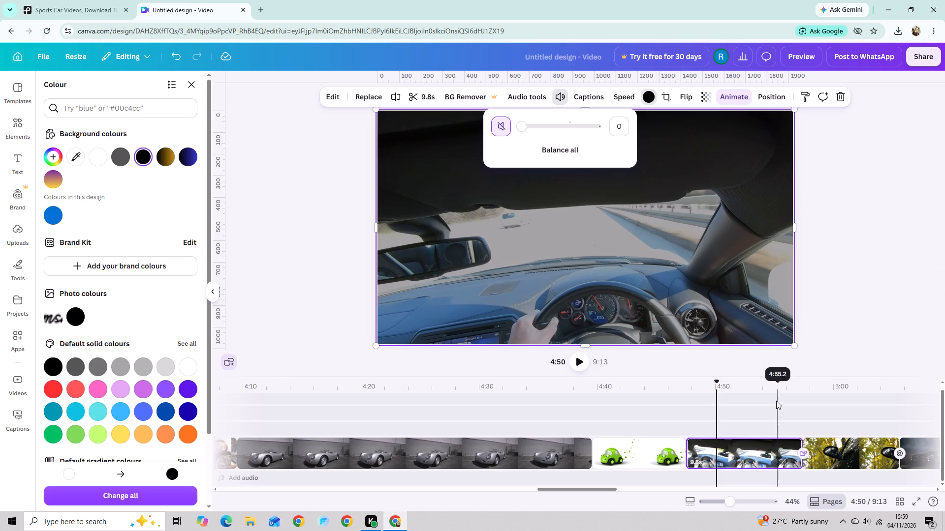
Flip the 9.8 s driving clip horizontally so the steering-wheel view is mirrored.
drag(713, 378, 721, 378)
drag(714, 382, 813, 392)
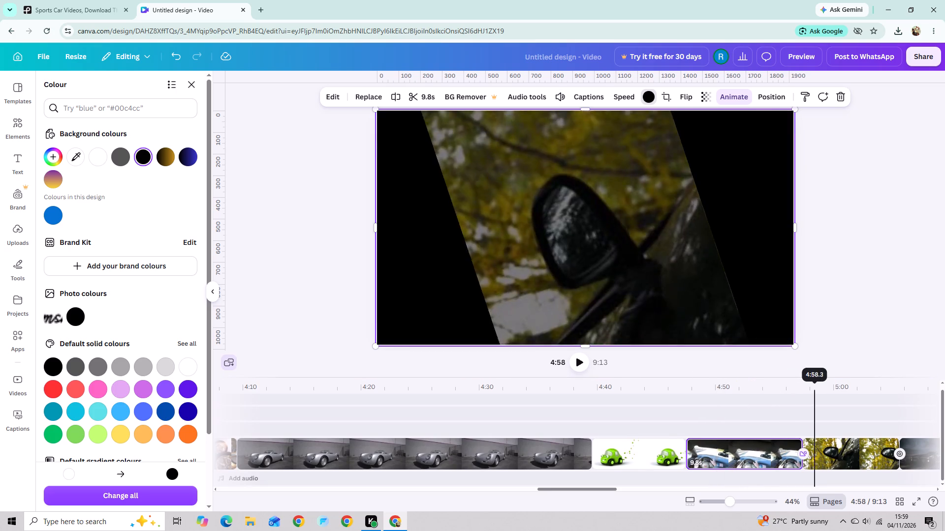
drag(813, 392, 787, 401)
click(776, 462)
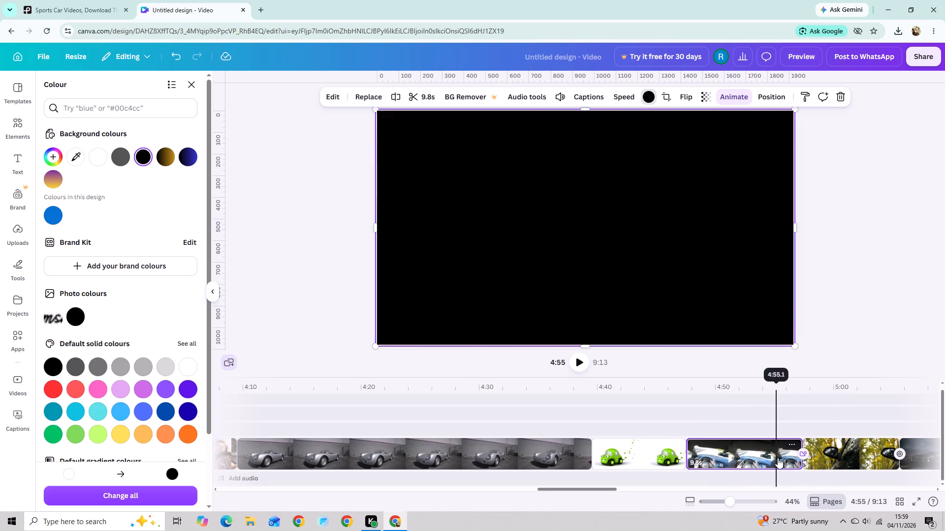
click(681, 102)
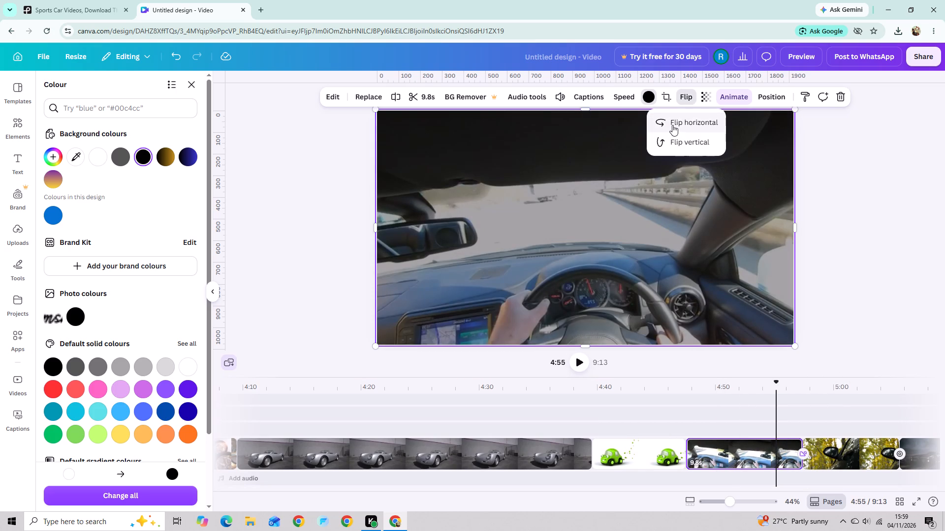
click(673, 124)
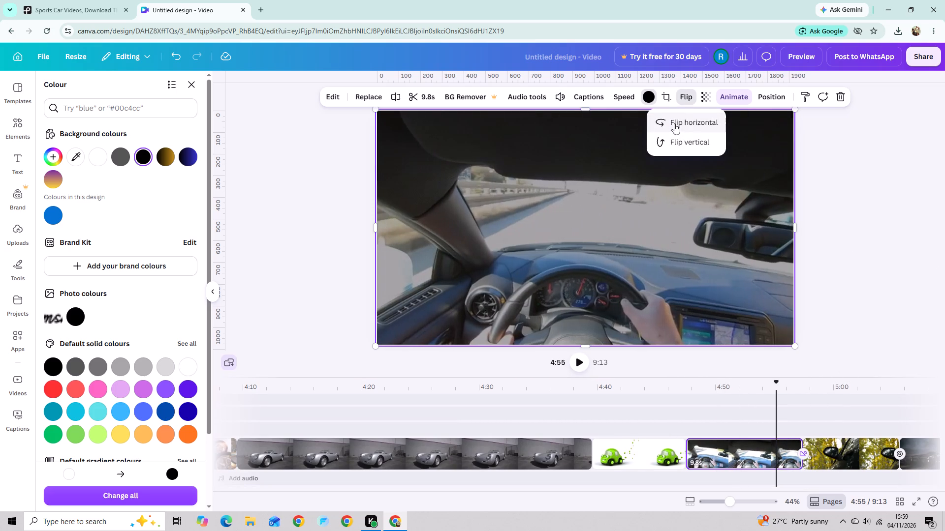
click(703, 125)
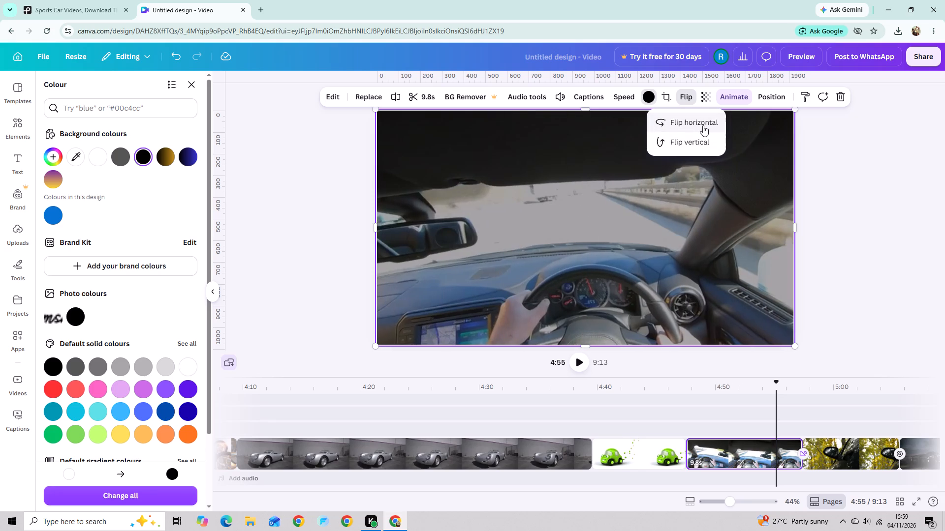
click(703, 125)
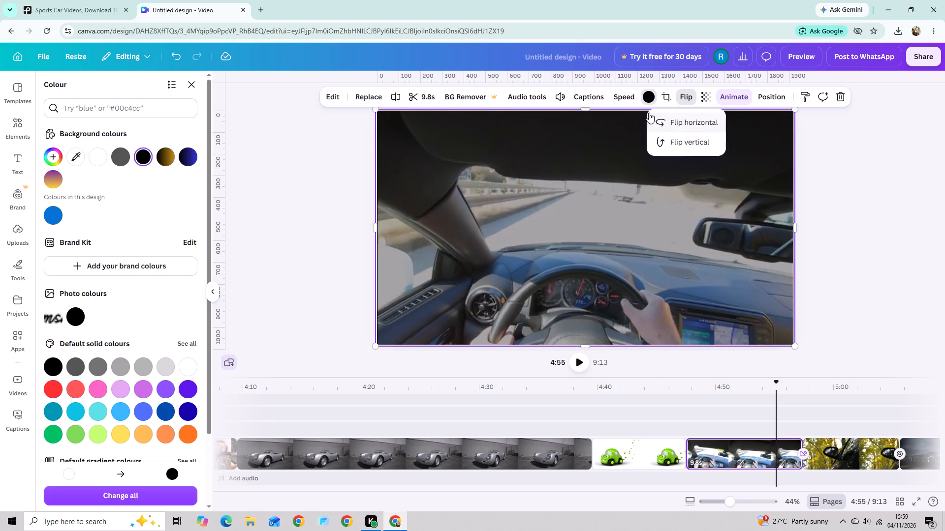
click(633, 108)
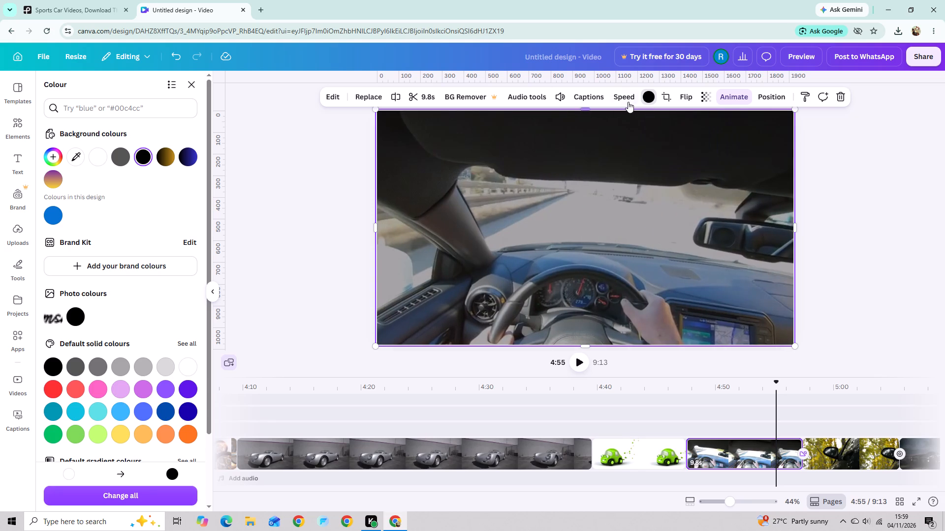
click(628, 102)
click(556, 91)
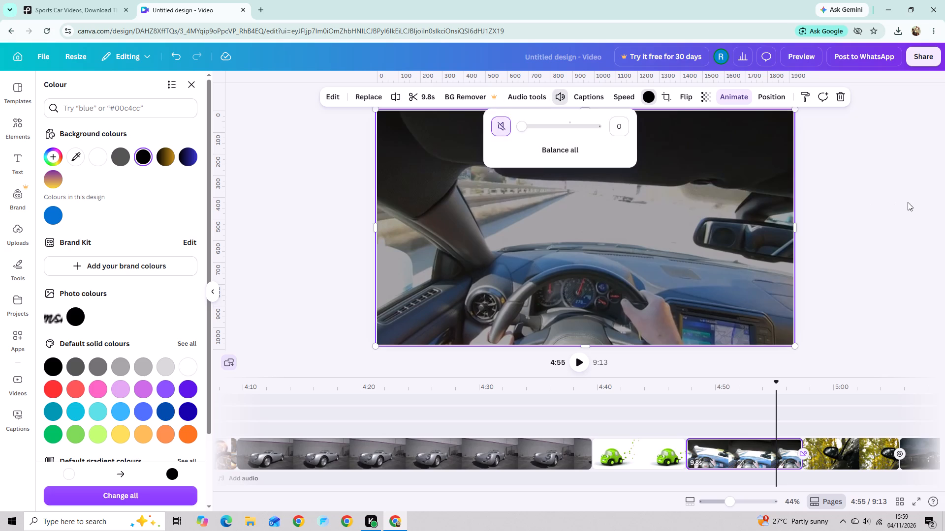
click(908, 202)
Add a Colour Wipe transition with a diagonal down-left direction between the green cartoon car clip and the driving clip.
drag(773, 387, 836, 363)
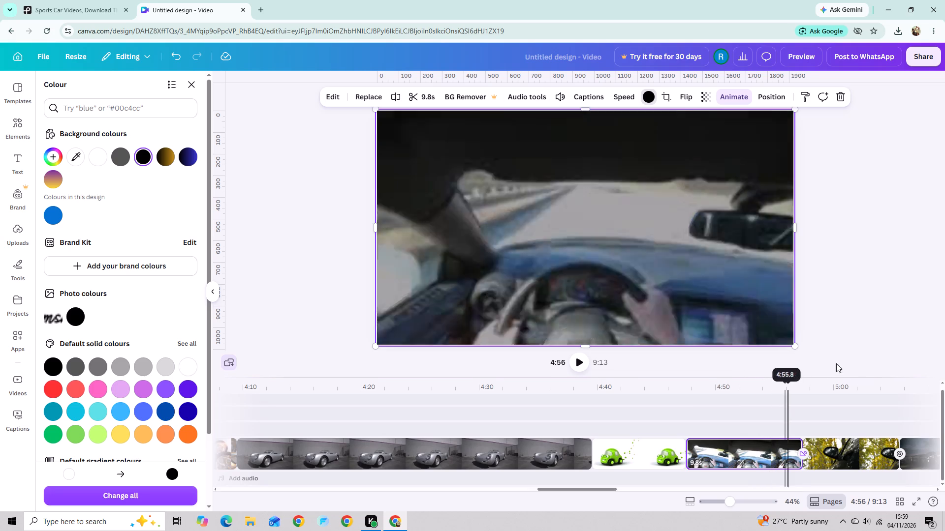
drag(836, 363, 664, 431)
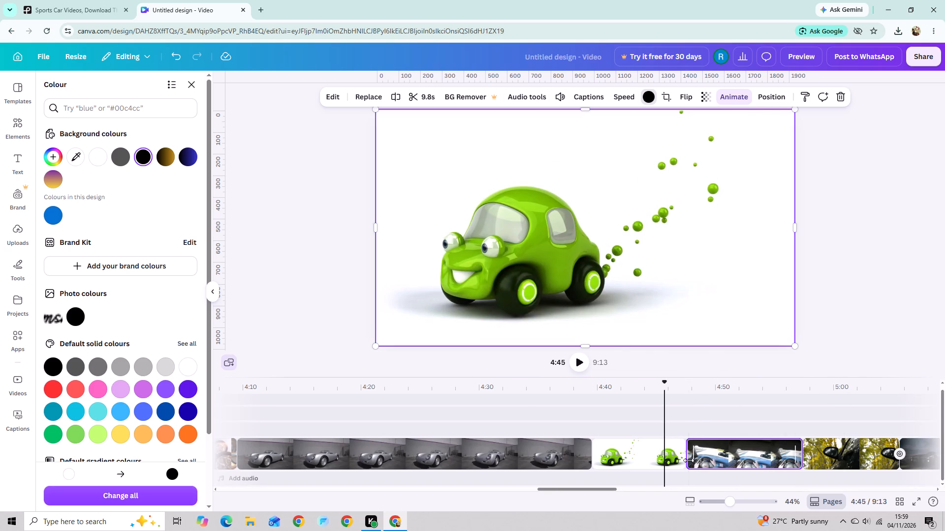
click(689, 460)
click(688, 461)
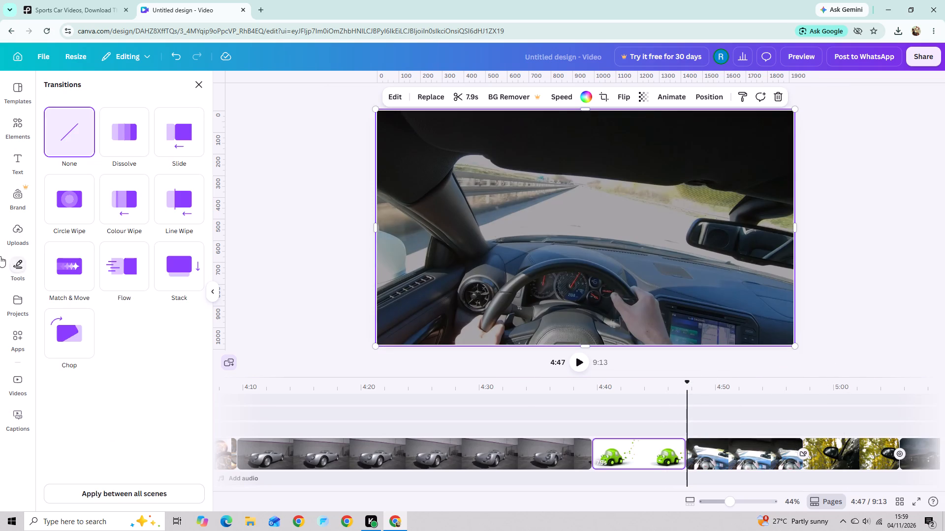
click(120, 220)
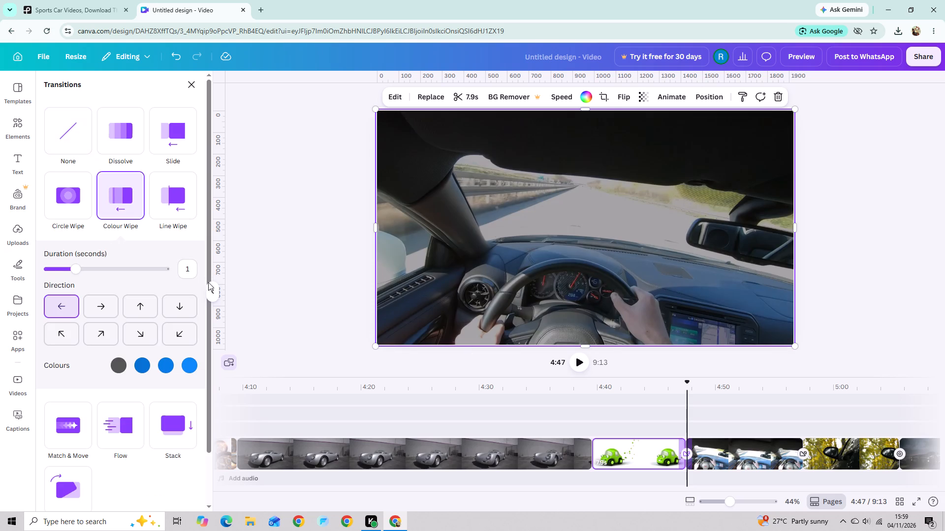
click(184, 292)
click(175, 314)
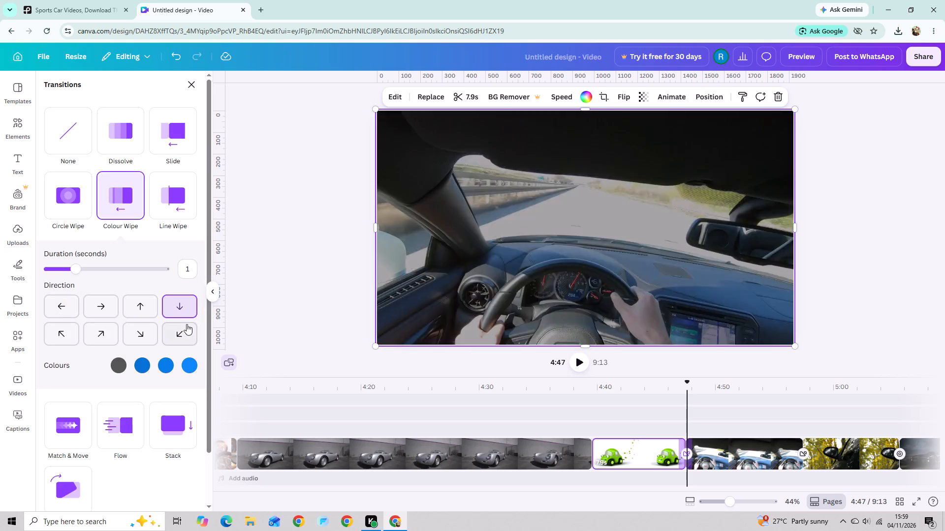
click(187, 324)
click(251, 299)
Lower the transparency value of the 9.8 s driving clip slightly.
click(417, 237)
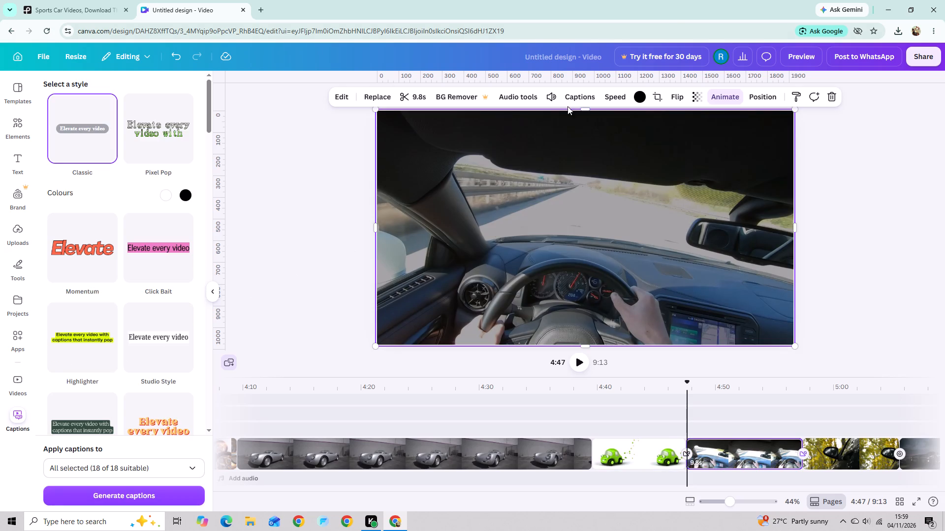
click(693, 90)
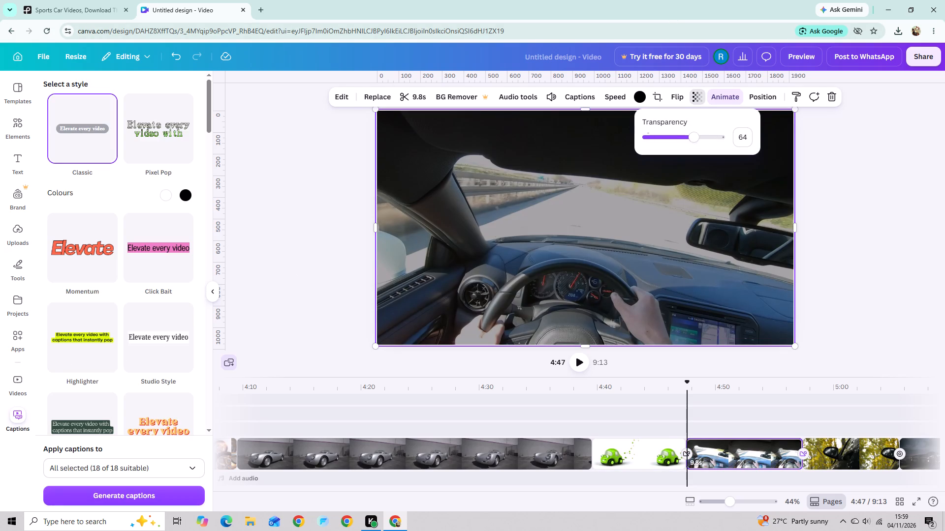
click(688, 133)
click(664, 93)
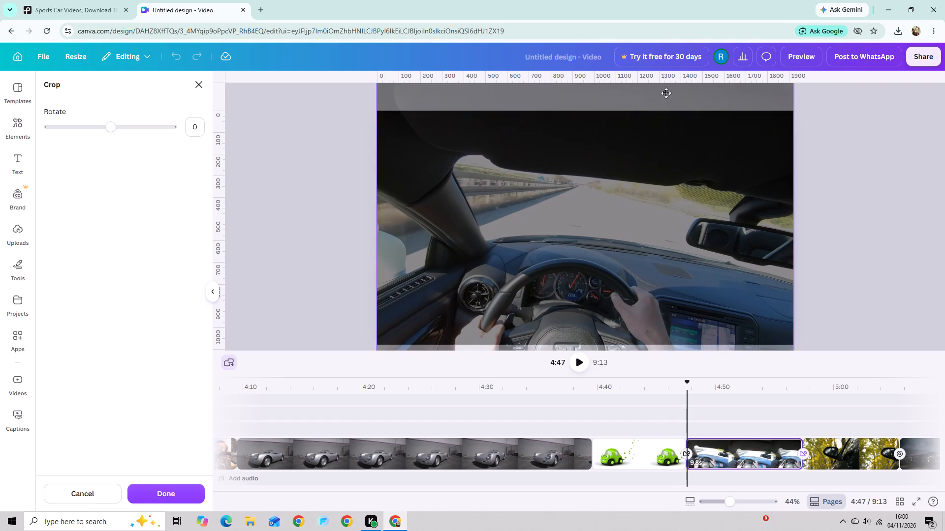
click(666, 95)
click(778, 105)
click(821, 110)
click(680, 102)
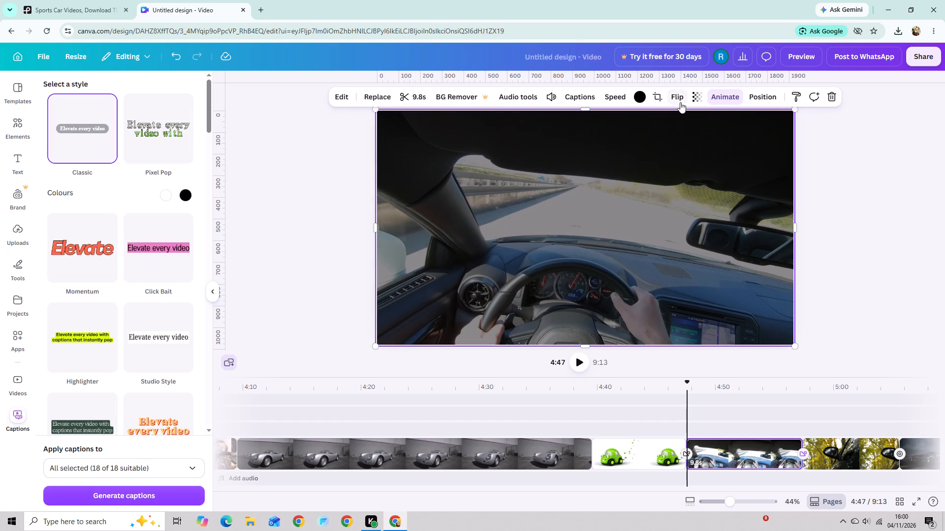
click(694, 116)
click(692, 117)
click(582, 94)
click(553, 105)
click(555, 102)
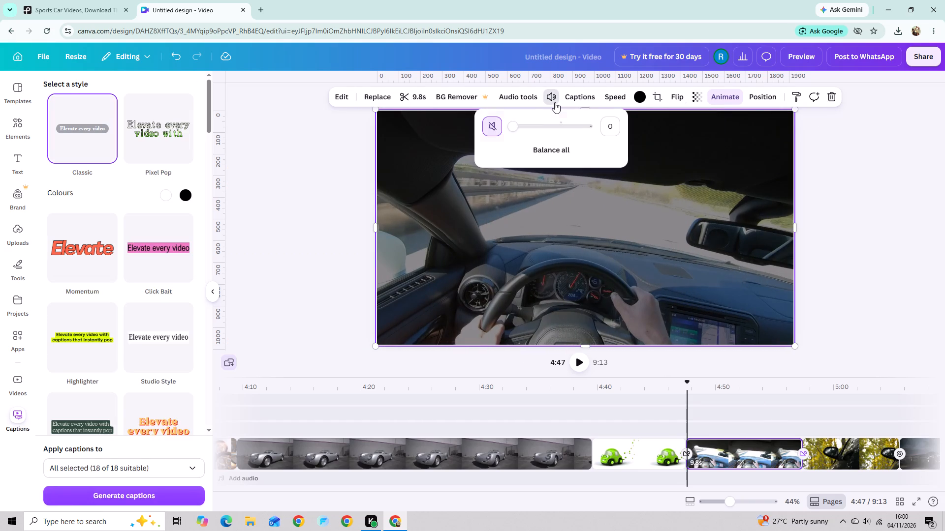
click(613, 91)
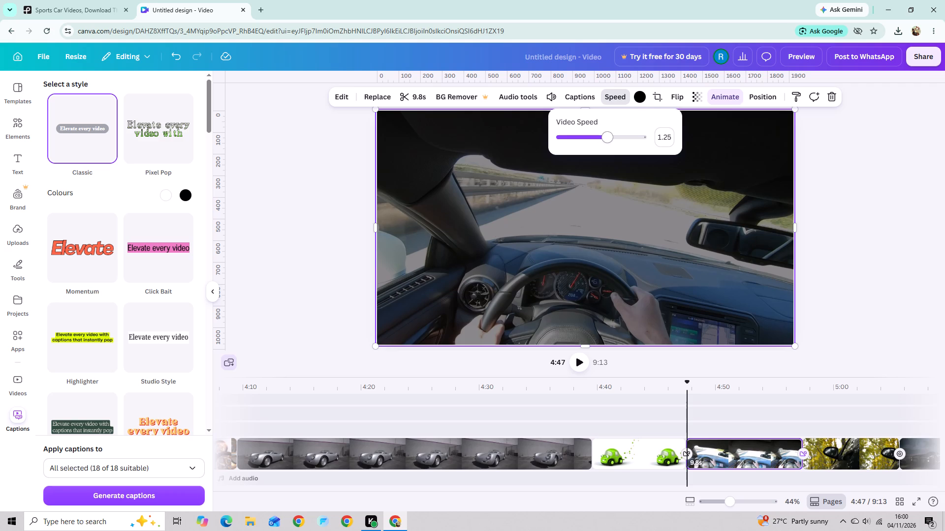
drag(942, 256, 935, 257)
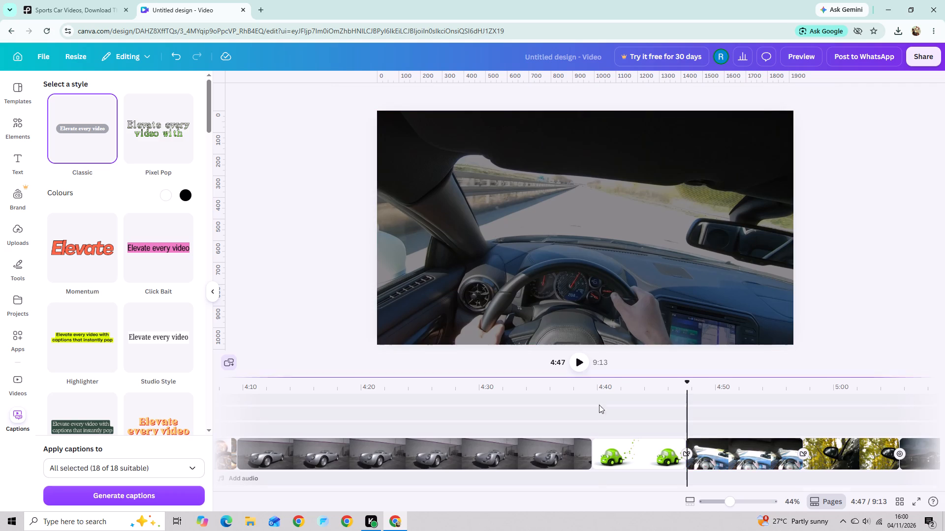
Apply the Scrapbook animation to the 7.9 s green cartoon car clip.
click(649, 450)
click(669, 105)
click(671, 97)
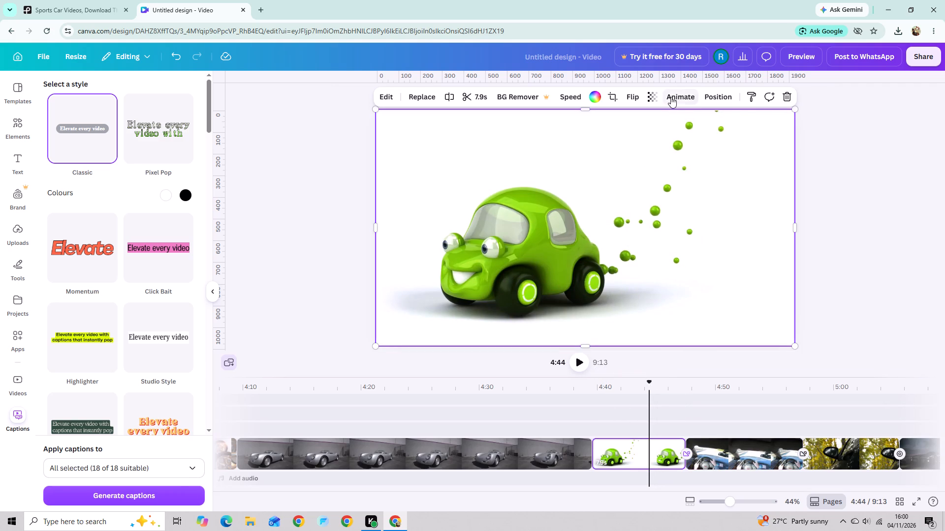
scroll(127, 226, down, 1)
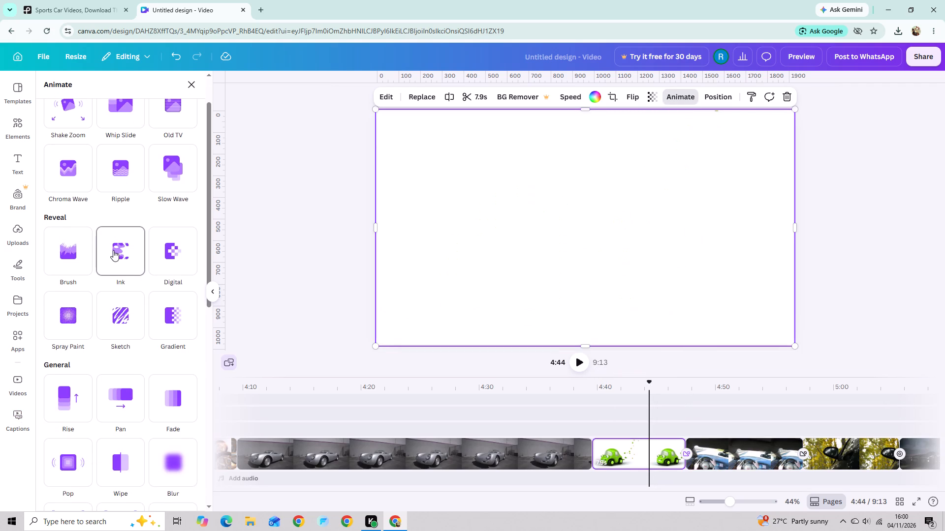
scroll(113, 250, down, 7)
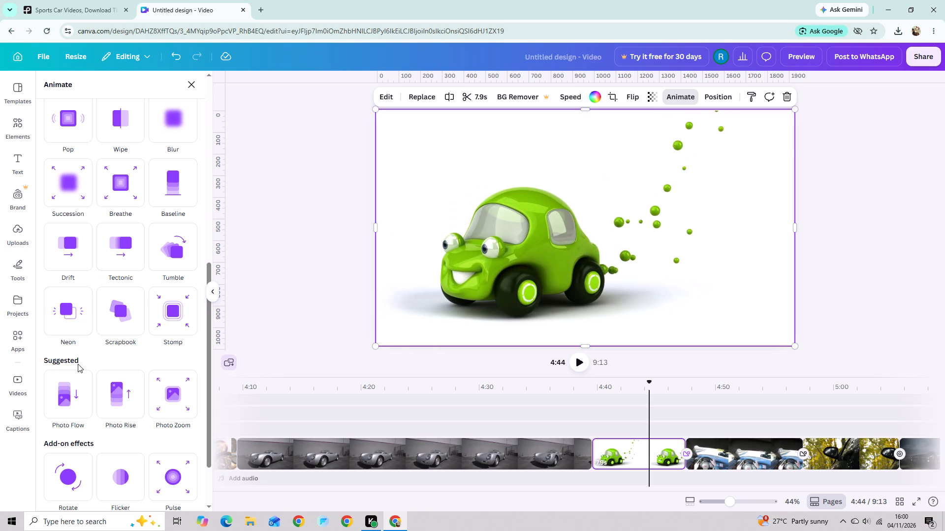
click(68, 331)
click(109, 317)
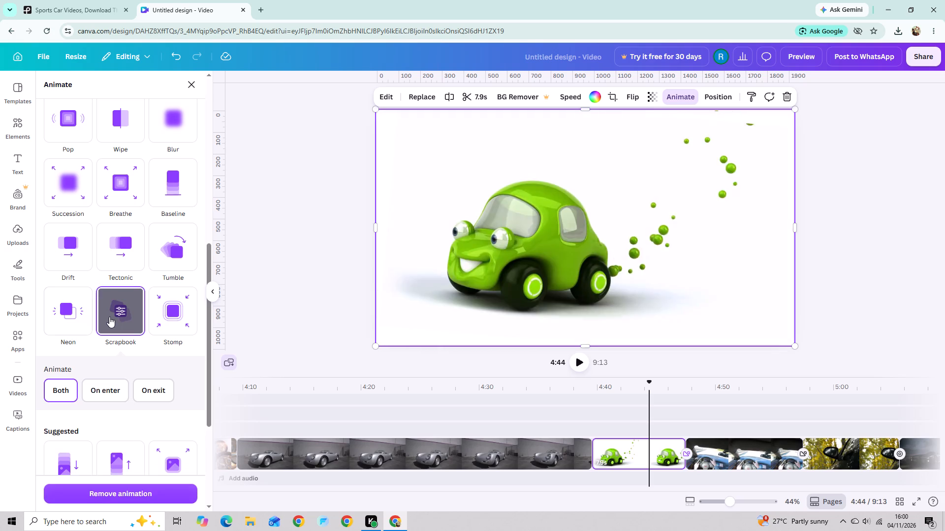
click(264, 260)
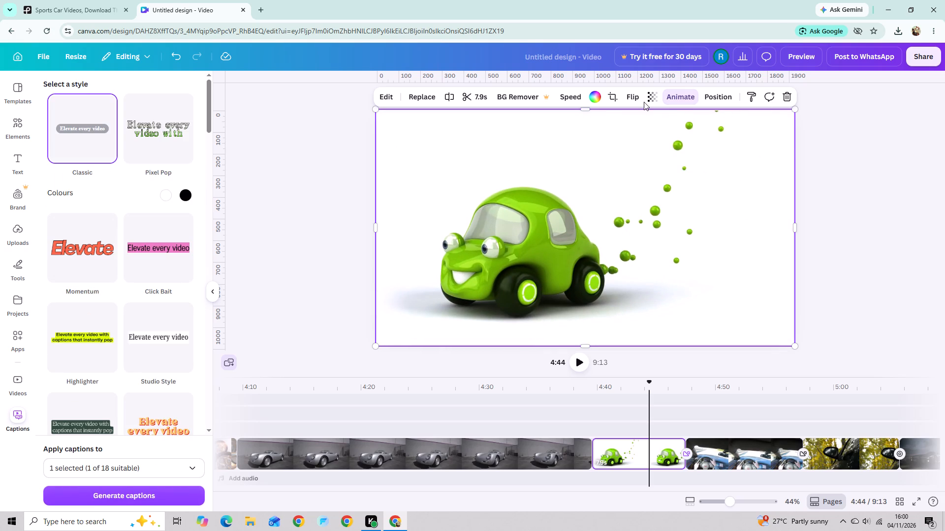
Set the transparency of the green cartoon car clip to 70.
click(661, 95)
click(652, 99)
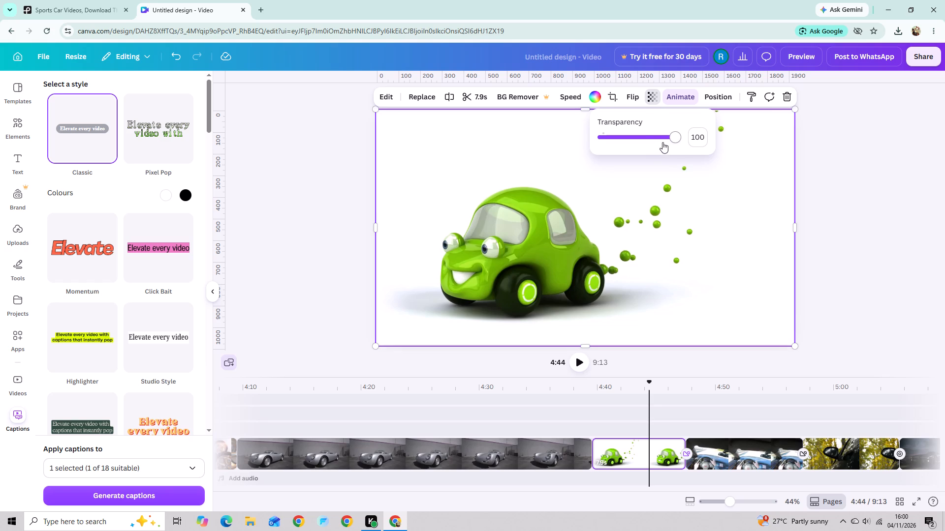
drag(662, 142, 654, 145)
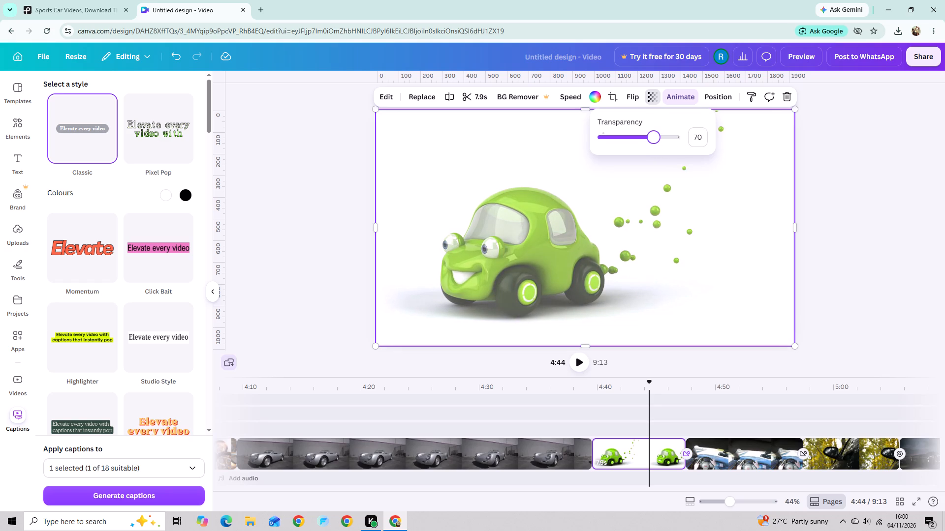
Flip the green cartoon car clip horizontally.
click(640, 96)
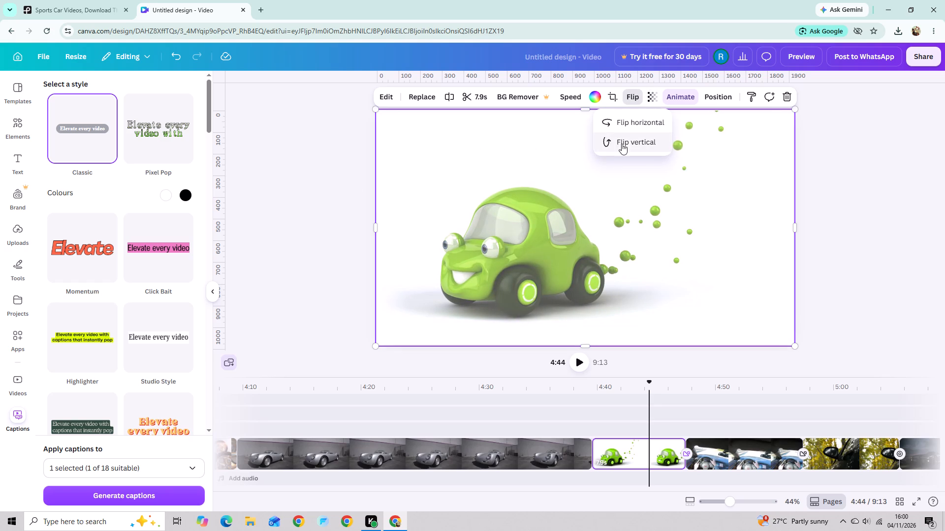
click(611, 129)
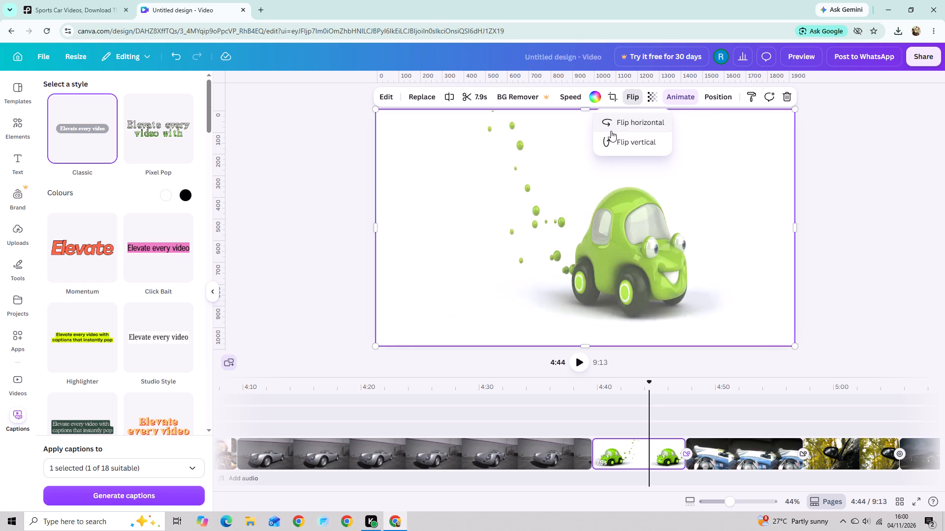
Flip the green cartoon car clip vertically.
click(626, 139)
Set the background colour of the green cartoon car clip to black.
click(597, 95)
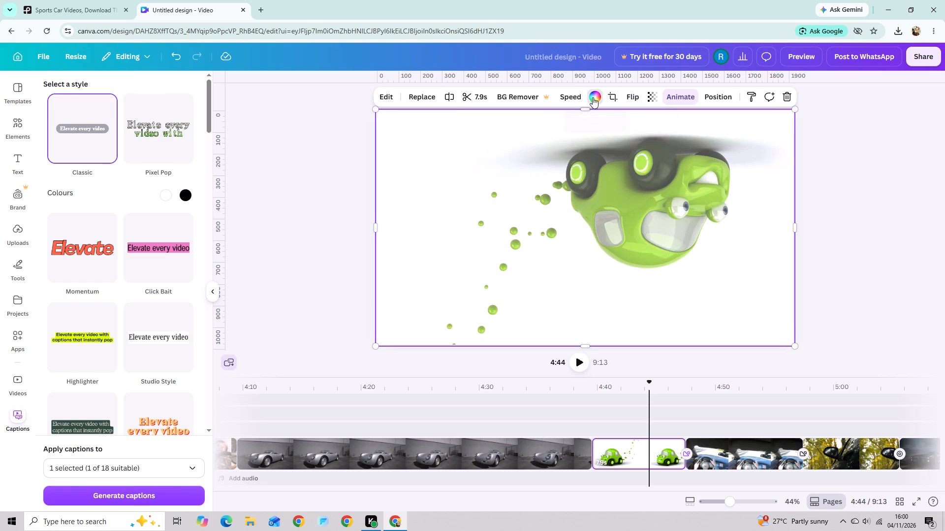
click(142, 147)
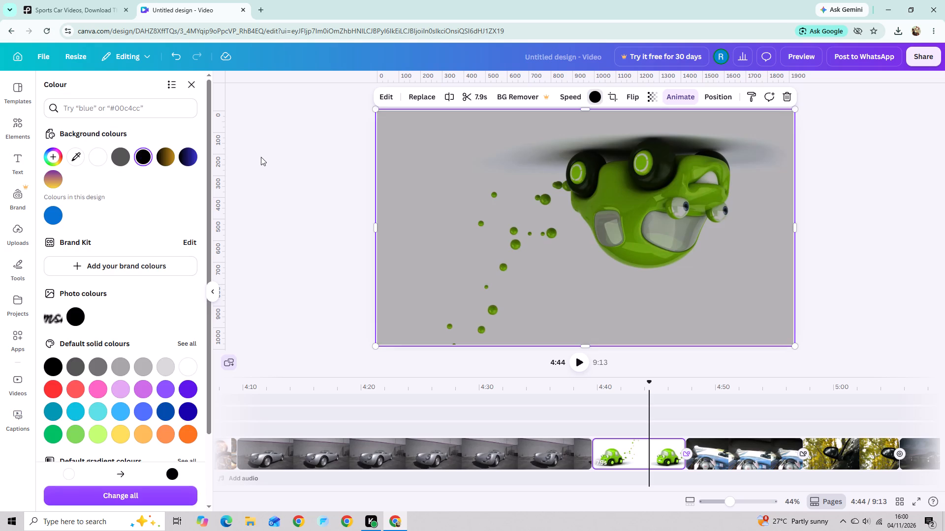
click(261, 157)
Set the video speed of the green cartoon car clip to 1.25.
click(575, 98)
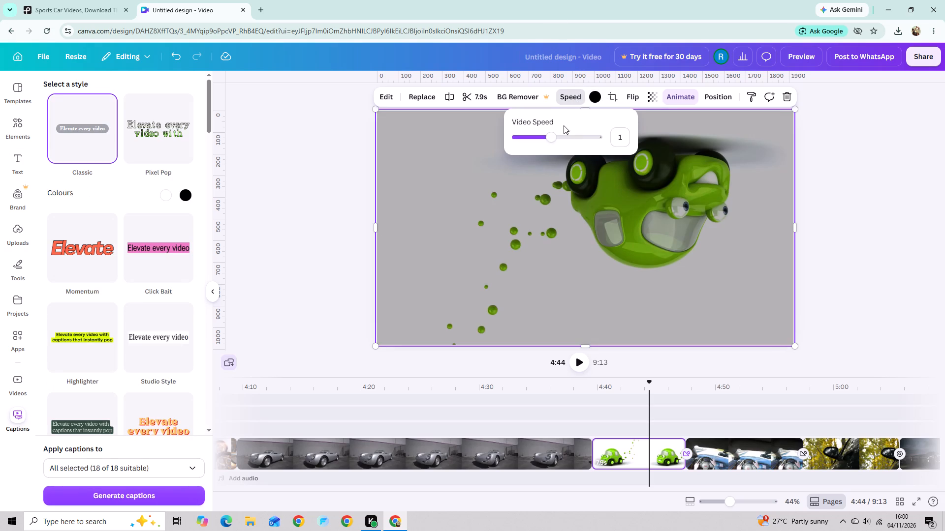
click(556, 131)
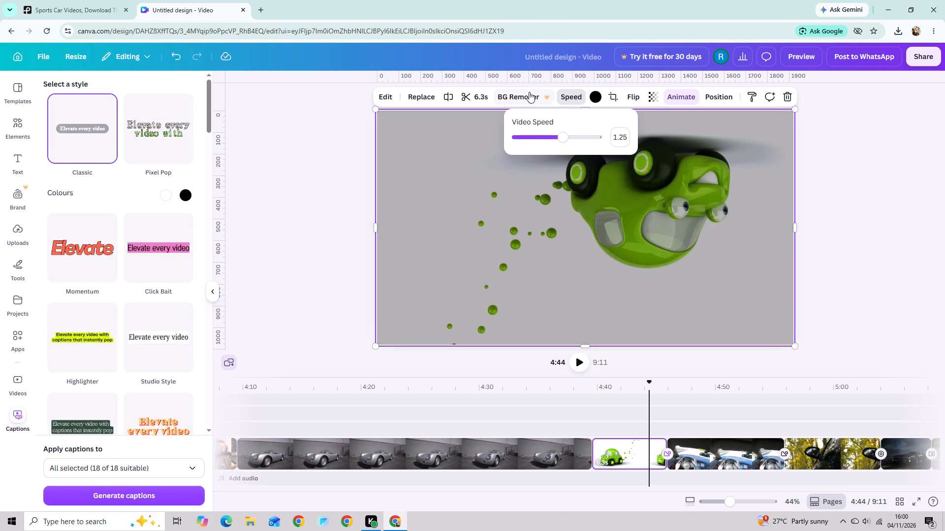
click(312, 174)
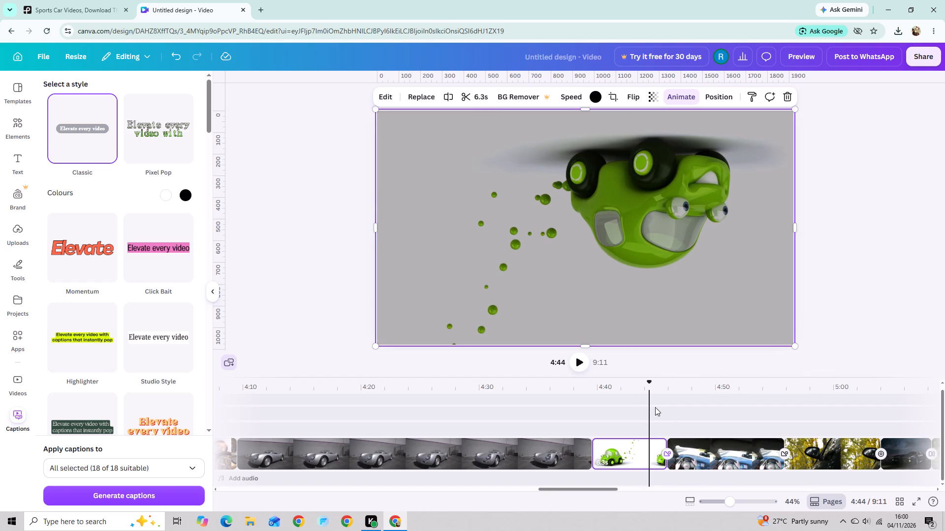
Flip the 9.8 s driving clip that follows the green cartoon car both horizontally and vertically.
drag(650, 383, 651, 383)
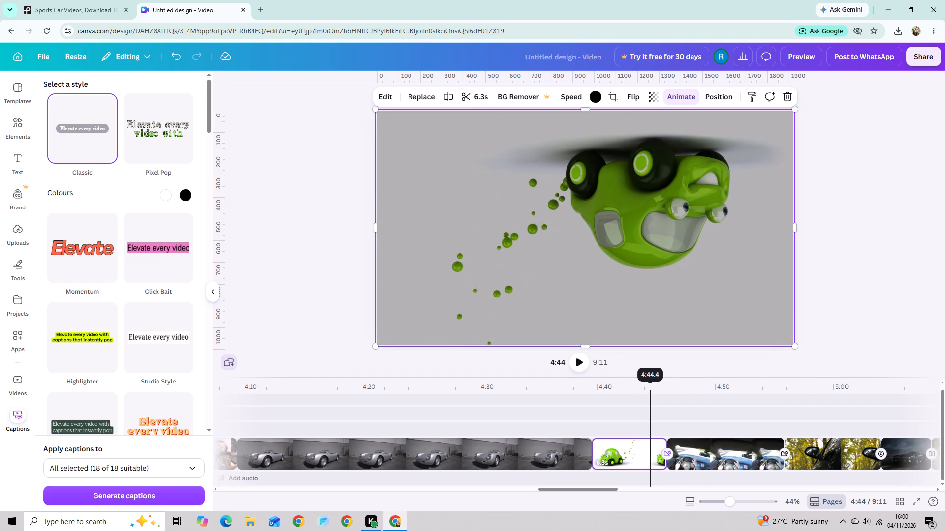
drag(651, 383, 693, 378)
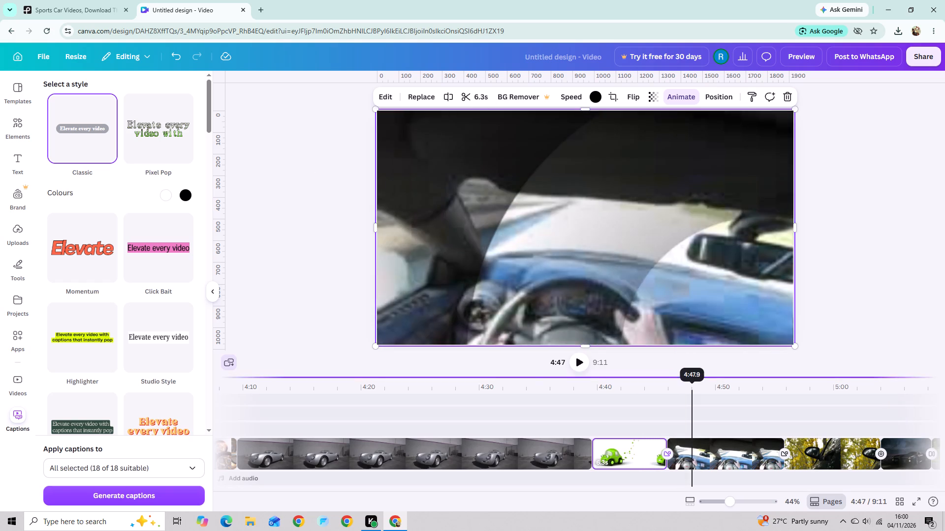
drag(693, 378, 702, 425)
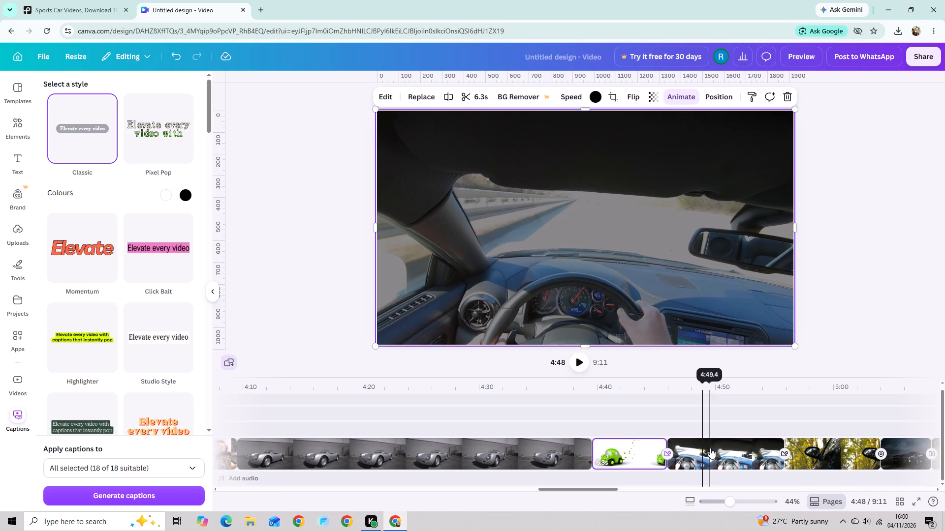
click(710, 448)
click(688, 98)
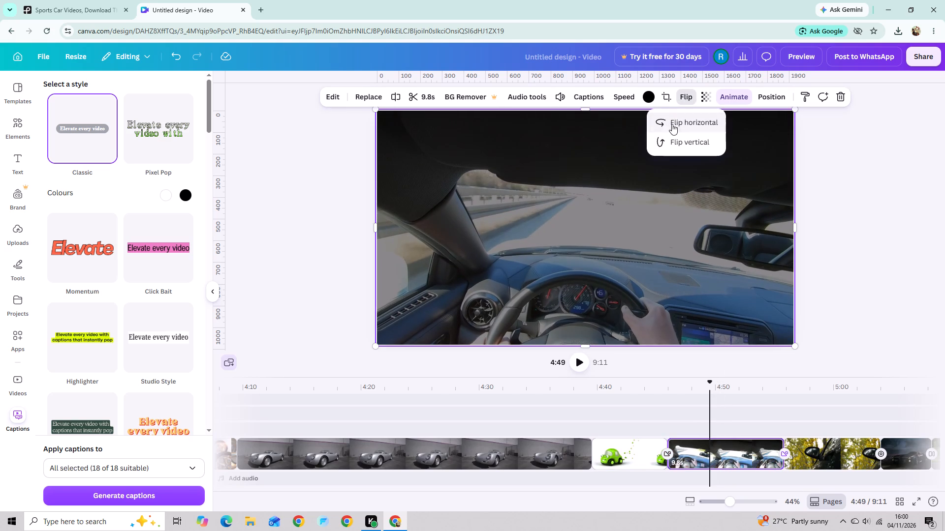
click(672, 124)
click(688, 138)
click(943, 177)
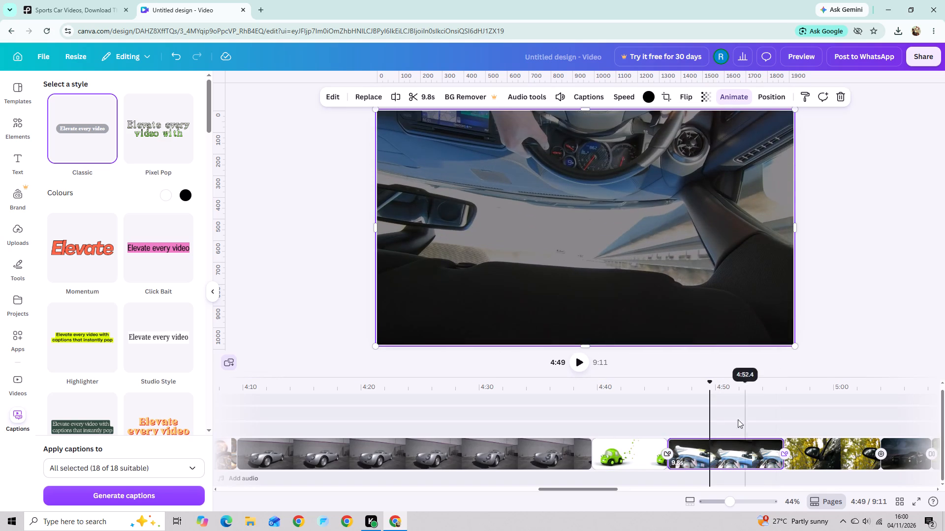
Add a Colour Wipe transition between the silver car clip and the green cartoon car clip, running diagonally up and to the right.
click(699, 390)
drag(704, 387, 794, 404)
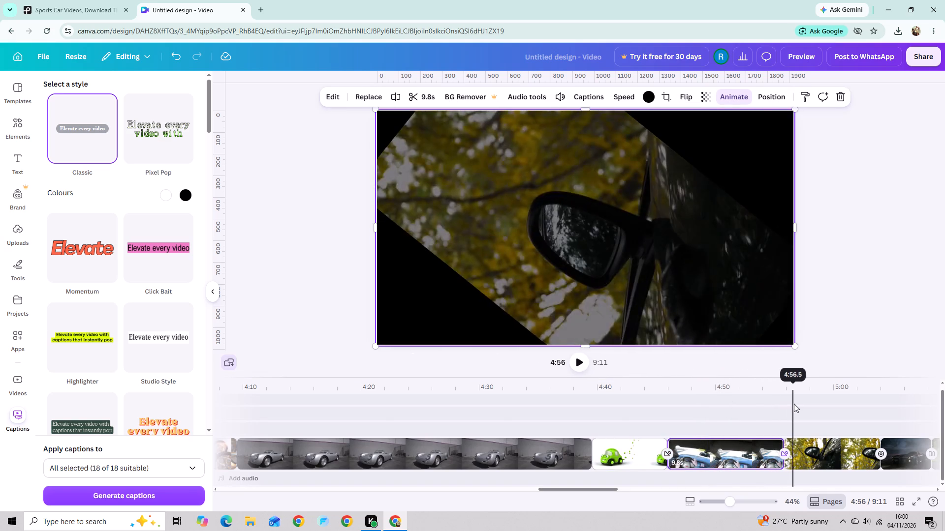
drag(794, 404, 580, 430)
click(601, 457)
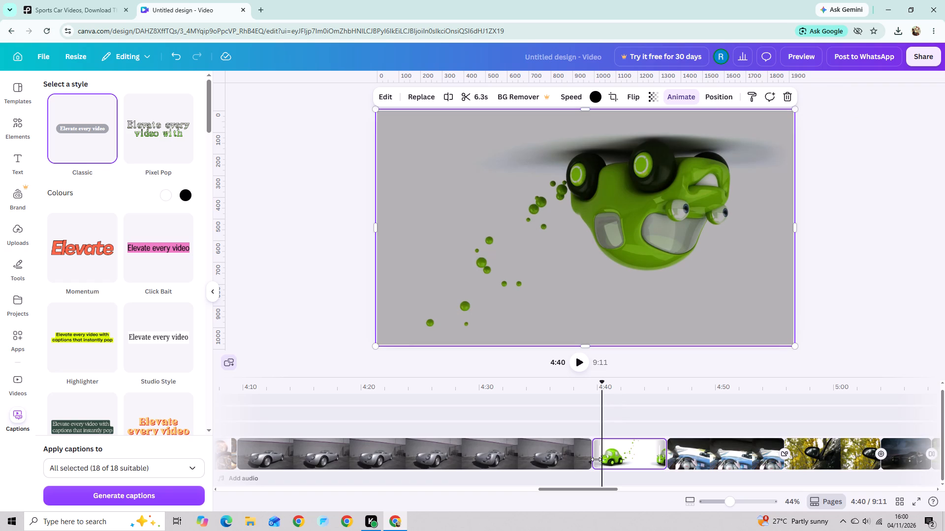
click(594, 460)
click(594, 460)
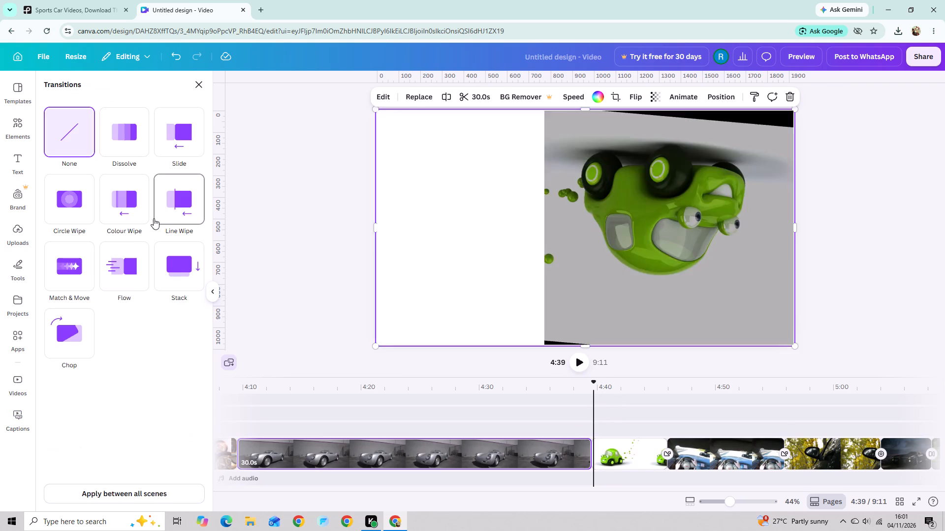
click(149, 217)
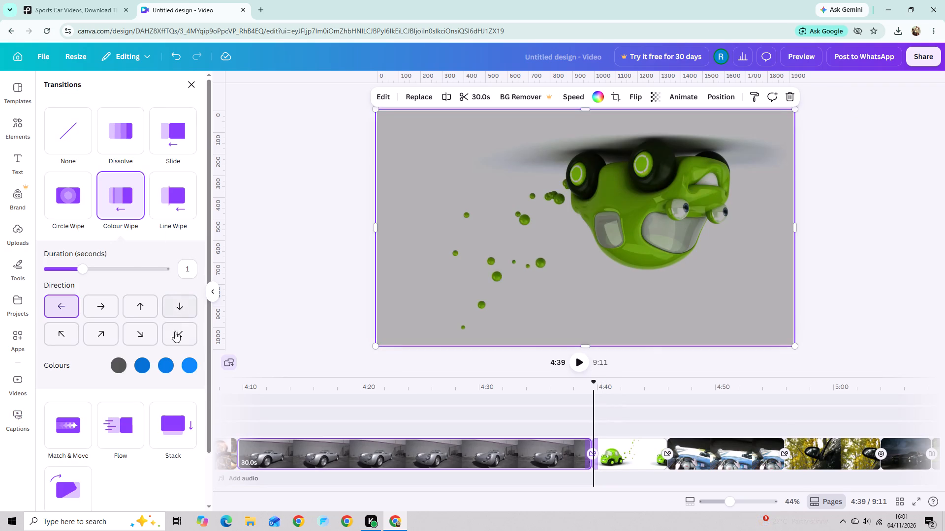
click(83, 335)
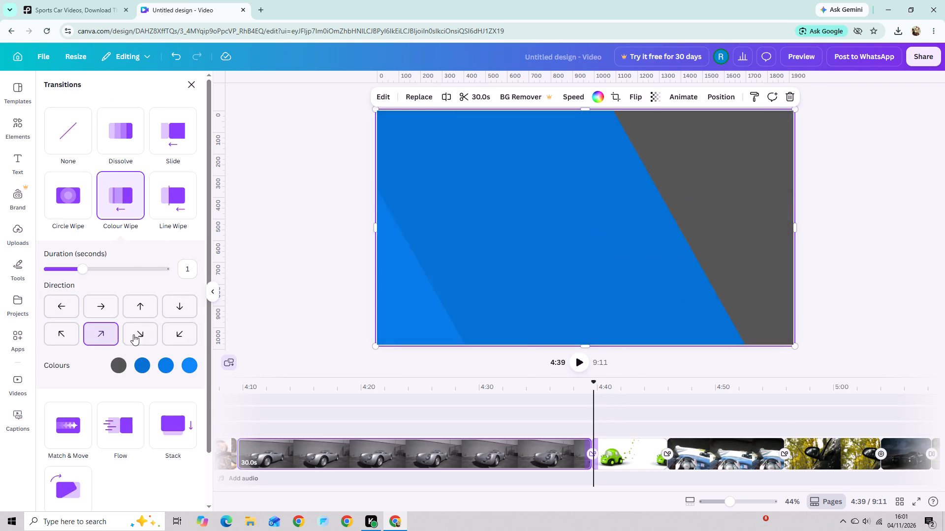
Sample a green from the cartoon car as the fourth colour of the Colour Wipe transition.
click(183, 365)
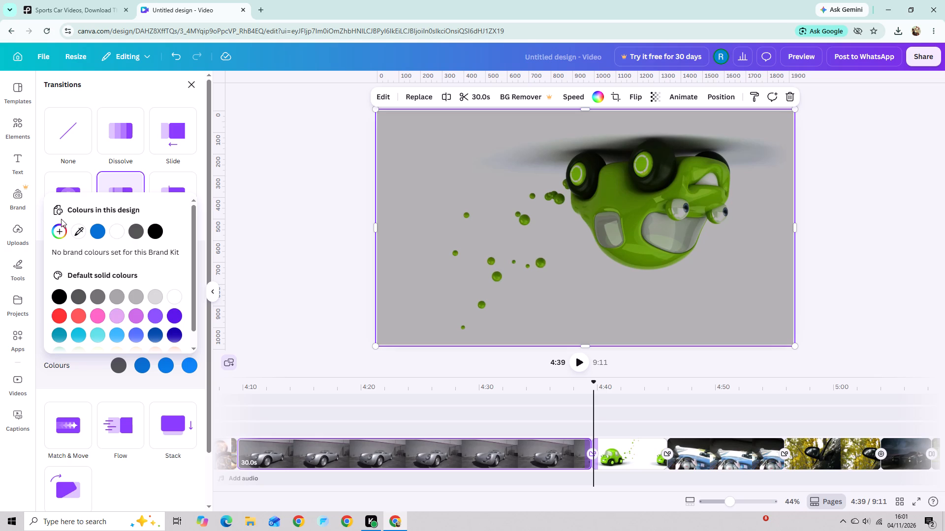
click(61, 239)
click(61, 235)
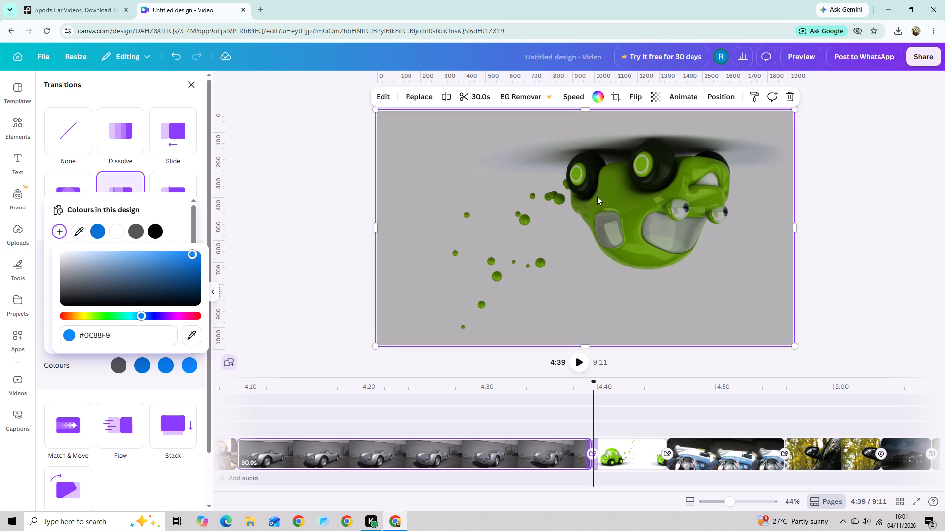
click(85, 231)
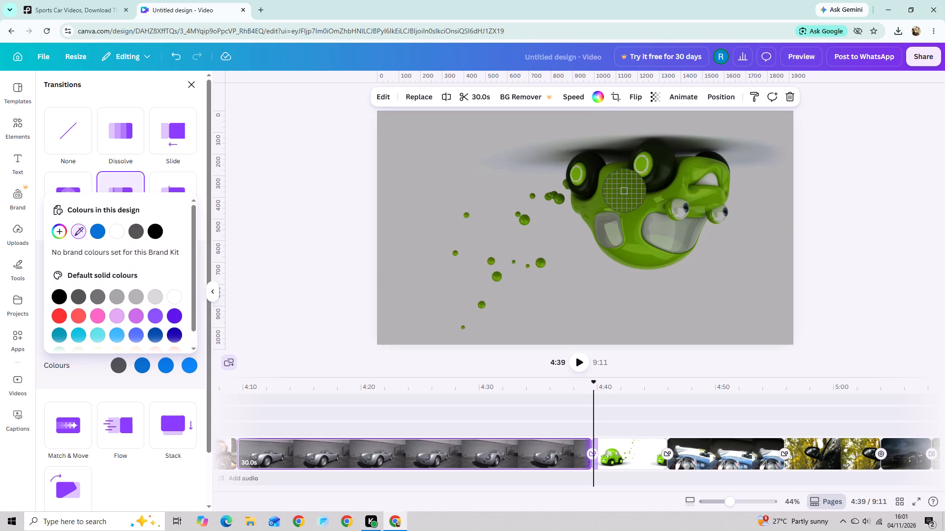
click(624, 191)
click(296, 243)
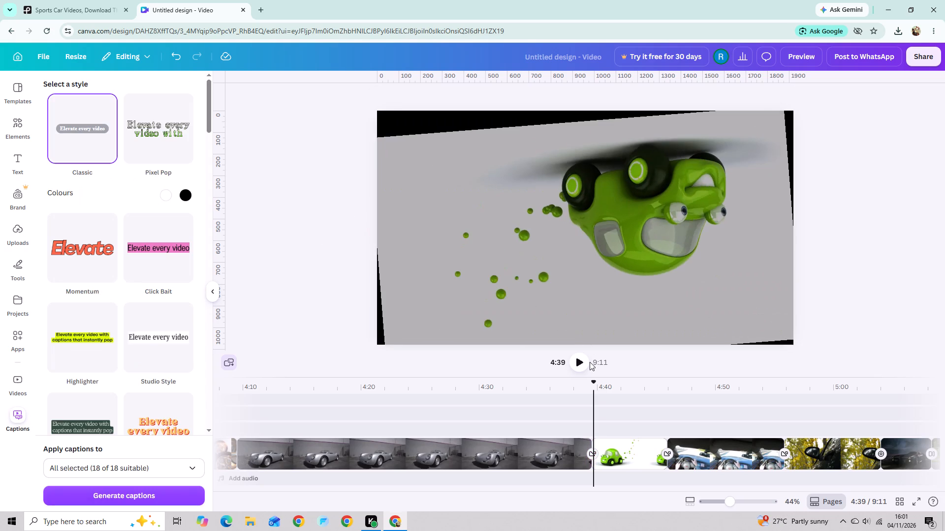
Trim the start of the silver car clip before the green cartoon car so that the clip lasts 6.3 s.
drag(592, 382, 632, 382)
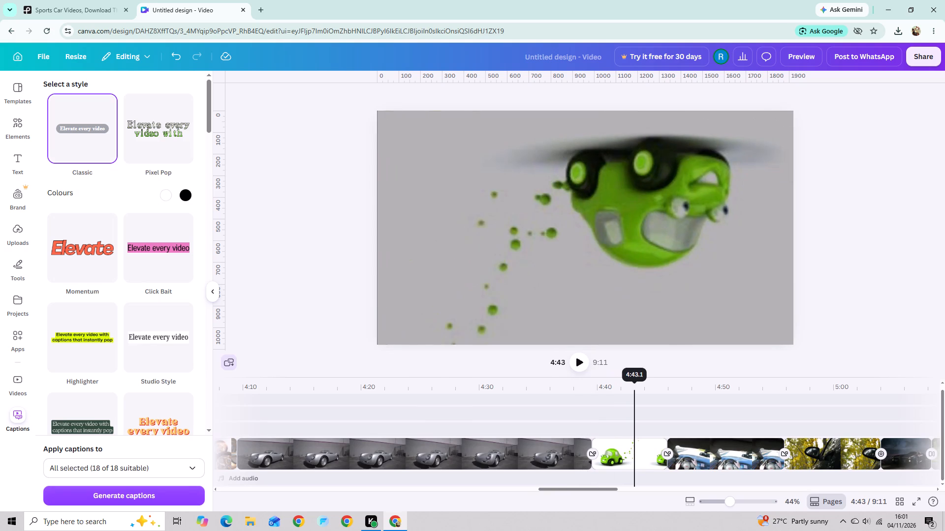
drag(632, 382, 640, 380)
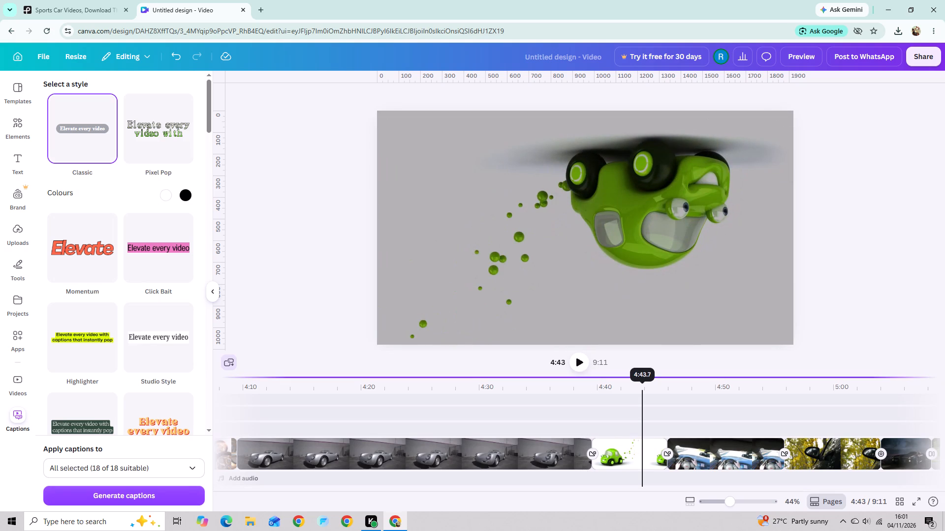
drag(640, 380, 672, 371)
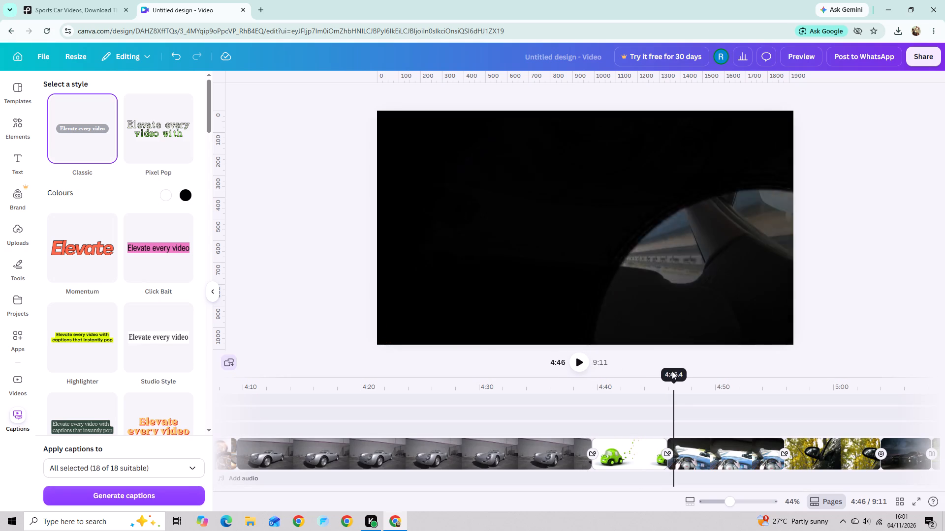
drag(672, 371, 586, 397)
click(628, 442)
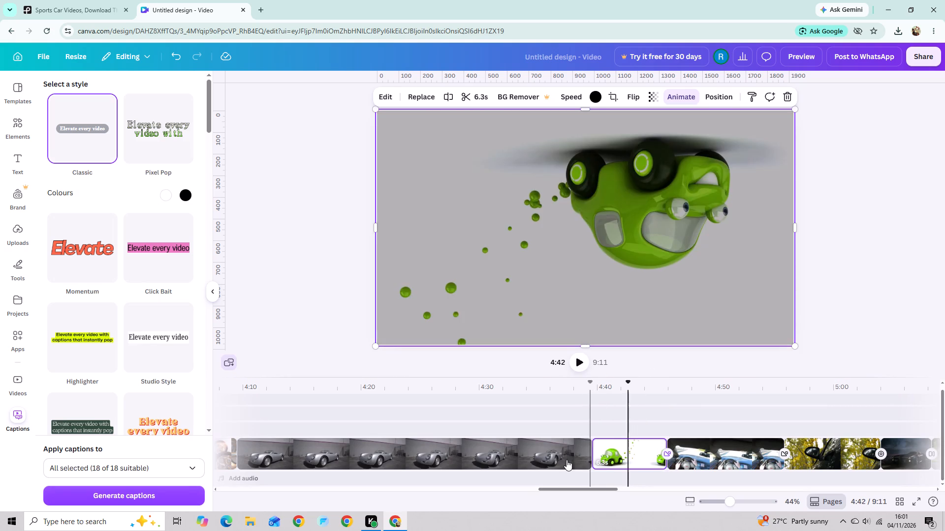
click(566, 459)
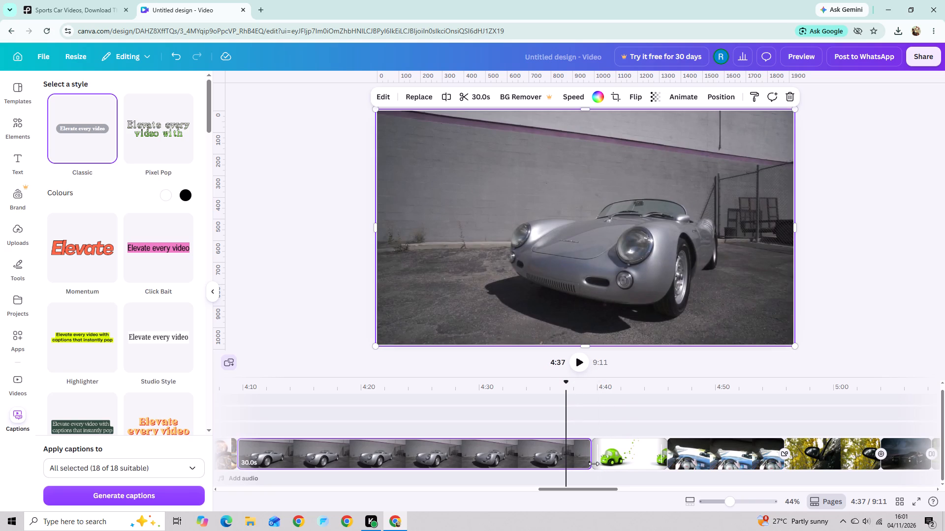
drag(593, 459, 442, 458)
click(305, 450)
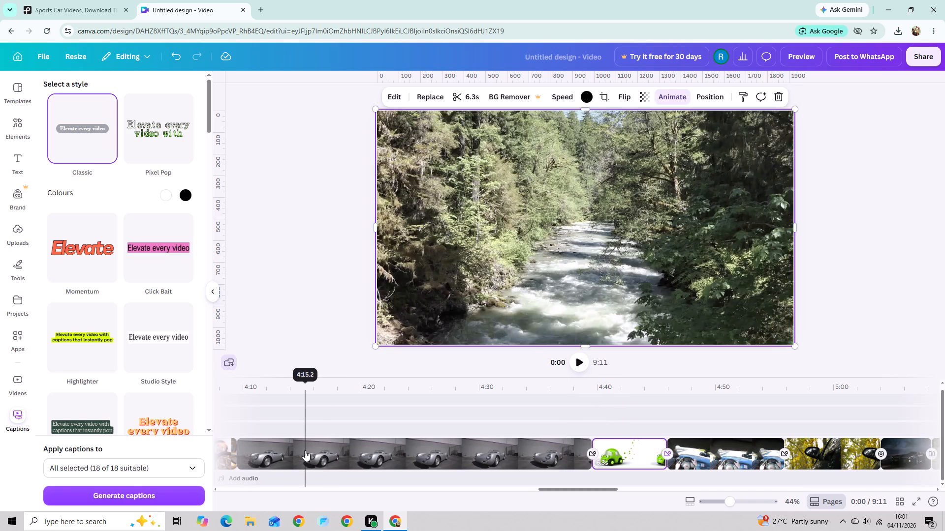
click(273, 453)
click(238, 457)
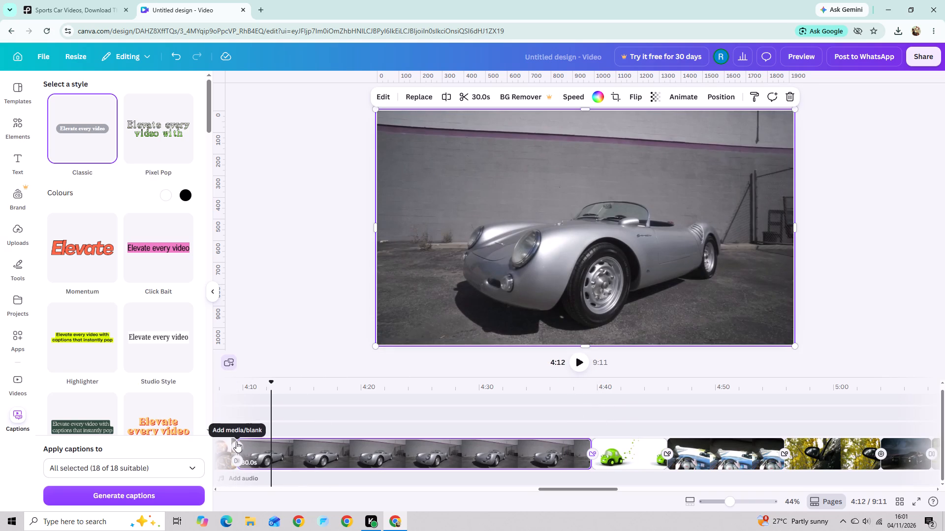
drag(242, 454, 252, 451)
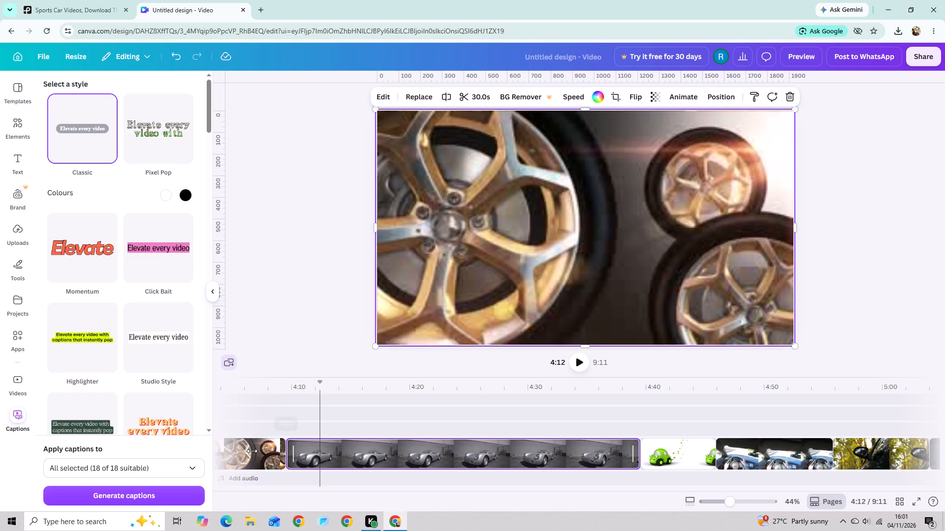
drag(252, 451, 571, 444)
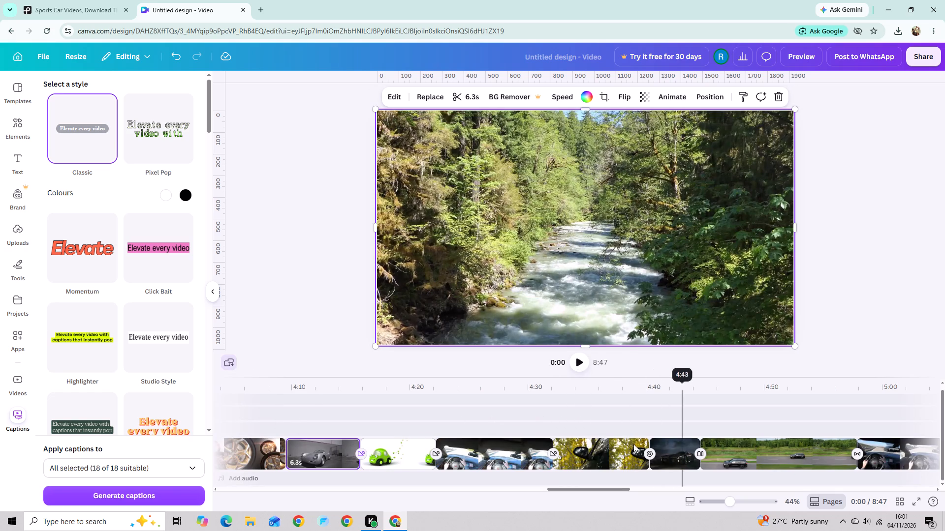
Apply an animation to the trimmed silver car clip.
click(394, 462)
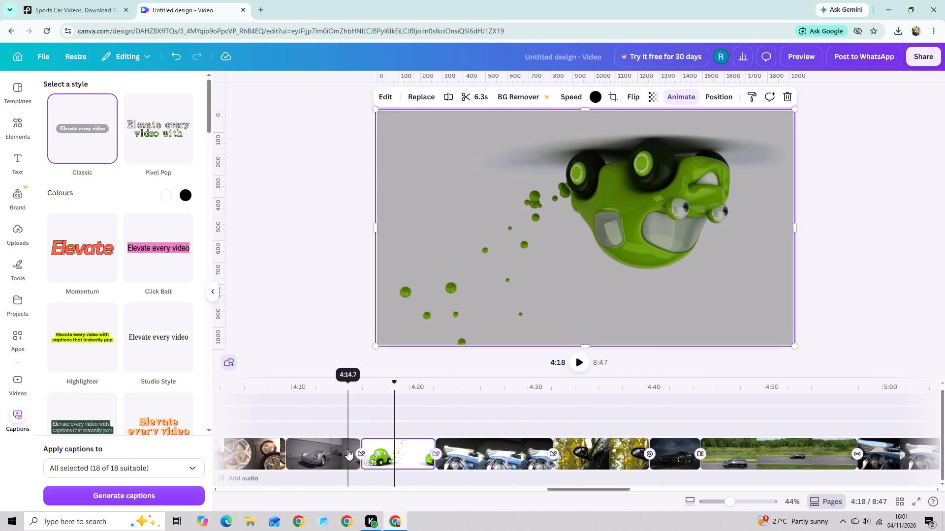
click(347, 449)
click(688, 97)
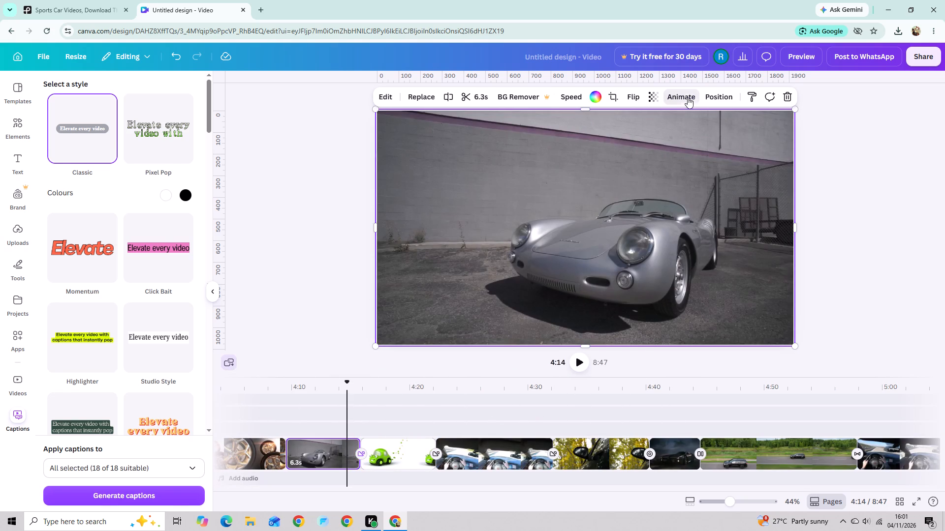
click(78, 156)
click(335, 147)
Lower the transparency value of the silver car clip to around the middle of its range.
click(644, 99)
click(646, 98)
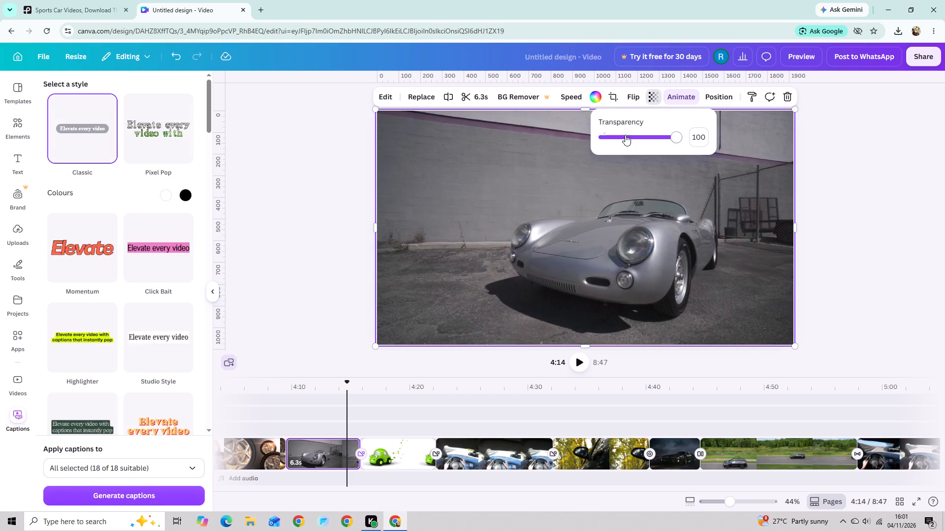
drag(636, 132, 643, 129)
Flip the silver car clip both horizontally and vertically.
click(637, 100)
click(629, 120)
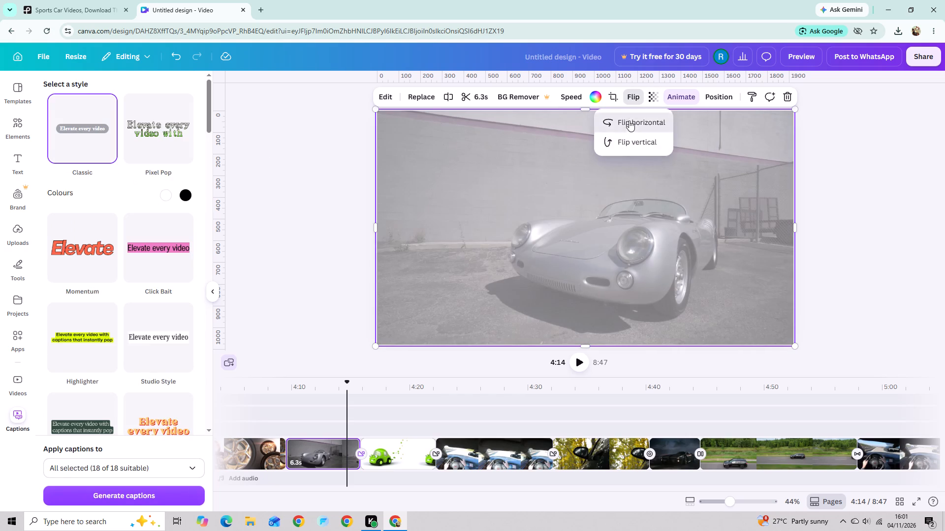
click(635, 142)
Give the silver car clip the black-to-gold gradient background.
click(603, 97)
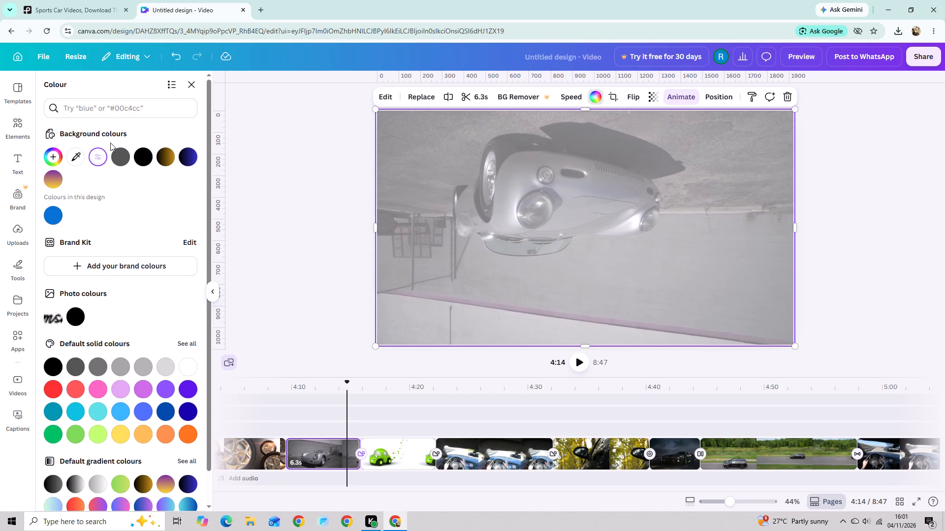
click(146, 153)
click(167, 158)
drag(242, 154, 257, 150)
Increase the video speed of the silver car clip so that it lasts 5.0 s.
click(573, 93)
drag(554, 133, 561, 131)
click(321, 169)
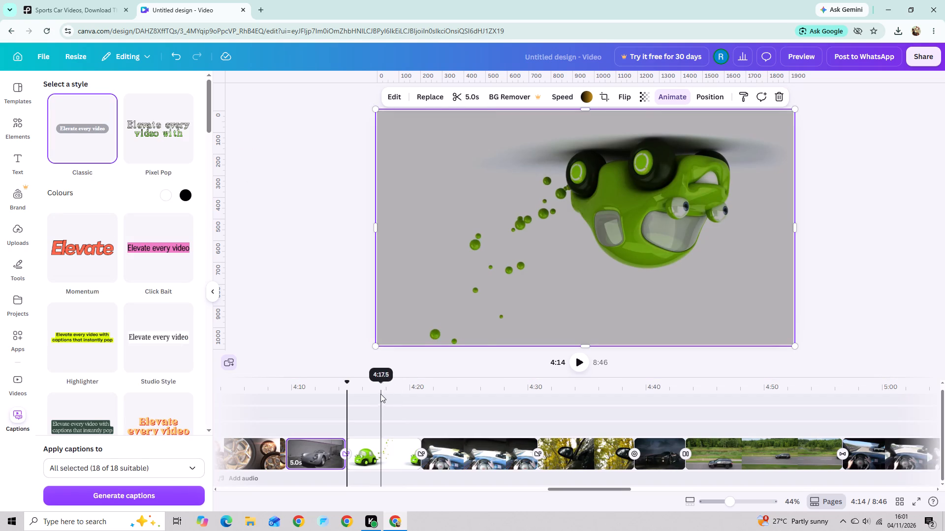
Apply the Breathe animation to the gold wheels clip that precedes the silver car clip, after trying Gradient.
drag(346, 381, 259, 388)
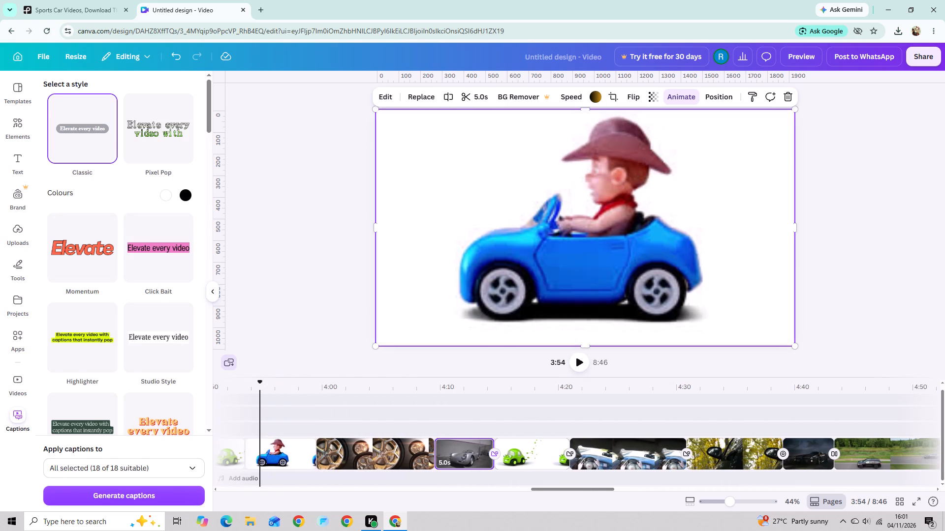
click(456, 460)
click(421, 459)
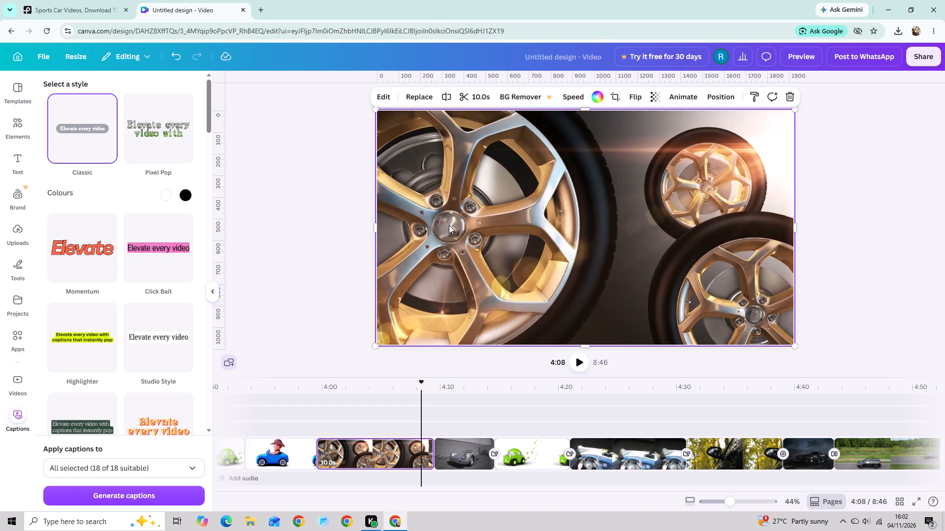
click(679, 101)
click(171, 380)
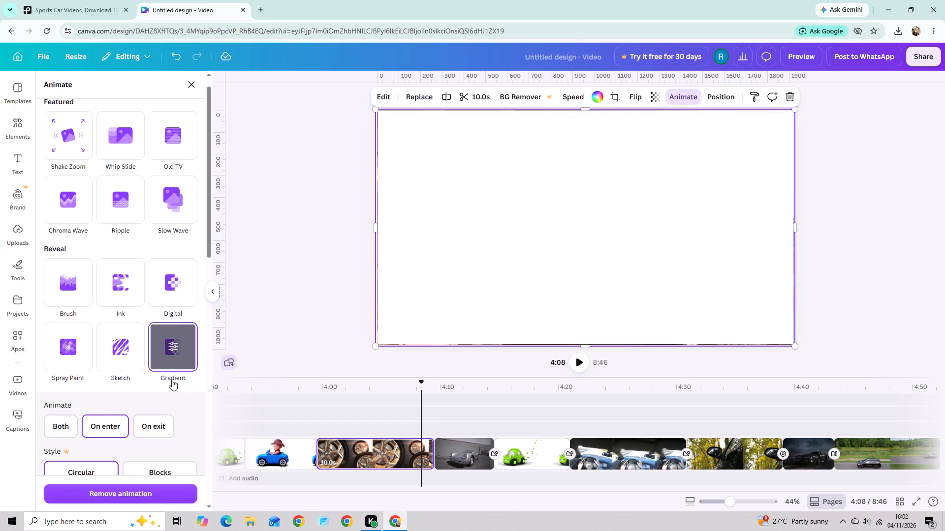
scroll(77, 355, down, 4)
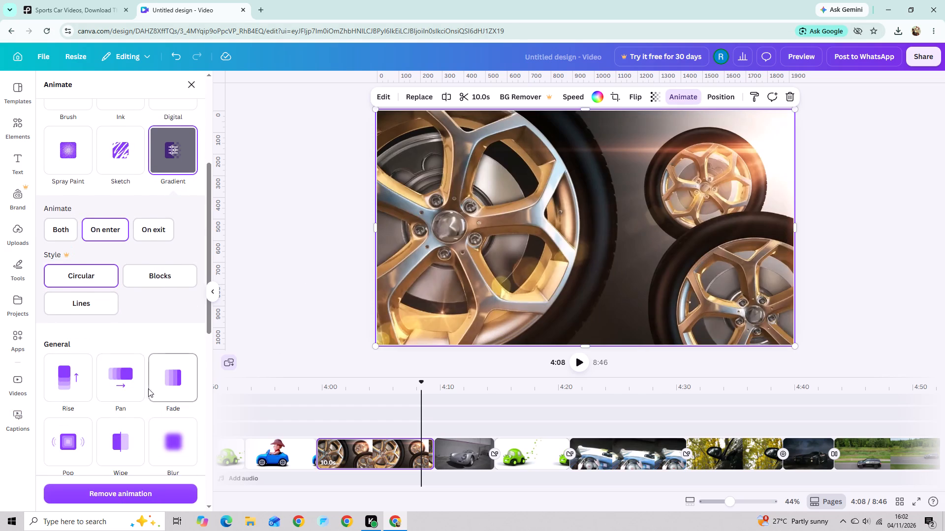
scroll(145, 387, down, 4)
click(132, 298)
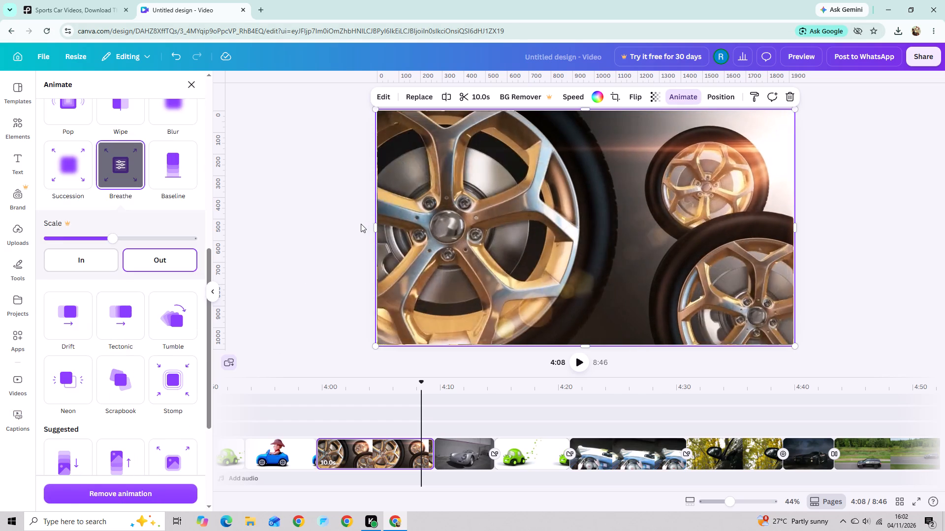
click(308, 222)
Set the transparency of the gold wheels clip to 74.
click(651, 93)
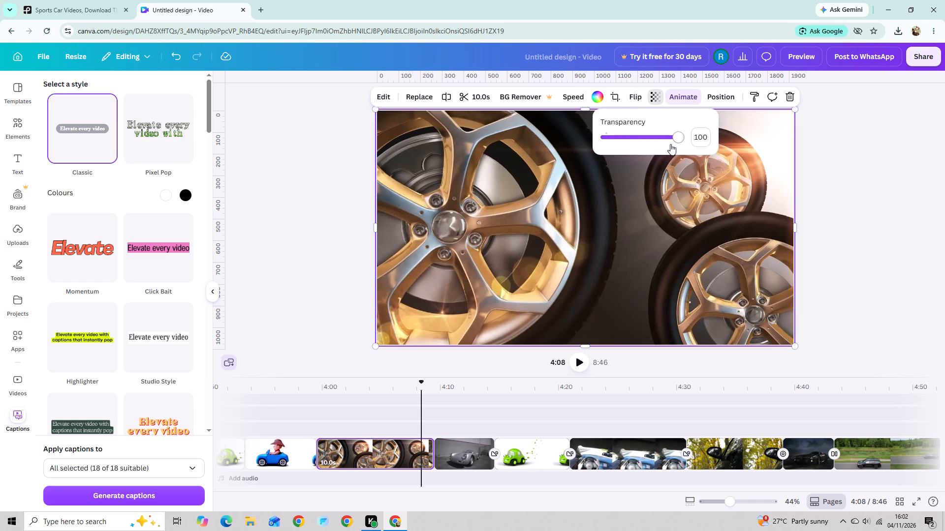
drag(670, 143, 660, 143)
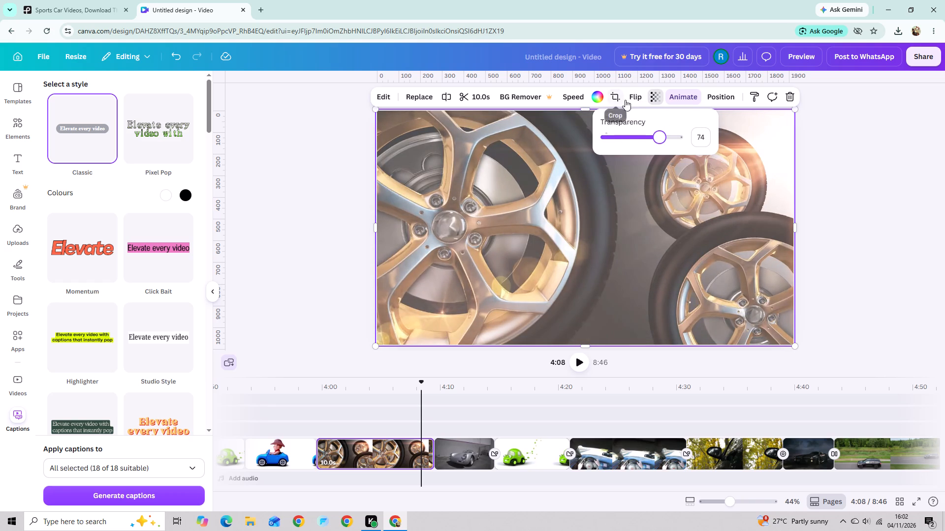
Flip the gold wheels clip horizontally and detach it from the background onto its own track above.
click(630, 99)
click(628, 125)
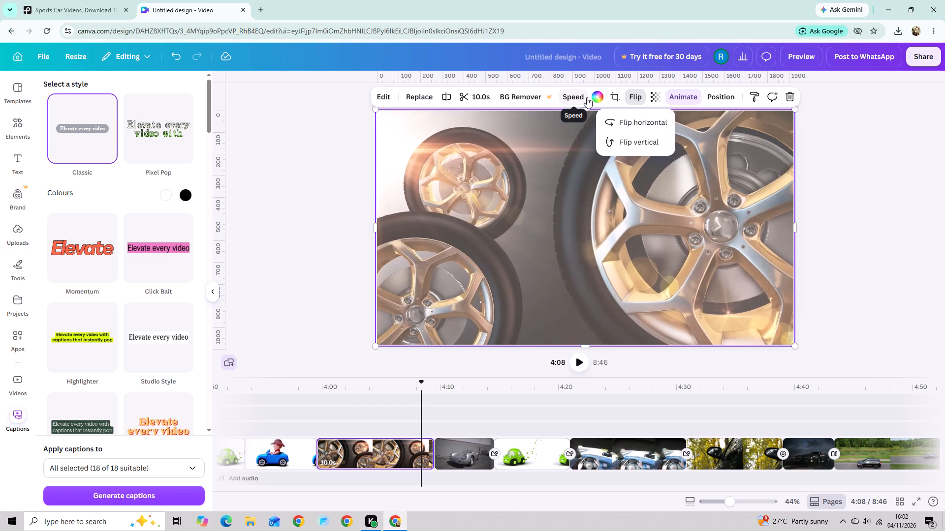
click(628, 108)
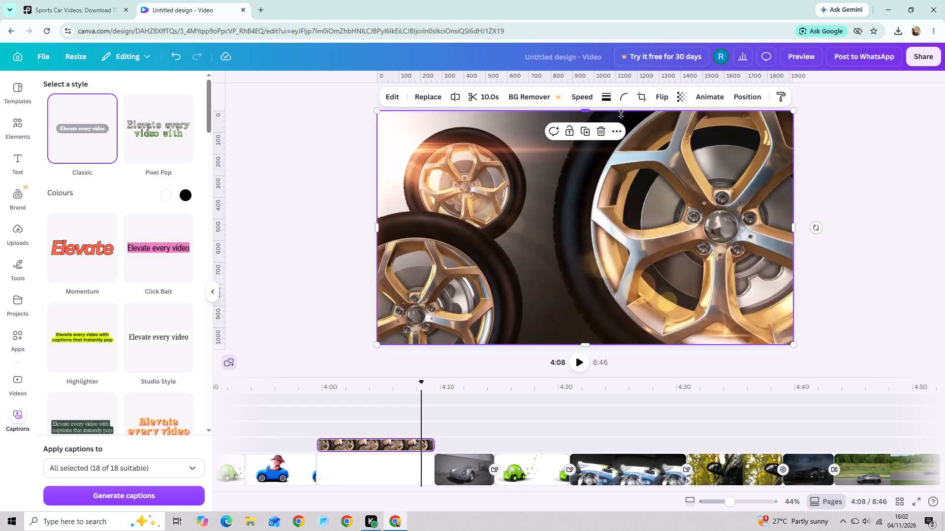
click(726, 331)
Lower the transparency value of the detached gold wheels clip to about three quarters of its range.
click(627, 461)
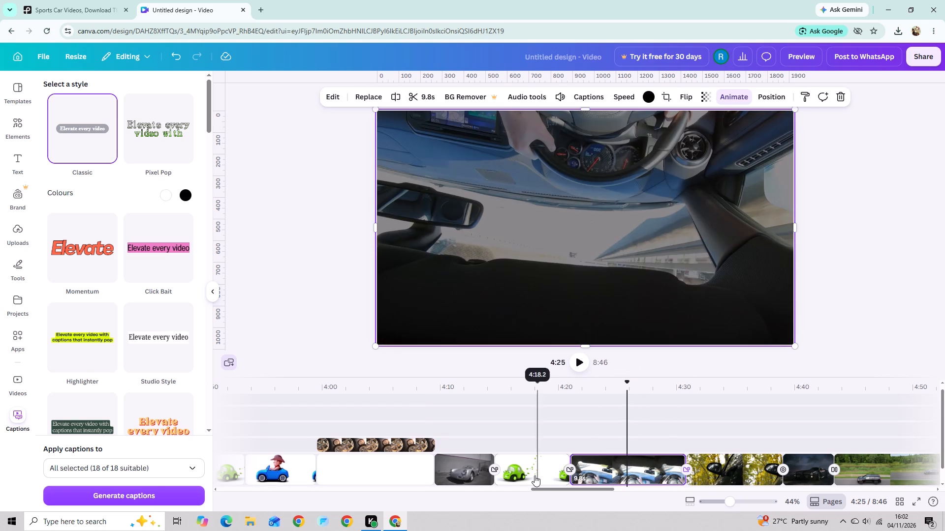
click(533, 475)
click(460, 470)
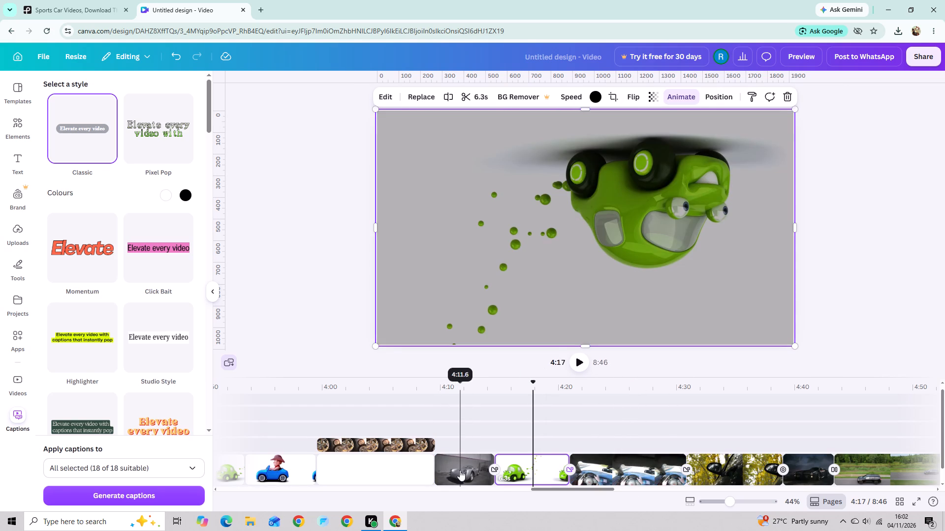
click(405, 447)
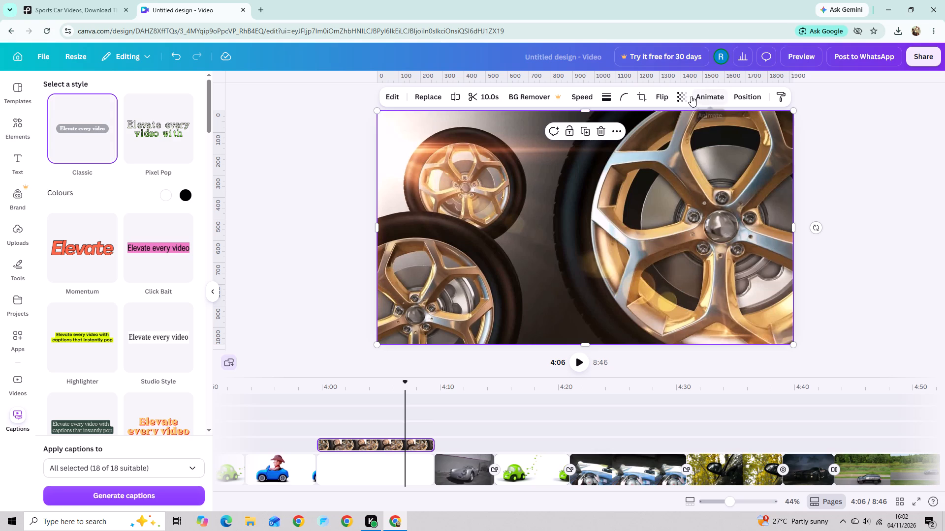
click(683, 97)
drag(699, 143, 684, 147)
Apply the Drift animation to the detached gold wheels clip, after trying Pop.
click(717, 95)
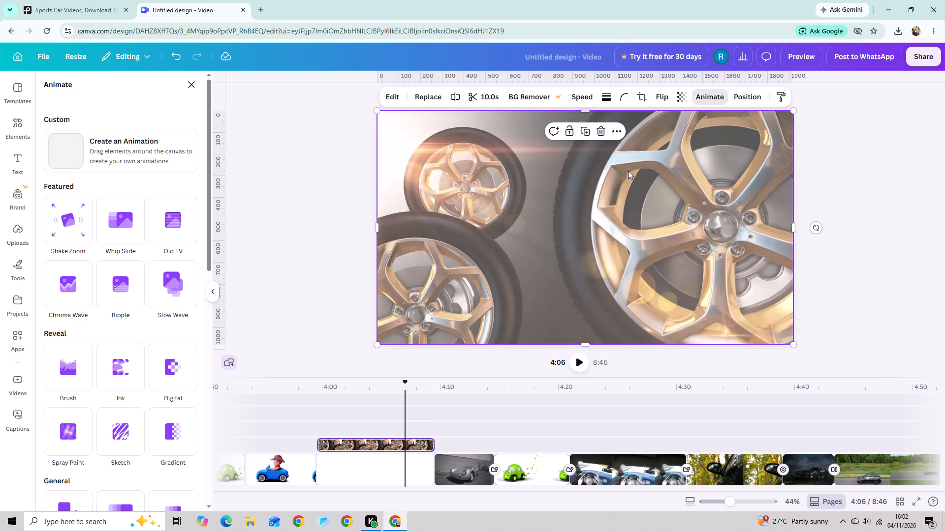
scroll(95, 411, down, 3)
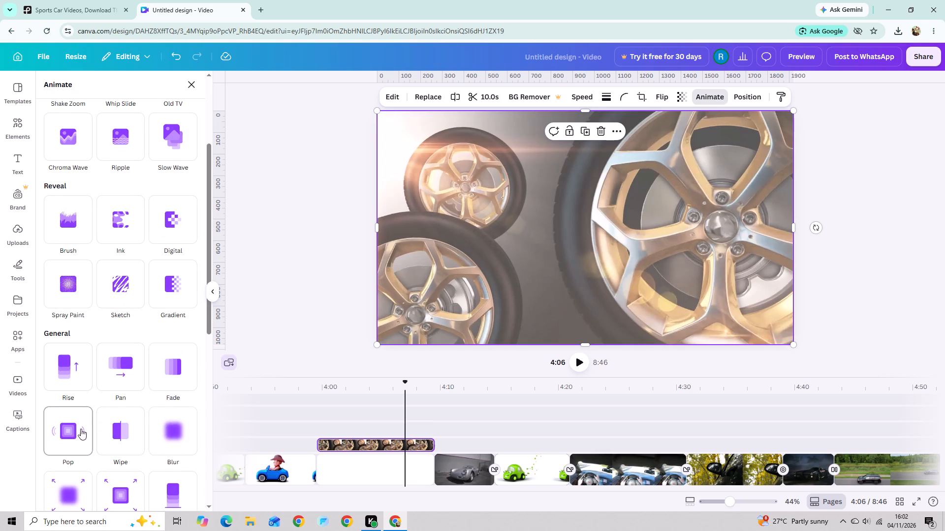
click(80, 429)
scroll(114, 426, down, 5)
click(70, 377)
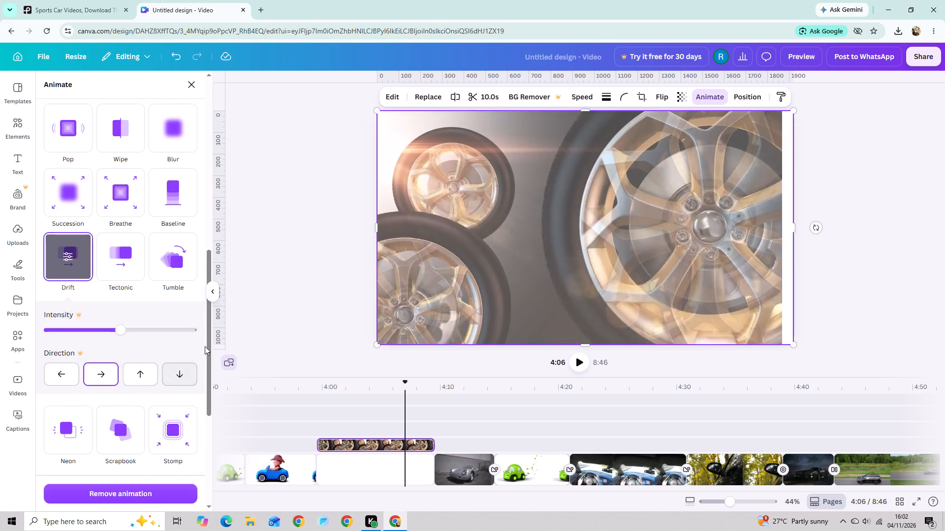
click(287, 309)
Flip the detached gold wheels clip both horizontally and vertically.
click(669, 97)
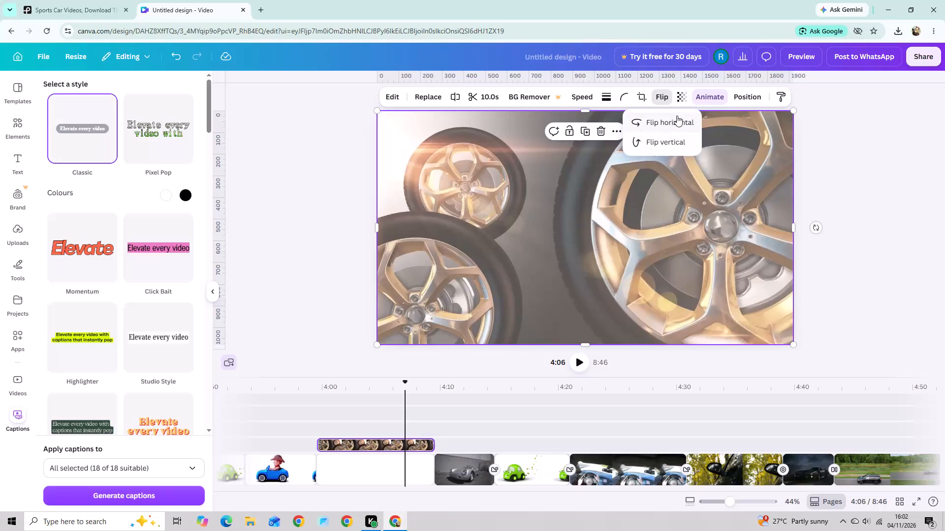
click(677, 116)
click(665, 134)
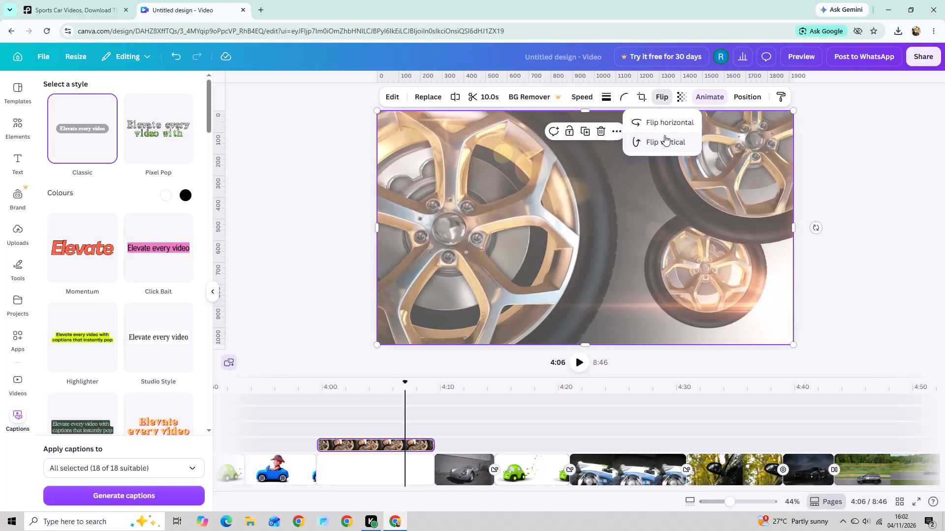
Give the gold wheels clip a dotted border with stroke weight 100 and corner rounding of 100.
click(612, 100)
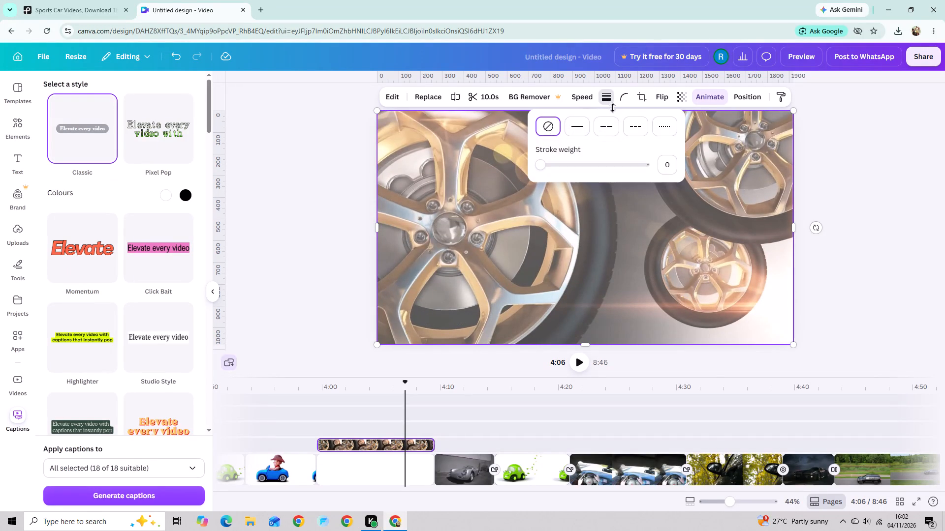
click(666, 135)
drag(582, 157, 698, 179)
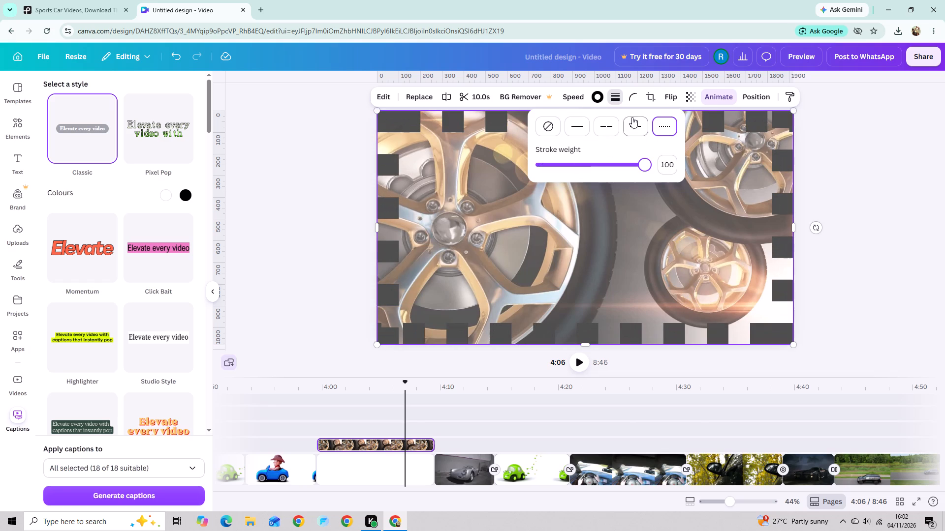
click(632, 99)
drag(601, 136, 676, 137)
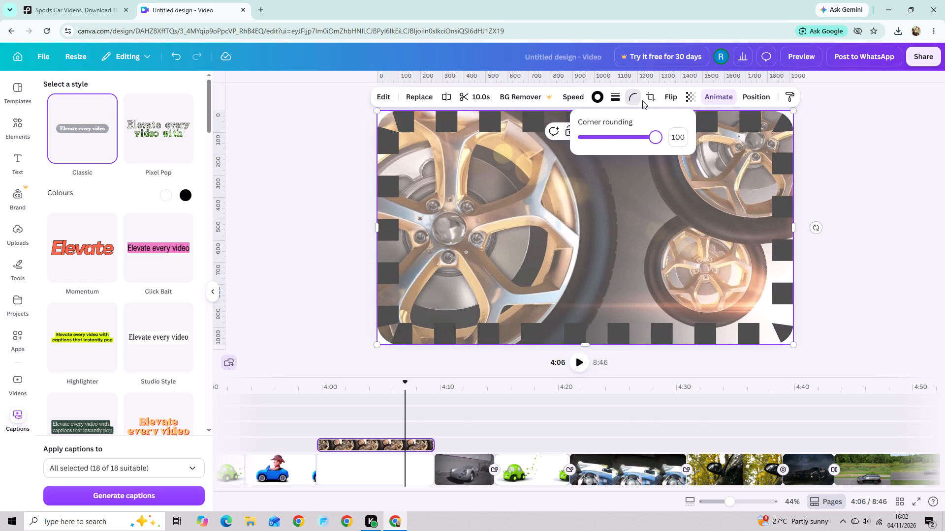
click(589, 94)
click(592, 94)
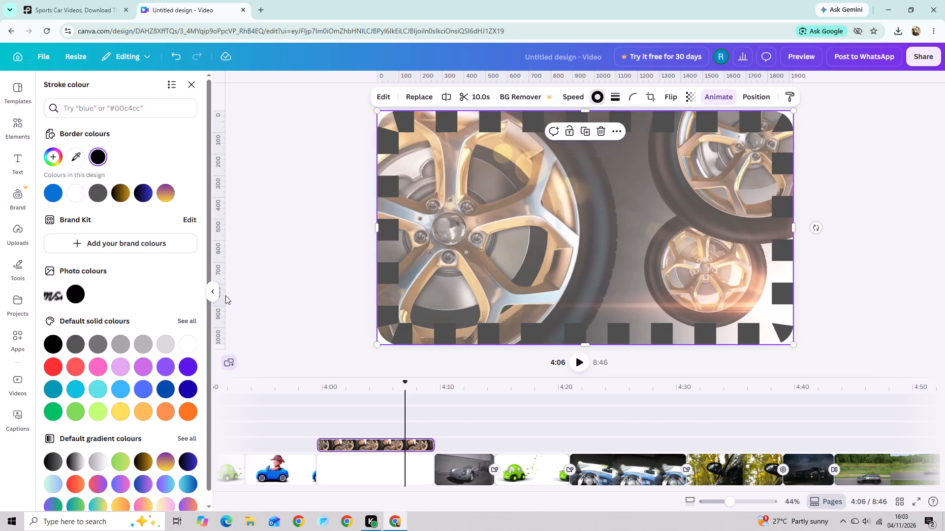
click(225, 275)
Set the video speed of the gold wheels clip to 1.25.
click(574, 103)
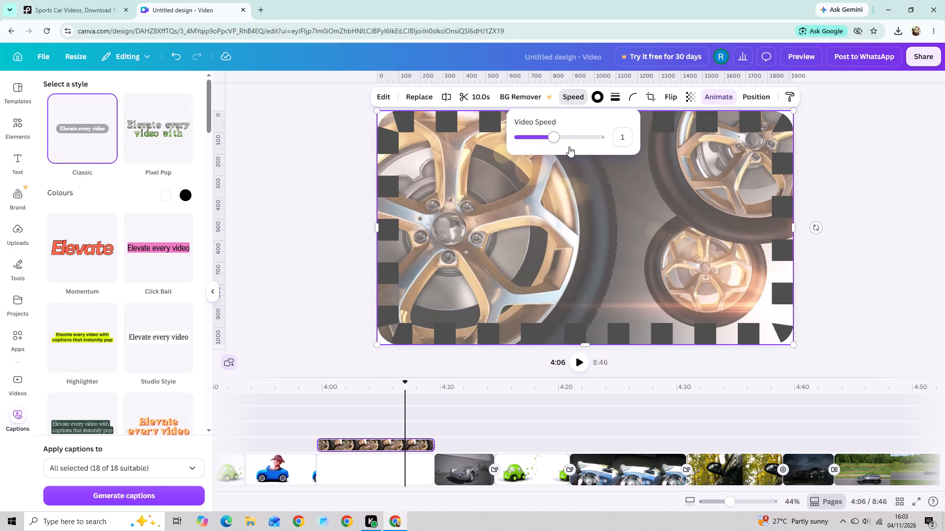
drag(550, 141, 565, 140)
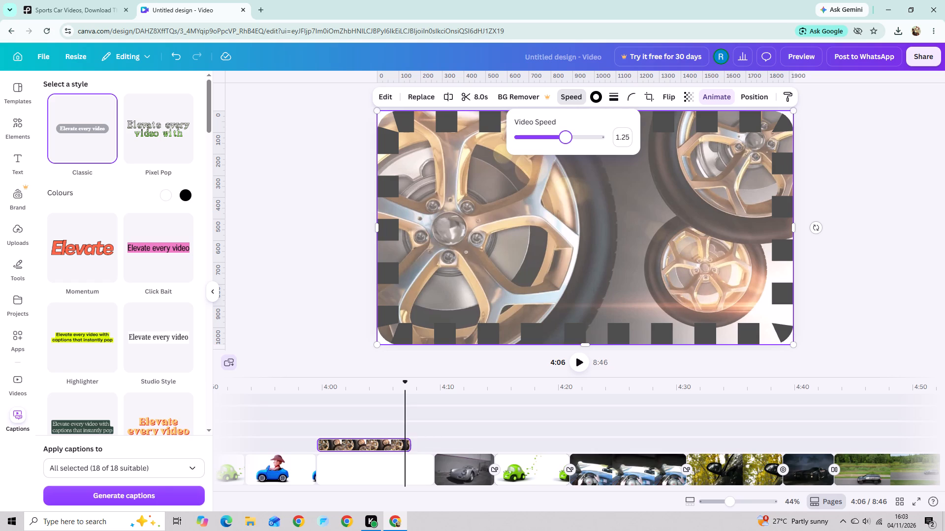
click(591, 100)
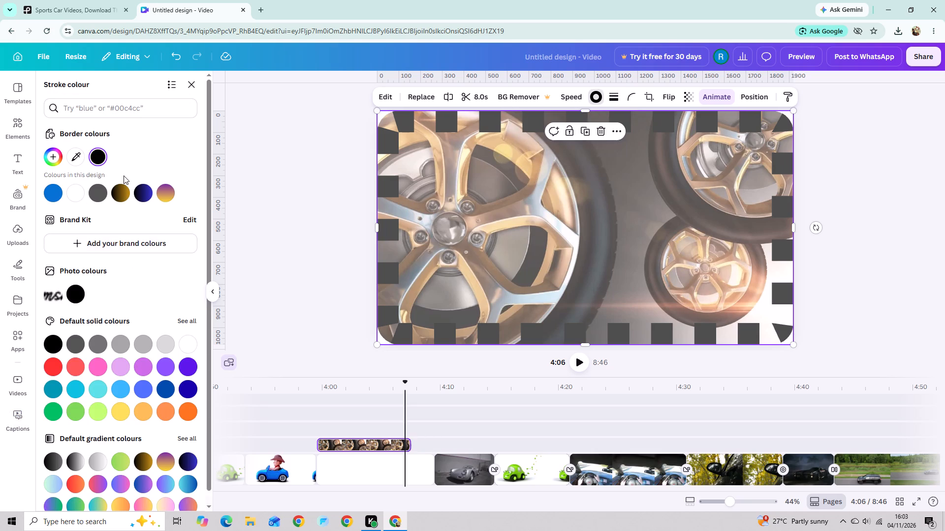
click(278, 178)
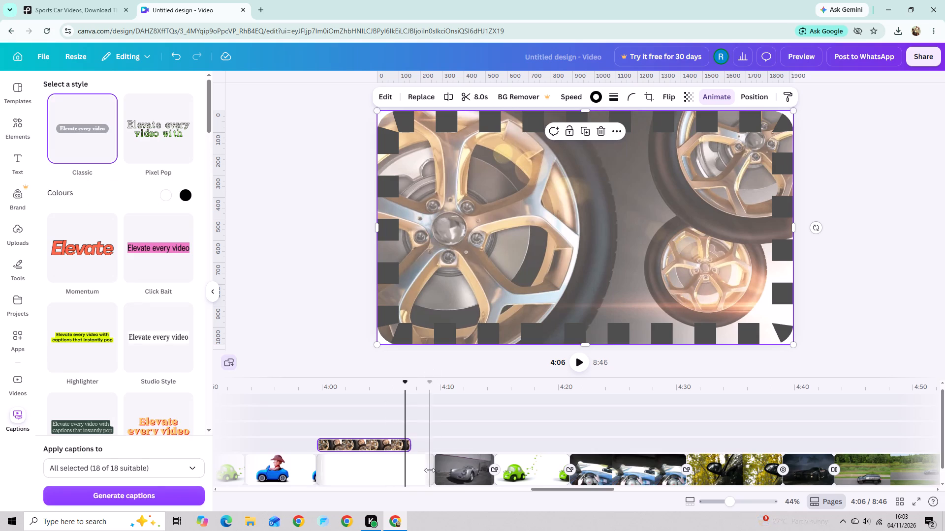
Add a Colour Wipe transition between the blank scene under the wheels clip and the silver car clip.
click(442, 465)
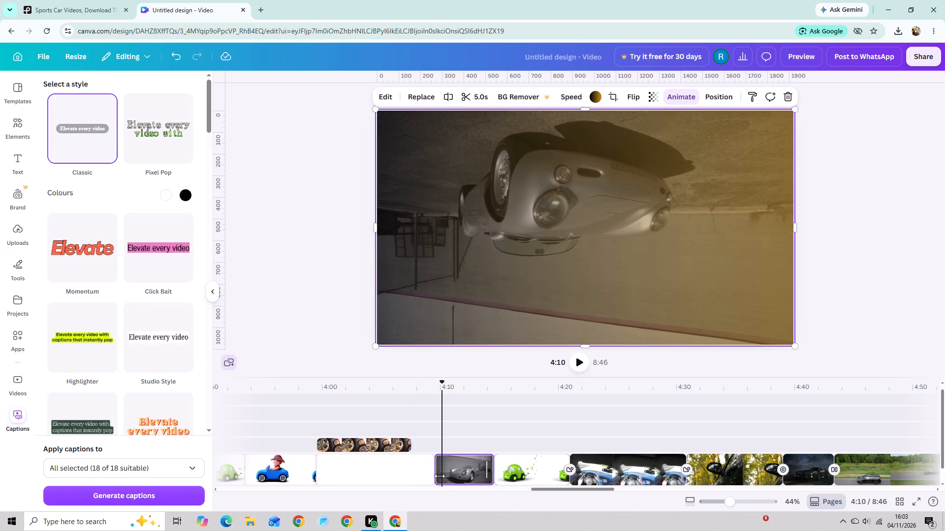
click(435, 477)
click(435, 477)
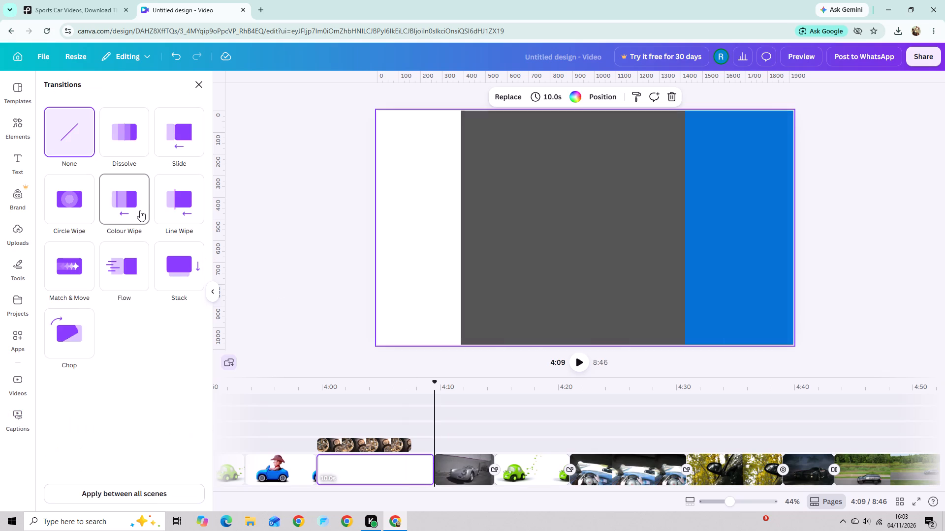
click(140, 210)
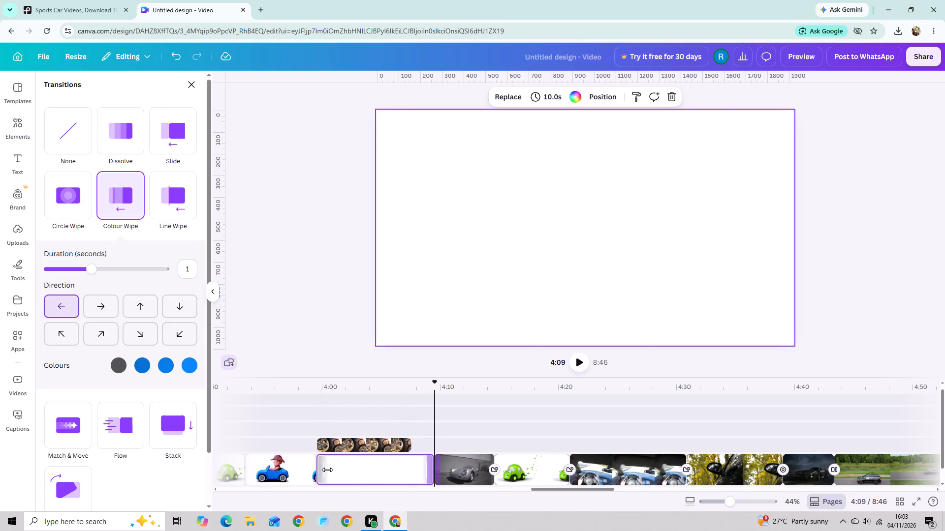
click(545, 168)
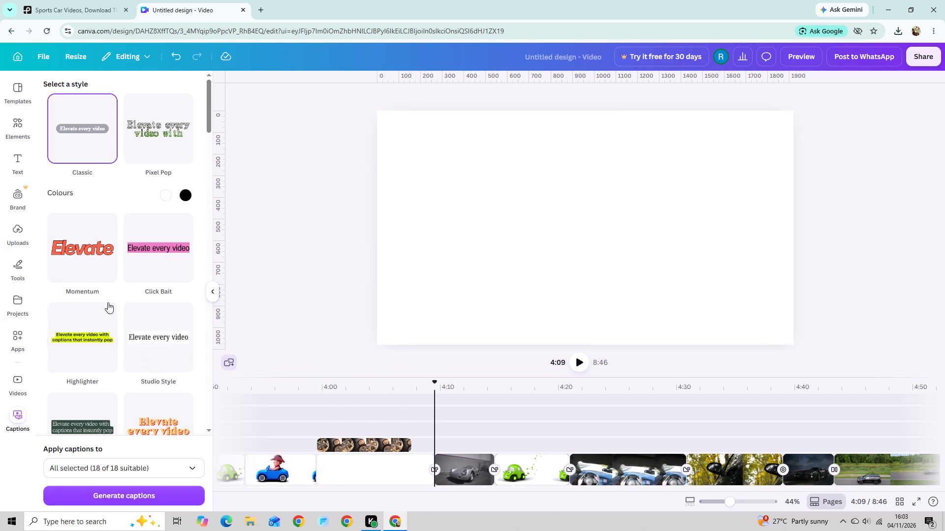
click(294, 292)
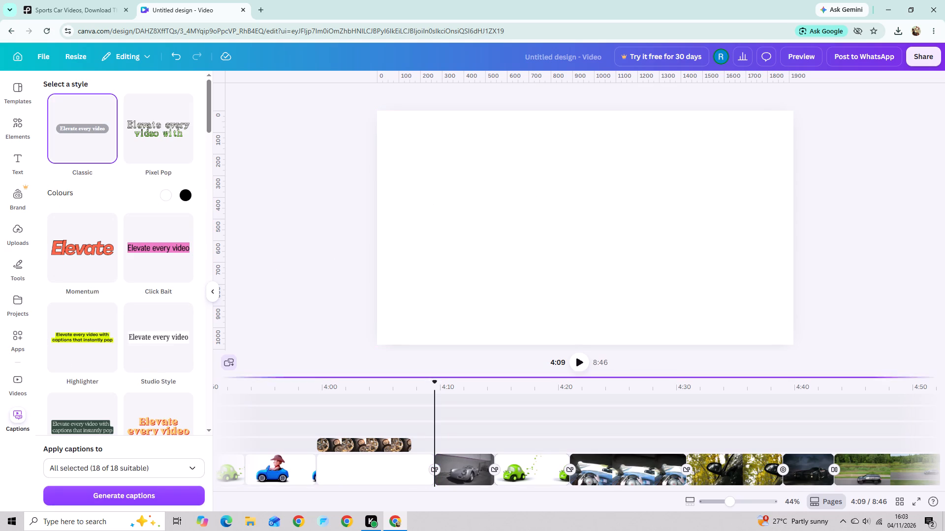
Add a Match & Move transition between the blue cowboy car clip and the blank scene under the wheels clip.
drag(430, 384, 389, 421)
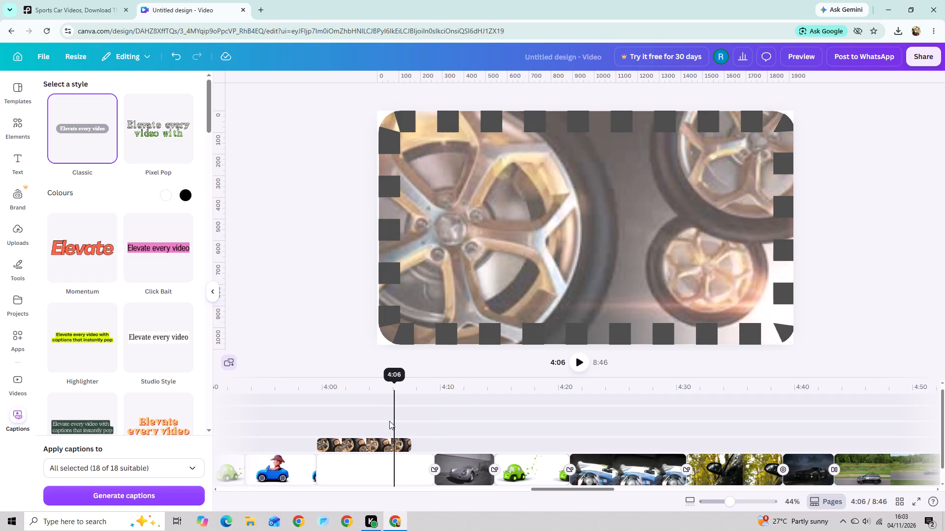
drag(389, 421, 469, 510)
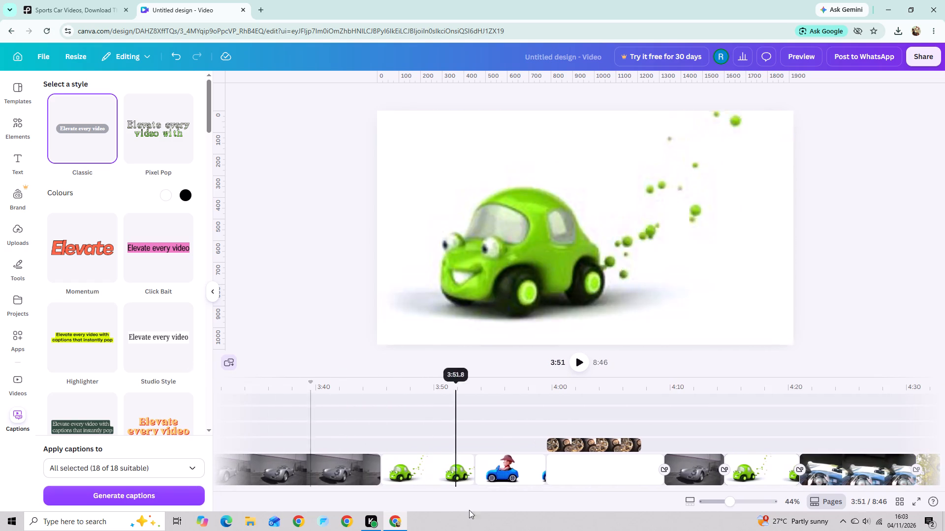
drag(469, 510, 519, 507)
click(588, 450)
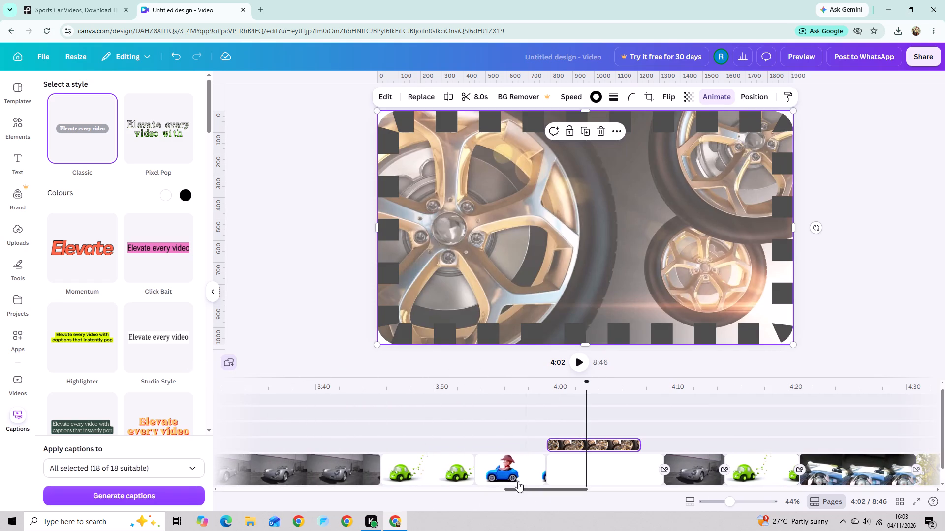
click(551, 470)
click(544, 473)
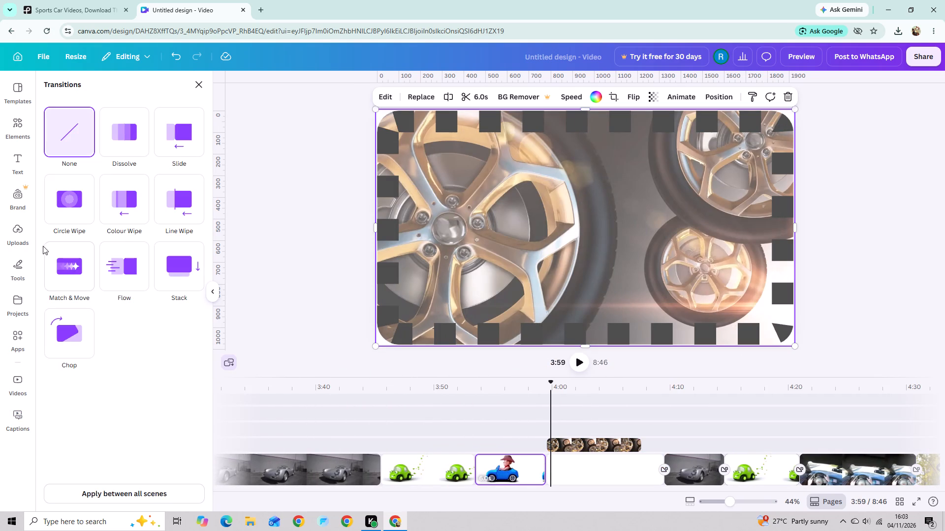
click(70, 256)
click(302, 290)
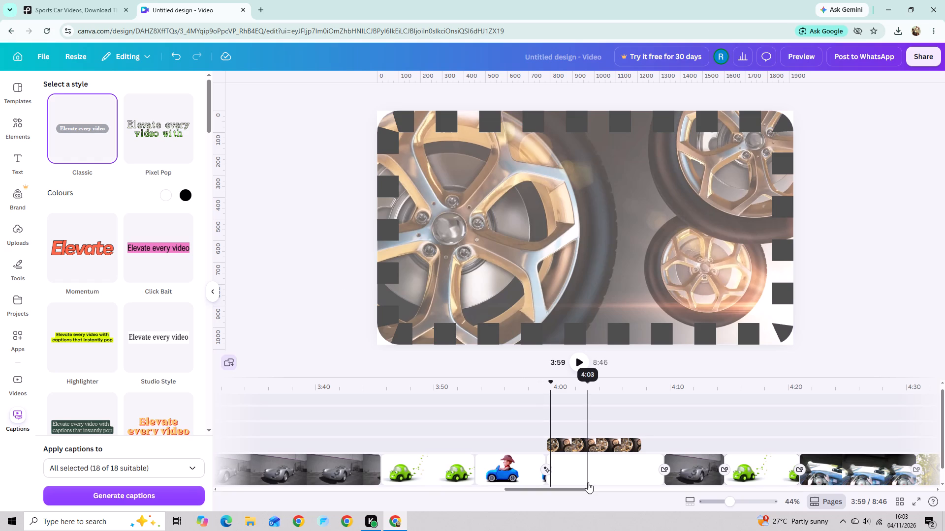
Apply the Sketch animation to the blue cowboy car clip.
click(588, 482)
click(499, 452)
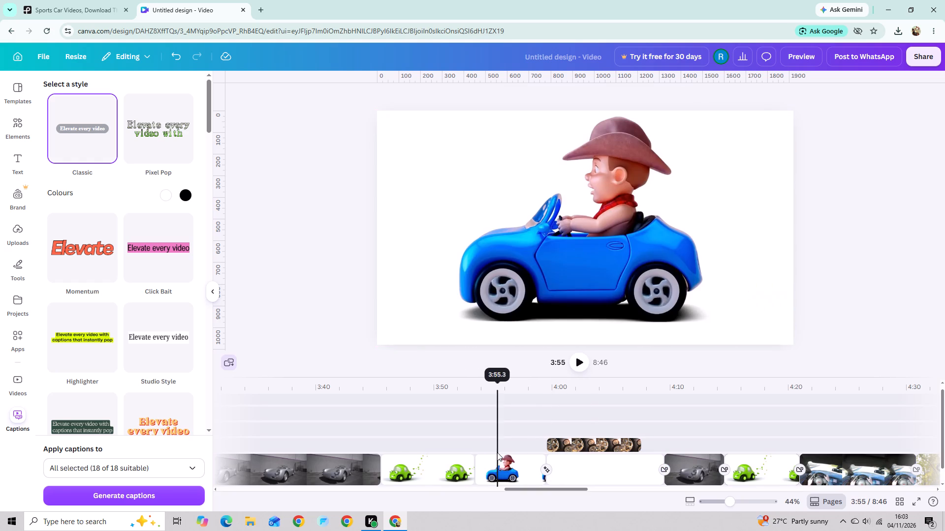
click(515, 465)
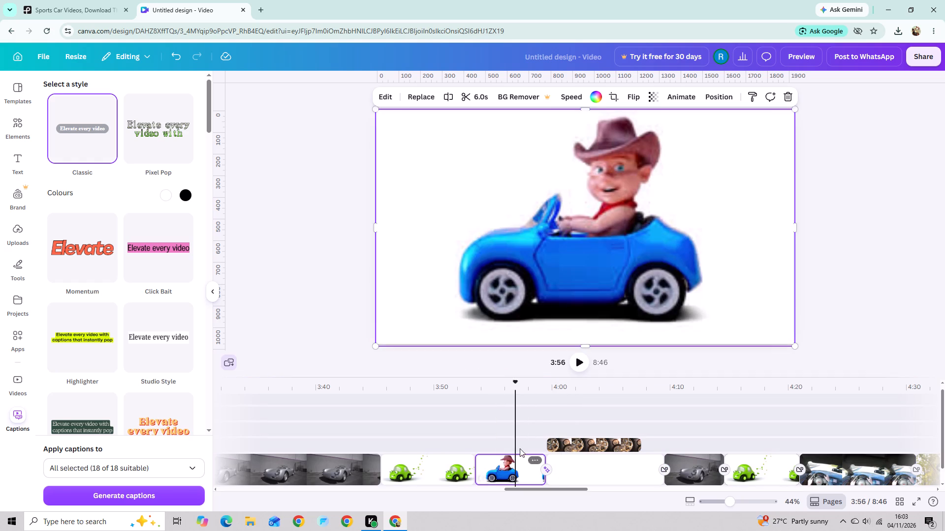
click(668, 104)
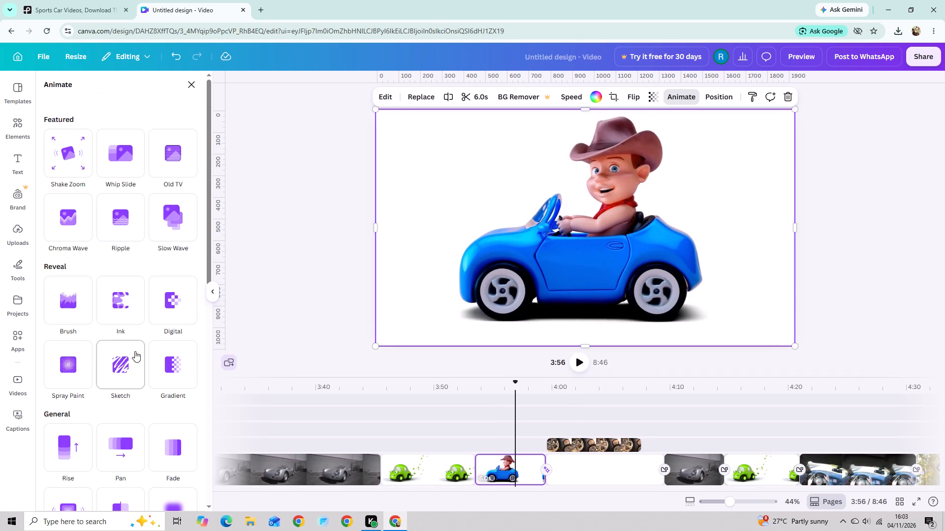
click(133, 359)
click(258, 306)
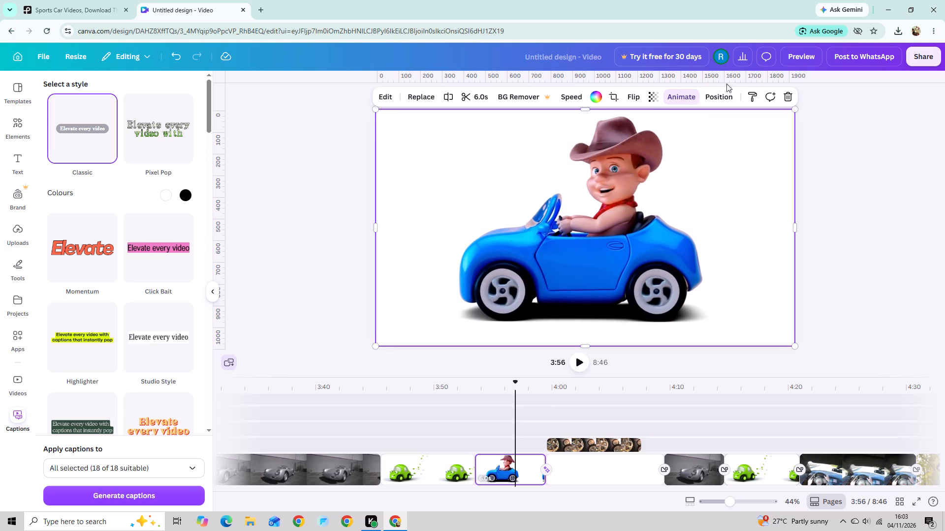
Lower the transparency value of the blue cowboy car clip and flip the clip horizontally.
click(652, 96)
click(647, 135)
click(630, 100)
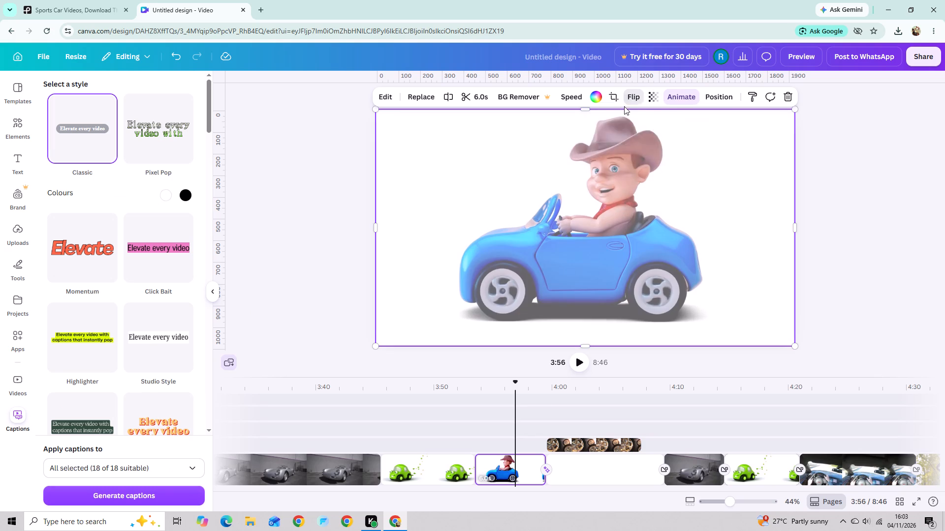
click(626, 117)
Set the background colour behind the blue cowboy car clip to black.
click(592, 99)
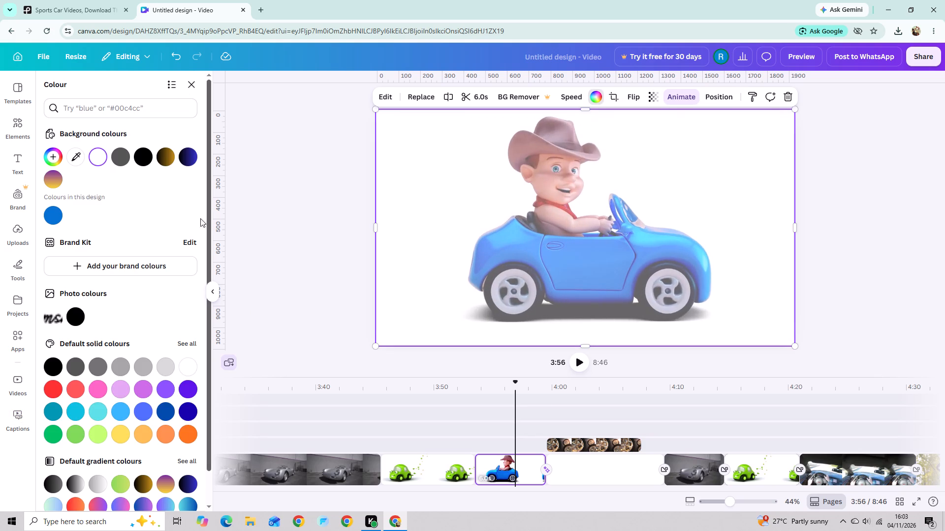
click(124, 156)
click(133, 159)
click(136, 158)
click(285, 168)
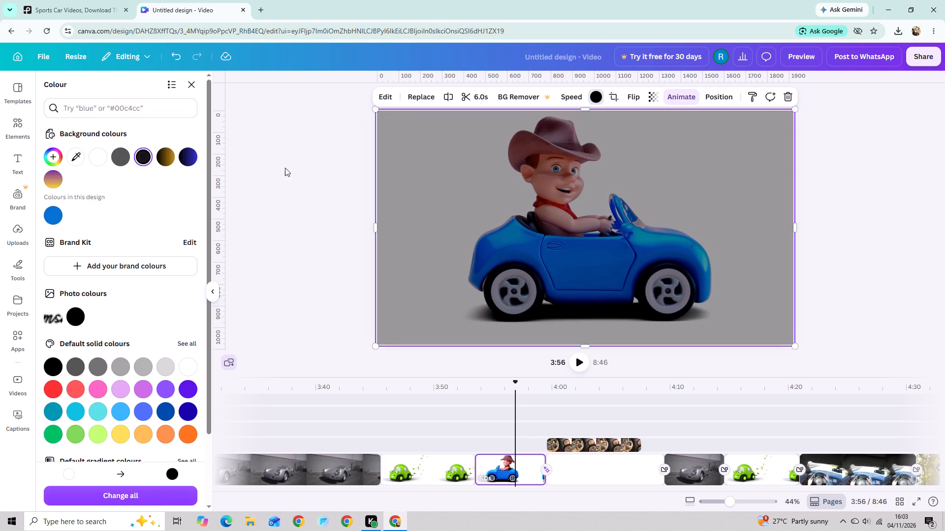
Set the video speed of the blue cowboy car clip to 1.25.
click(560, 90)
click(556, 140)
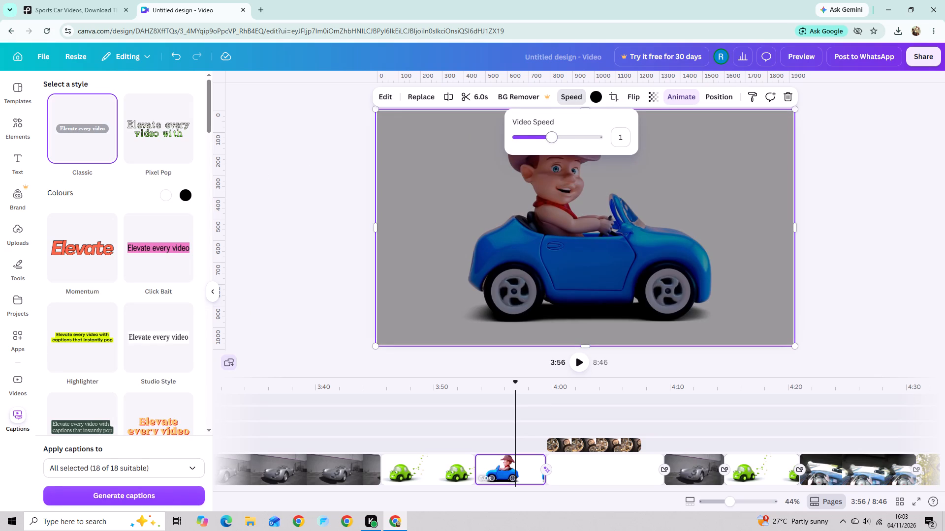
drag(557, 141, 562, 139)
click(255, 208)
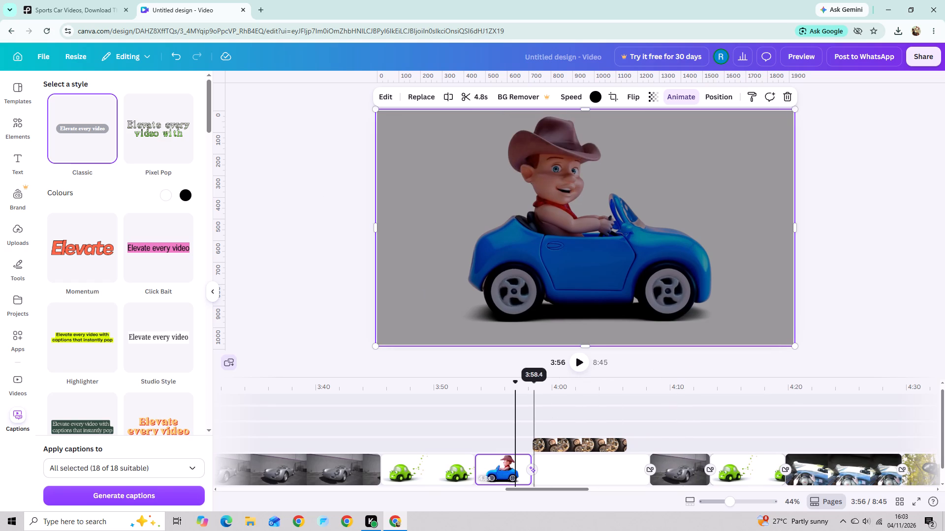
Scrub through the blue cowboy car clip and review its animation, flip and transparency options.
drag(520, 387, 527, 404)
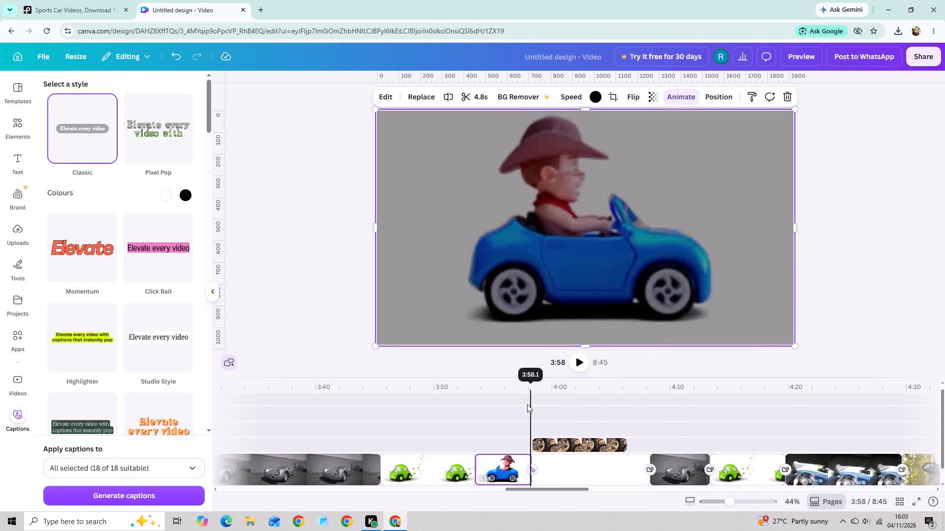
drag(527, 404, 493, 403)
click(489, 458)
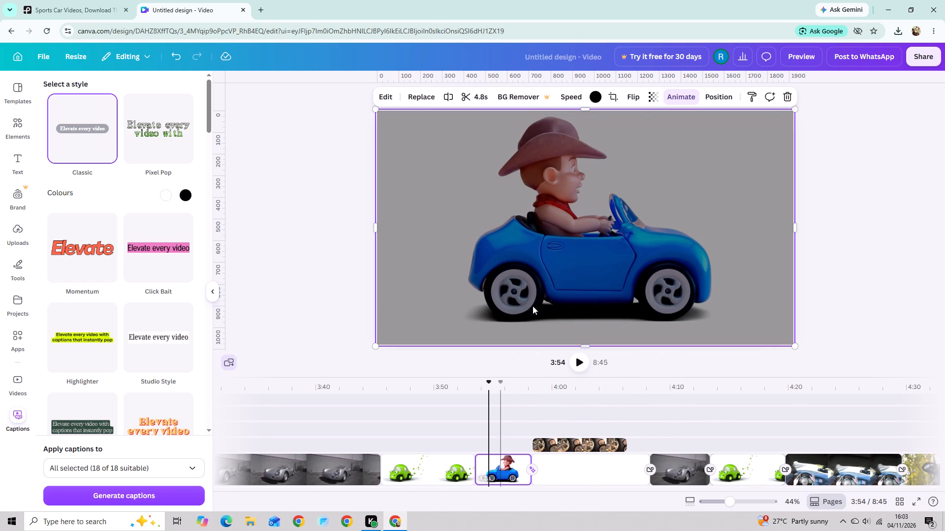
click(623, 98)
click(629, 98)
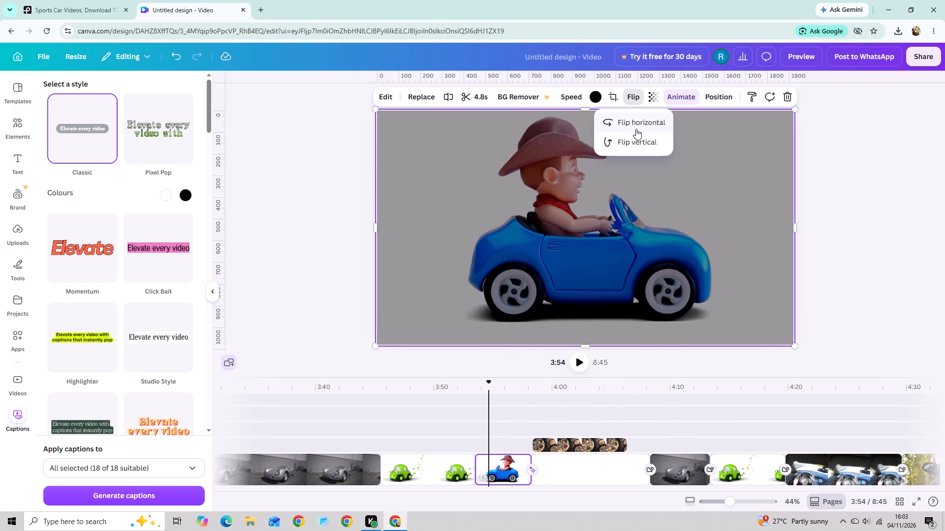
click(651, 97)
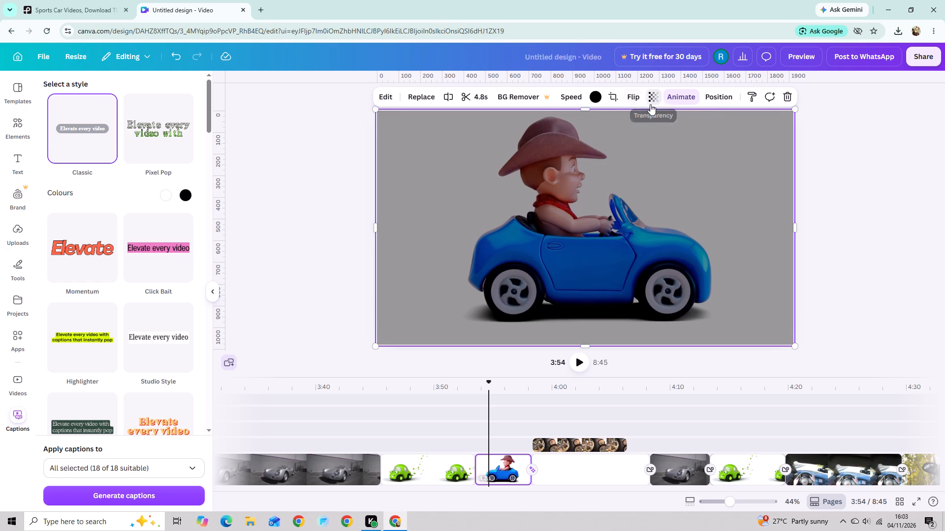
click(837, 160)
drag(493, 391, 501, 392)
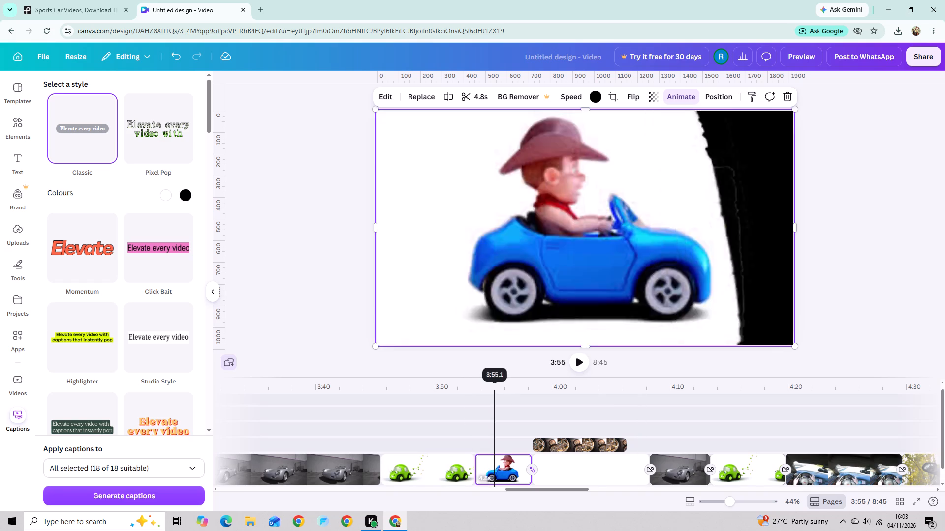
drag(501, 392, 358, 409)
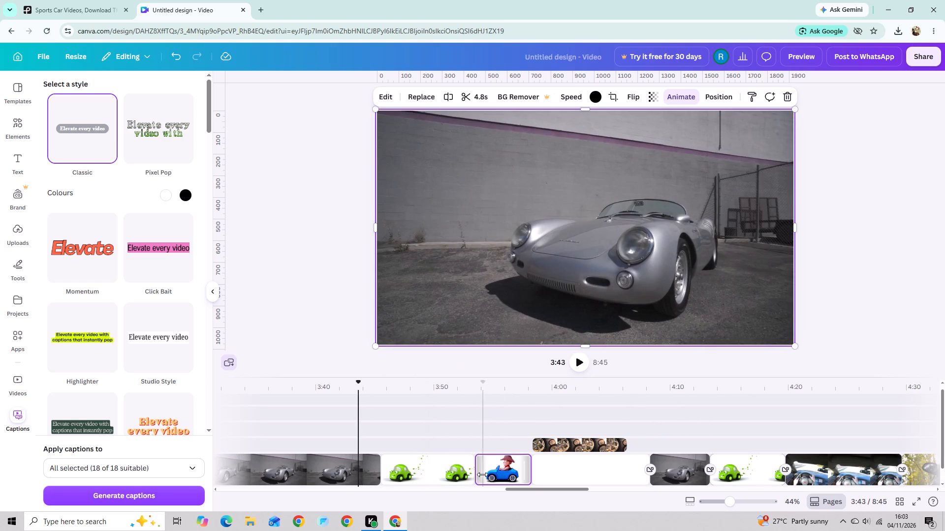
Add a Circle Wipe transition between the green car clip and the blue cowboy car clip.
click(475, 474)
click(80, 226)
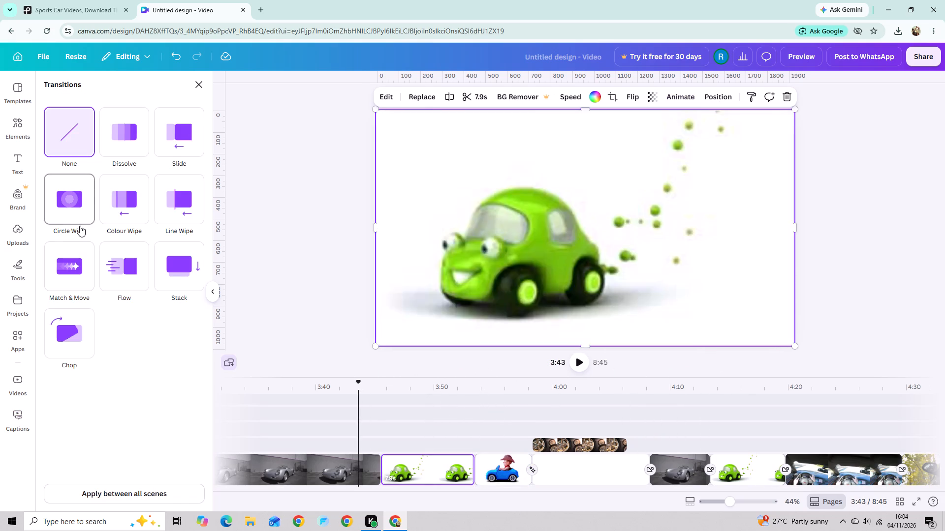
click(273, 231)
click(414, 476)
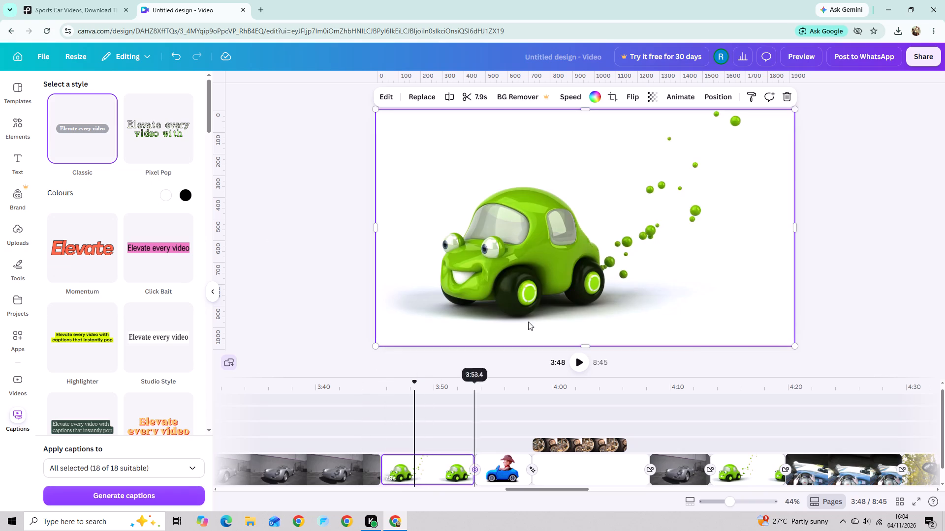
Adjust the transparency of the blue cowboy car clip slightly and check its video speed setting.
click(479, 464)
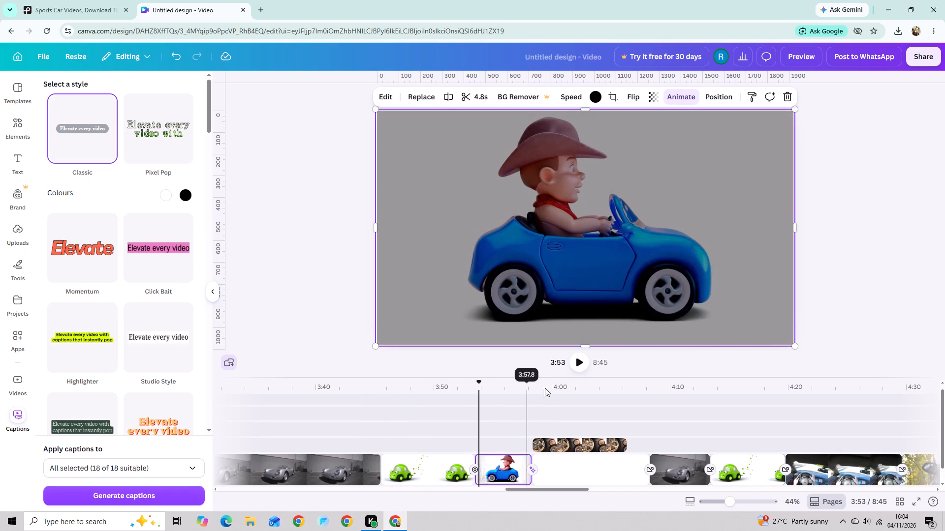
click(650, 95)
drag(650, 143, 645, 145)
click(576, 98)
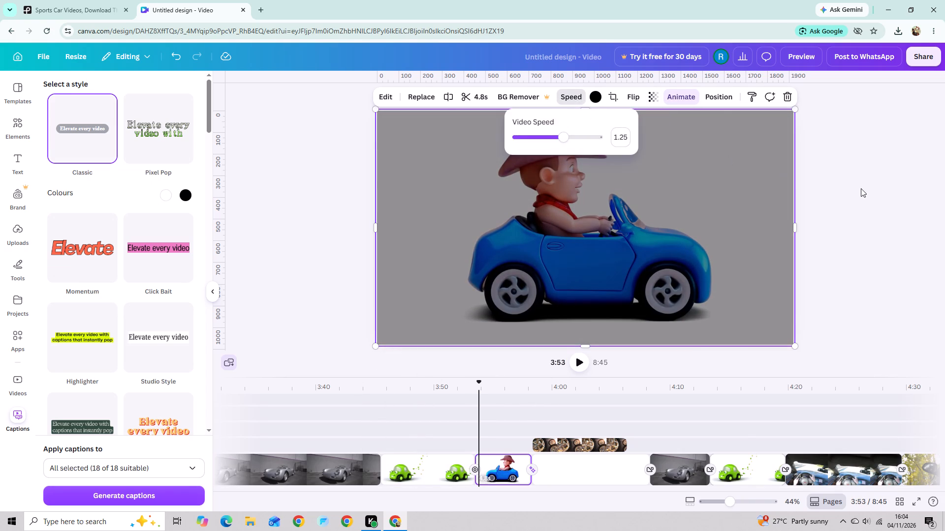
click(861, 188)
Apply the Breathe animation to the green car clip before the blue cowboy car clip.
drag(484, 385, 459, 387)
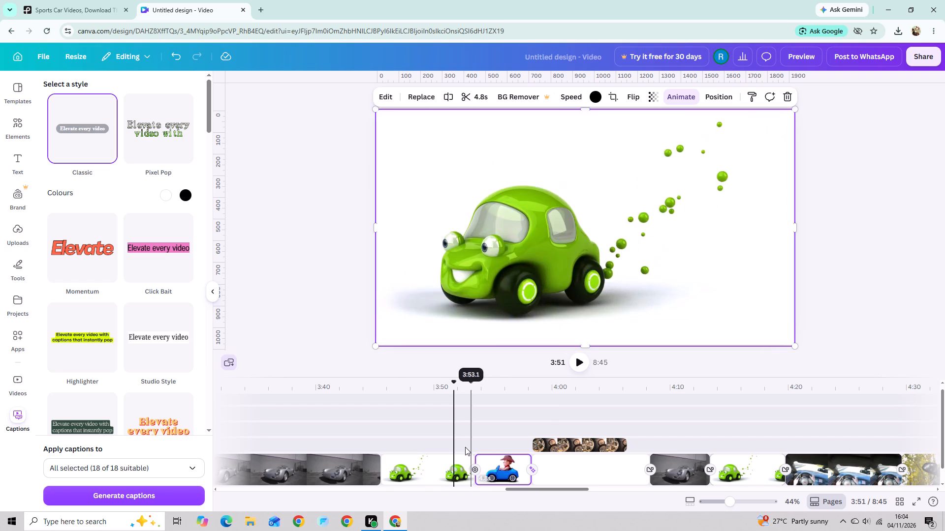
click(443, 470)
click(671, 101)
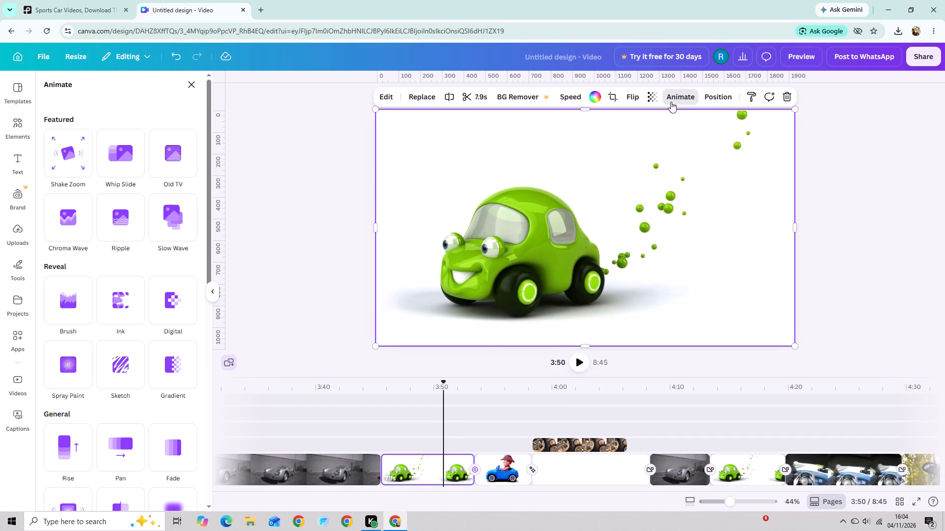
scroll(183, 409, down, 2)
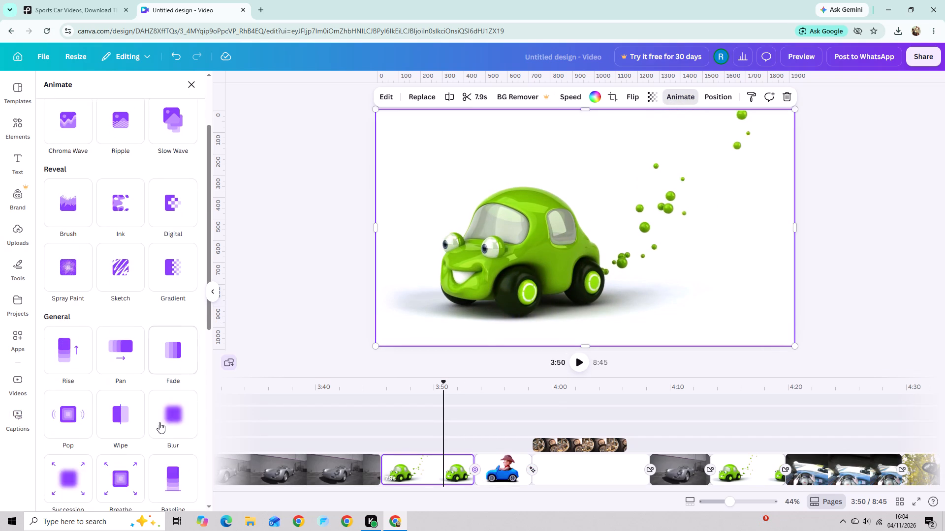
scroll(160, 422, down, 4)
click(127, 272)
click(293, 231)
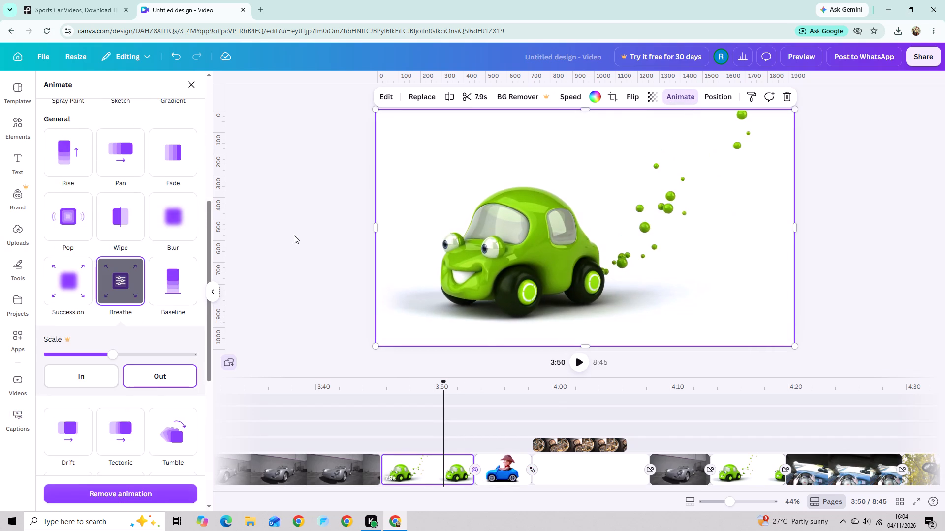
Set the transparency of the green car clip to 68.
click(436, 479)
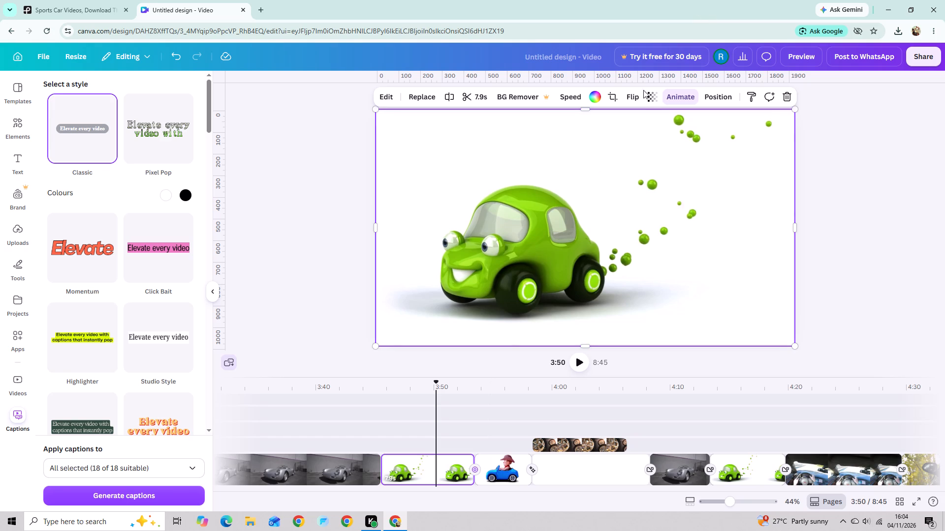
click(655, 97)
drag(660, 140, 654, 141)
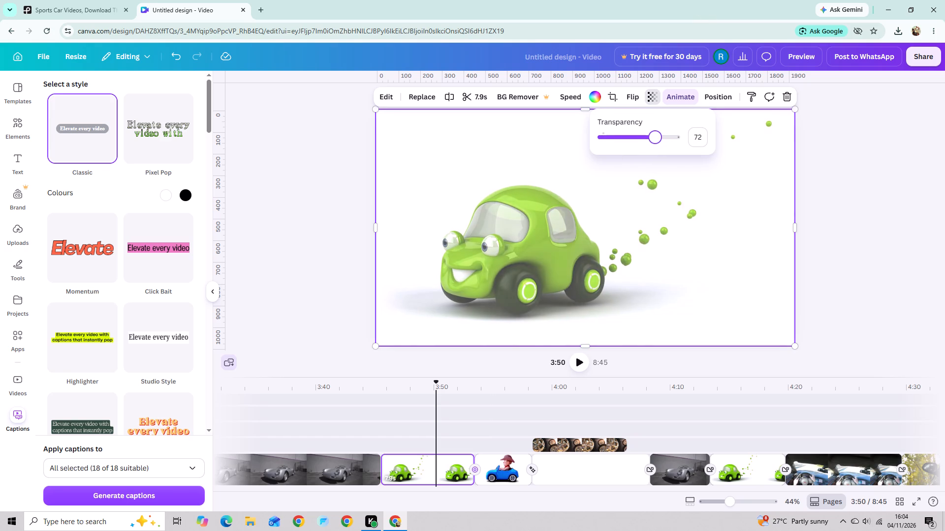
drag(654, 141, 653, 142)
Flip the green car clip horizontally.
click(633, 98)
click(625, 115)
Set the background colour behind the green car clip to black.
click(600, 95)
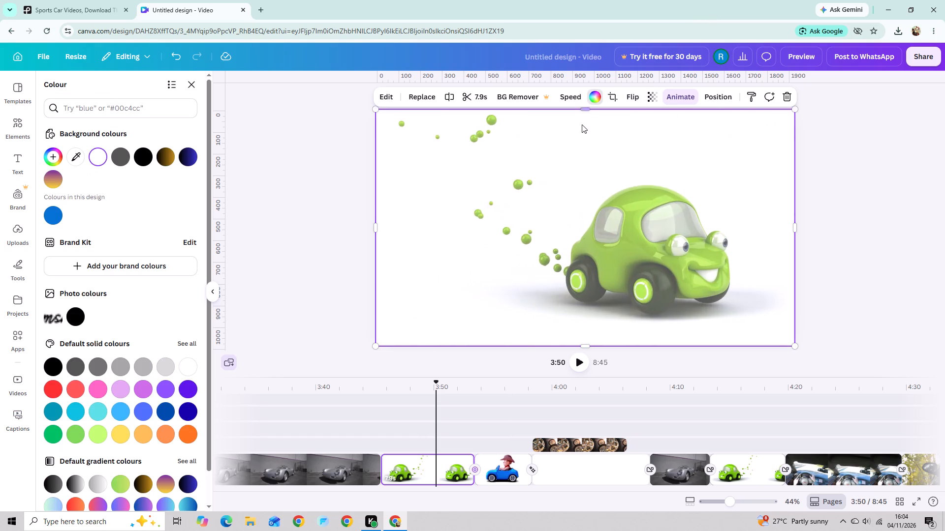
click(127, 158)
click(146, 151)
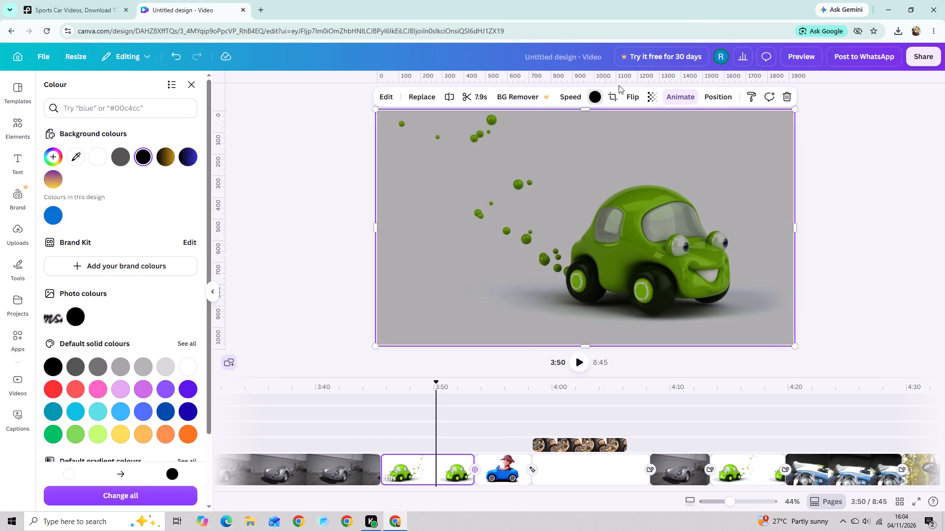
Set the video speed of the green car clip to 1.25.
click(574, 93)
drag(547, 133, 559, 133)
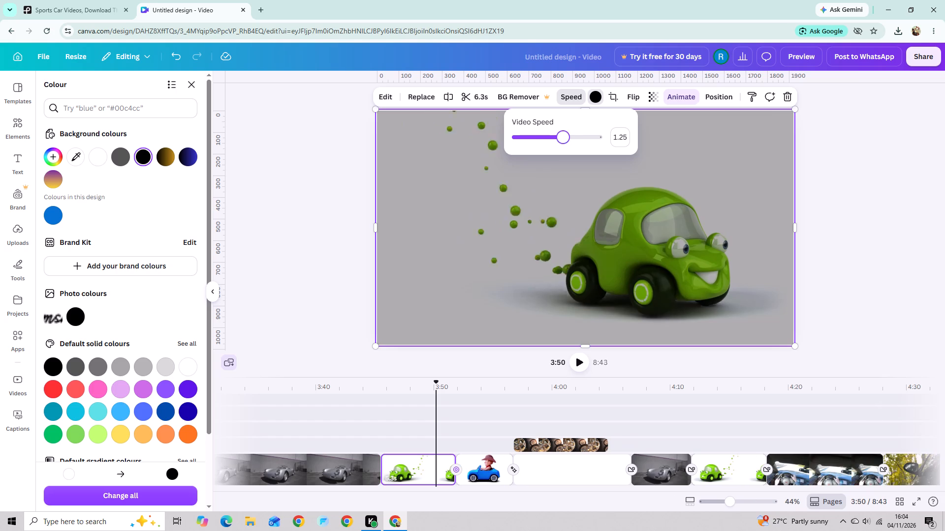
drag(559, 133, 559, 132)
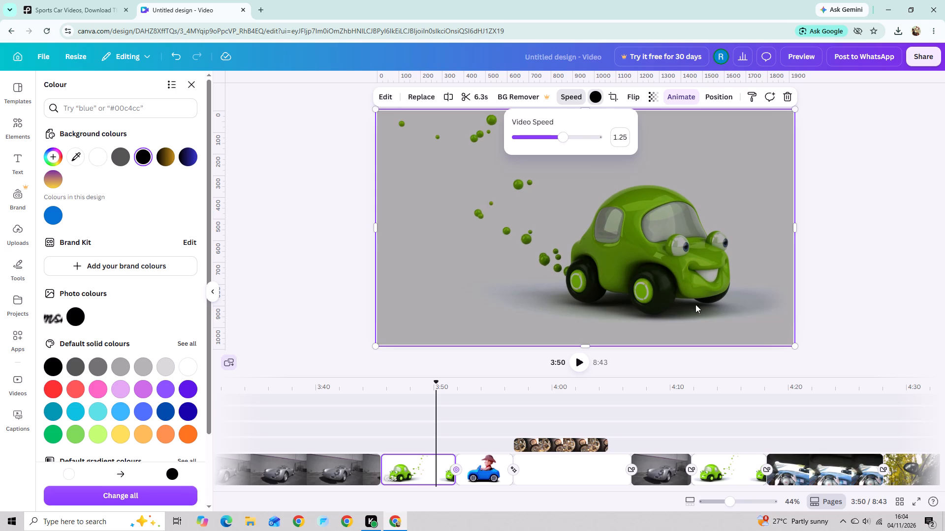
Compare the look of the blue cowboy car clip with that of the green car clip.
click(490, 465)
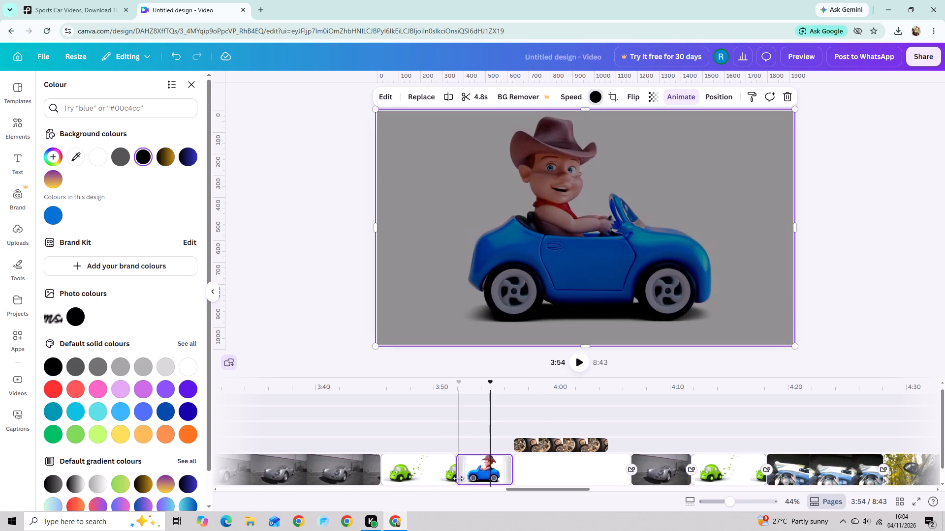
click(436, 477)
drag(430, 383, 487, 413)
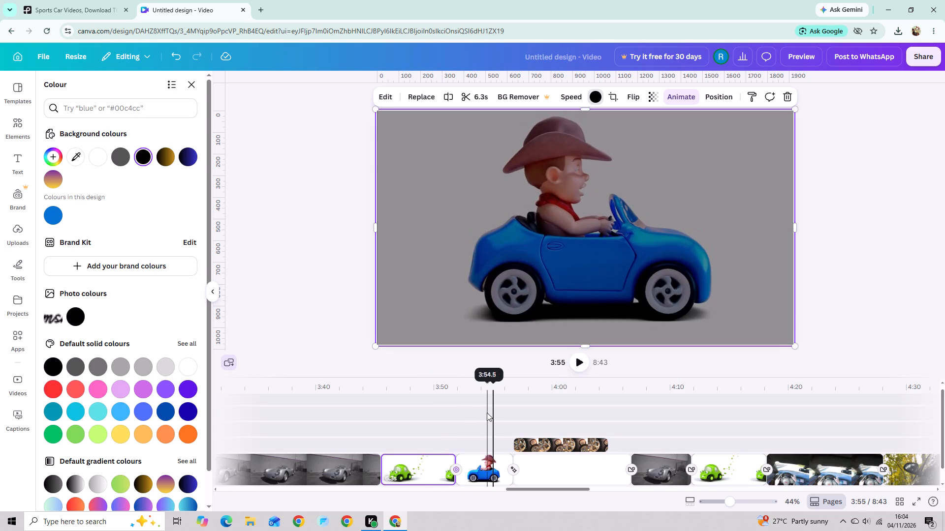
drag(487, 413, 479, 413)
click(474, 470)
click(435, 468)
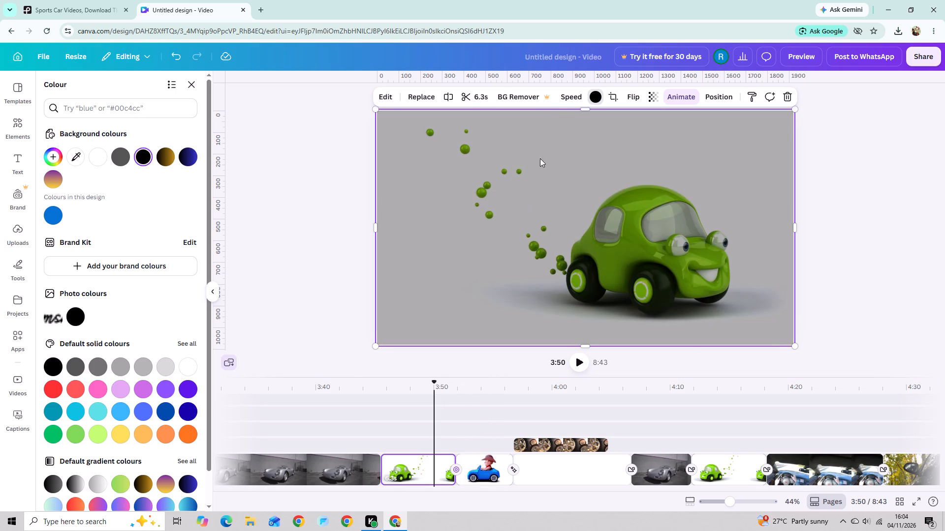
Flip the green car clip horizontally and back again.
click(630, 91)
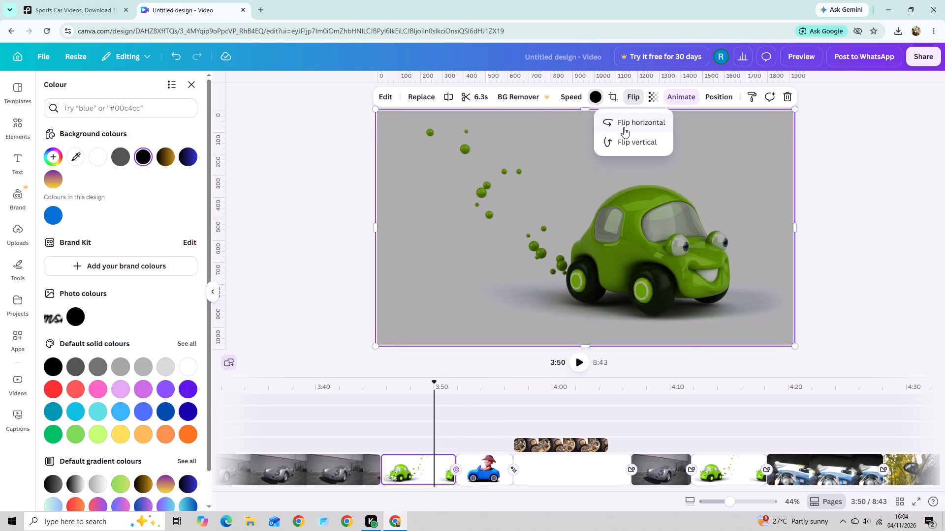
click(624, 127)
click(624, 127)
Set the transparency of the green car clip to 55.
click(658, 95)
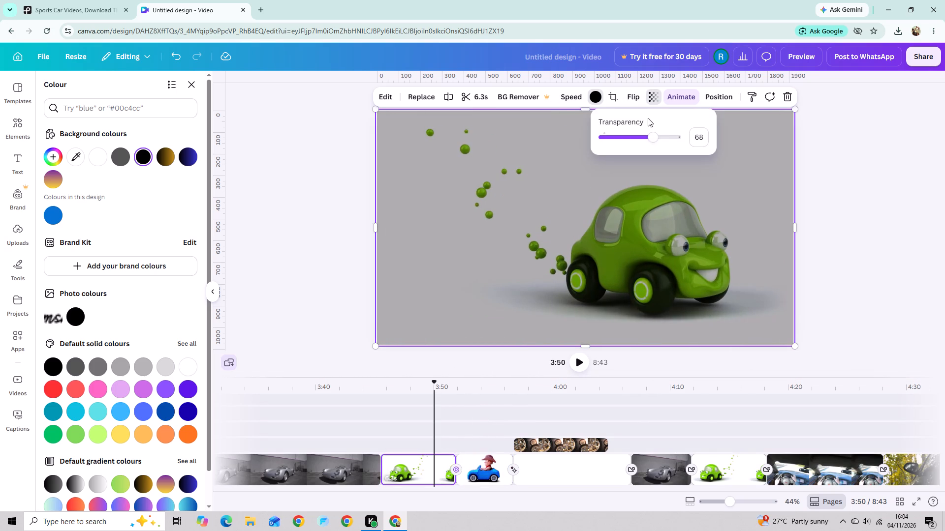
drag(648, 137, 643, 138)
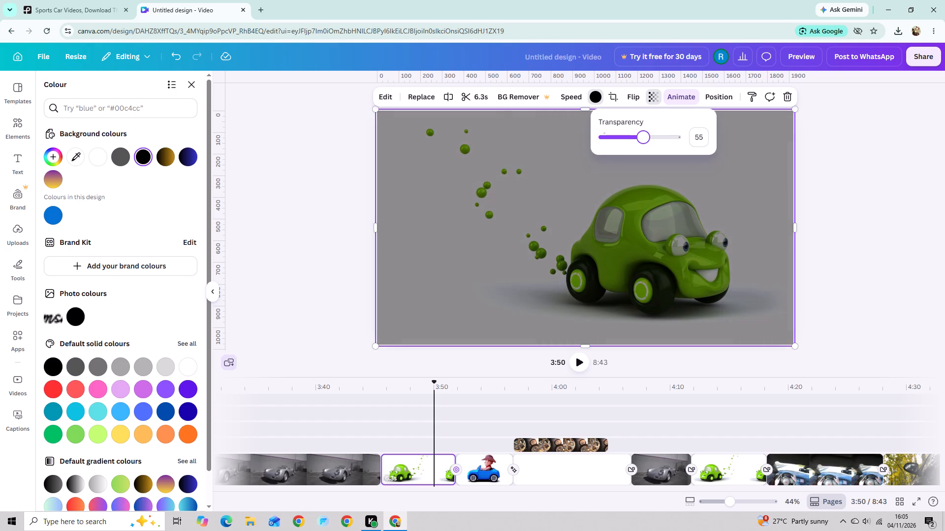
Set the transparency of the green car clip to 47.
drag(643, 138, 637, 141)
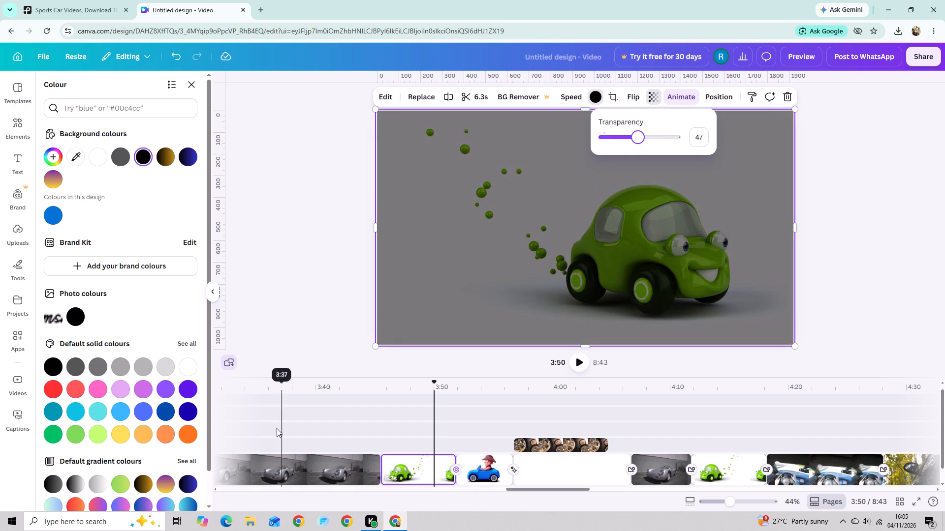
Review the look of the green car and blue cowboy car clips and the transition that follows them.
click(478, 485)
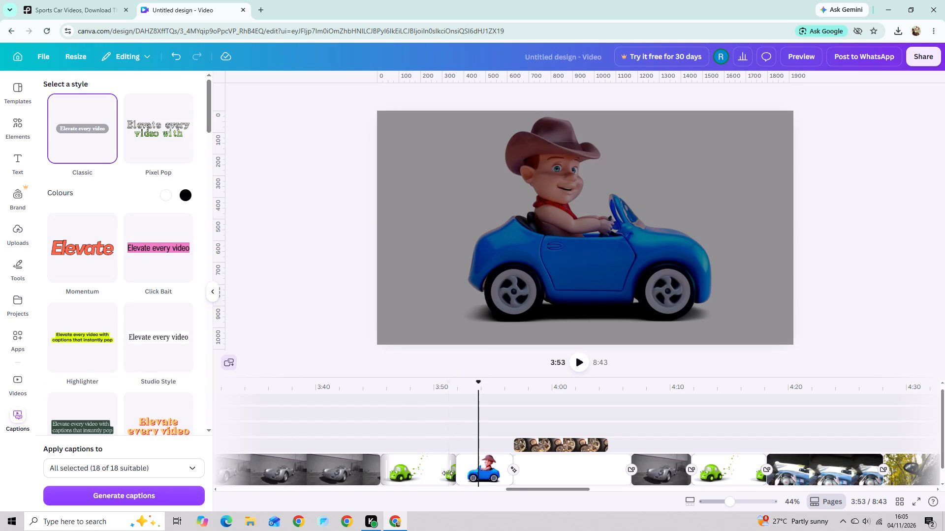
click(434, 472)
click(637, 96)
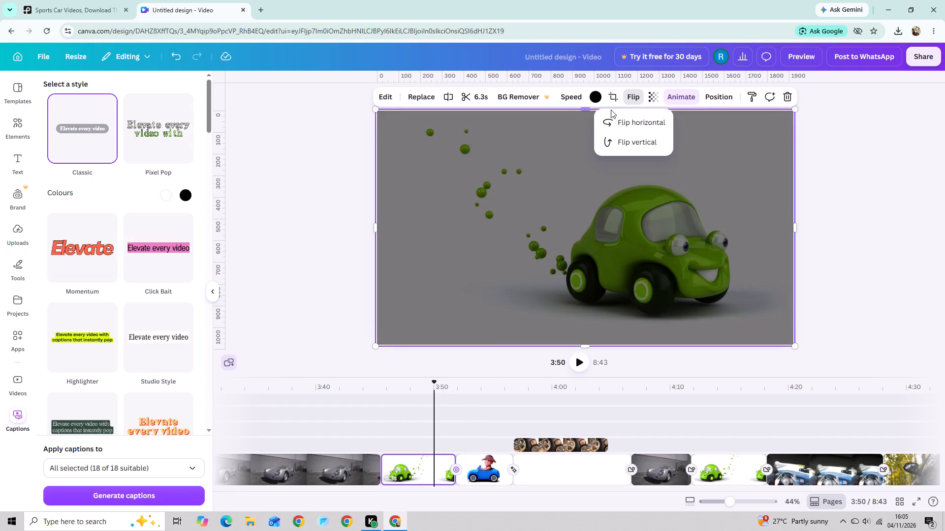
click(580, 96)
click(296, 201)
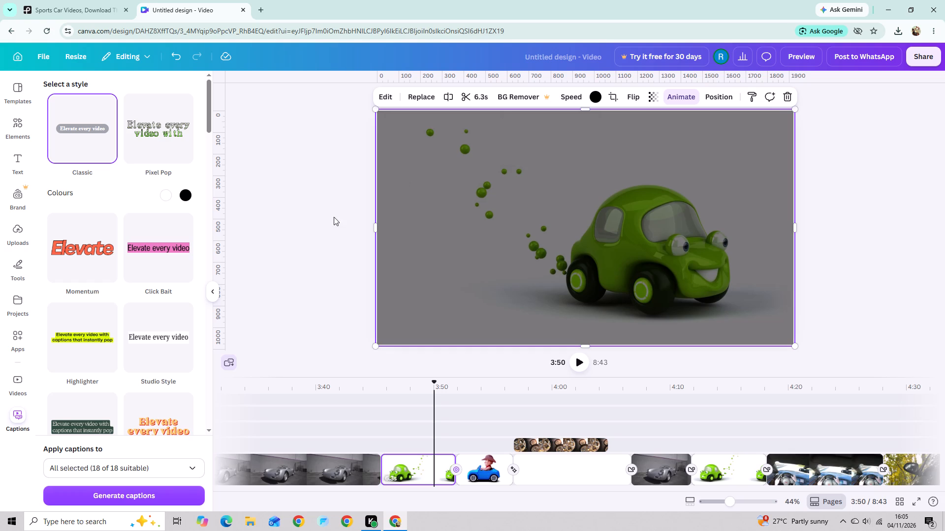
drag(434, 387, 469, 395)
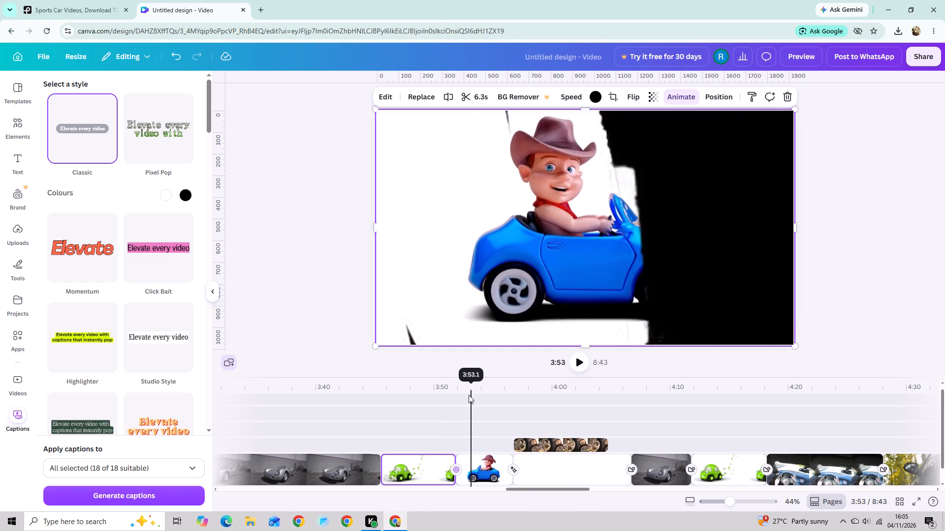
drag(469, 395, 439, 391)
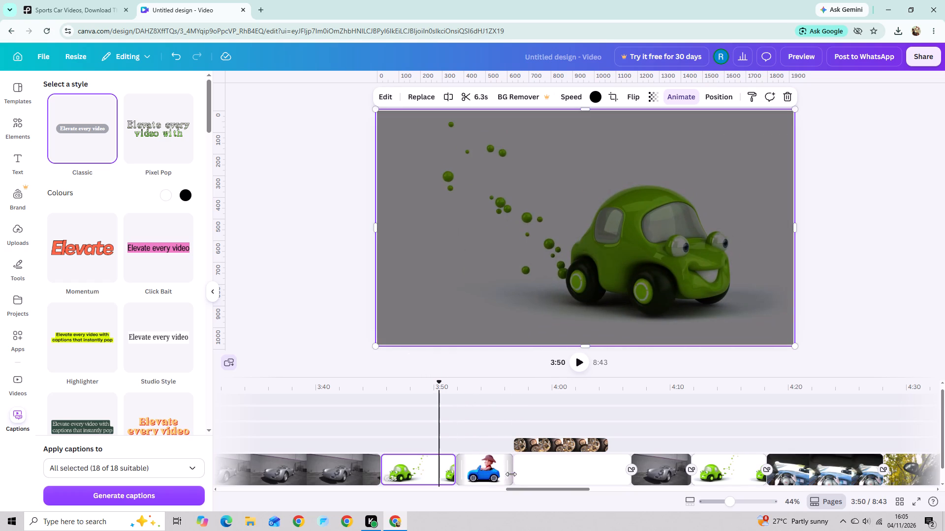
click(510, 474)
click(514, 472)
click(290, 352)
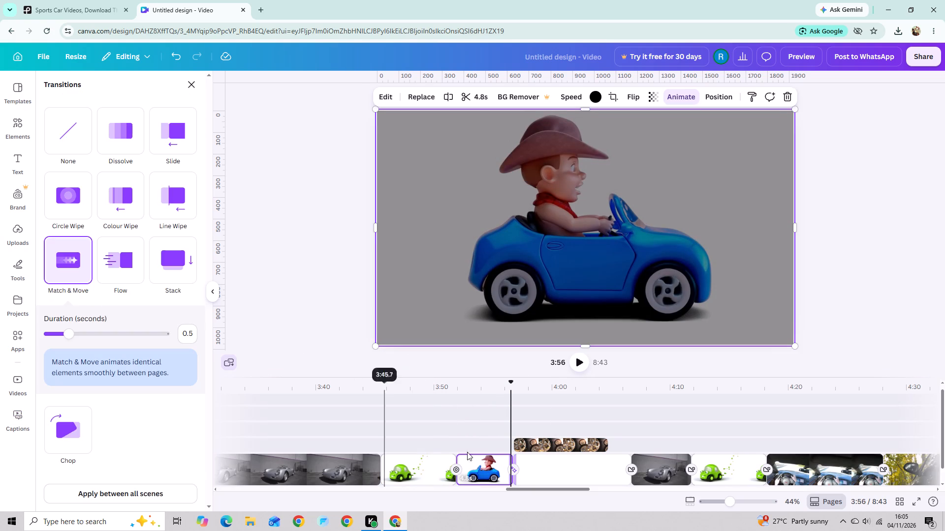
drag(508, 387, 409, 397)
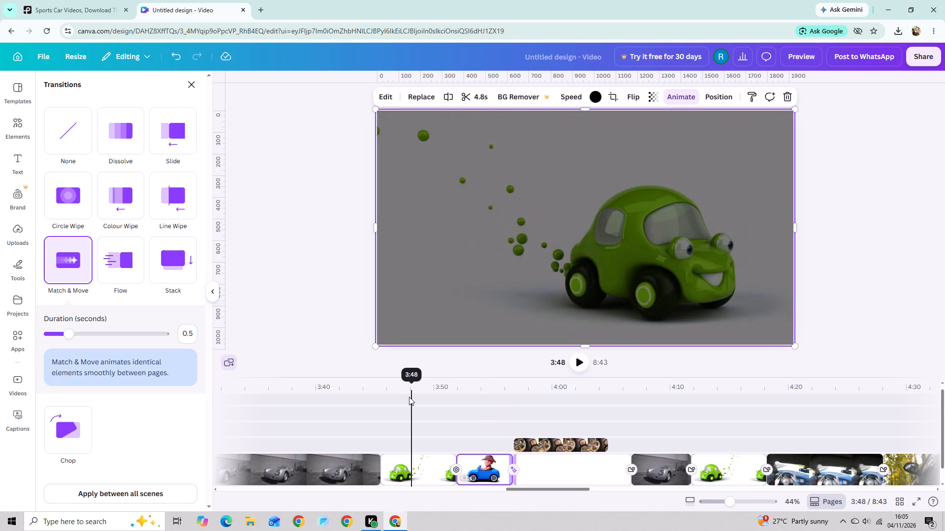
drag(409, 397, 409, 395)
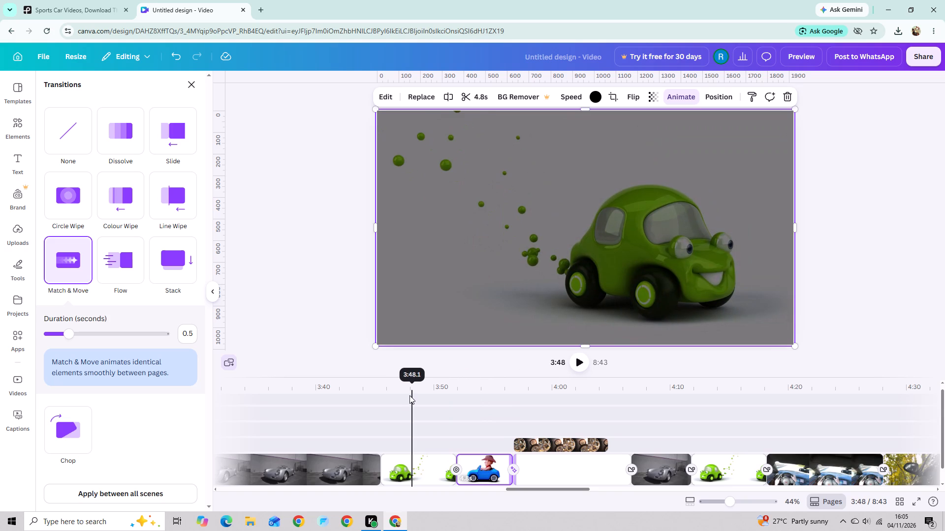
drag(409, 395, 406, 398)
click(406, 466)
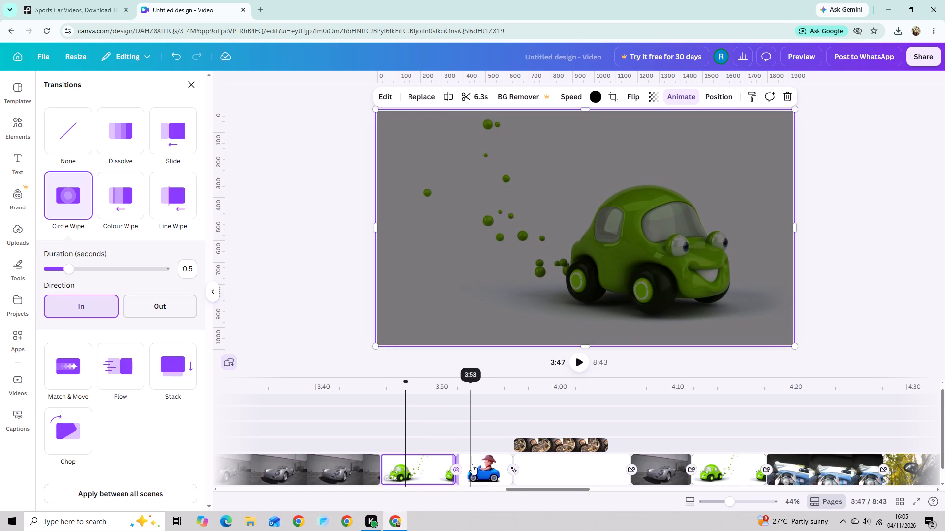
click(473, 465)
Add a Colour Wipe transition with a diagonal up-right direction between the silver car clip and the green car clip.
click(377, 477)
click(387, 469)
click(382, 473)
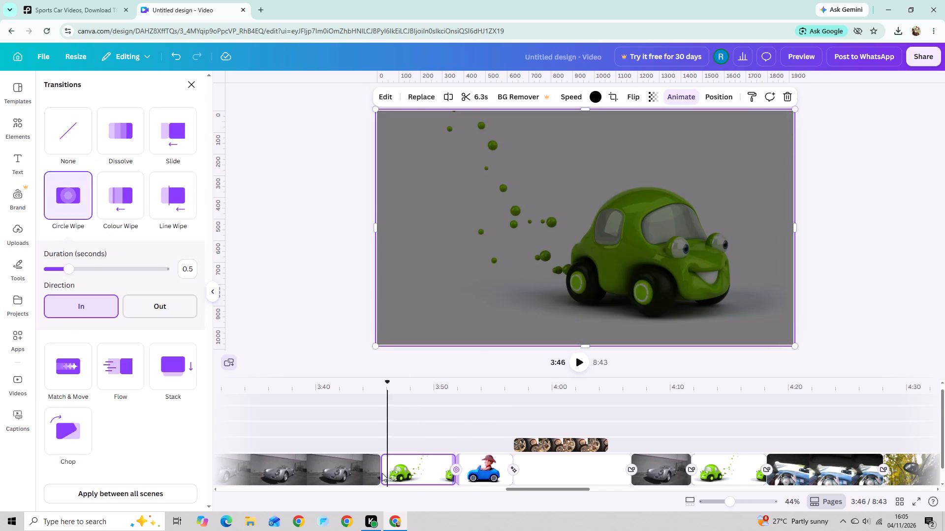
click(381, 474)
click(136, 211)
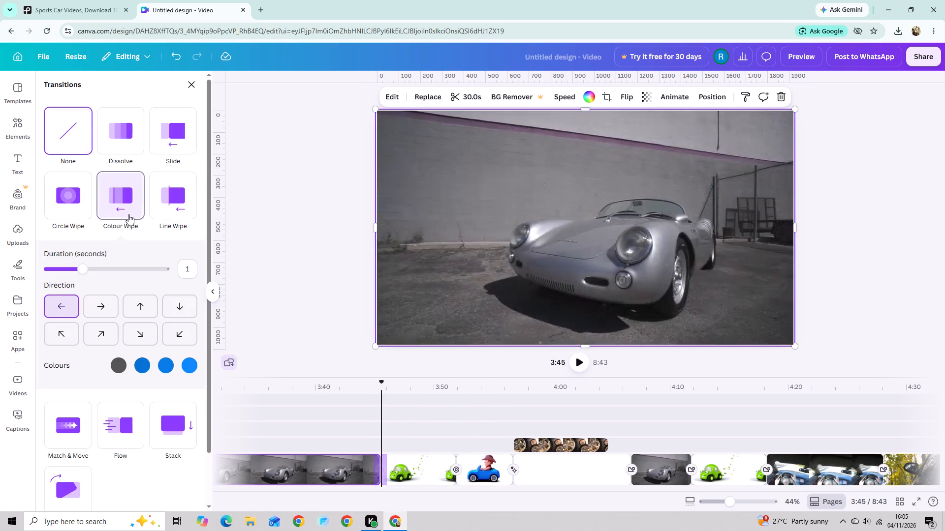
click(98, 327)
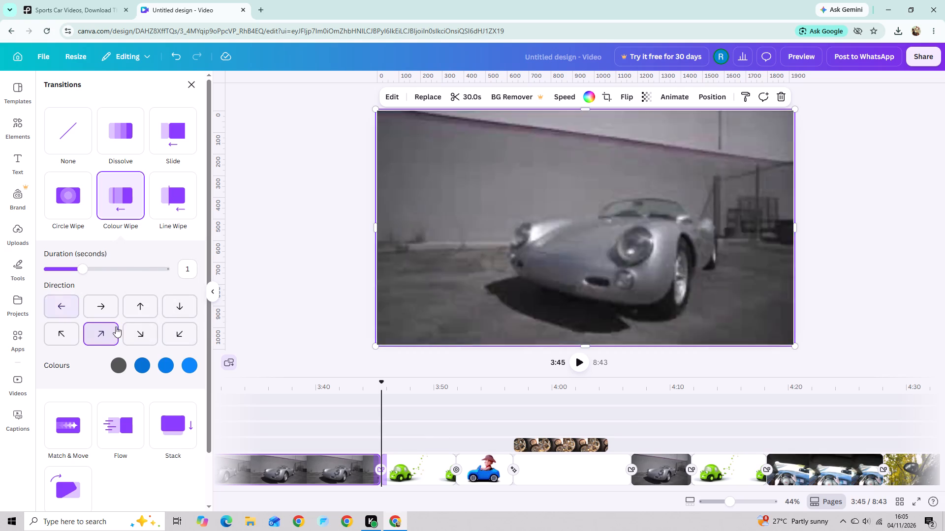
click(357, 322)
Trim the start of the 30-second silver car clip before the green car so it lasts 13.8 s.
drag(378, 385, 400, 402)
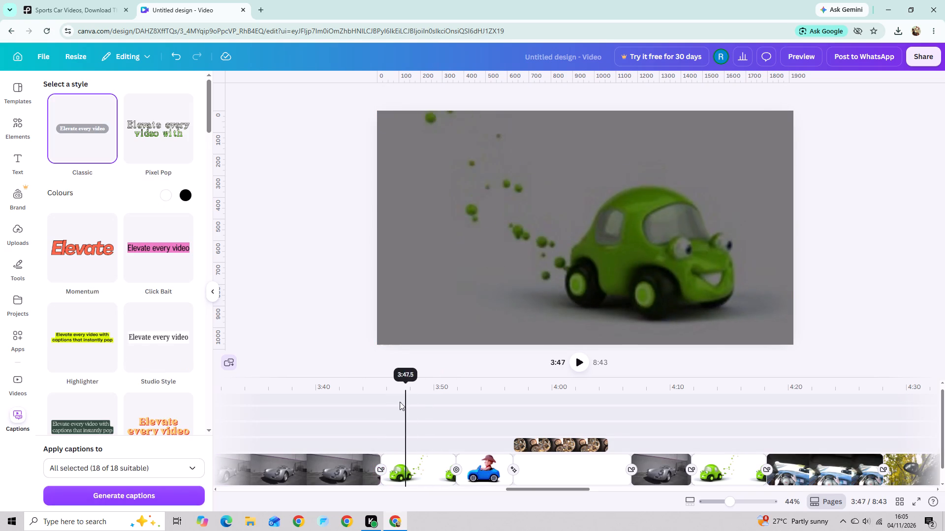
drag(400, 402, 298, 400)
click(355, 478)
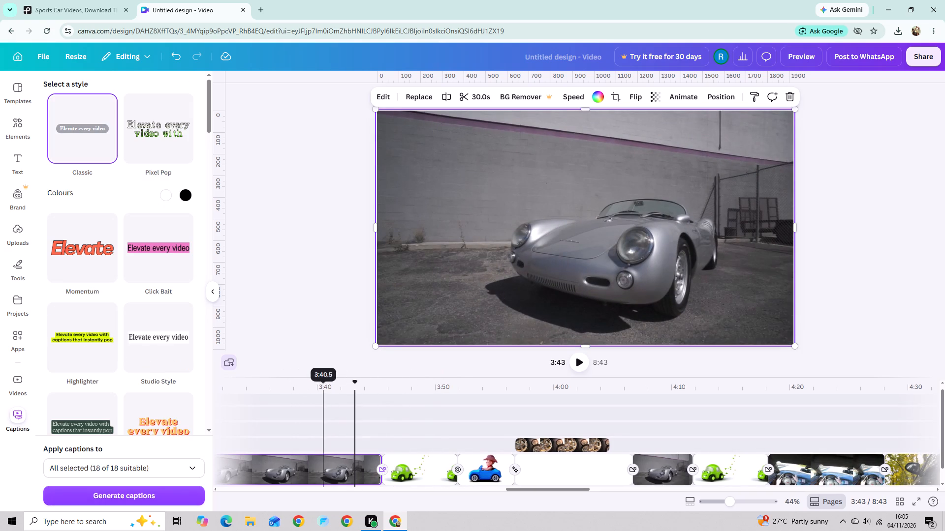
drag(354, 386, 313, 399)
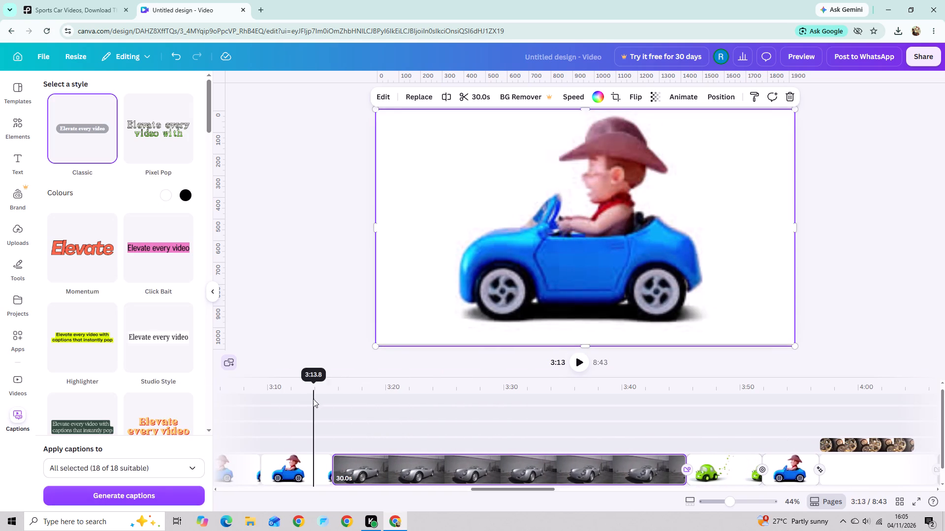
drag(313, 399, 321, 401)
click(347, 461)
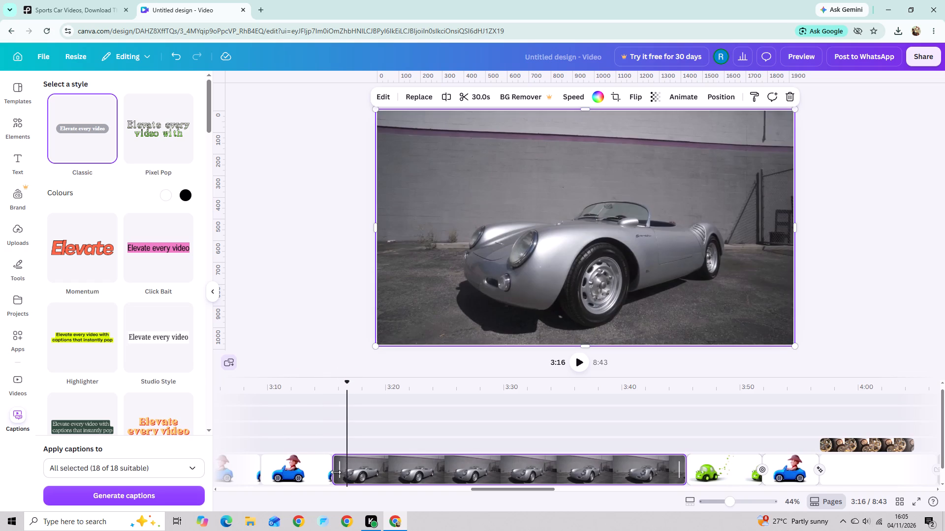
drag(336, 472, 528, 490)
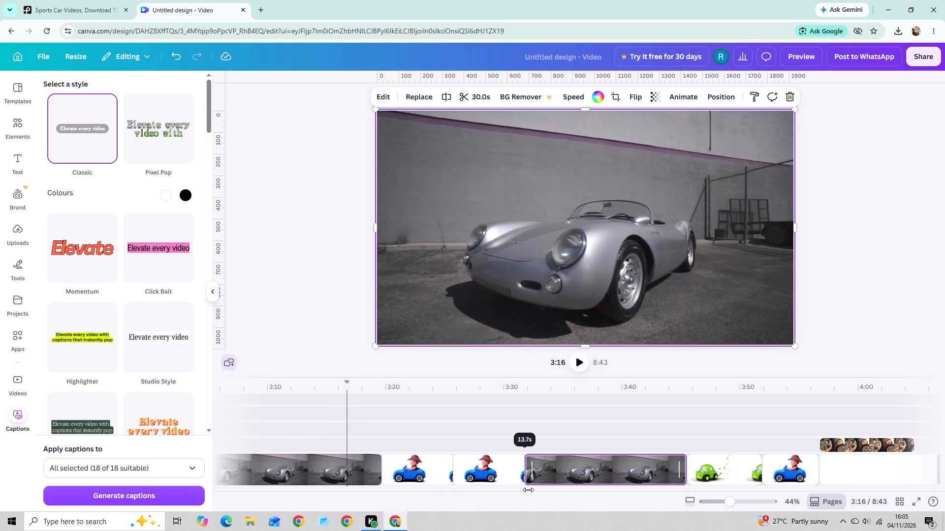
drag(528, 490, 527, 490)
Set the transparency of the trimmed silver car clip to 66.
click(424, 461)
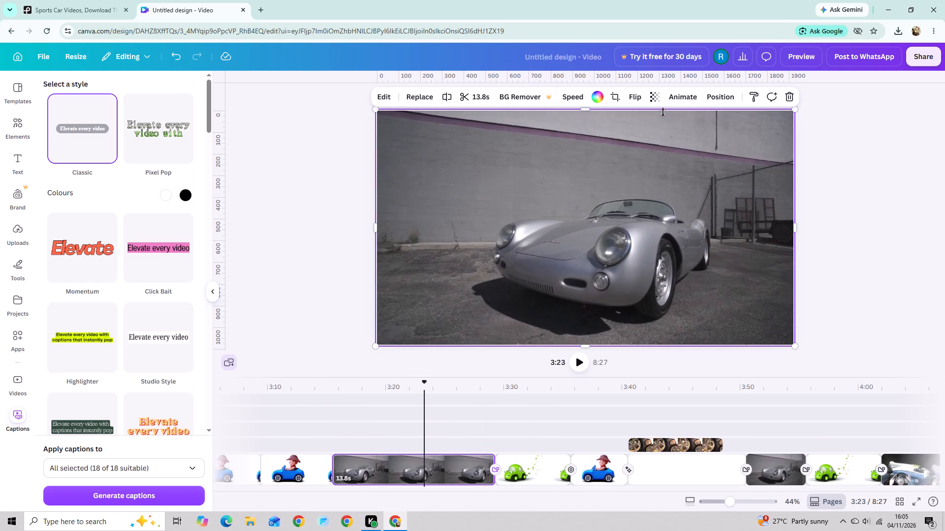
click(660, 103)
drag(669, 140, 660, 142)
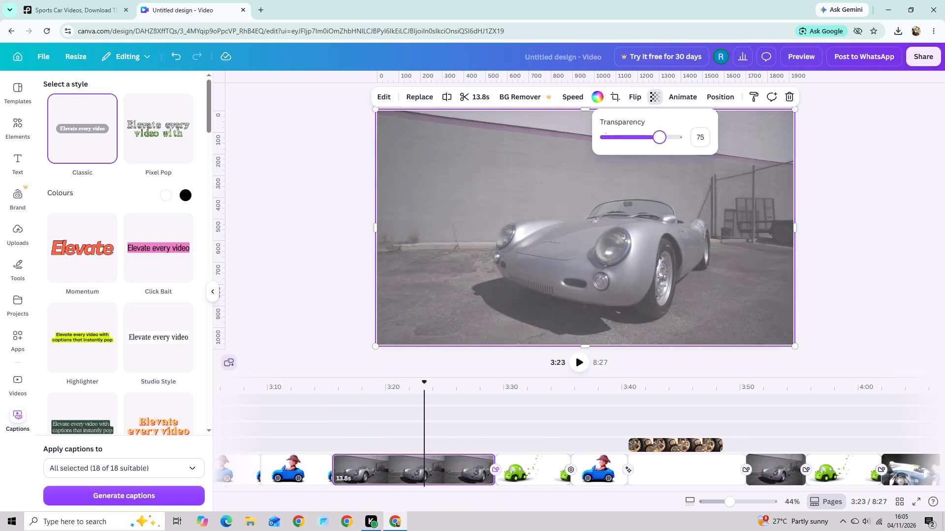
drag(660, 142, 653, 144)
Flip the silver car clip horizontally.
click(637, 89)
click(631, 132)
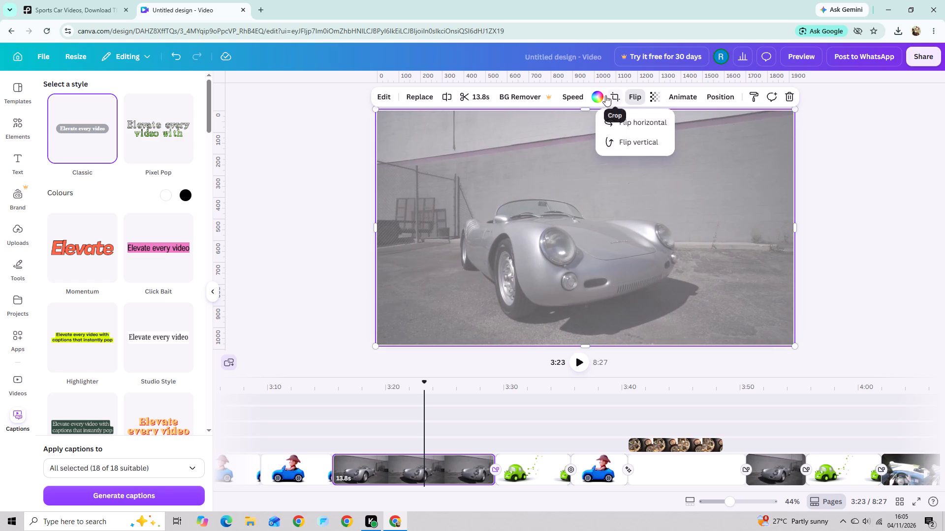
Set the background colour behind the silver car clip to black.
click(600, 96)
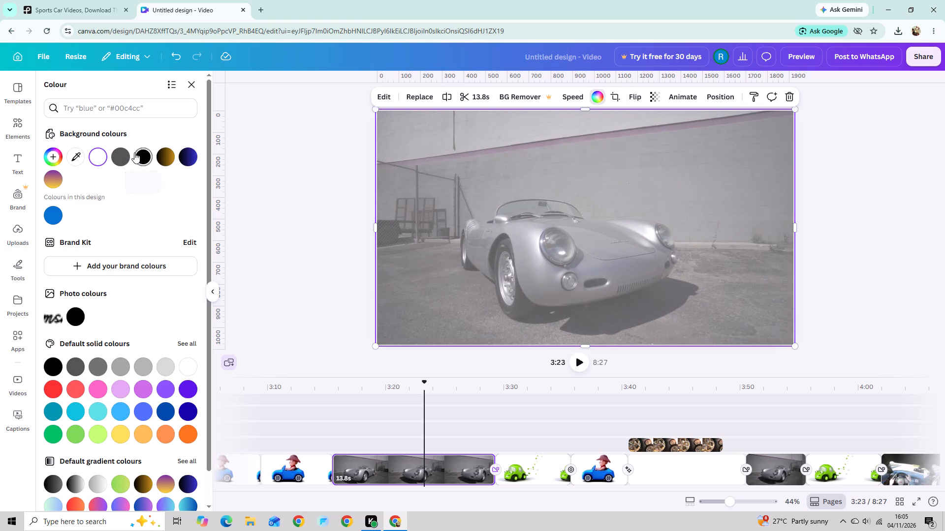
click(136, 153)
click(280, 160)
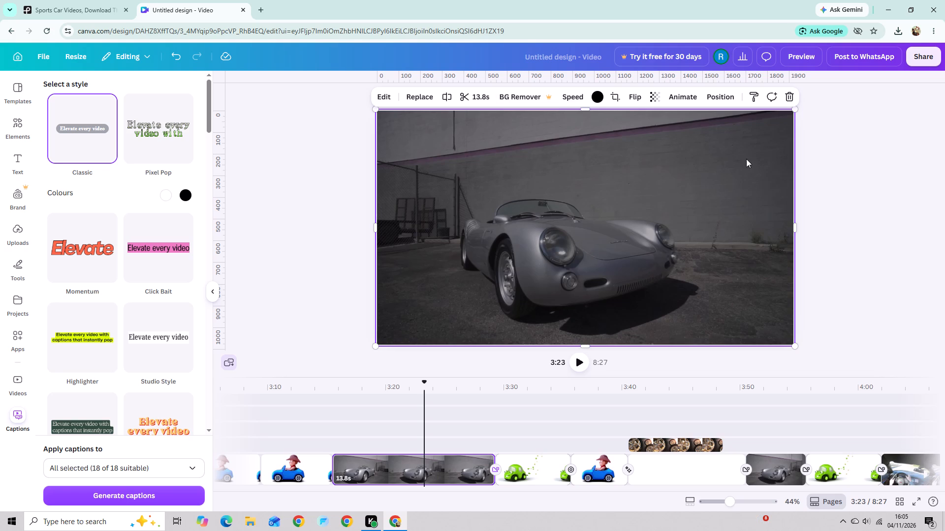
Apply the Slow Wave animation to the silver car clip.
click(525, 462)
click(450, 470)
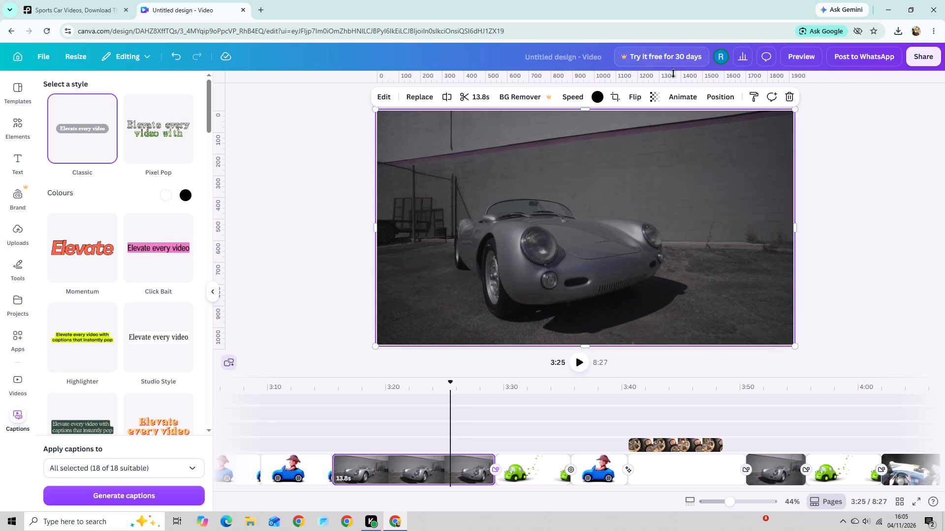
click(684, 91)
click(163, 216)
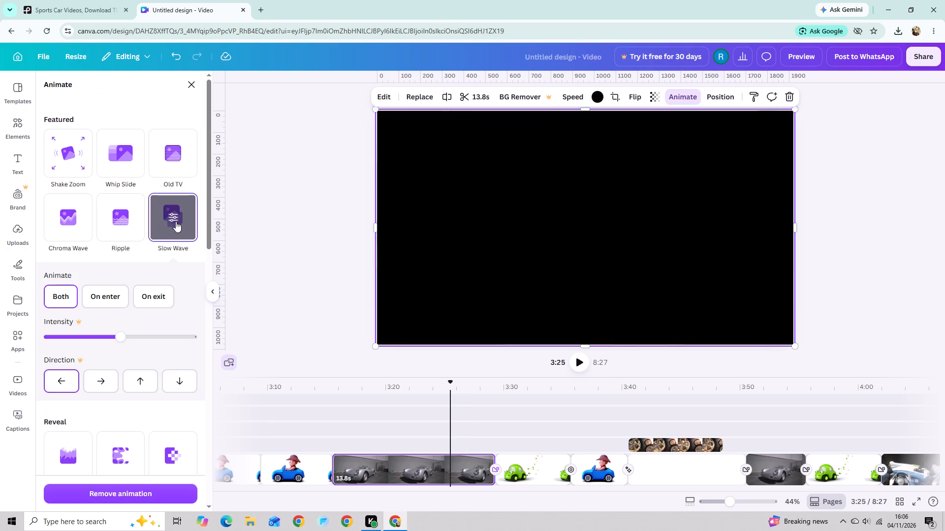
click(295, 243)
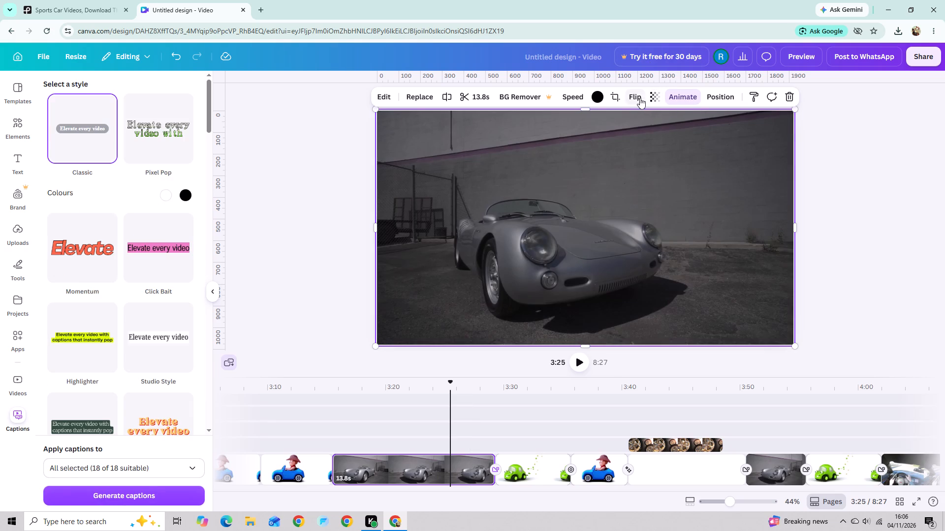
Set the transparency of the silver car clip to 53.
click(653, 93)
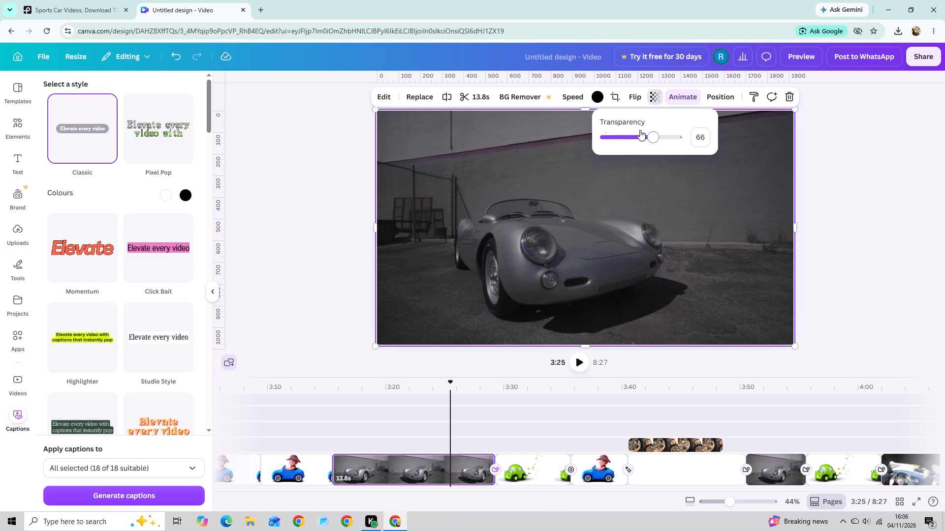
click(644, 141)
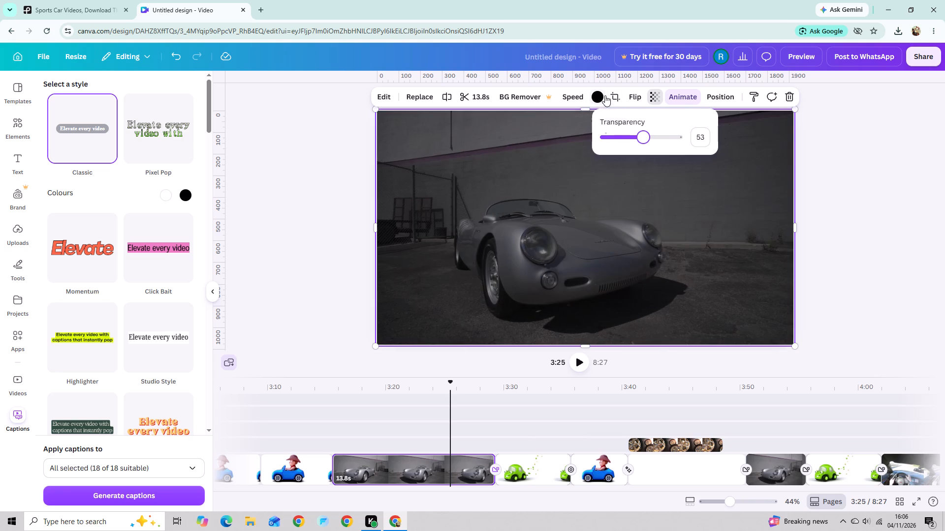
Set the video speed of the silver car clip to 1.25.
click(633, 92)
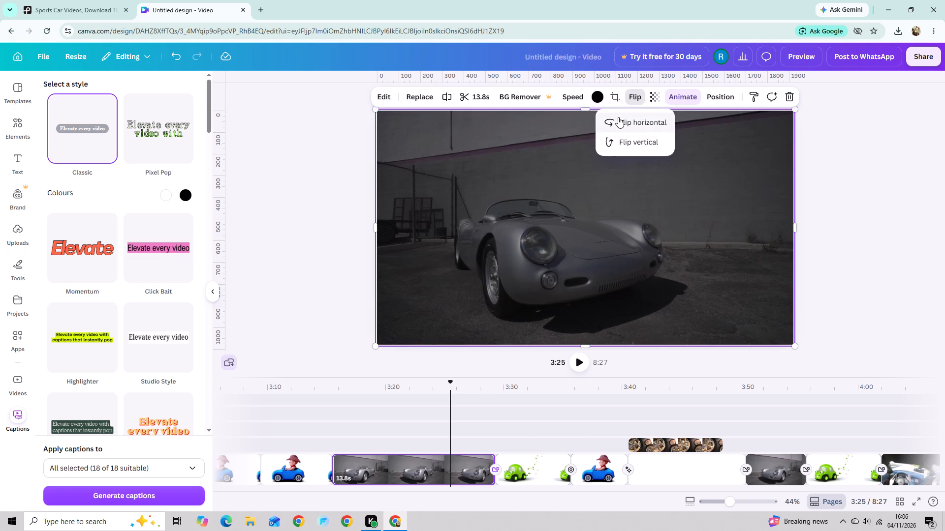
click(597, 95)
click(557, 98)
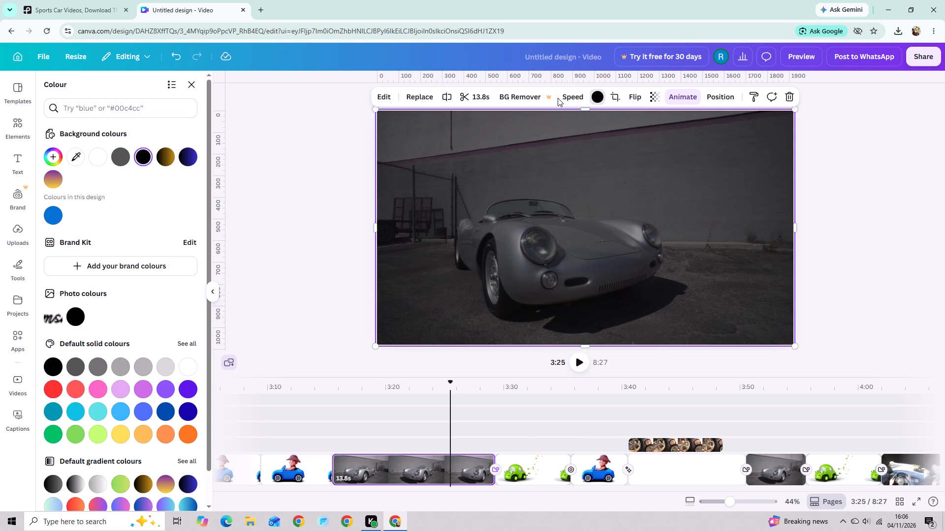
click(564, 96)
click(559, 134)
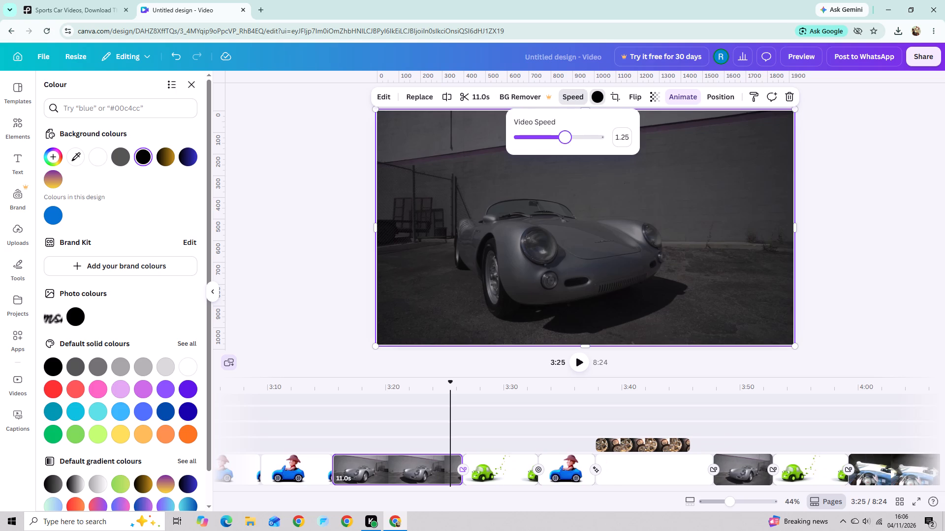
click(309, 227)
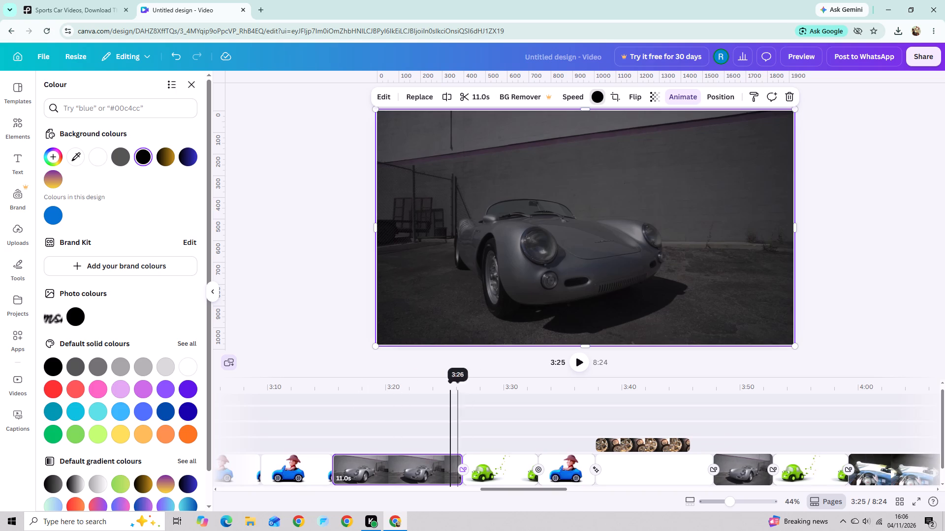
Review the video from the blue cowboy car clip back through the silver car clip and the clips before it.
drag(448, 385, 554, 403)
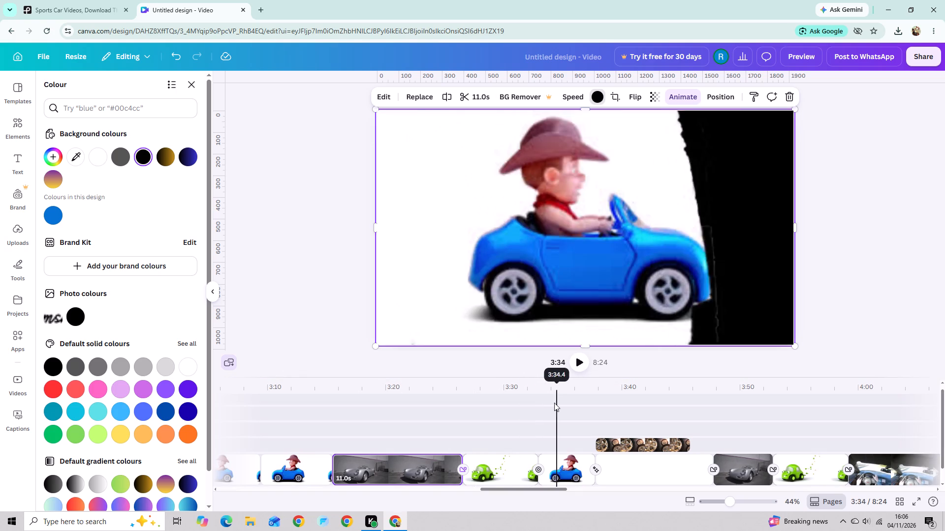
drag(554, 403, 441, 428)
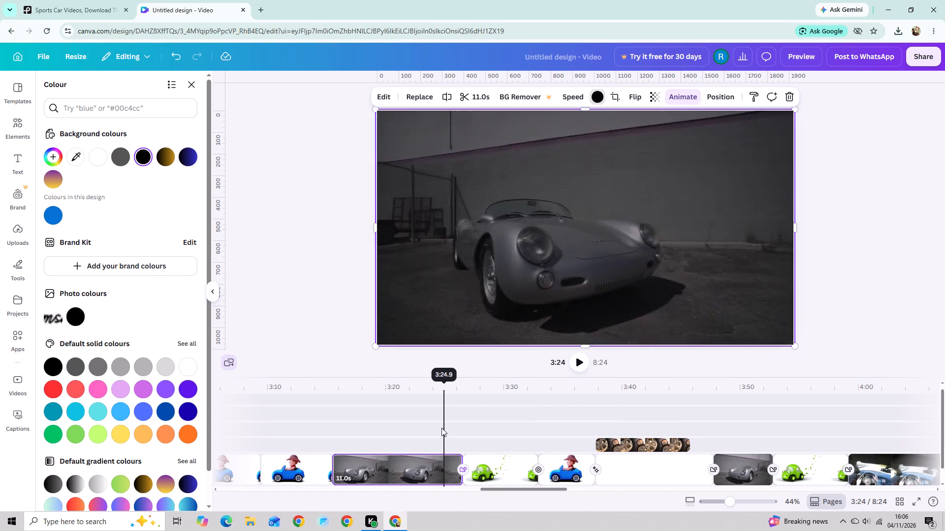
drag(441, 428, 250, 456)
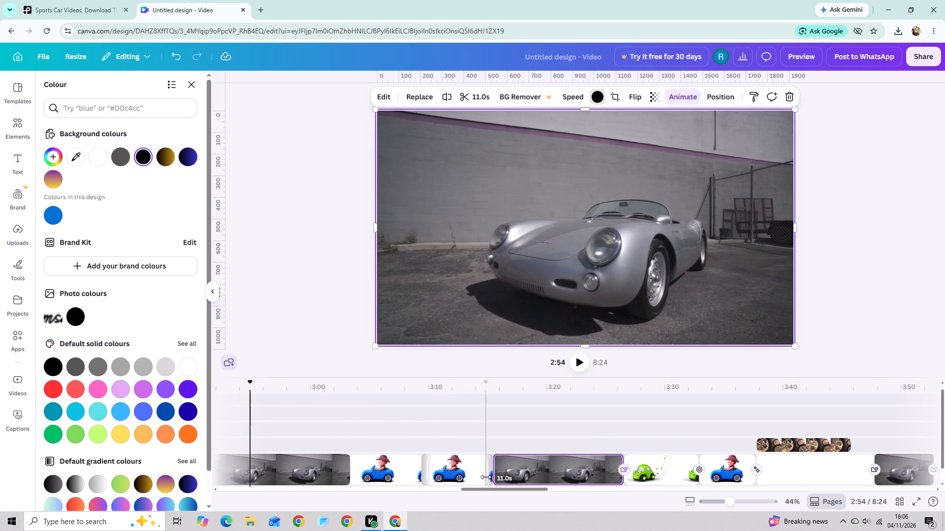
Add a Circle Wipe transition between the blue cowboy car clip and the silver car clip at 3:15.
click(496, 476)
click(493, 476)
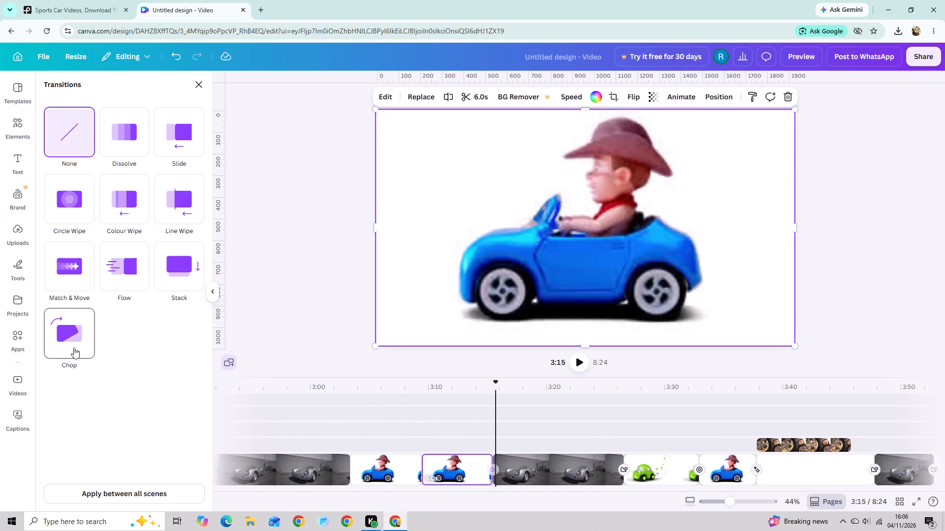
click(58, 215)
click(236, 245)
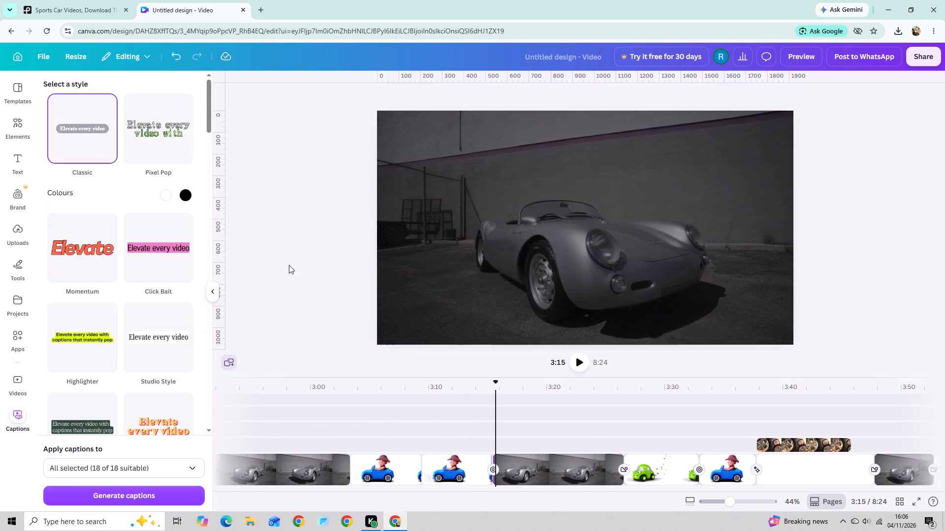
Apply the Tumble animation to the blue cowboy car clip just before the 3:15 transition.
drag(500, 383, 501, 383)
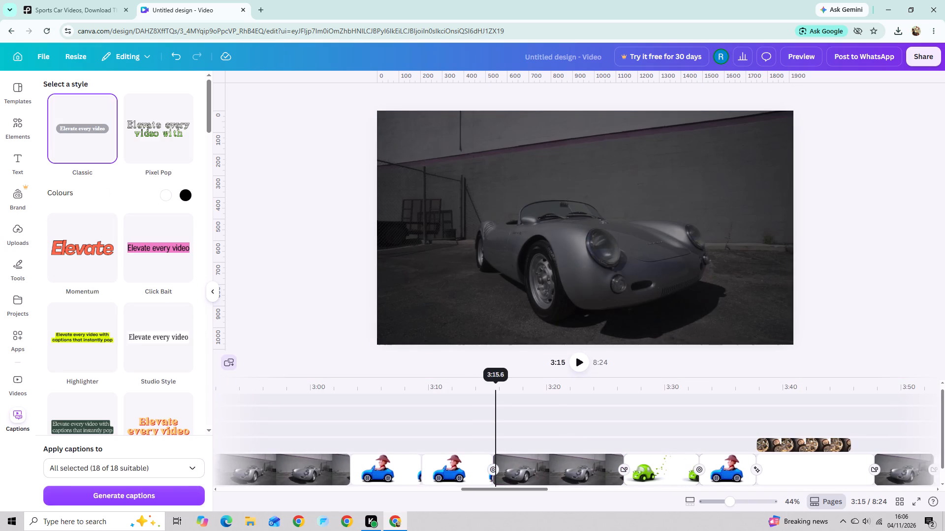
drag(501, 383, 435, 393)
click(468, 469)
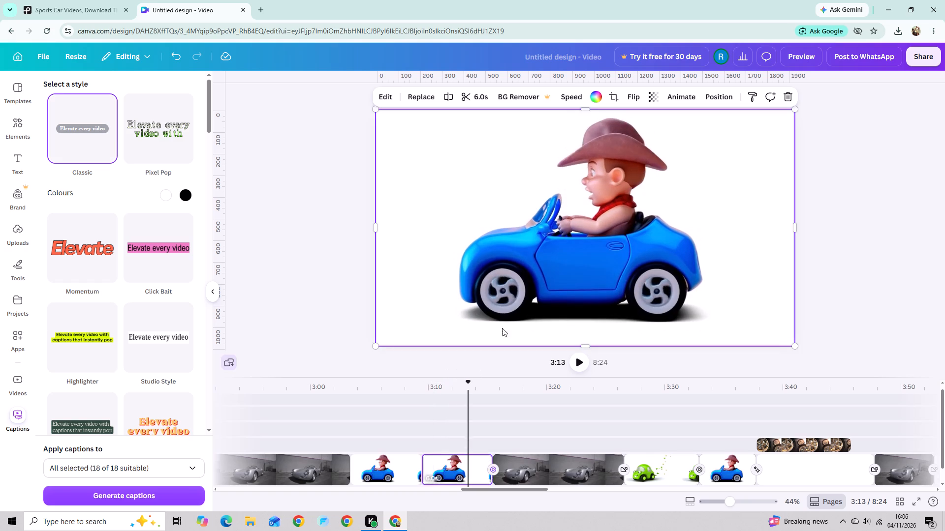
click(682, 105)
click(687, 102)
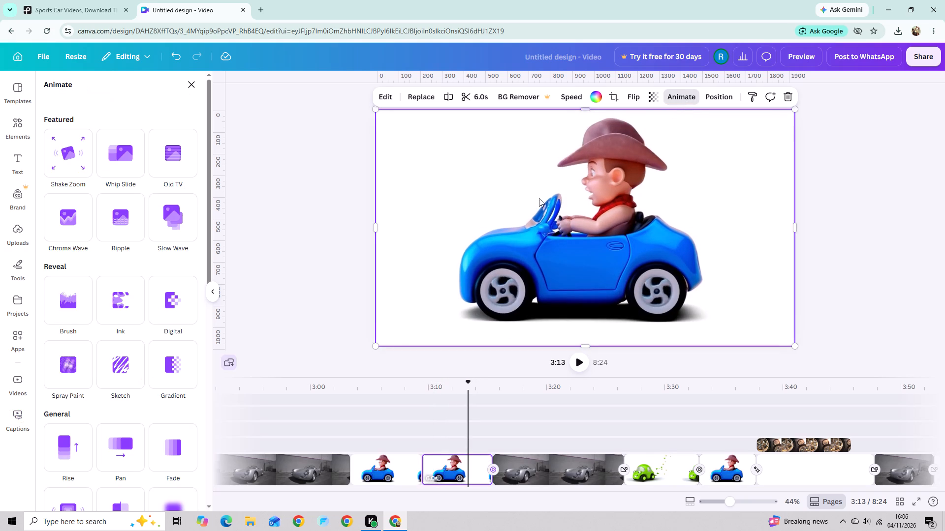
scroll(192, 312, down, 5)
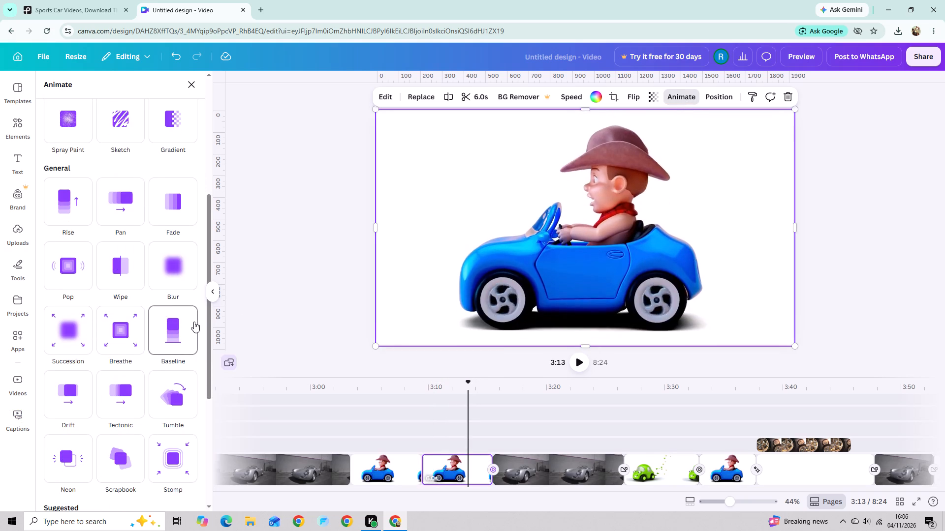
scroll(195, 321, down, 2)
click(196, 297)
click(289, 277)
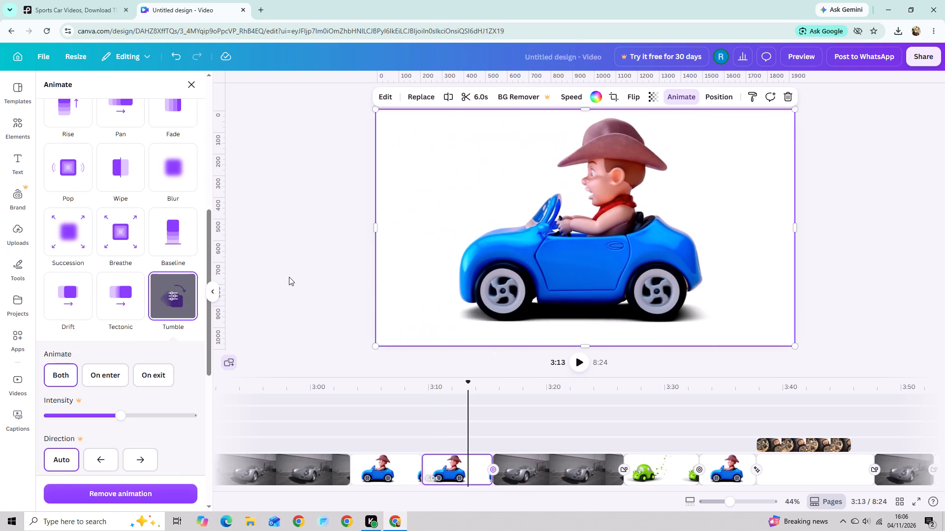
Make the blue cowboy car clip just before the 3:15 transition partly transparent.
click(659, 90)
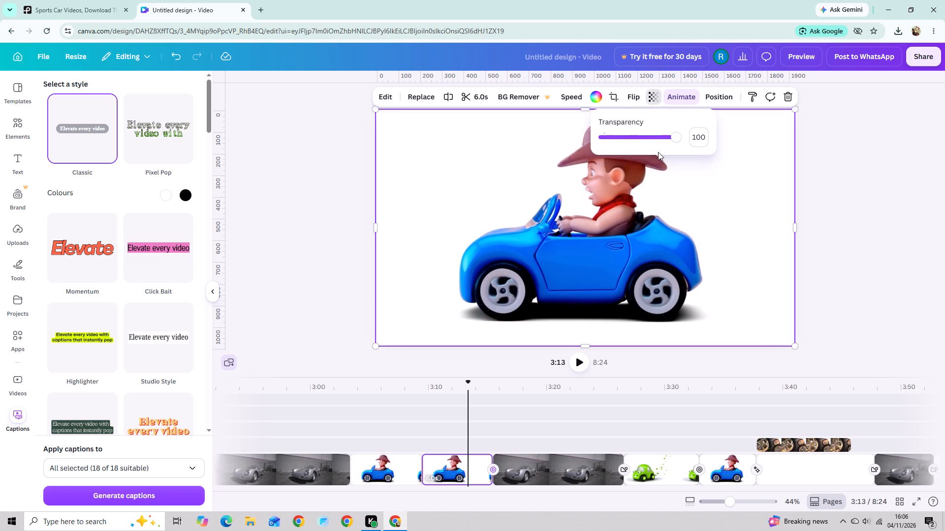
drag(668, 141, 646, 148)
Flip the same blue cowboy car clip horizontally.
click(632, 103)
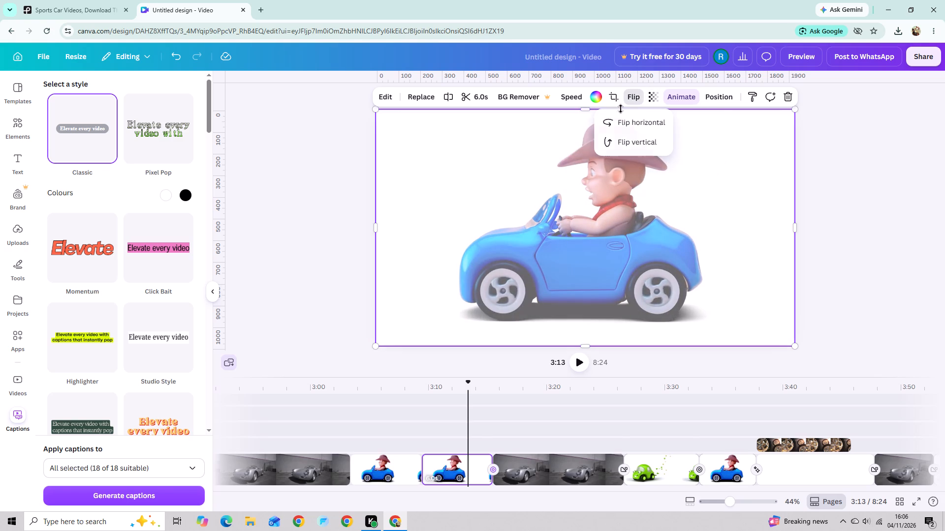
click(620, 118)
Set the background colour behind the flipped blue cowboy car clip to black.
click(600, 100)
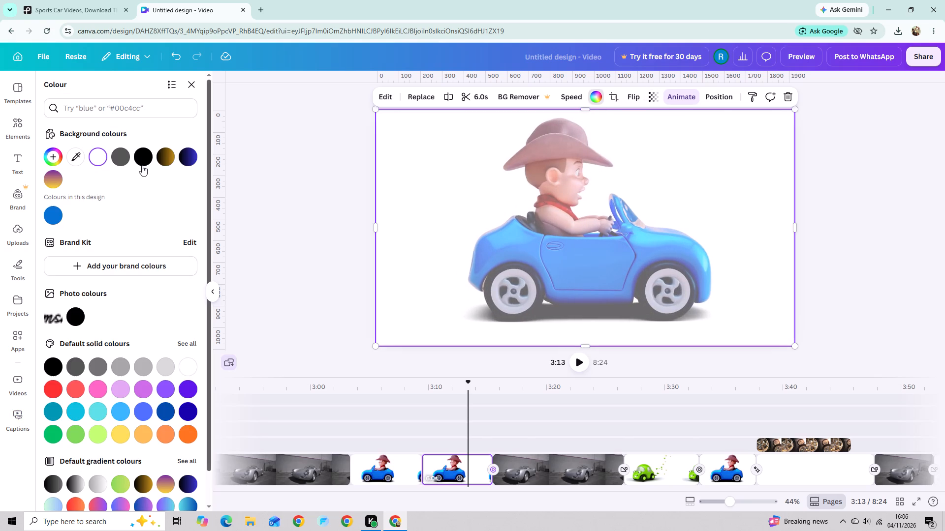
click(149, 157)
click(254, 153)
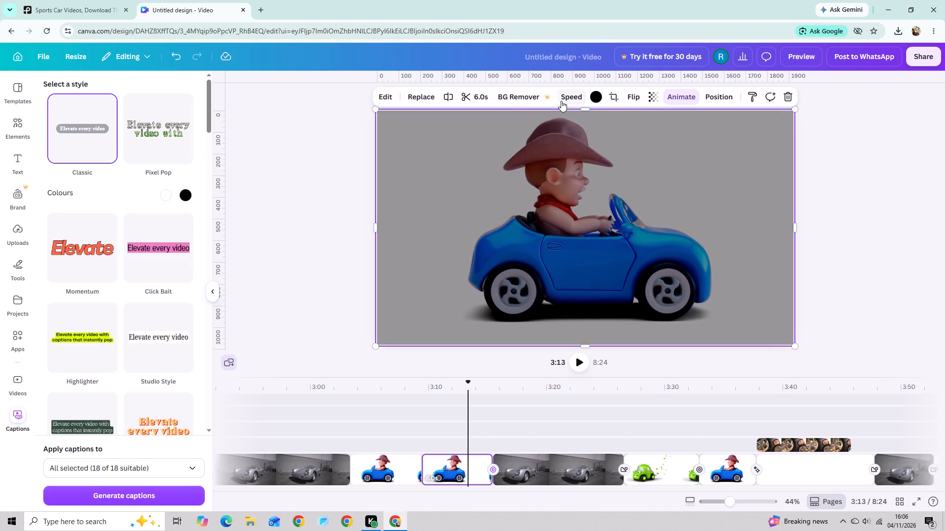
Speed up the flipped blue cowboy car clip so that it lasts 4.8 s.
click(561, 101)
drag(553, 135, 561, 133)
click(343, 172)
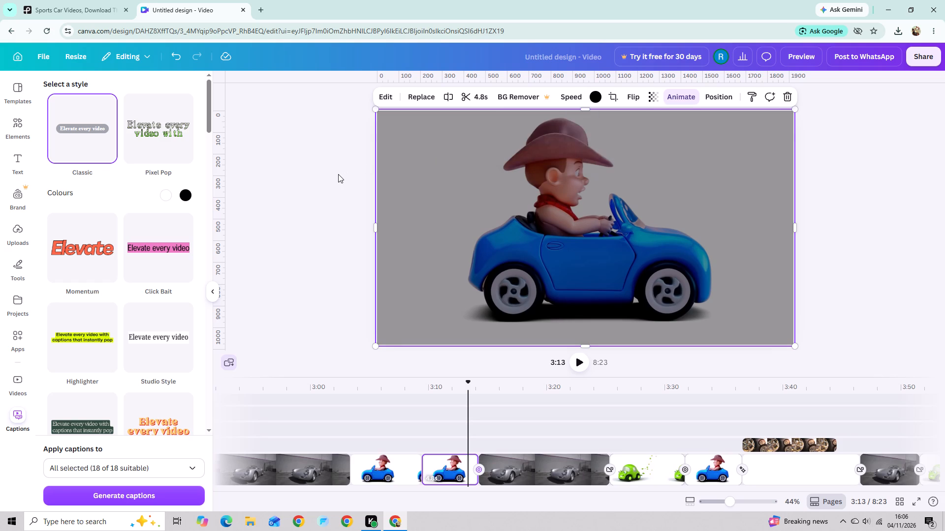
Add a Colour Wipe transition with the diagonal up-right direction between the two adjacent blue cowboy car clips.
drag(464, 382, 503, 380)
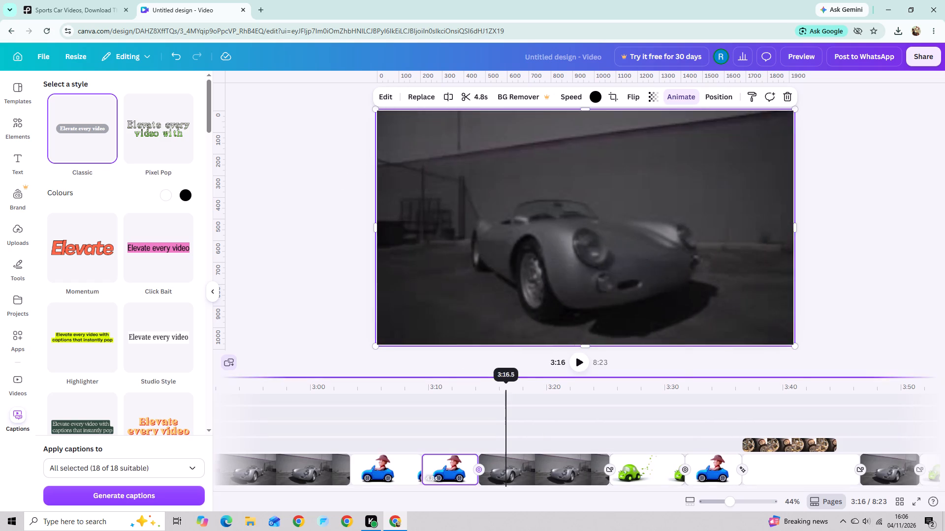
drag(503, 380, 554, 416)
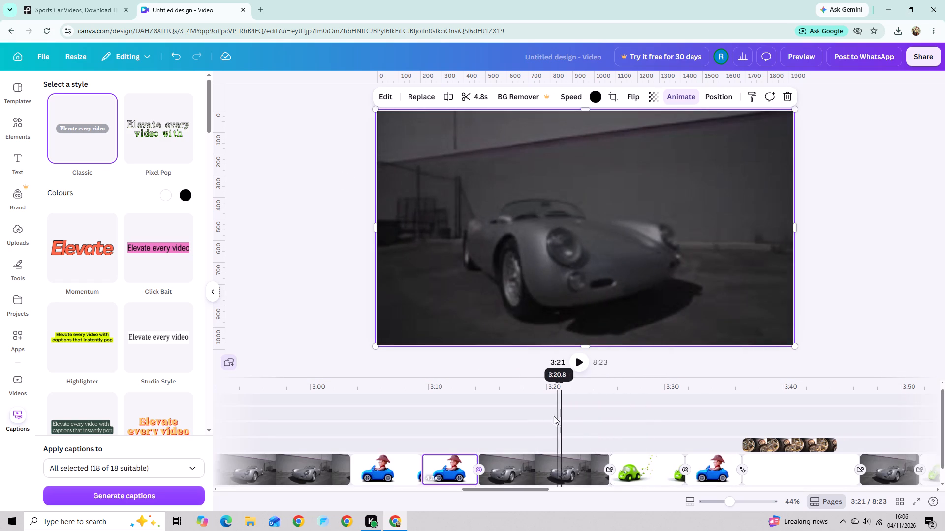
drag(554, 416, 468, 416)
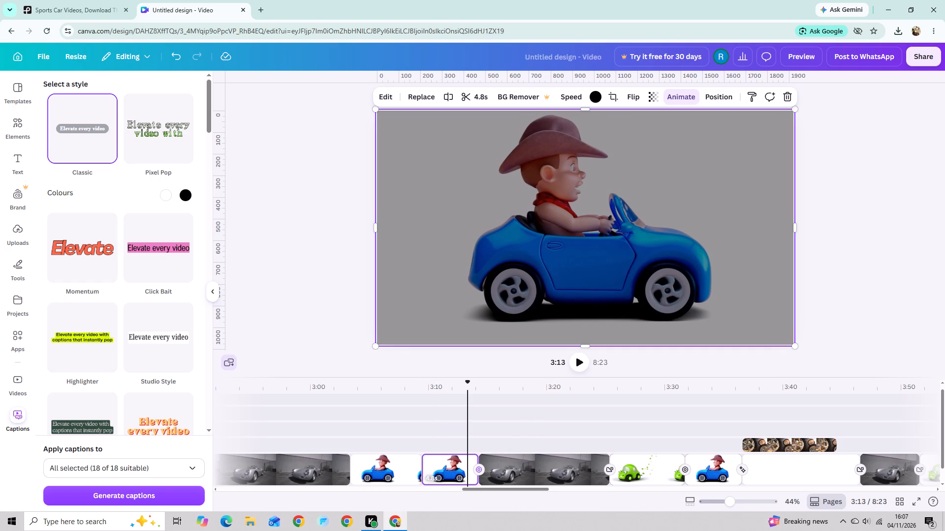
drag(471, 388, 399, 425)
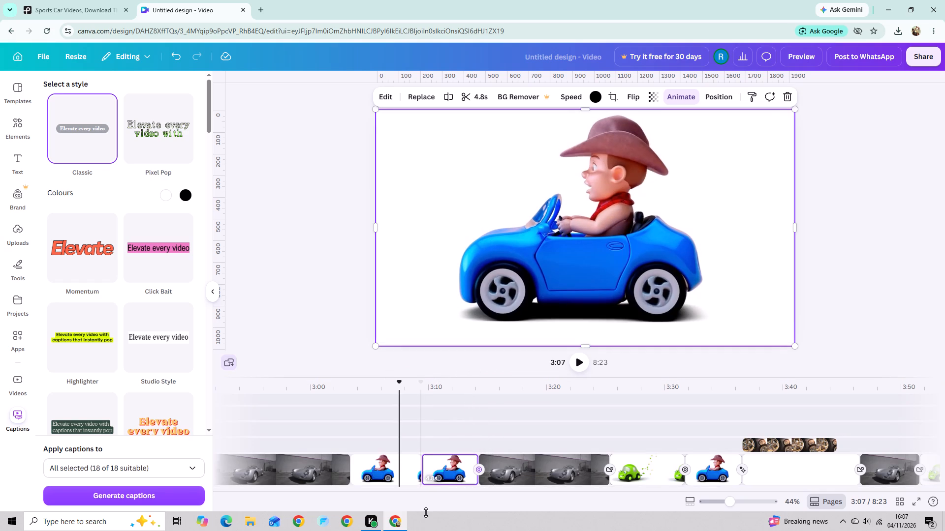
click(410, 477)
click(430, 477)
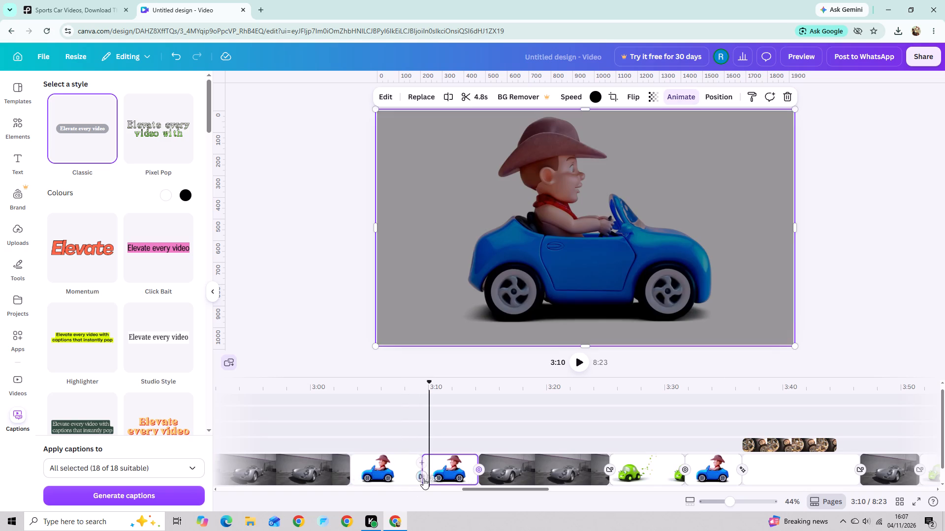
click(423, 478)
click(120, 205)
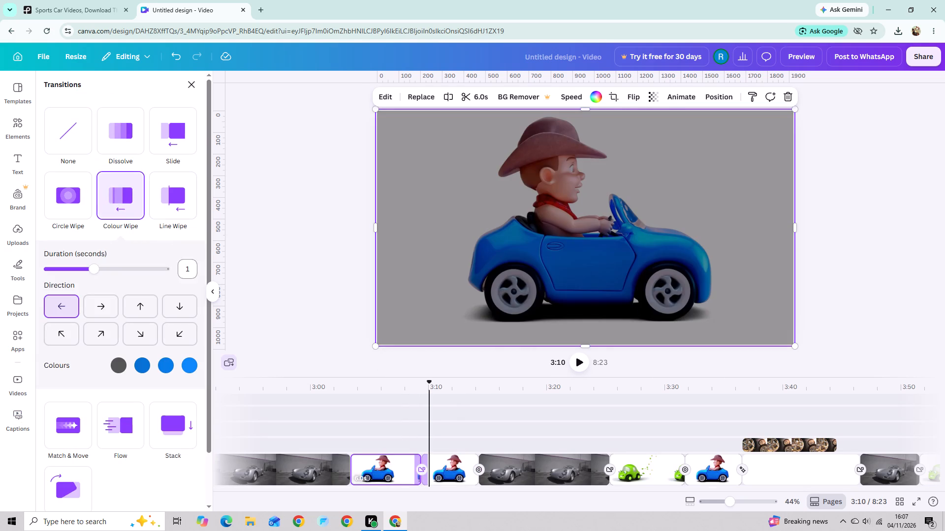
click(82, 337)
click(125, 326)
click(110, 331)
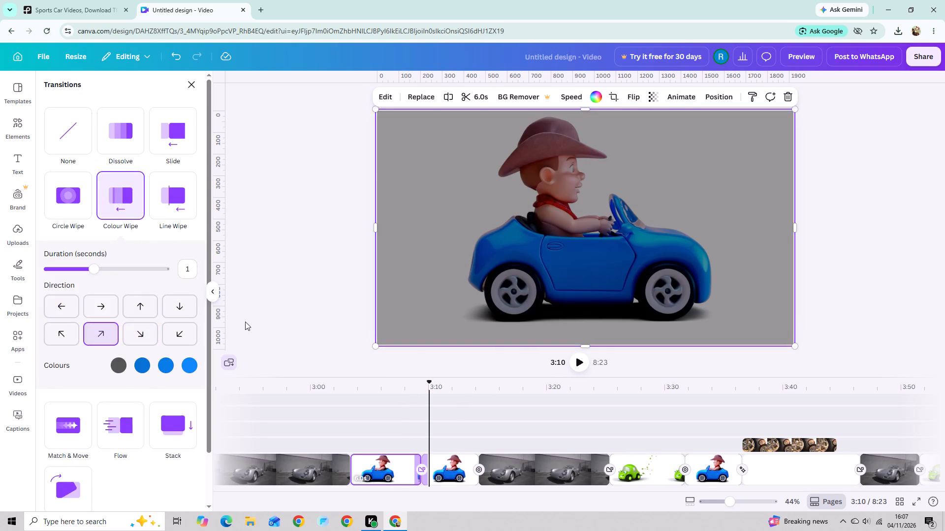
click(247, 321)
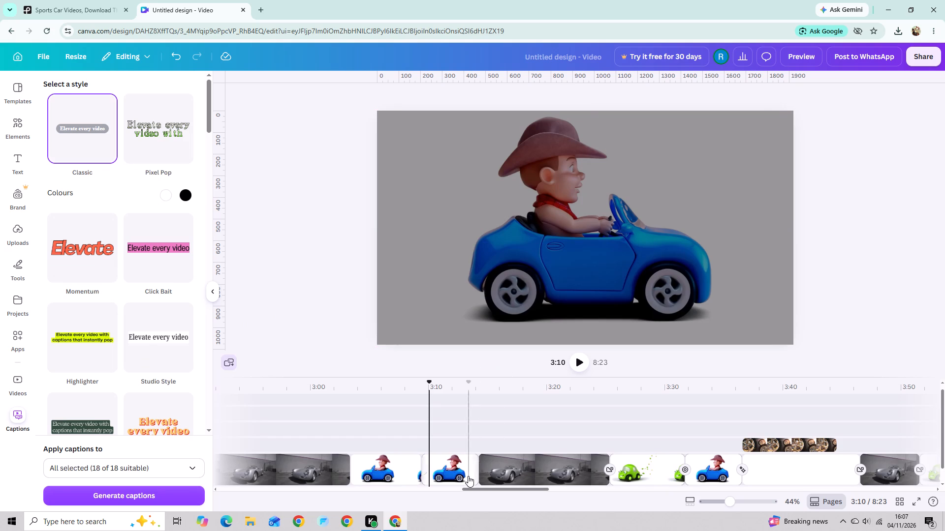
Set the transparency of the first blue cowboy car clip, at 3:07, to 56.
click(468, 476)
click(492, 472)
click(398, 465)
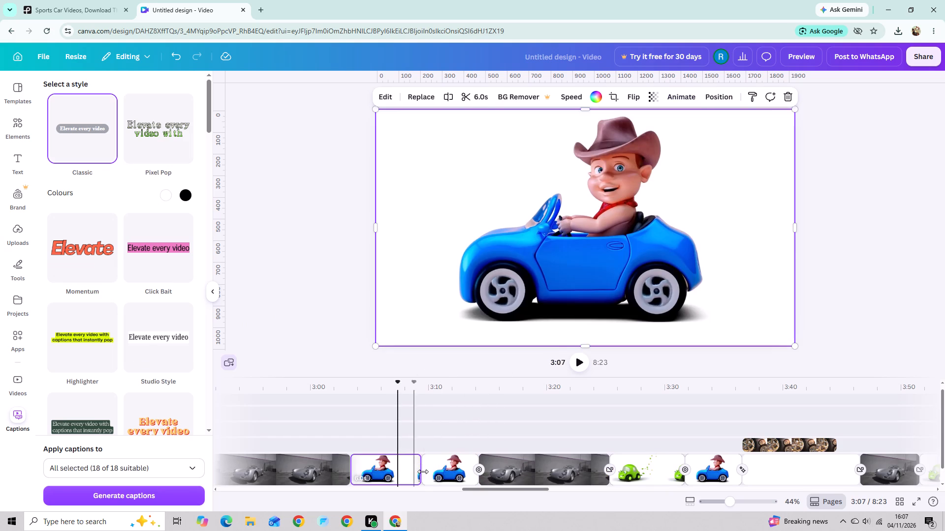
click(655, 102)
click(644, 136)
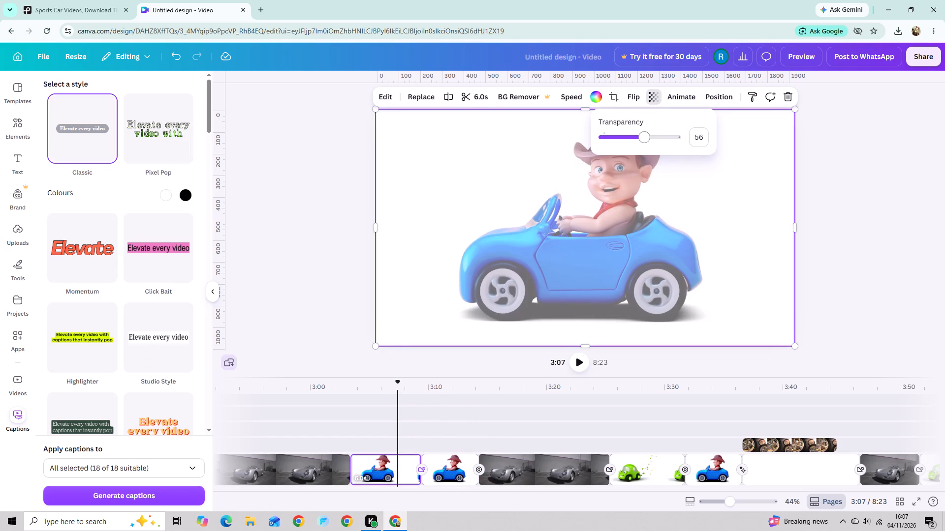
Apply the Gradient animation to the first blue cowboy car clip.
click(664, 90)
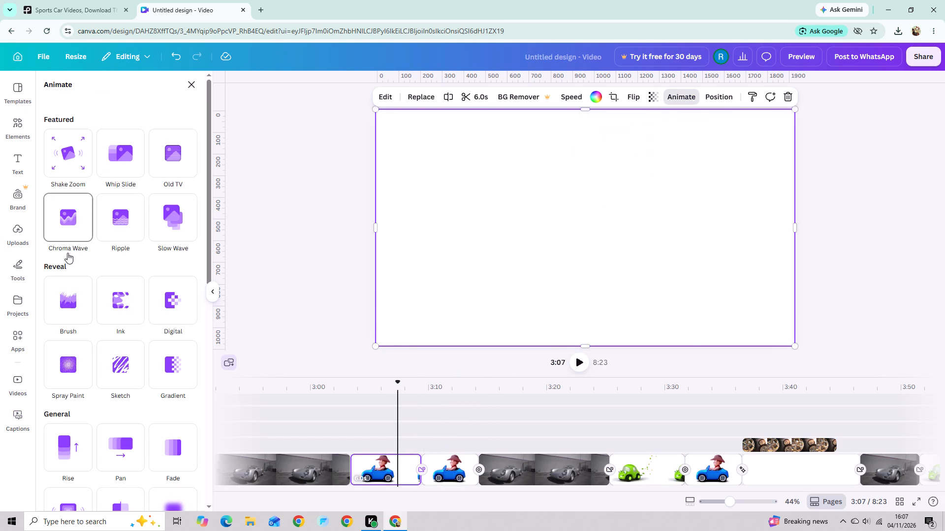
click(64, 314)
scroll(137, 299, down, 5)
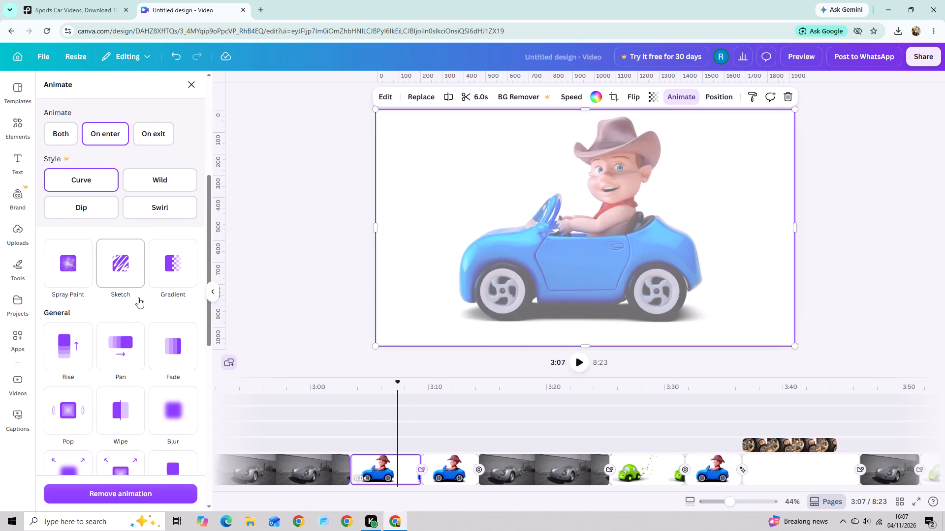
click(175, 277)
click(241, 262)
Lower the transparency value of the first blue cowboy car clip slightly further.
click(653, 102)
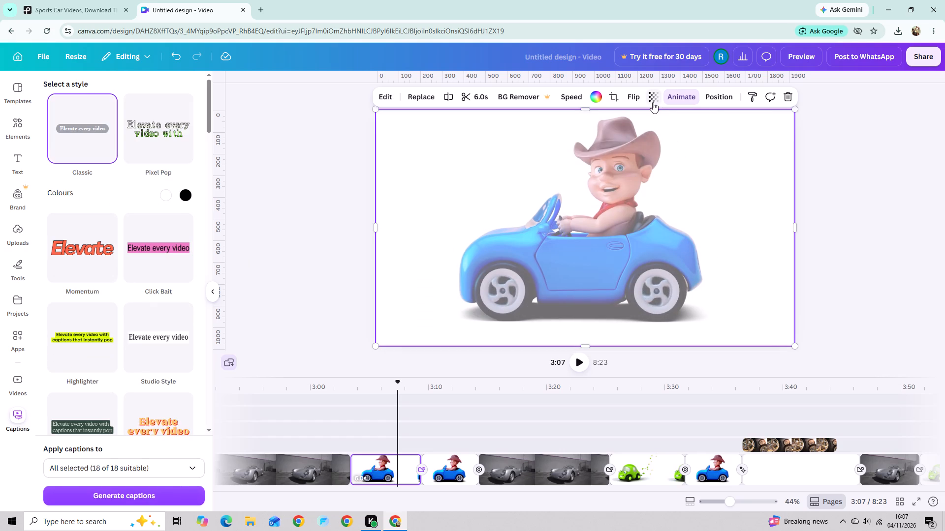
drag(650, 137, 638, 140)
Flip the first blue cowboy car clip vertically.
click(630, 96)
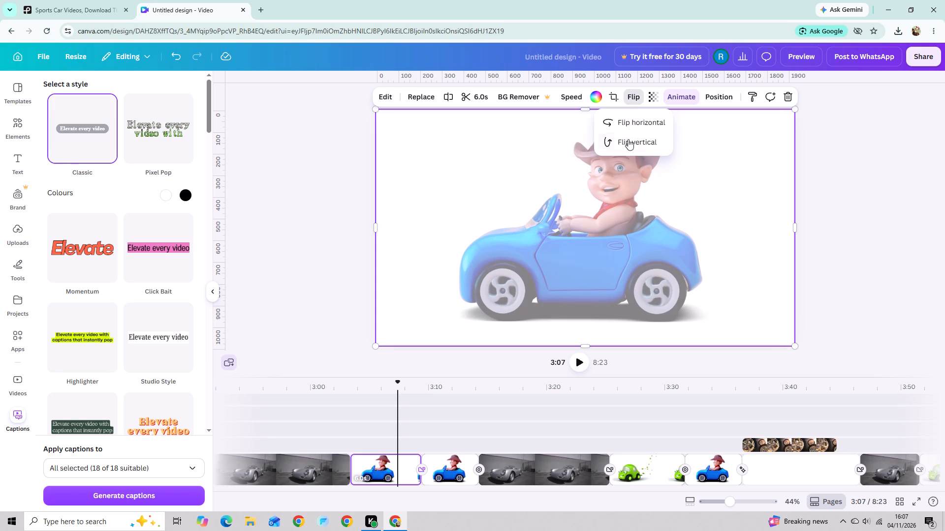
click(633, 139)
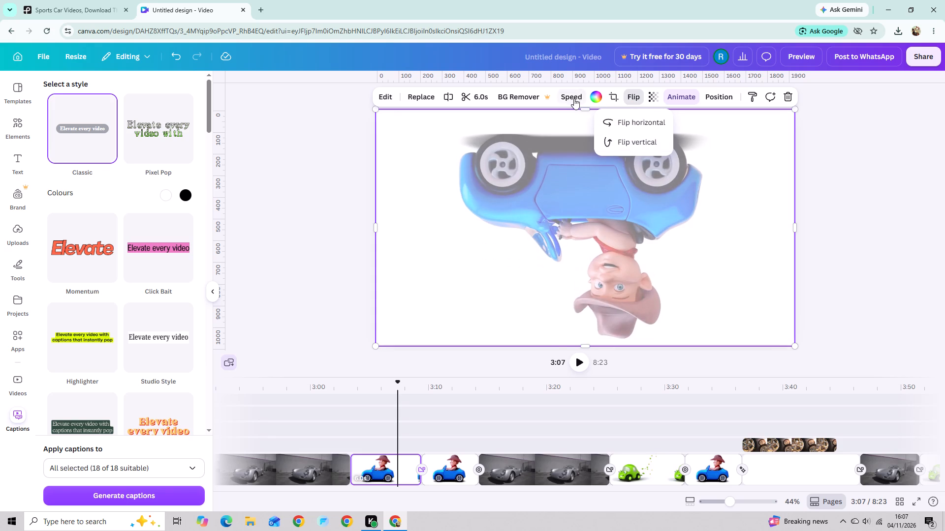
Set the video speed of the vertically flipped blue cowboy car clip to 1.25.
click(574, 98)
drag(558, 136, 566, 134)
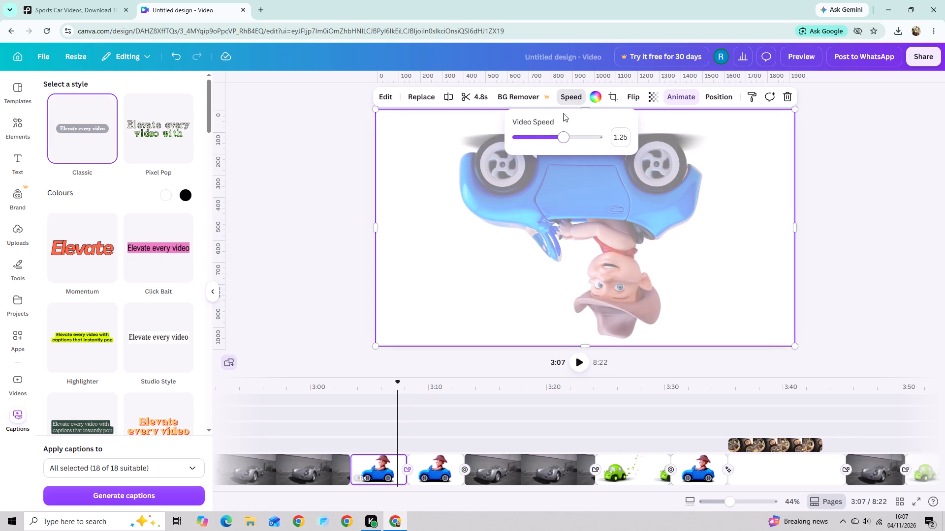
Set the background colour behind the vertically flipped blue cowboy car clip to black.
click(590, 96)
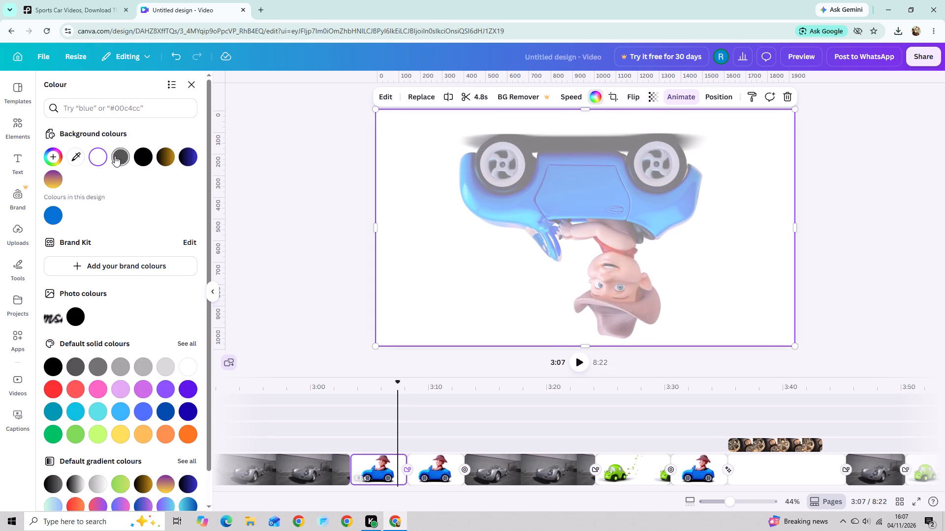
click(140, 151)
click(304, 220)
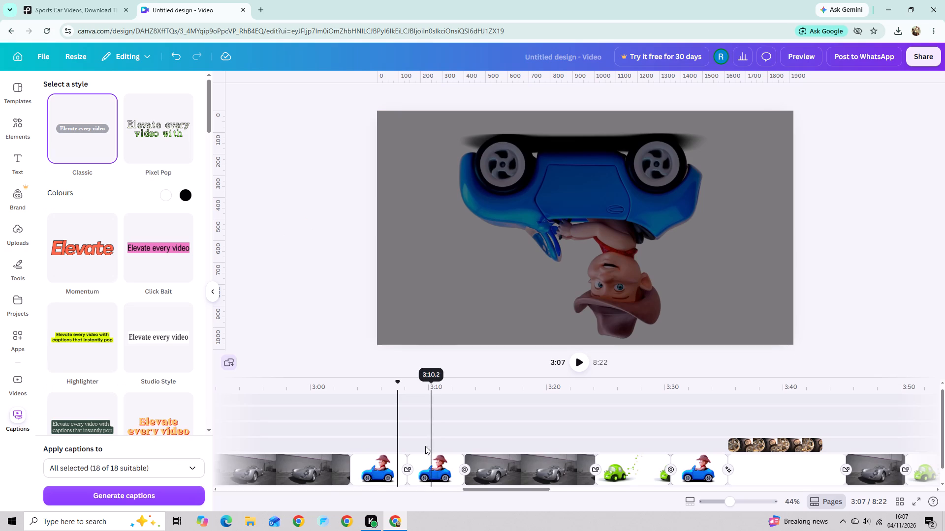
Review the Colour Wipe transition between the two blue cowboy car clips and the silver car clips around them.
click(437, 463)
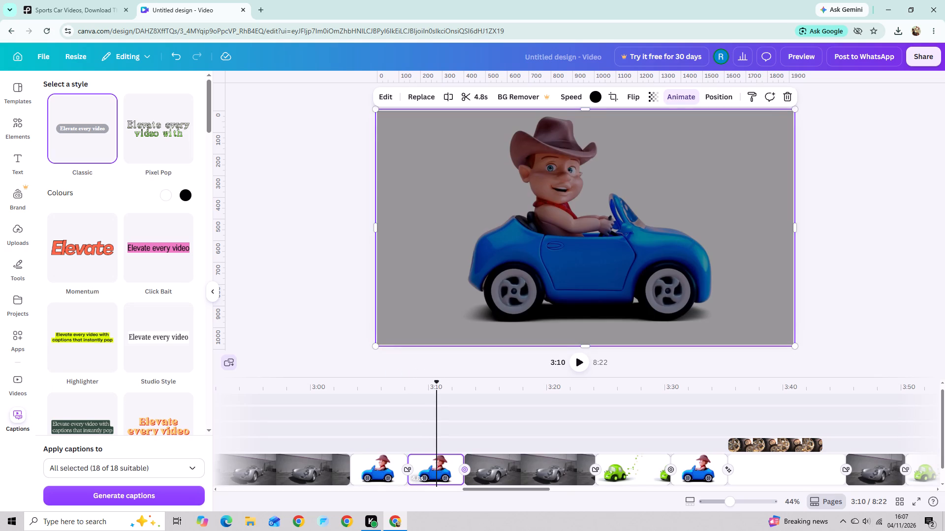
drag(434, 387, 428, 419)
click(405, 469)
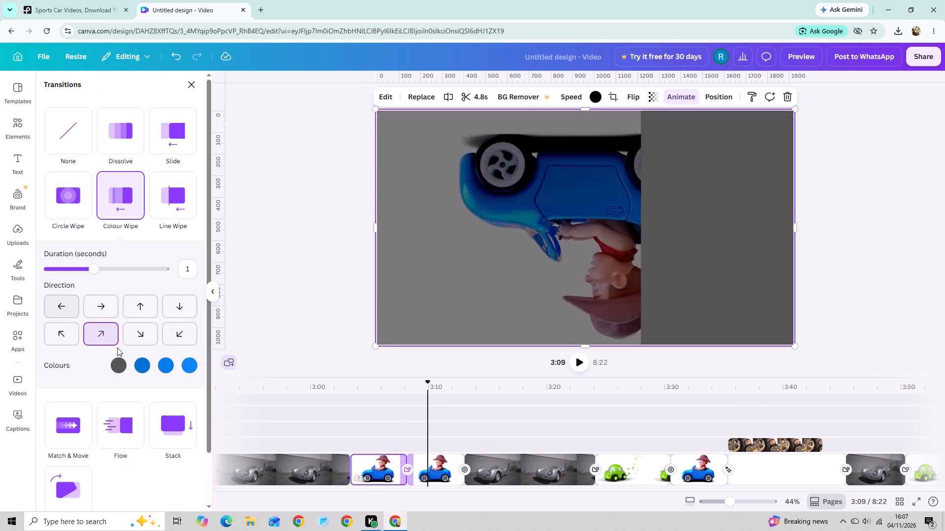
drag(426, 383, 418, 386)
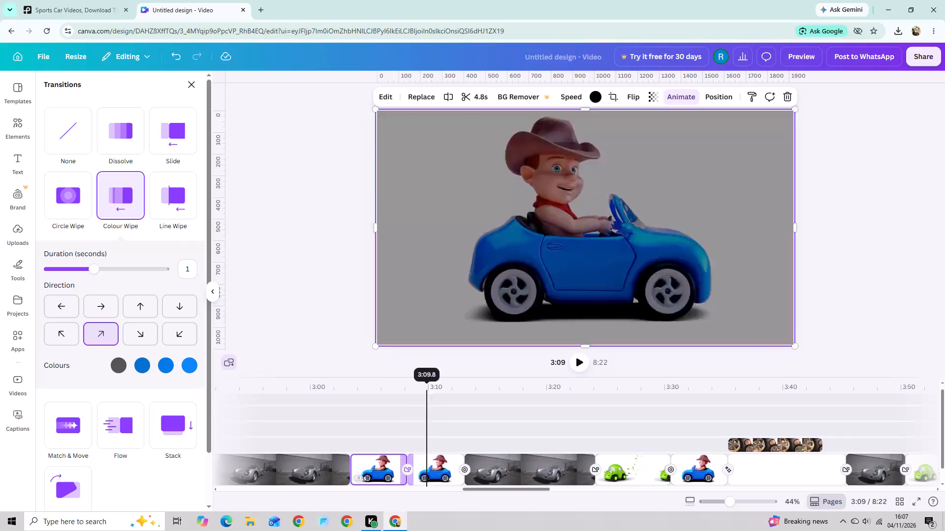
drag(418, 386, 388, 435)
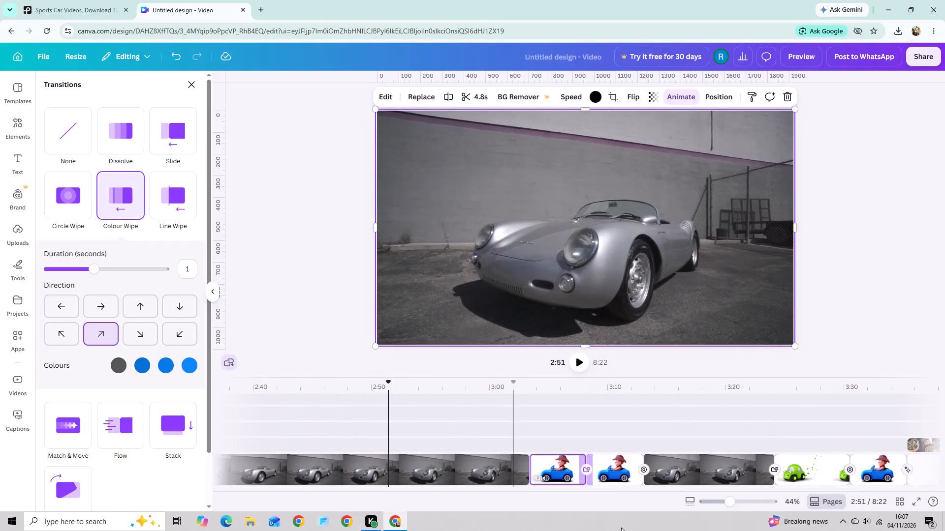
click(672, 468)
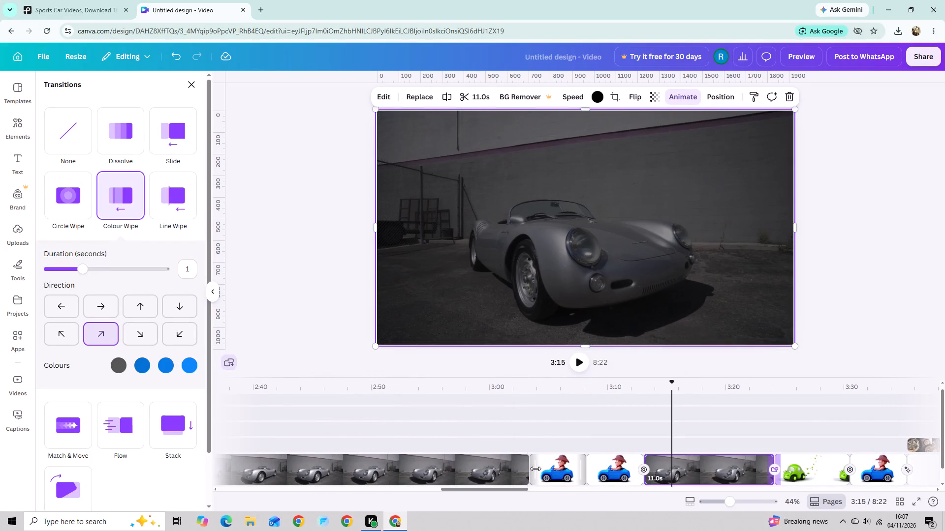
Add a Circle Wipe transition between the 30-second silver car clip and the vertically flipped blue cowboy car clip.
click(514, 472)
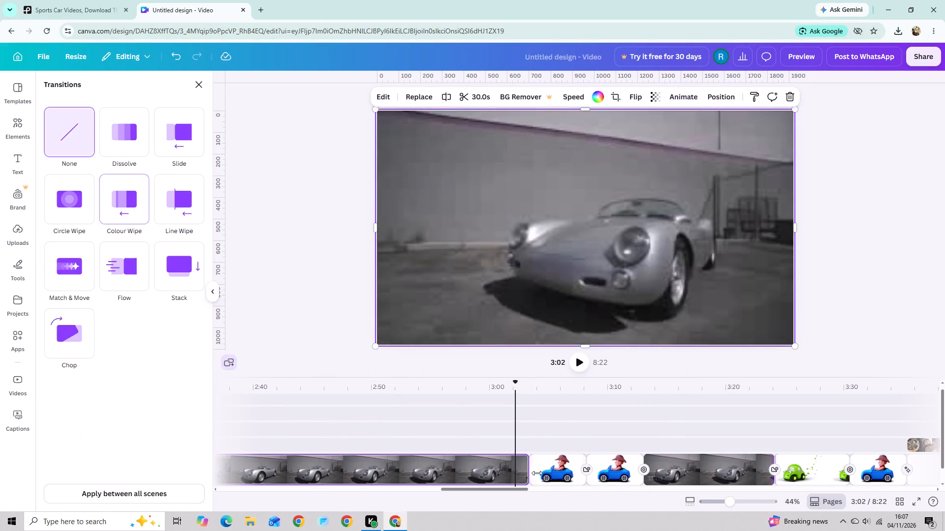
click(539, 473)
click(527, 476)
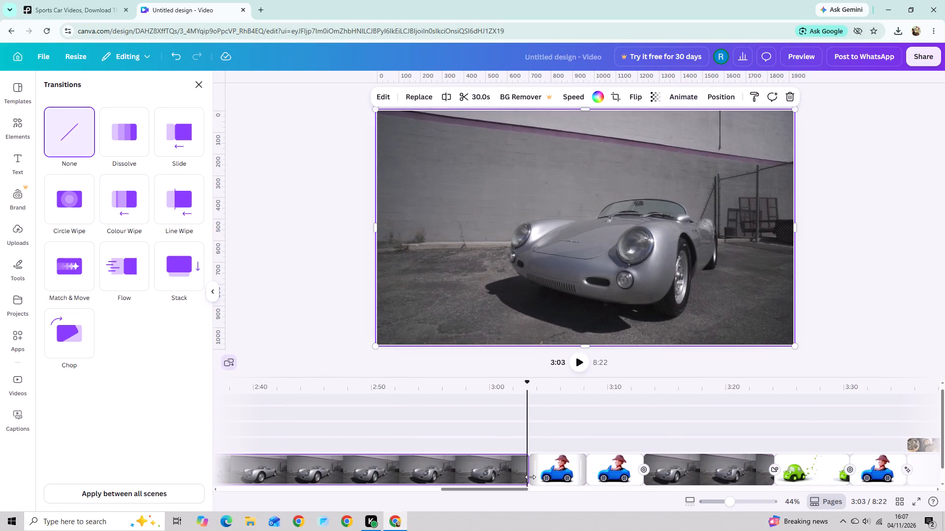
click(530, 477)
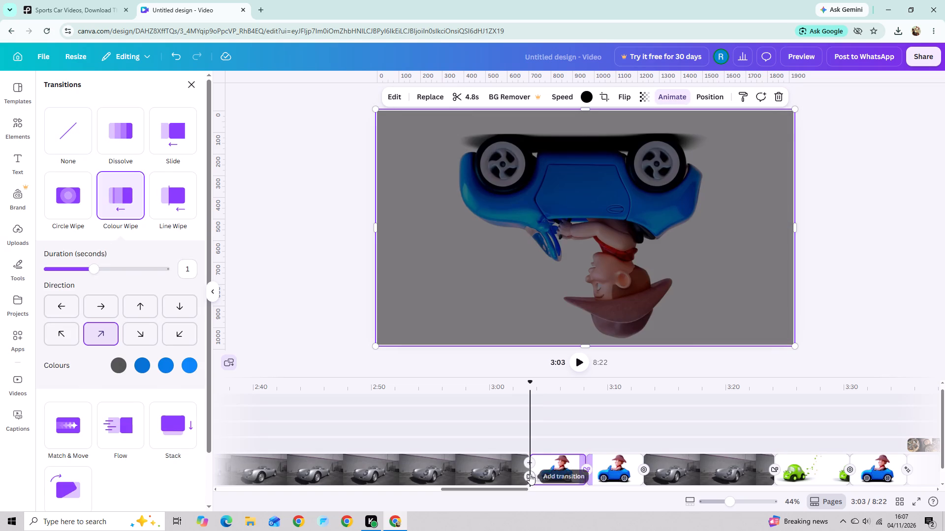
click(530, 474)
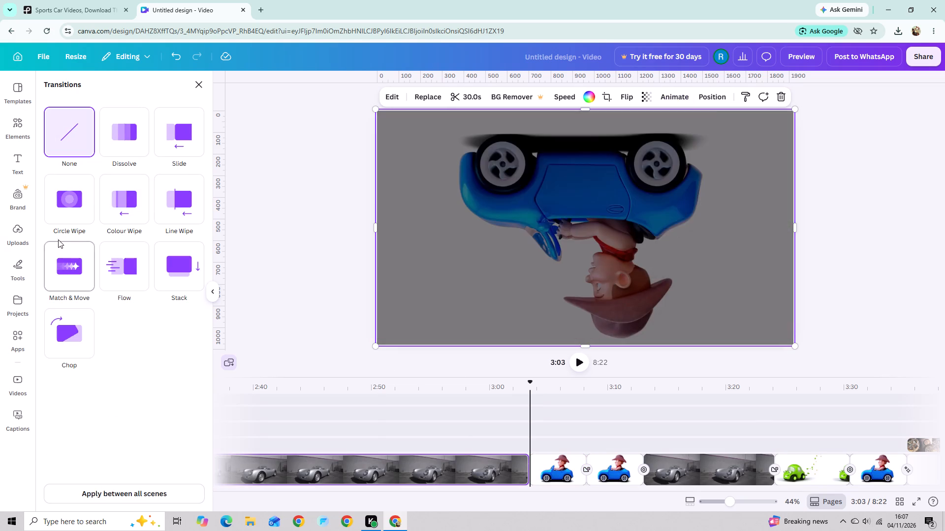
click(66, 224)
click(252, 261)
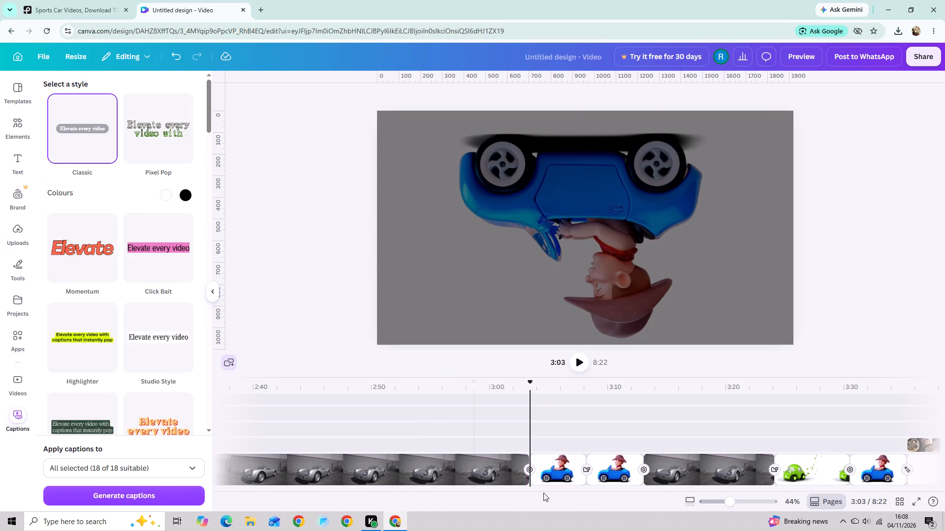
Trim the end of the 30-second silver car clip before the flipped blue cowboy car clip to 5.8 s.
click(547, 480)
click(503, 476)
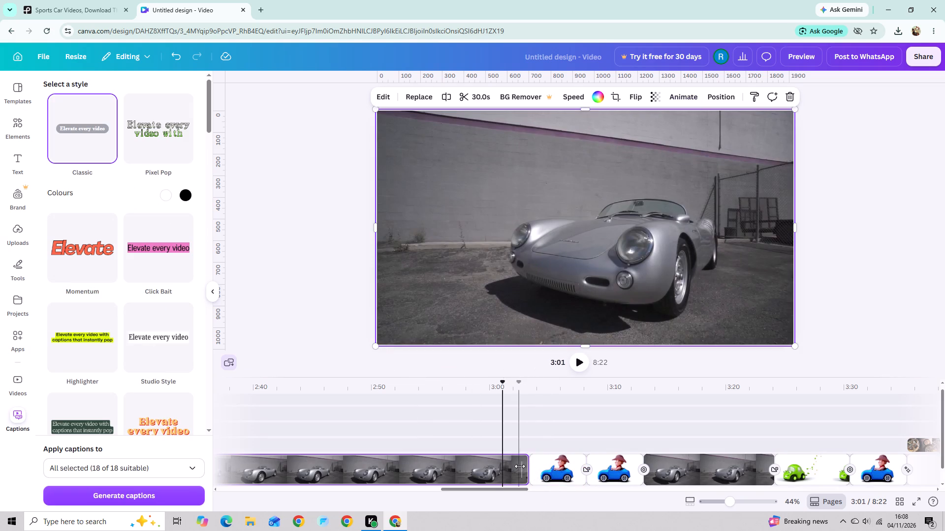
drag(527, 474, 277, 459)
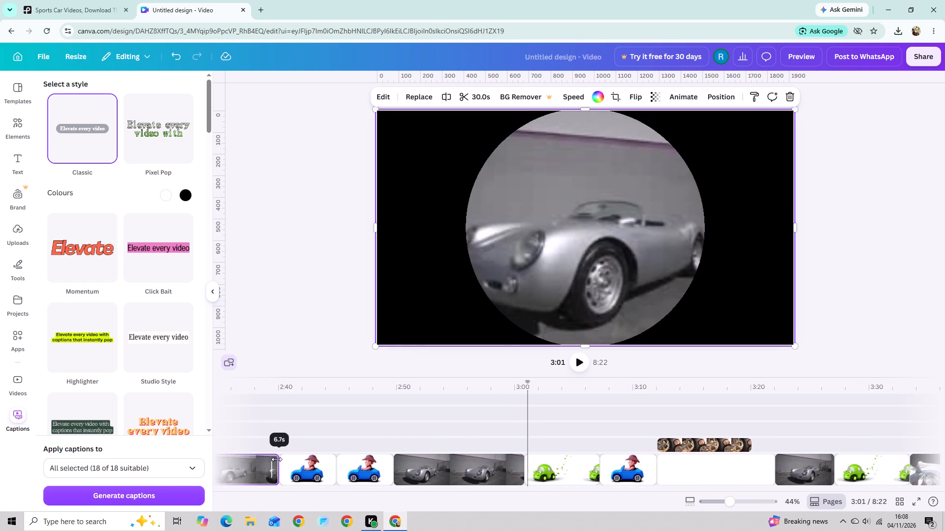
drag(277, 459, 324, 462)
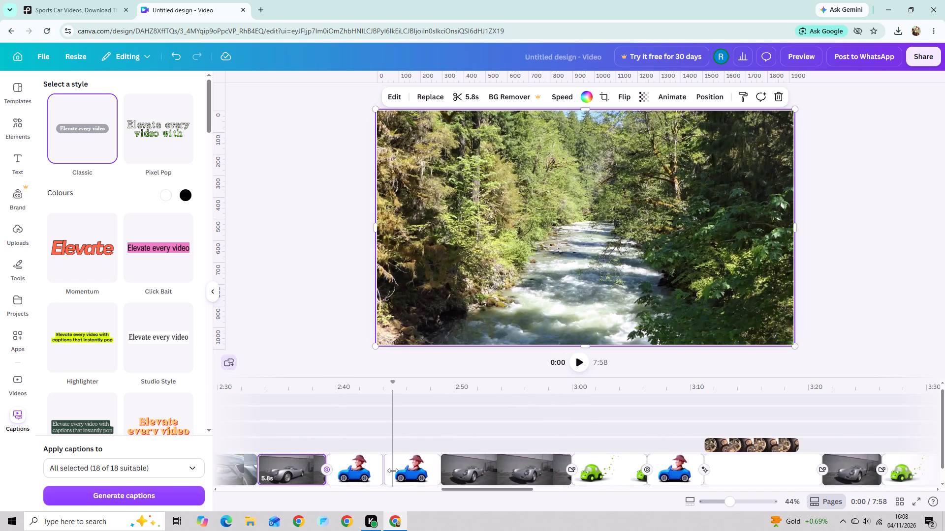
Check the transparency and video speed settings of the vertically flipped blue cowboy car clip.
click(401, 470)
click(343, 468)
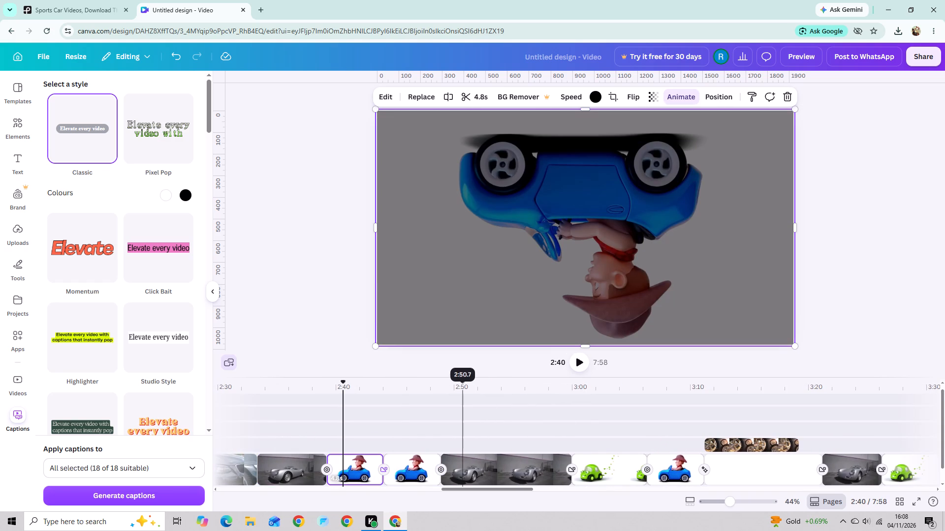
click(651, 99)
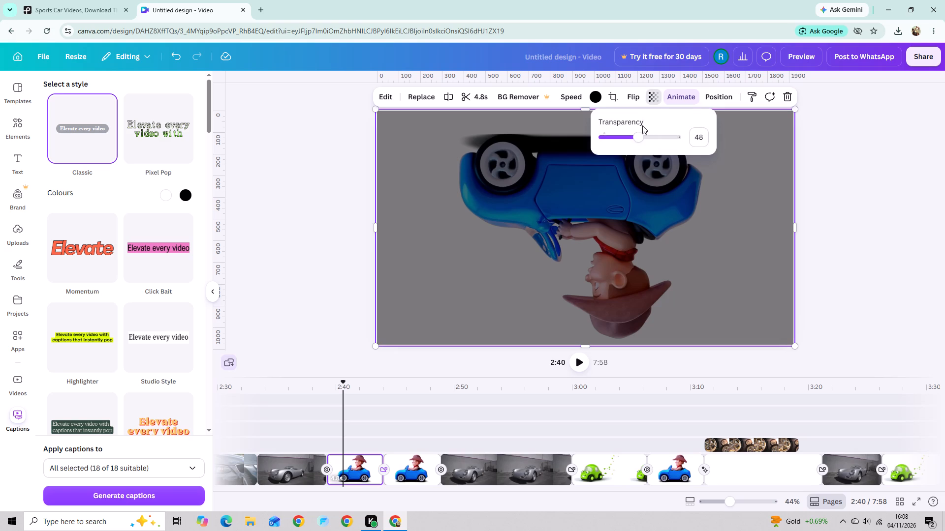
click(637, 137)
click(625, 103)
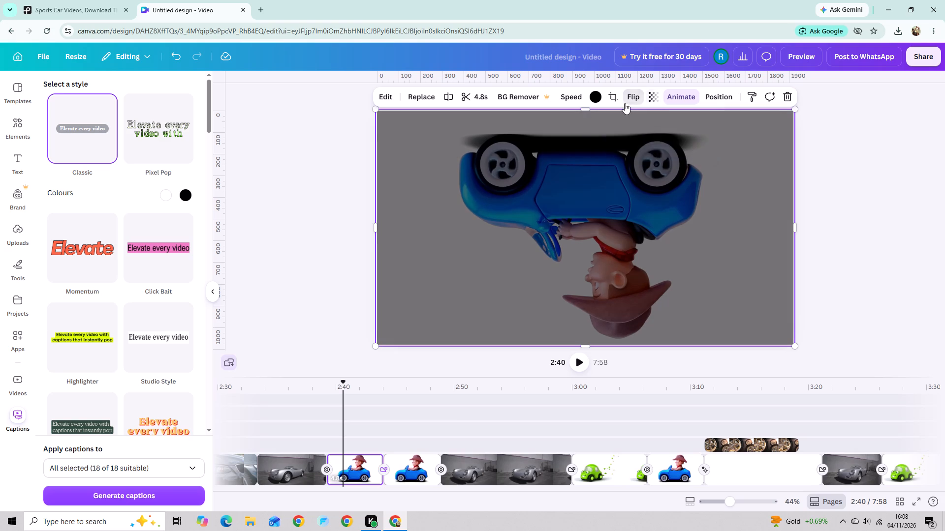
click(567, 102)
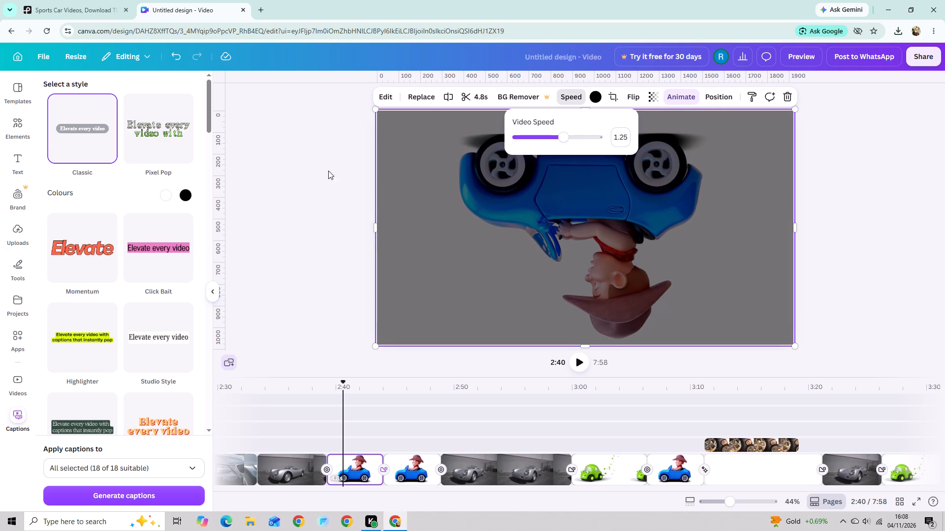
click(323, 171)
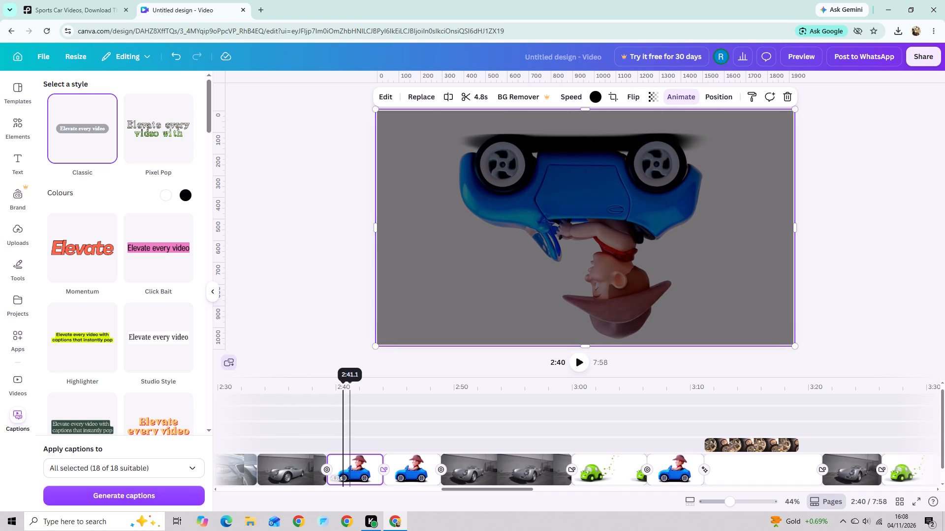
Set a Line Wipe transition between the dark car headlight clip and the 5.8-second silver car clip.
drag(346, 385, 269, 403)
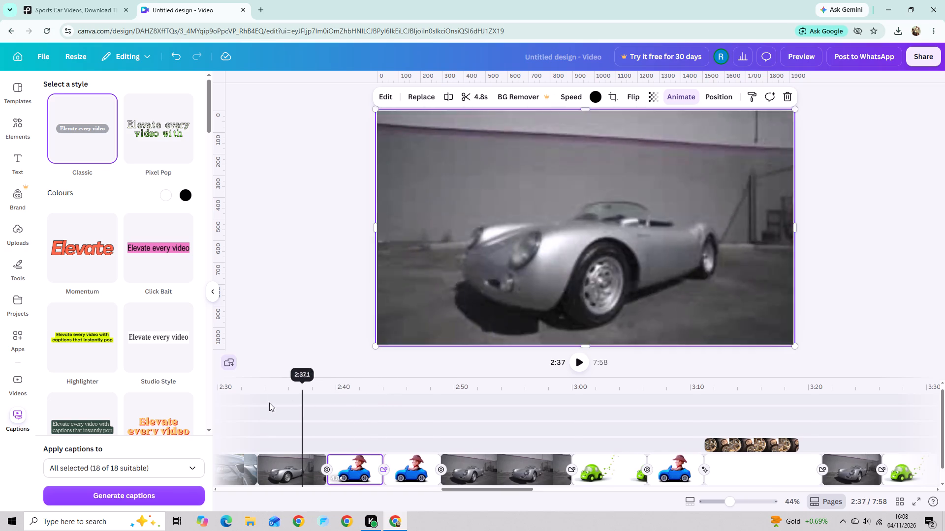
drag(269, 403, 236, 409)
click(354, 463)
click(366, 469)
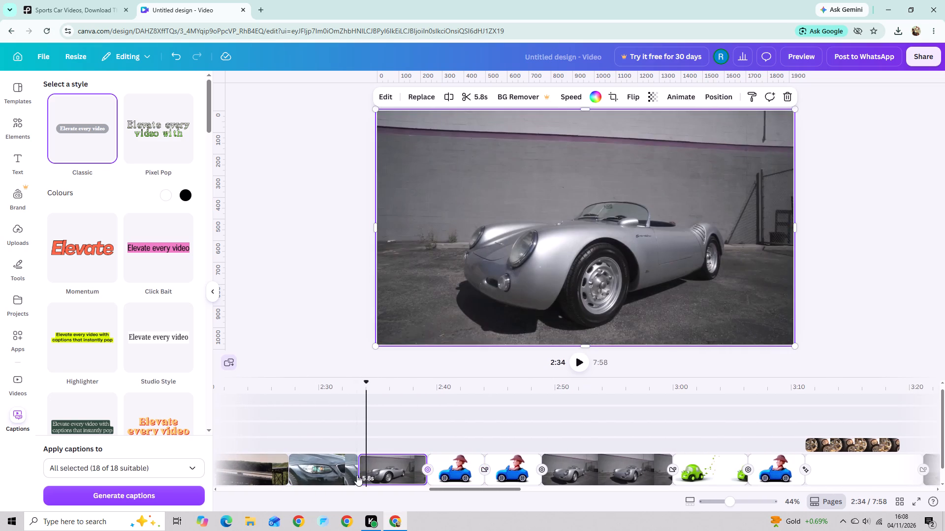
click(357, 475)
click(84, 276)
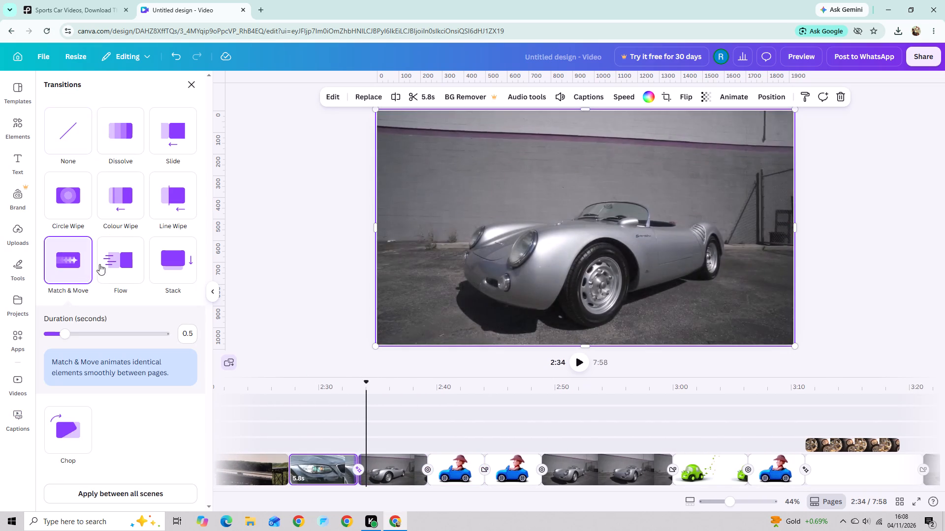
click(158, 214)
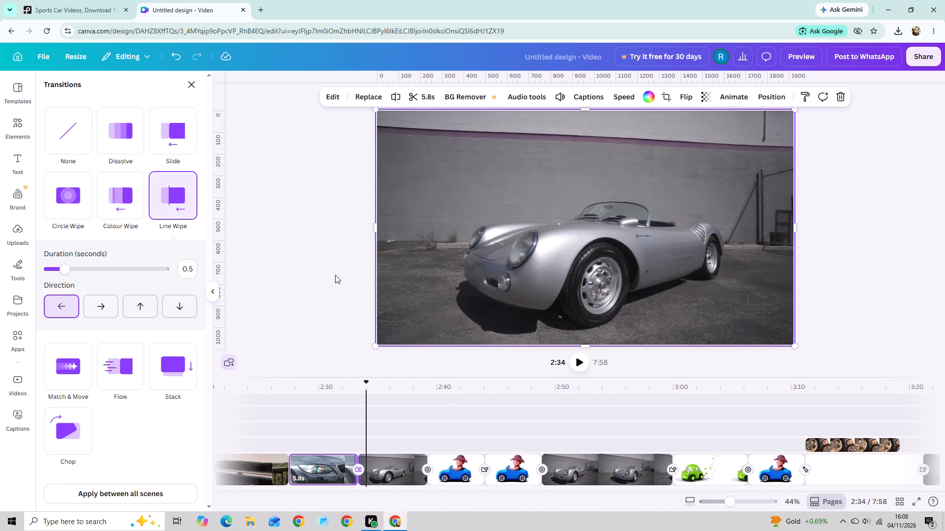
click(308, 280)
Review the Circle Wipe transition from the shortened silver car clip into the vertically flipped blue cowboy car clip.
drag(366, 382, 432, 389)
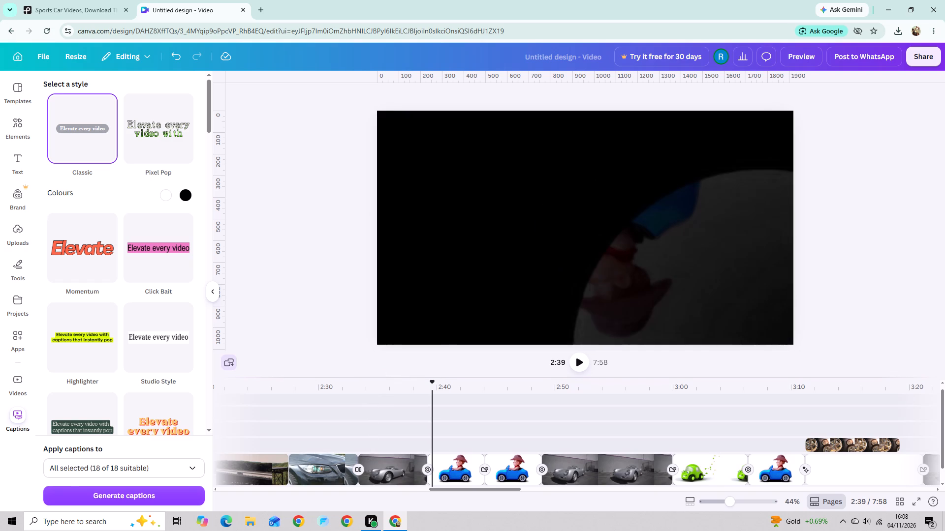
click(432, 388)
drag(430, 383, 426, 385)
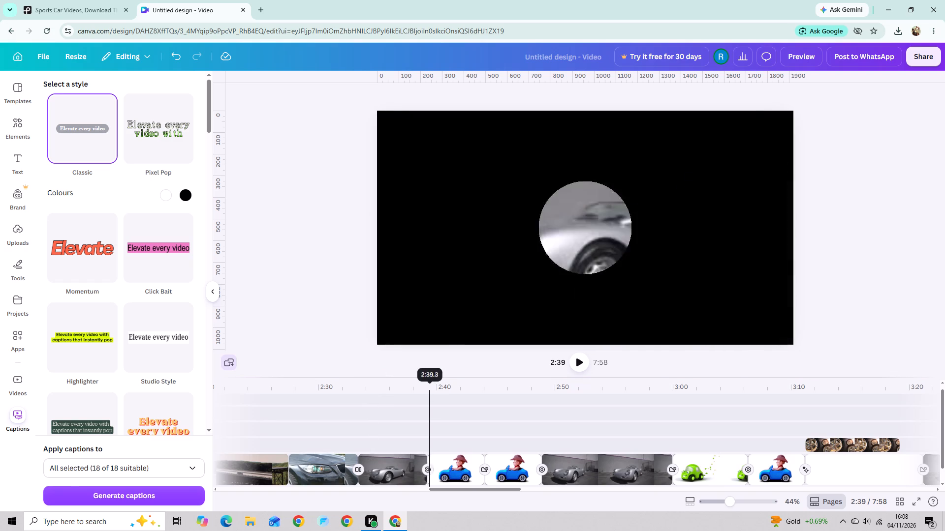
drag(426, 385, 378, 403)
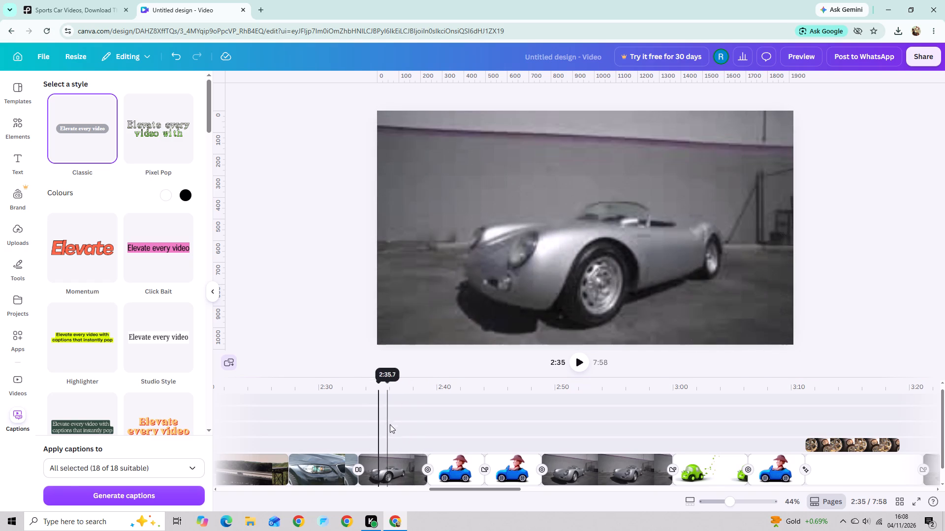
click(392, 467)
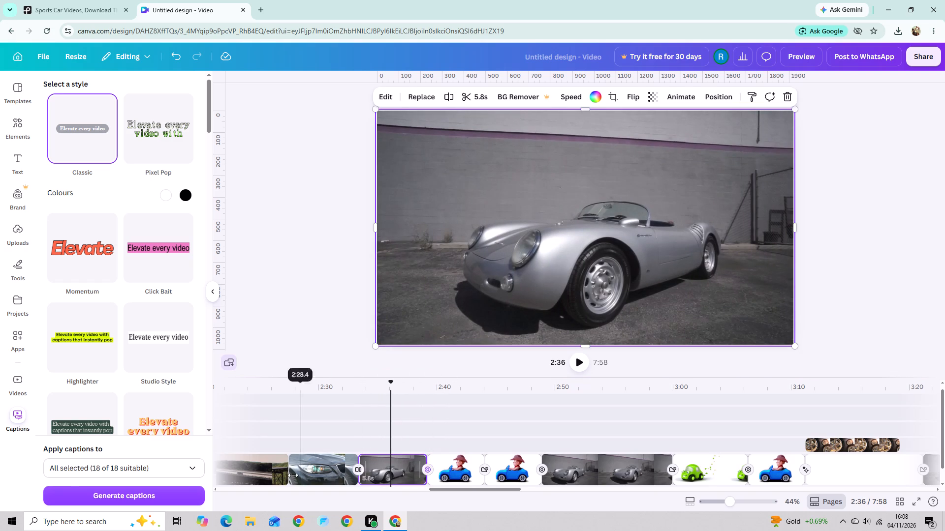
Make the dark car headlight clip semi-transparent.
click(293, 475)
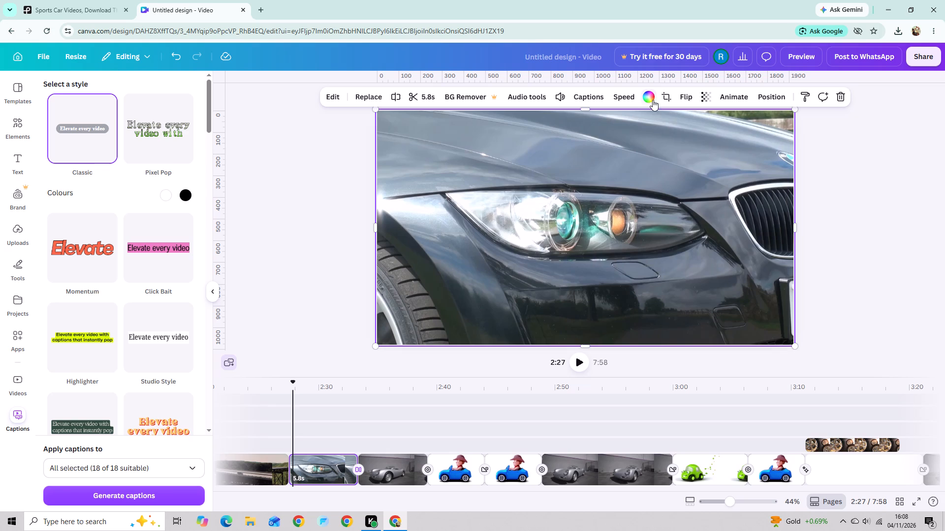
click(700, 97)
drag(707, 139, 689, 145)
Increase the video speed of the dark car headlight clip so that it lasts 4.7 s.
click(628, 104)
drag(600, 143, 606, 141)
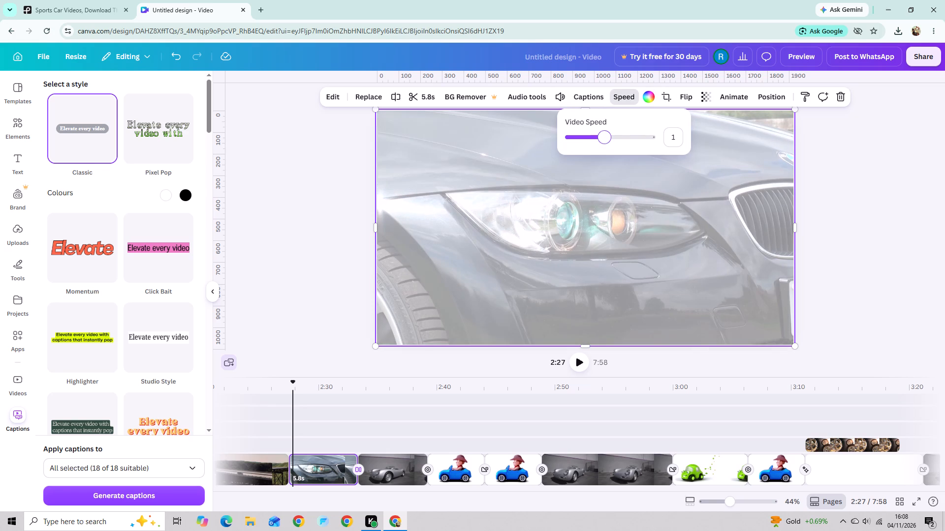
drag(606, 141, 612, 140)
Lower the volume of the dark car headlight clip all the way down.
click(564, 100)
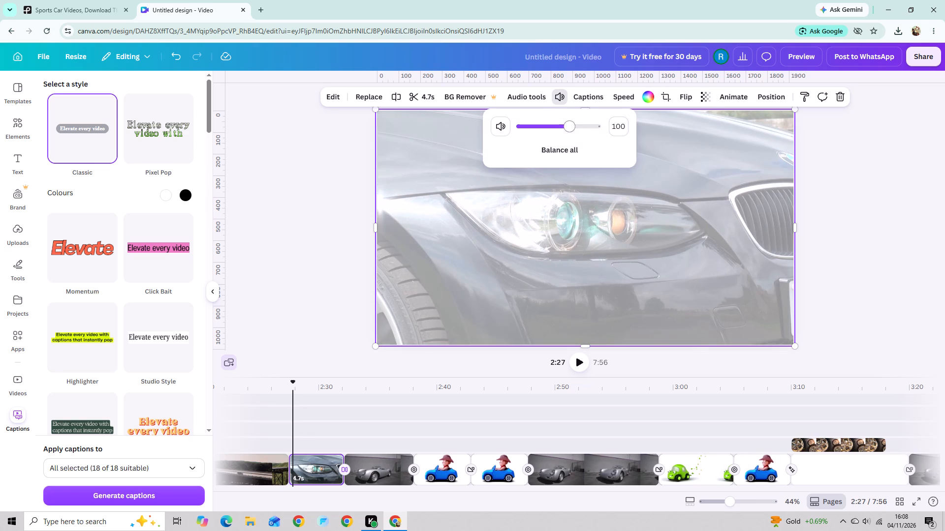
drag(575, 134, 456, 140)
click(269, 177)
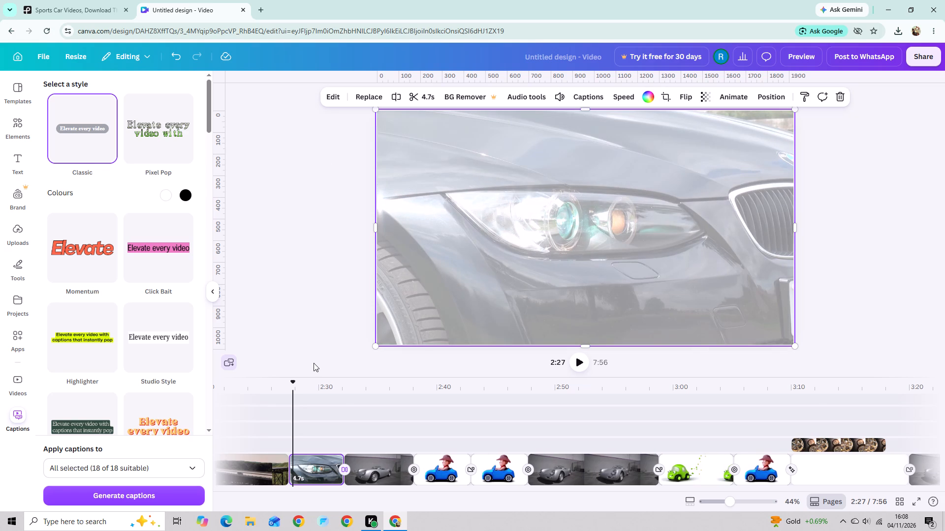
Review the shortened silver car clip and compare it with the neighbouring blue cowboy car clips.
drag(289, 380, 424, 429)
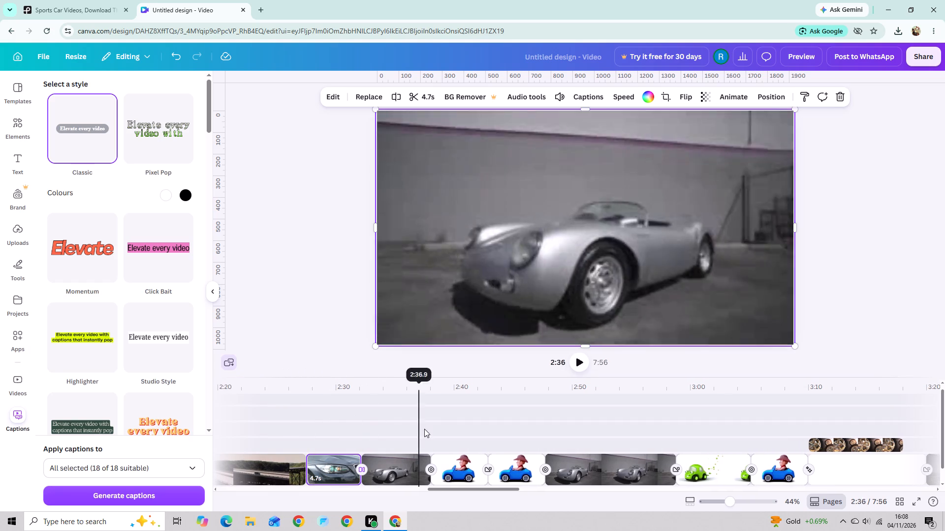
drag(424, 429, 423, 438)
click(394, 464)
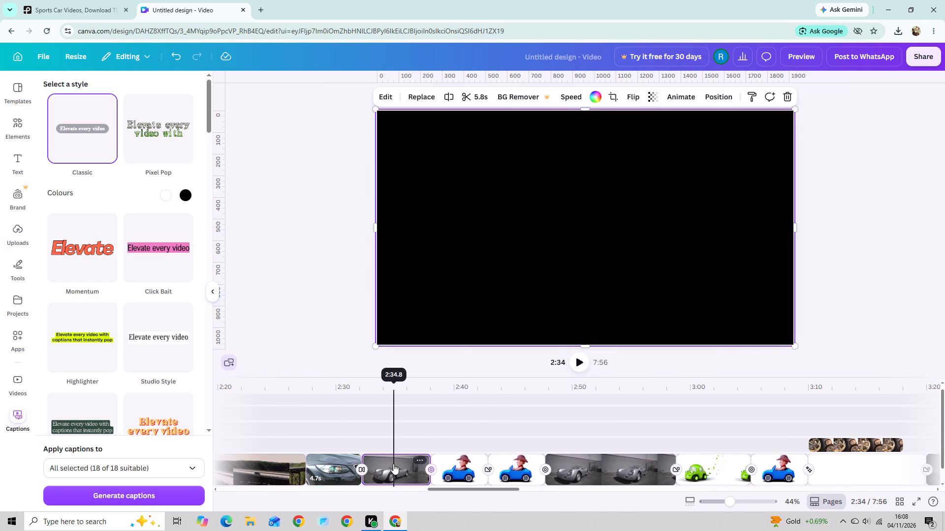
click(437, 483)
click(516, 472)
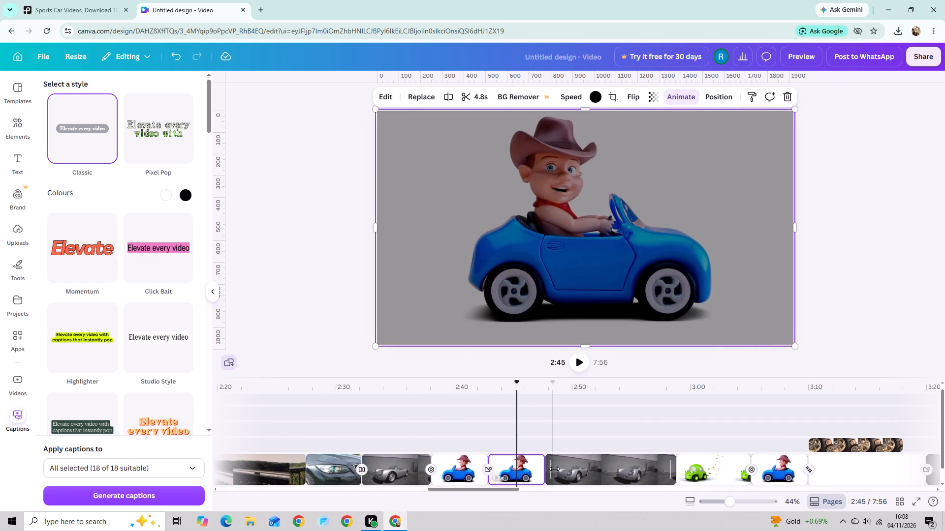
click(555, 469)
click(404, 476)
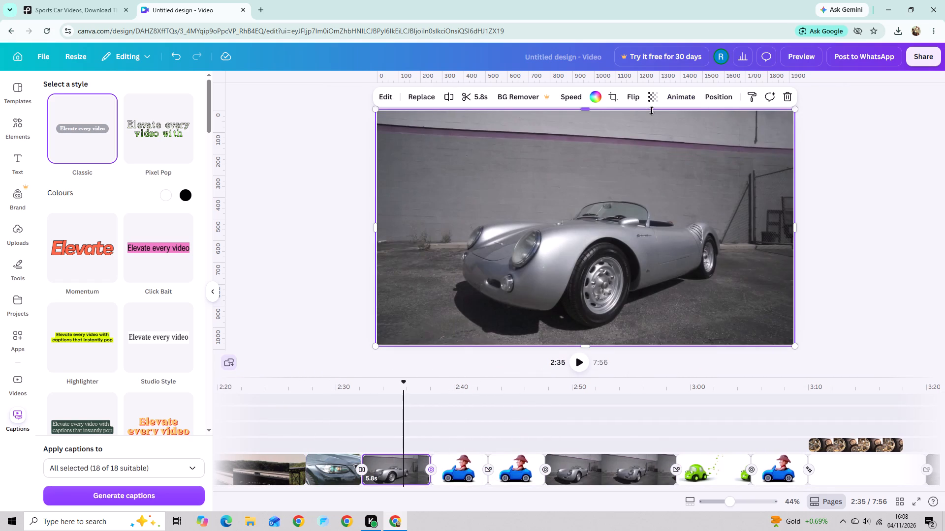
click(651, 107)
click(510, 459)
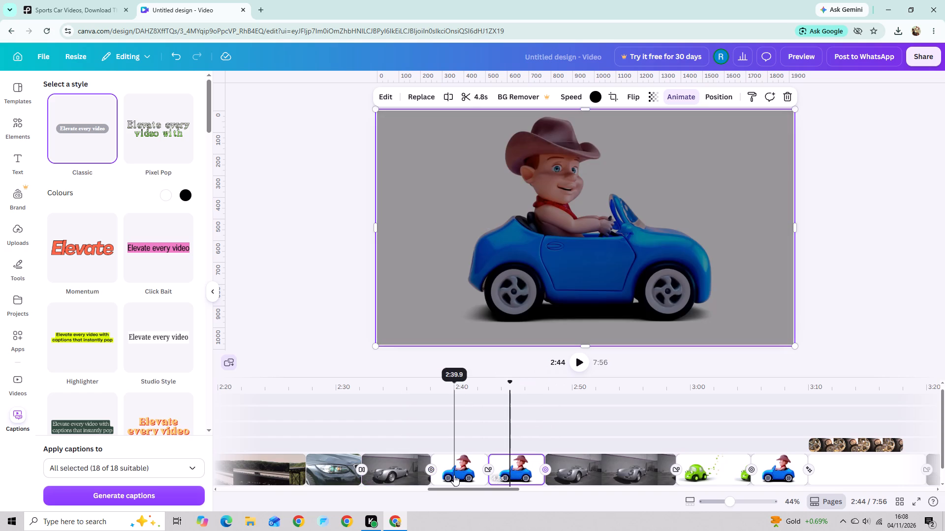
Set the transparency of the vertically flipped blue cowboy car clip to 44.
click(453, 475)
click(652, 88)
click(651, 96)
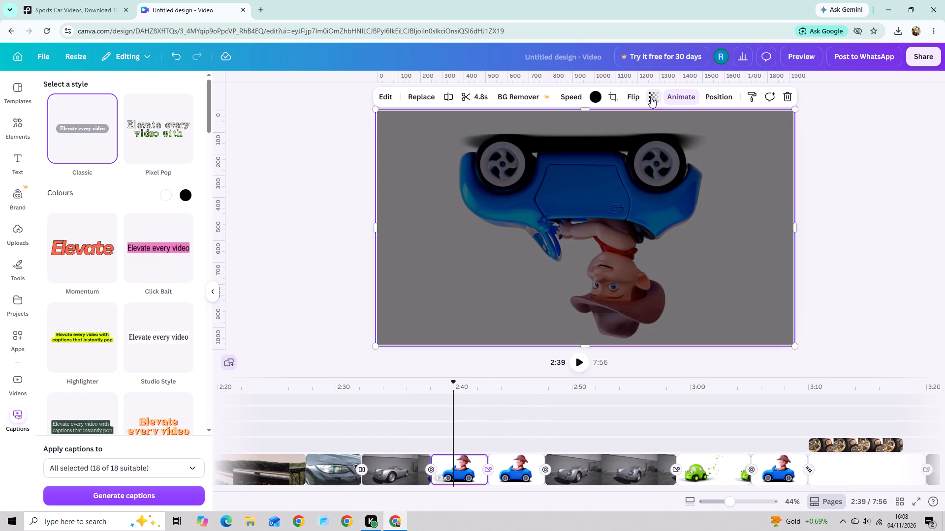
click(637, 139)
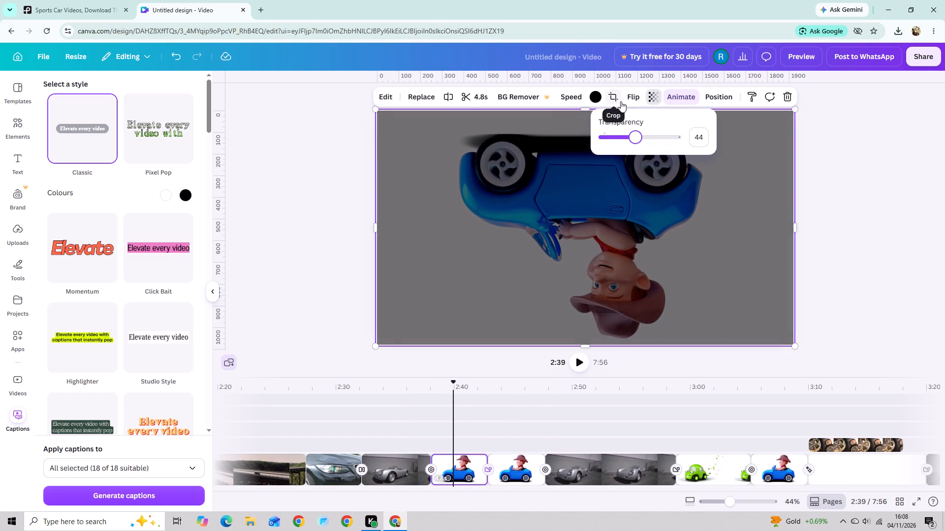
click(621, 101)
click(632, 101)
click(638, 97)
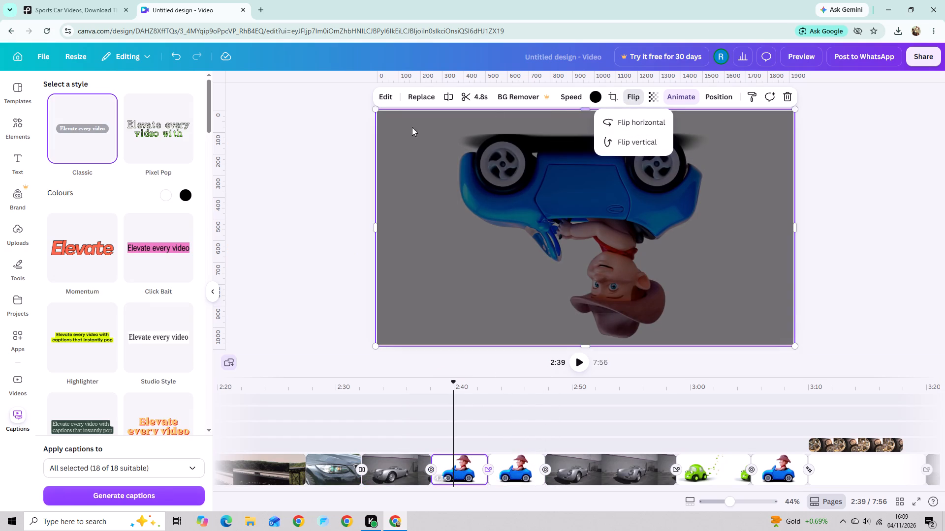
click(301, 154)
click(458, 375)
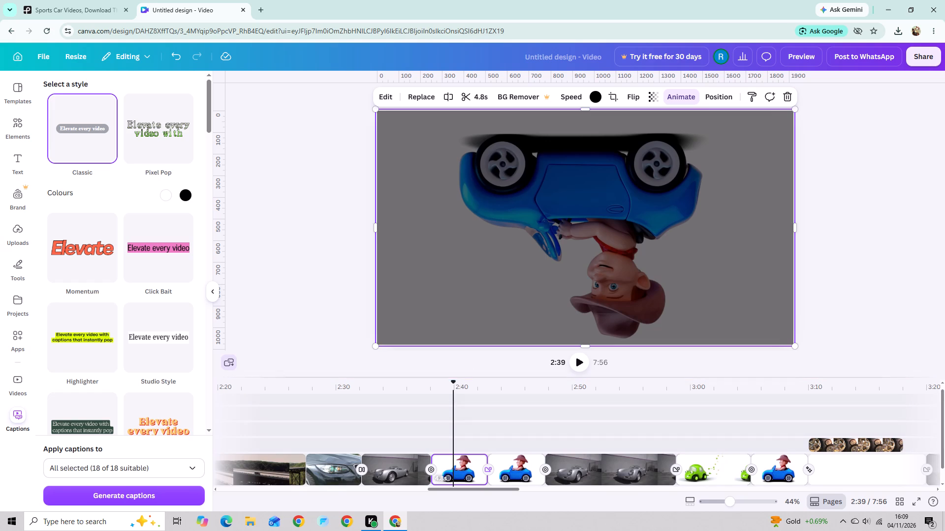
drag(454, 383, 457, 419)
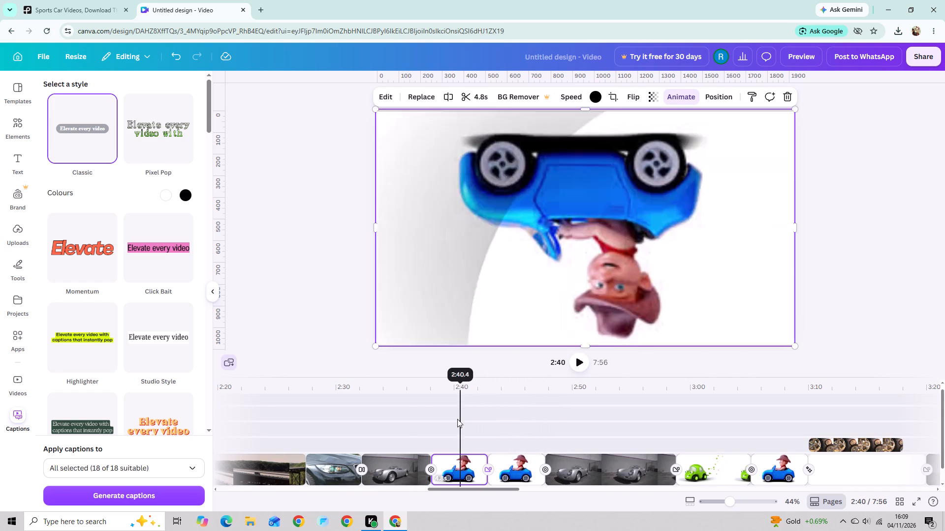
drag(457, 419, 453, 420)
Apply the Old TV animation to the silver car clip beside the dark car headlight clip.
click(403, 466)
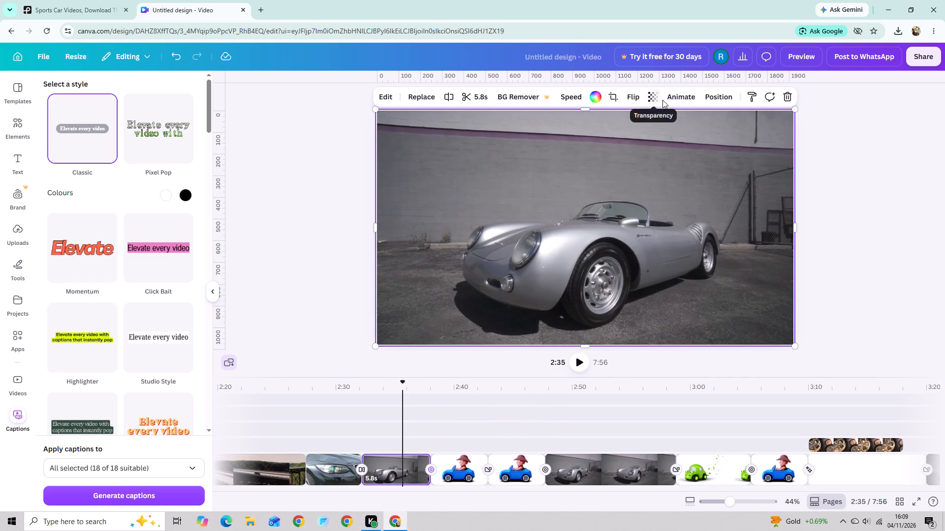
click(665, 98)
click(168, 175)
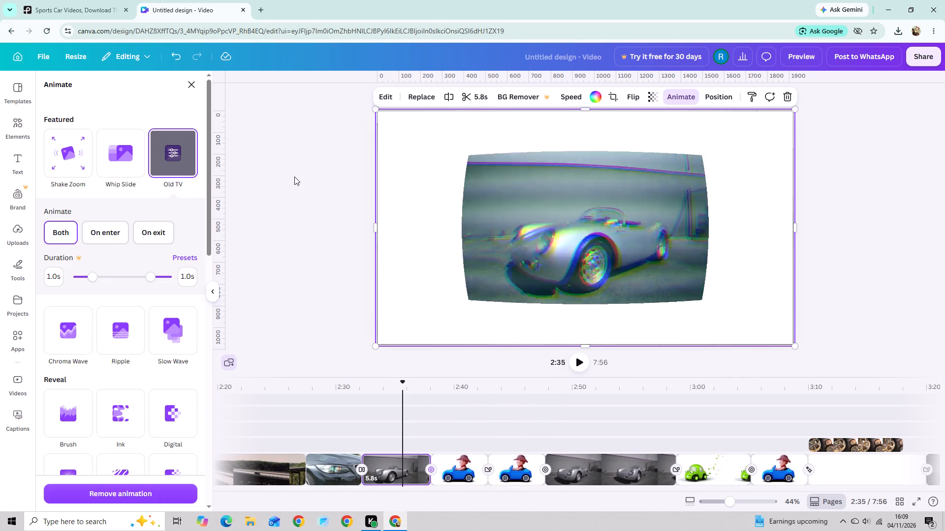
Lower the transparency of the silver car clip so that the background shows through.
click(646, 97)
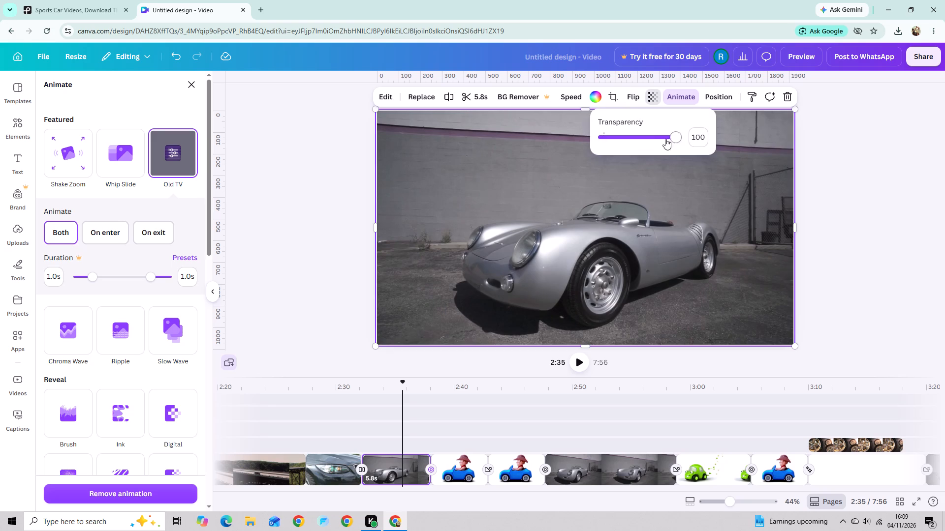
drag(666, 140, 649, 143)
Flip the silver car clip horizontally.
click(633, 97)
click(615, 121)
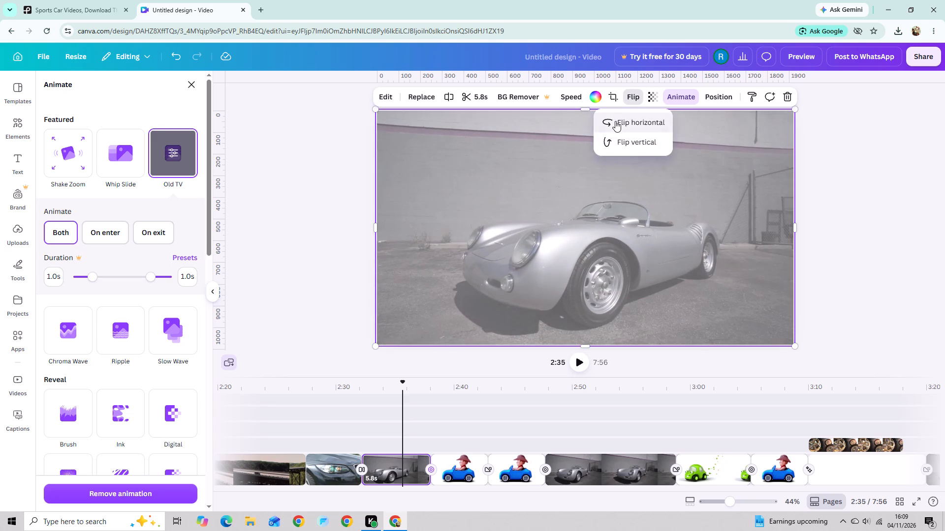
Set the background colour behind the silver car clip to black.
click(609, 102)
click(596, 101)
click(594, 95)
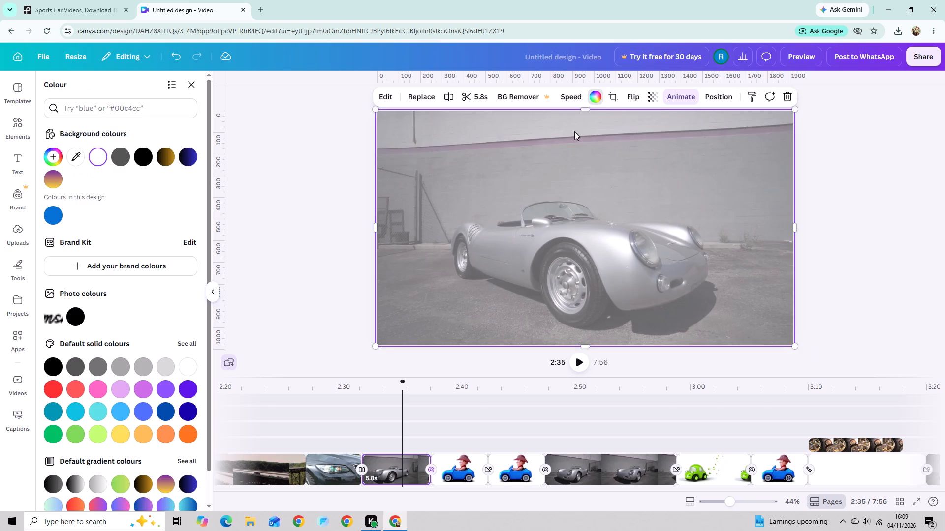
click(152, 157)
click(324, 152)
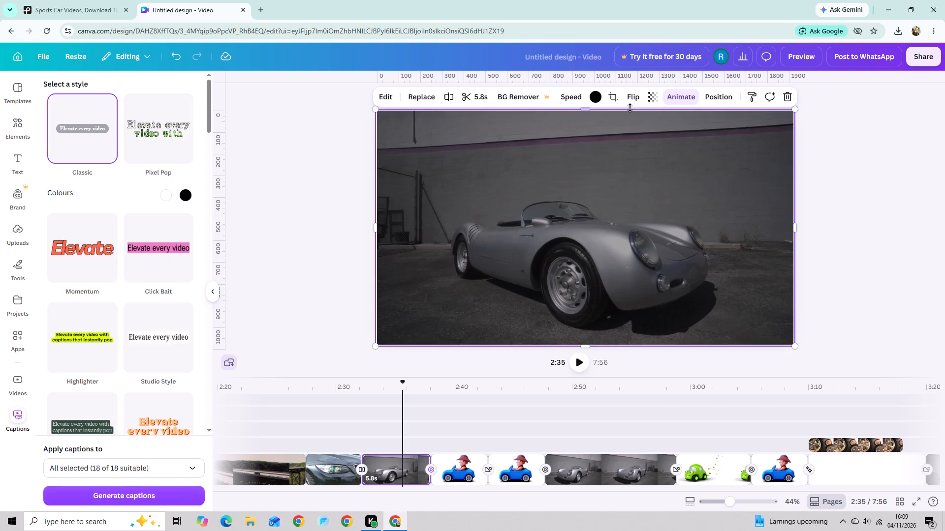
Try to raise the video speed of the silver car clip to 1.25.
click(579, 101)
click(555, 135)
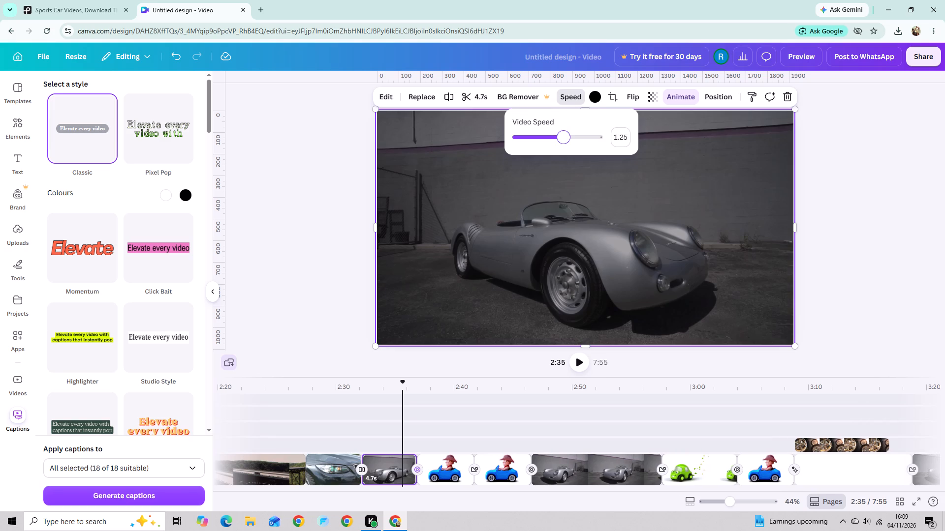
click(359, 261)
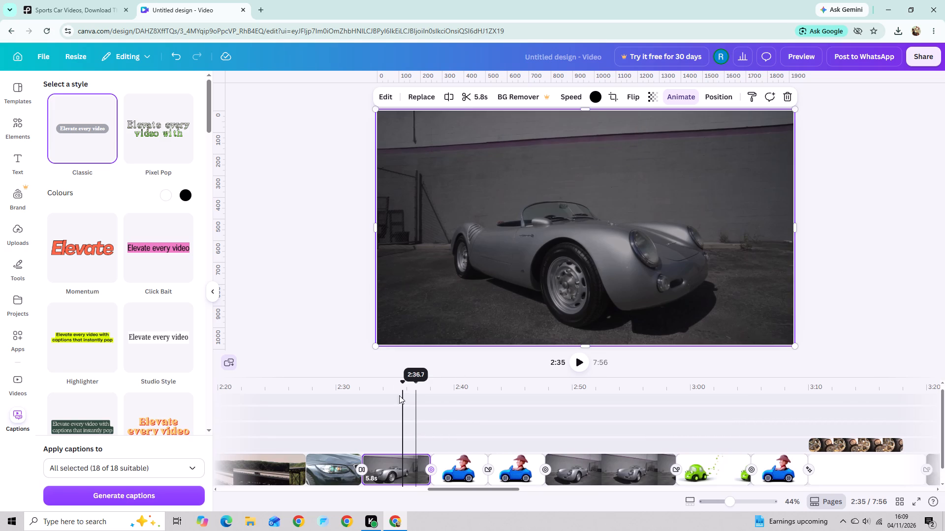
Review the flipped silver car clip and compare it with the two neighbouring blue cowboy car clips.
drag(404, 385, 501, 410)
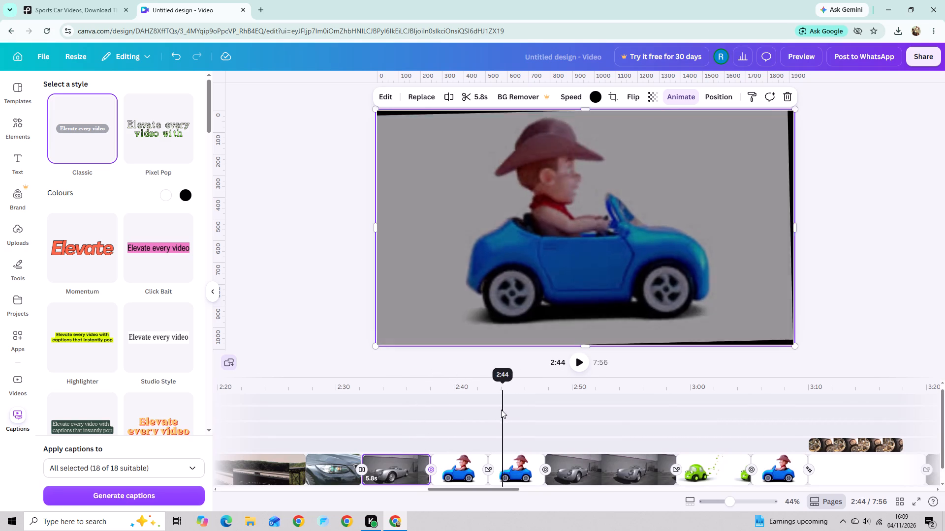
drag(501, 410, 360, 428)
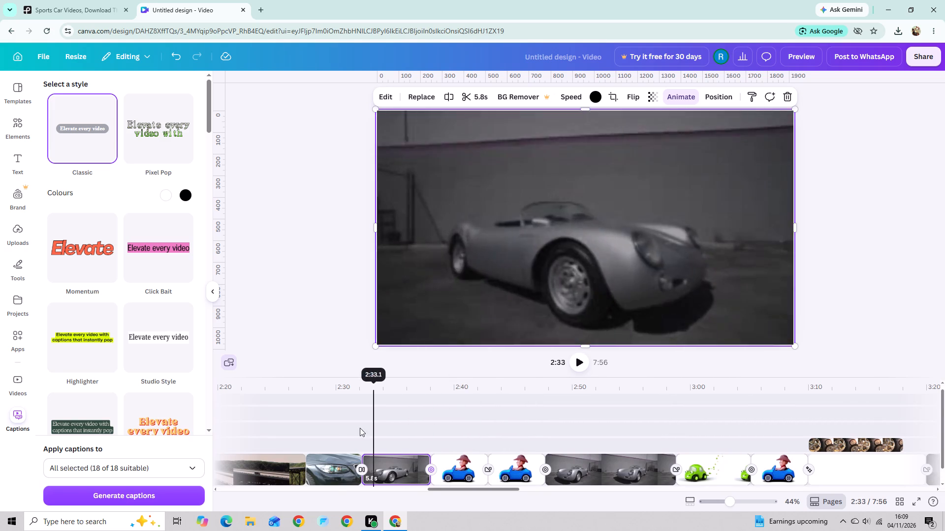
drag(360, 428, 329, 441)
click(435, 481)
click(515, 483)
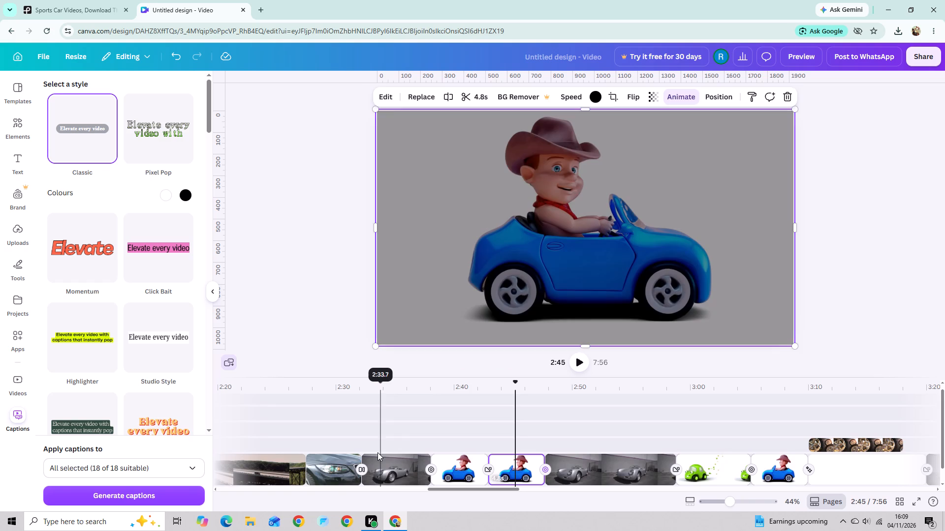
click(376, 452)
click(389, 465)
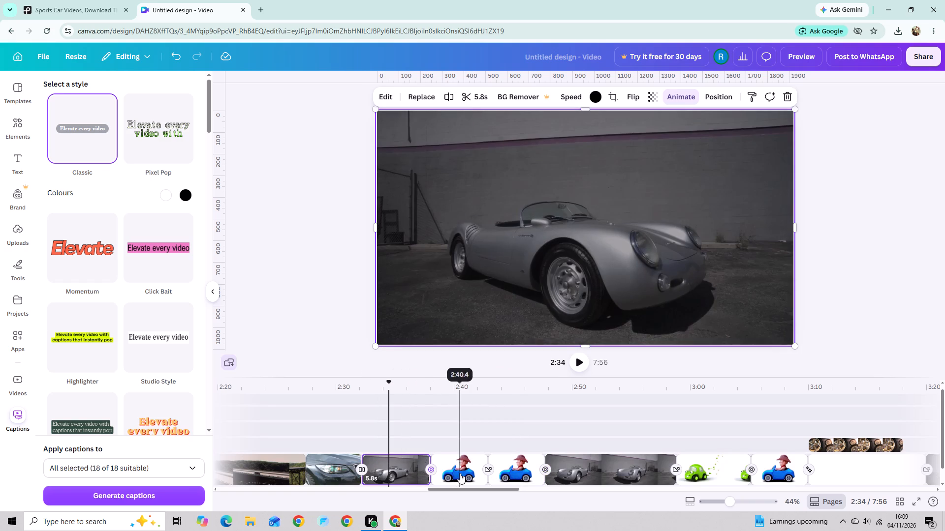
click(460, 473)
click(509, 477)
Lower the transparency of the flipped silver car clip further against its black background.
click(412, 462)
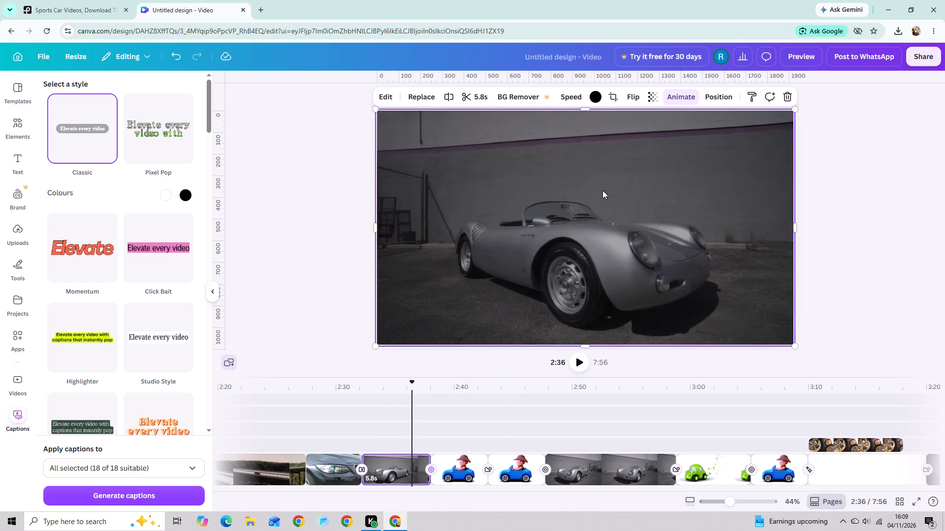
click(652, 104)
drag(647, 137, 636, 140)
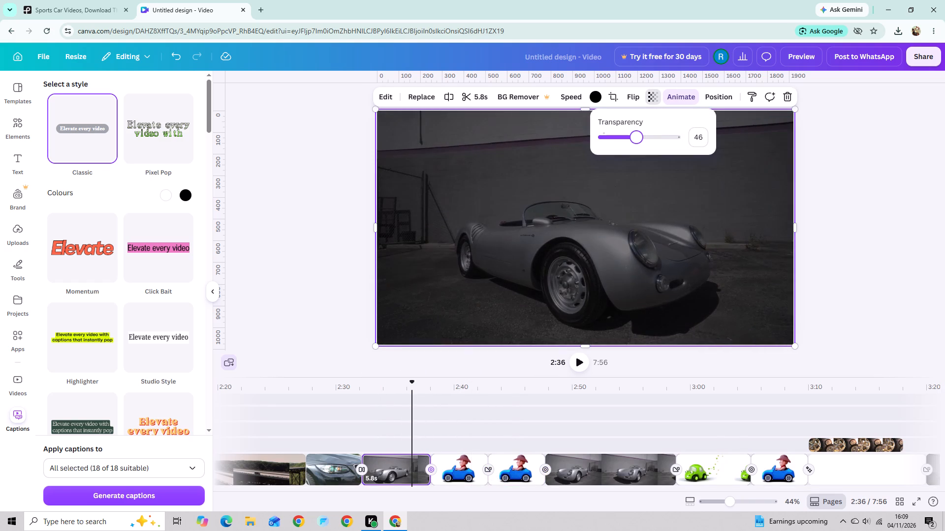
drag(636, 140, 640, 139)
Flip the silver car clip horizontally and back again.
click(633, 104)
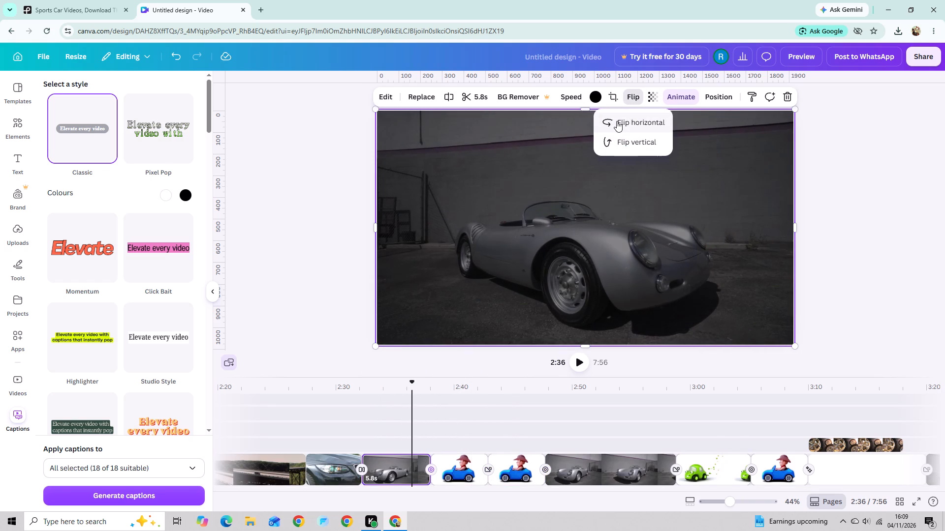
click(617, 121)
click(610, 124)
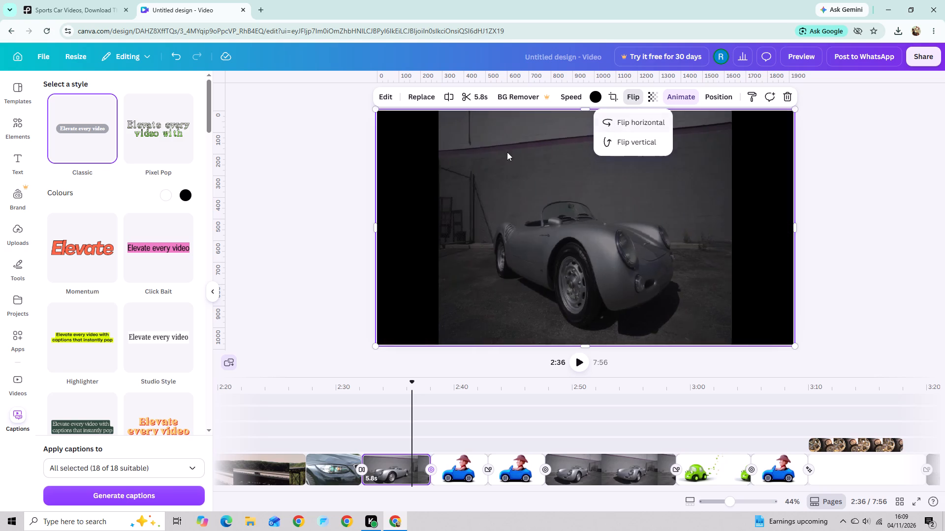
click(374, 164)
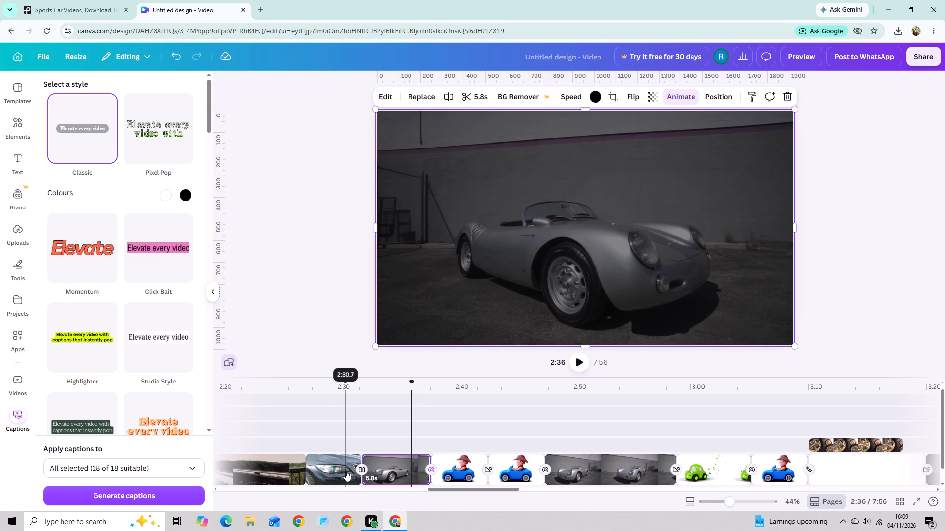
Review the Line Wipe transition between the dark car headlight clip and the silver car clip.
click(346, 471)
click(361, 470)
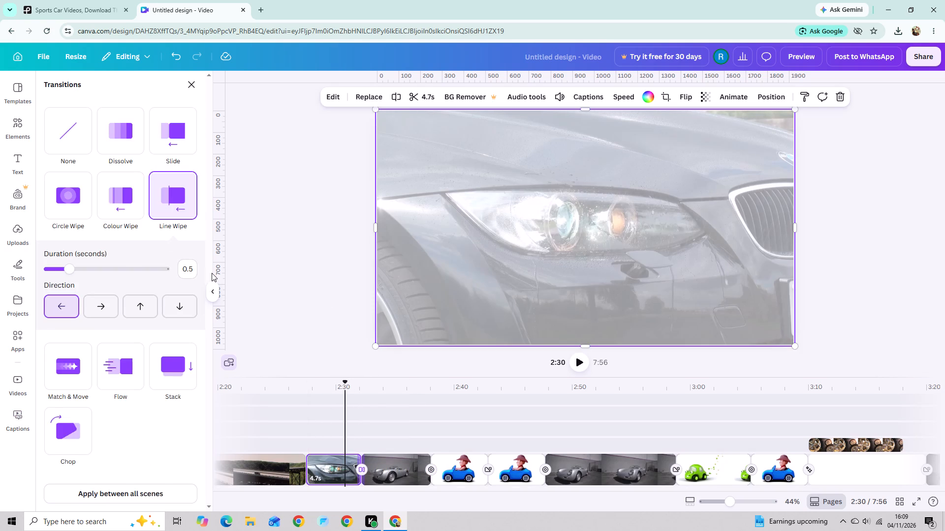
click(267, 306)
drag(348, 380, 348, 382)
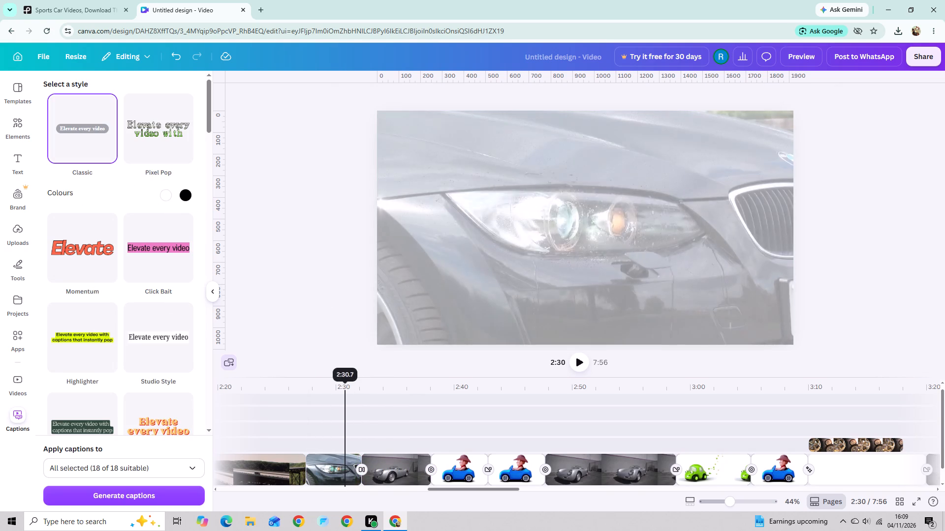
drag(348, 382, 361, 396)
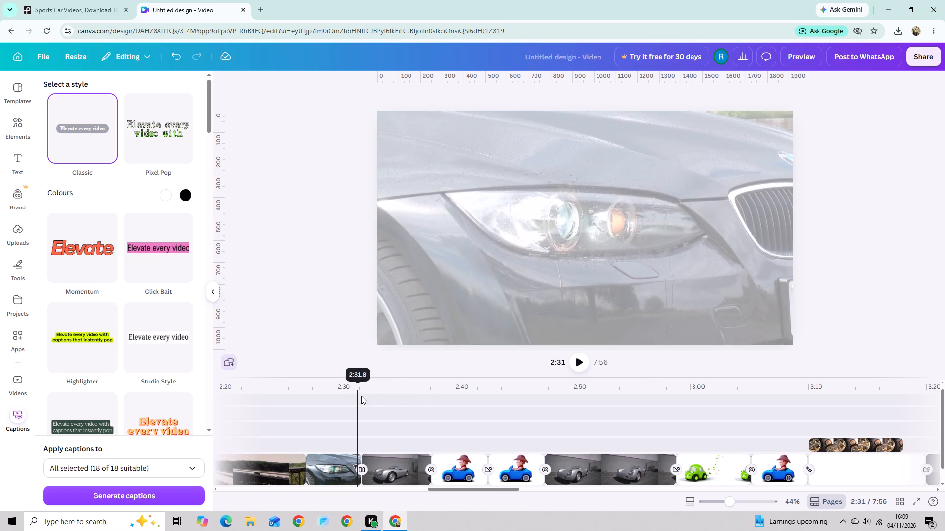
drag(361, 396, 370, 420)
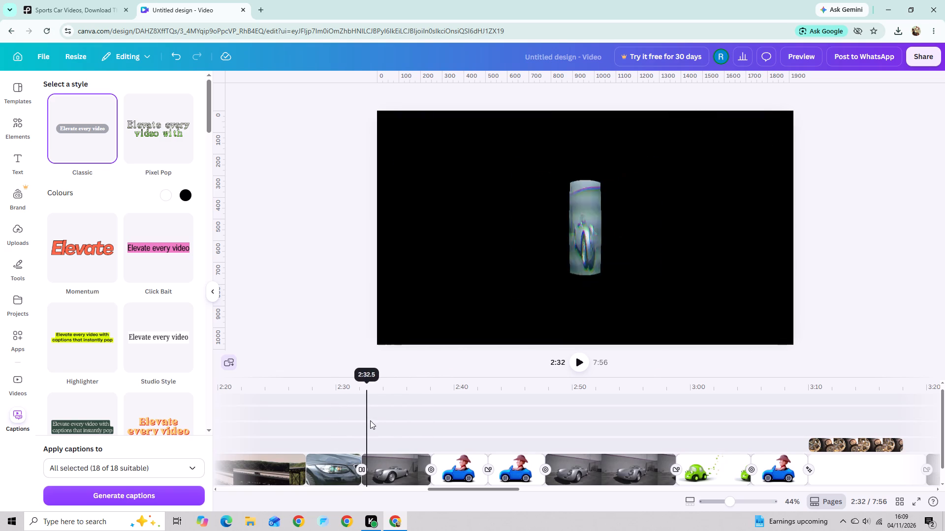
drag(370, 420, 369, 421)
Set the video speed of the silver car clip to 1.25.
click(394, 461)
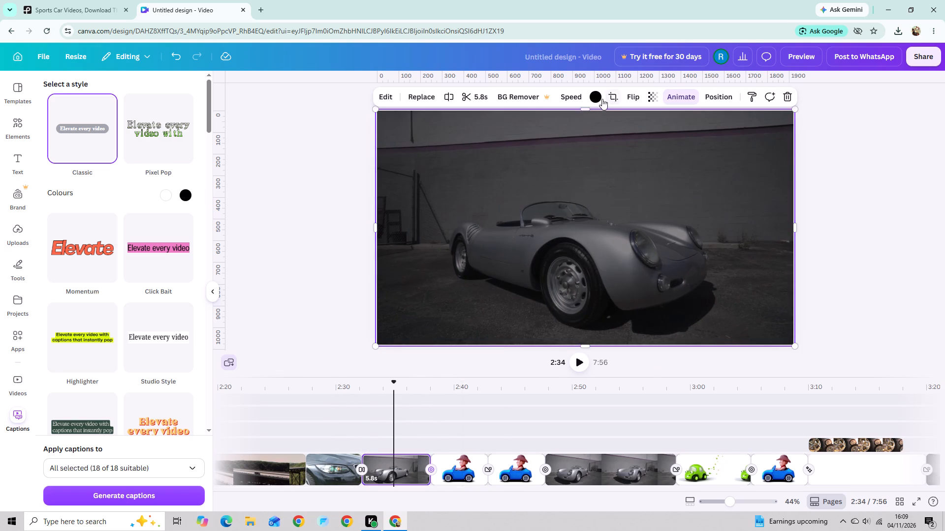
click(586, 99)
click(582, 100)
drag(553, 143, 554, 143)
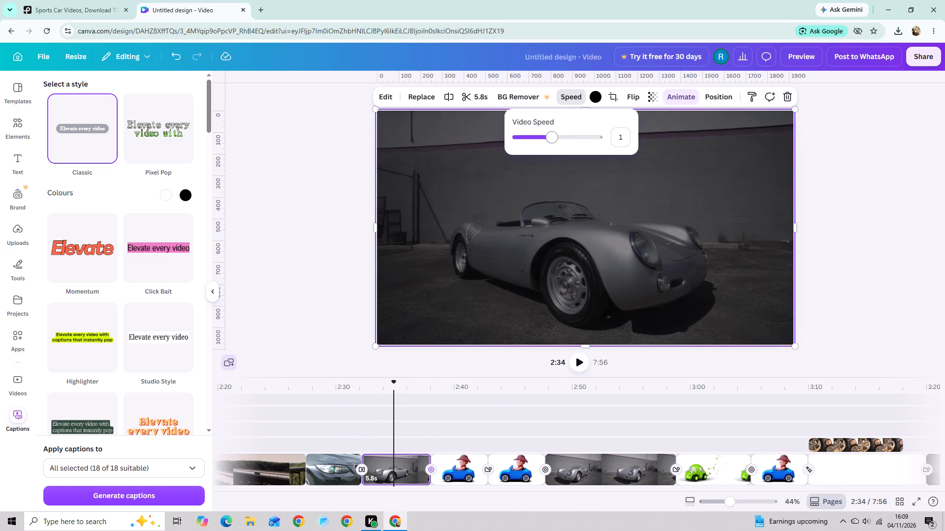
drag(554, 143, 560, 142)
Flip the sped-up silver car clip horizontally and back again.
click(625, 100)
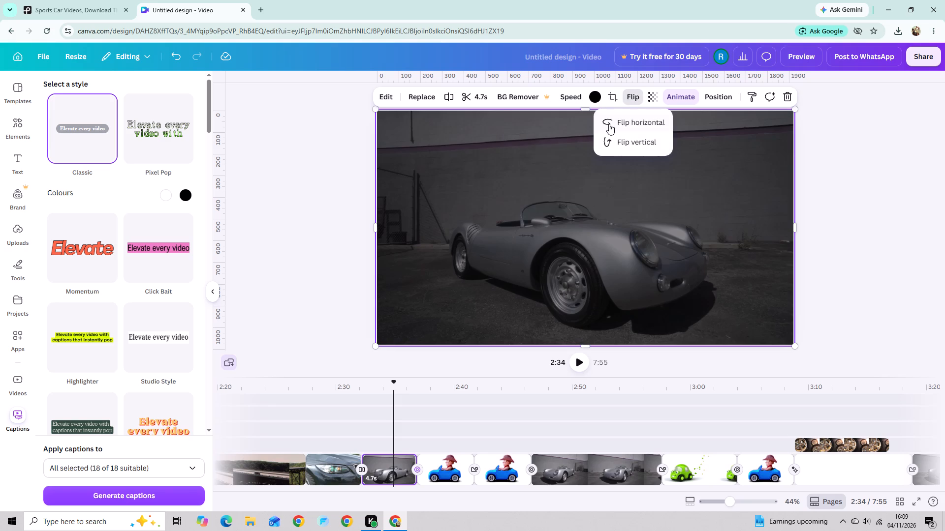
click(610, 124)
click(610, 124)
Set the transparency of the silver car clip to 45.
click(646, 103)
click(637, 136)
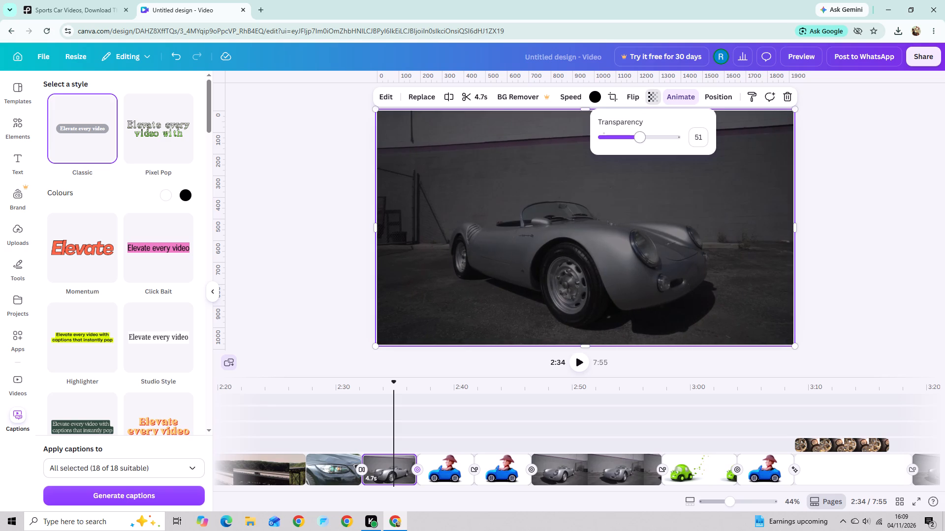
Check the silver car clip's speed setting and compare the clip with the neighbouring blue cowboy car and bridge clips.
click(501, 456)
click(431, 470)
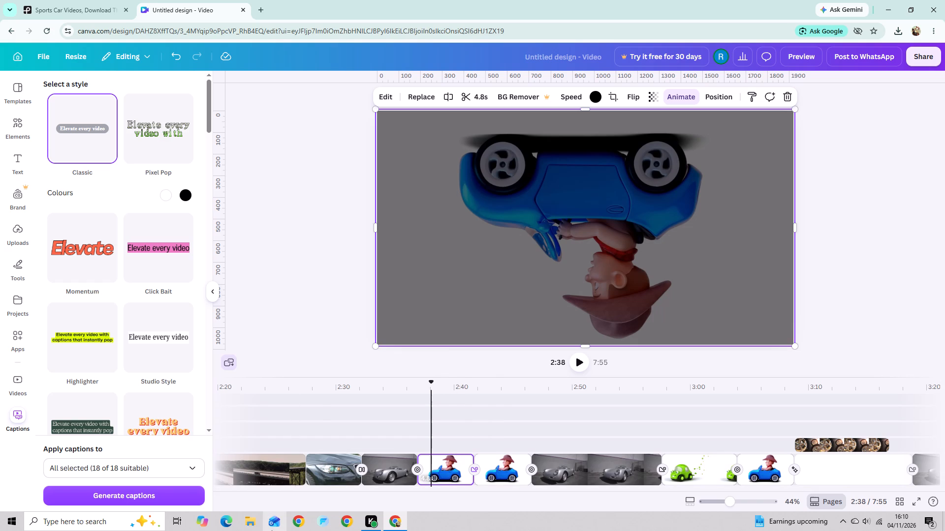
click(390, 482)
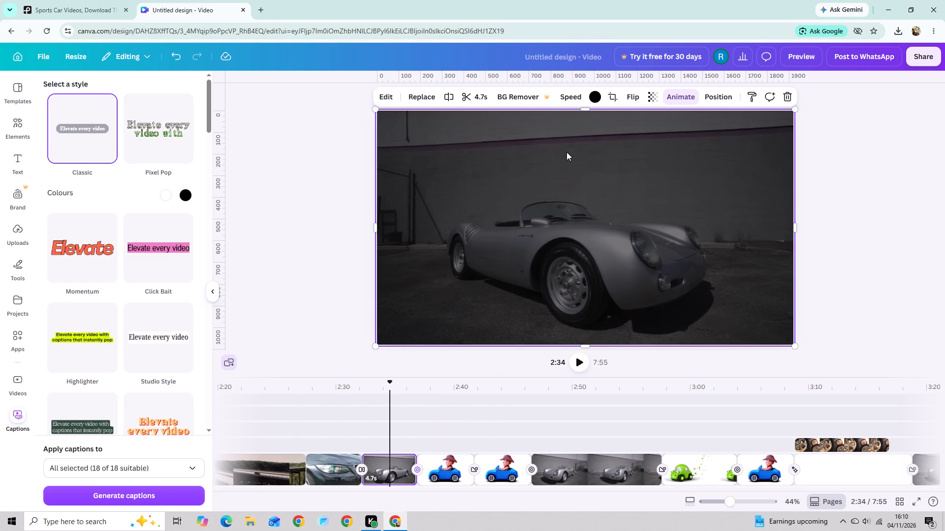
click(576, 99)
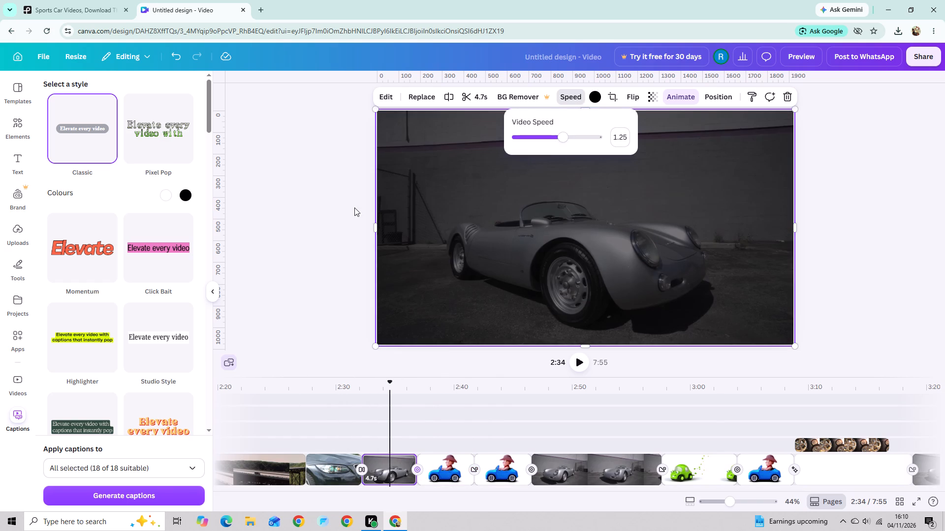
click(354, 207)
drag(389, 379, 374, 353)
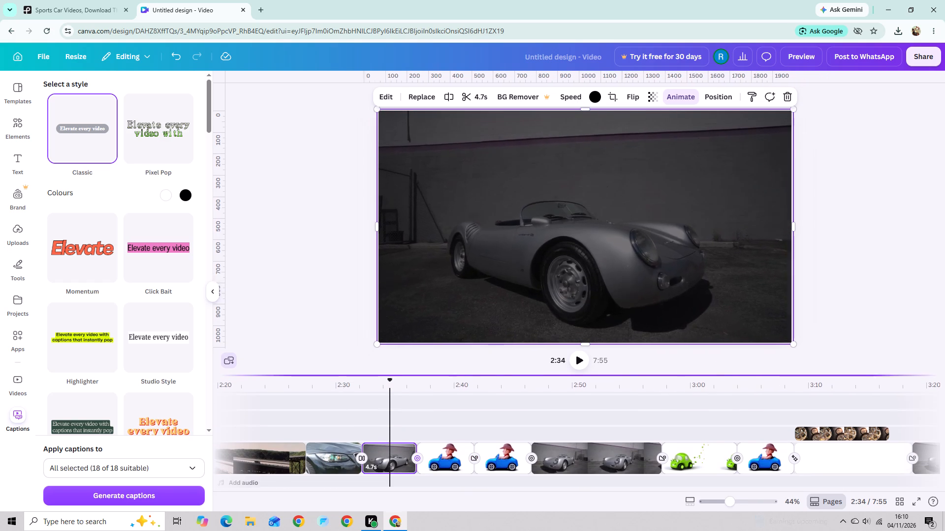
drag(374, 353, 383, 336)
drag(390, 369, 274, 396)
Apply the Baseline animation to the car headlight clip just before the silver car clip.
click(358, 449)
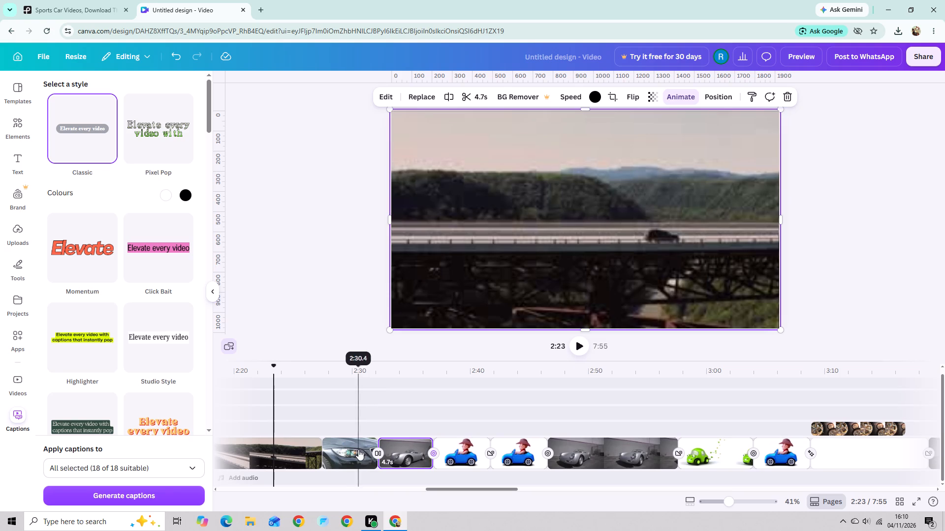
click(720, 99)
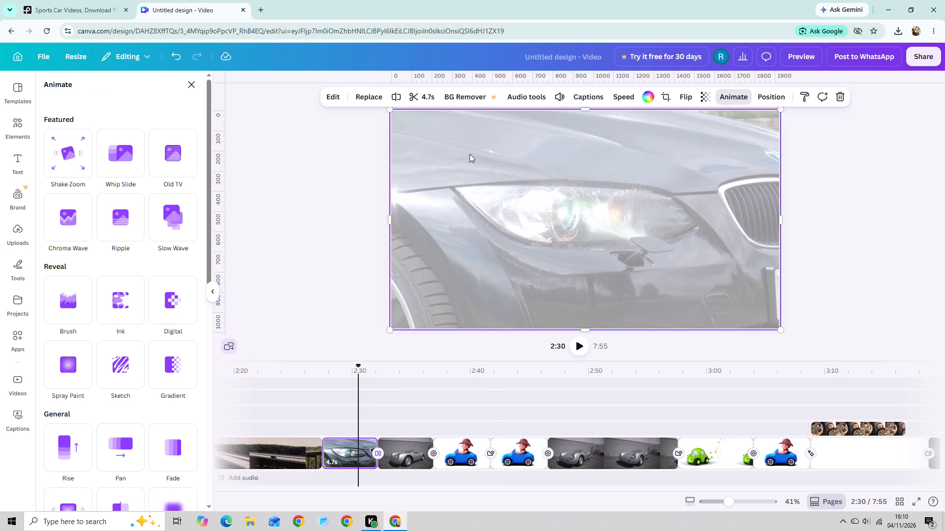
scroll(161, 287, down, 5)
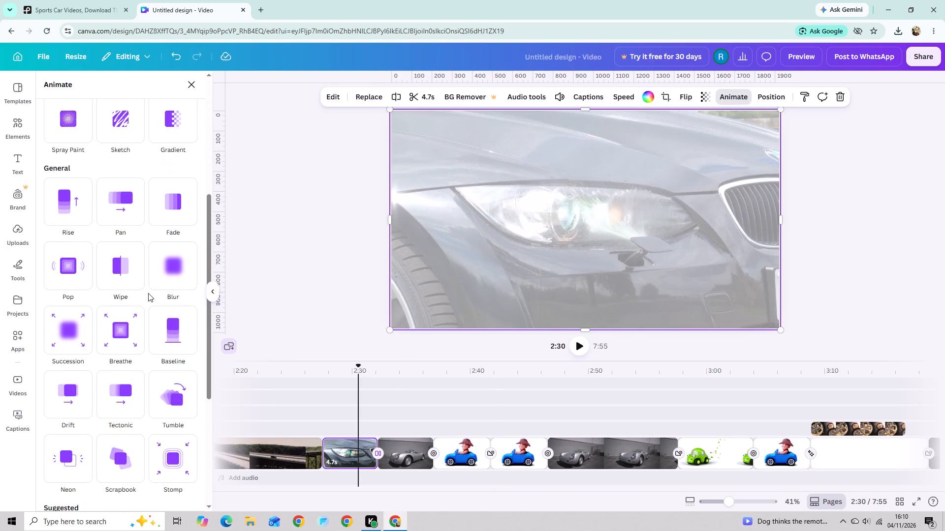
click(187, 317)
click(333, 244)
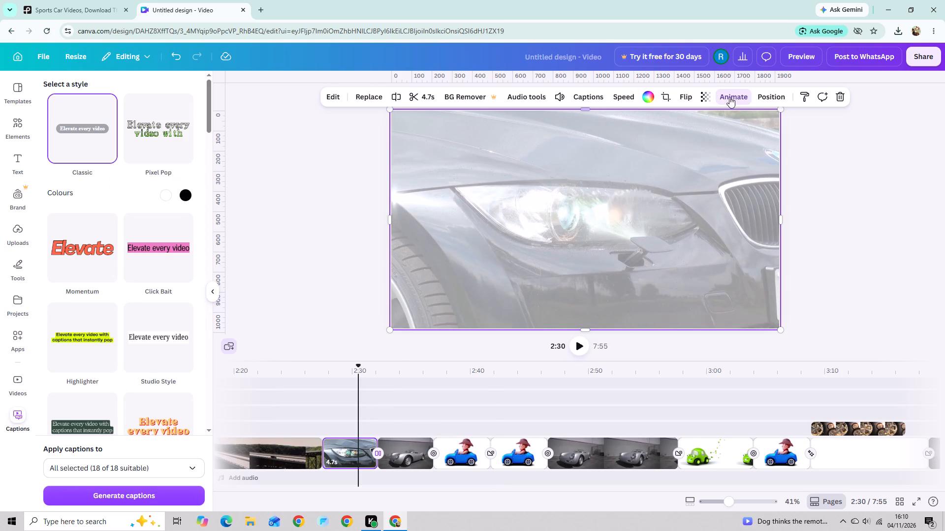
Lower the transparency value of the car headlight clip.
click(714, 100)
drag(695, 134, 693, 135)
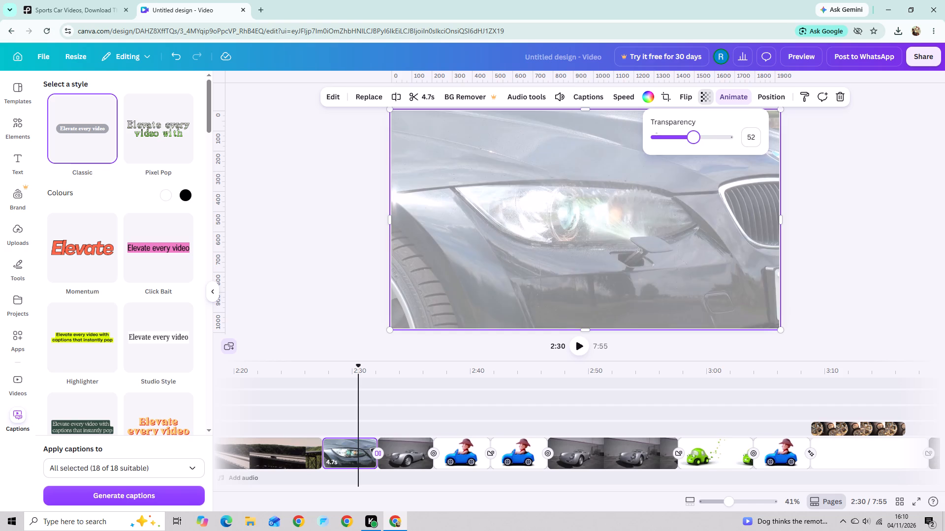
drag(693, 135, 686, 137)
Flip the car headlight clip horizontally.
click(684, 100)
click(674, 127)
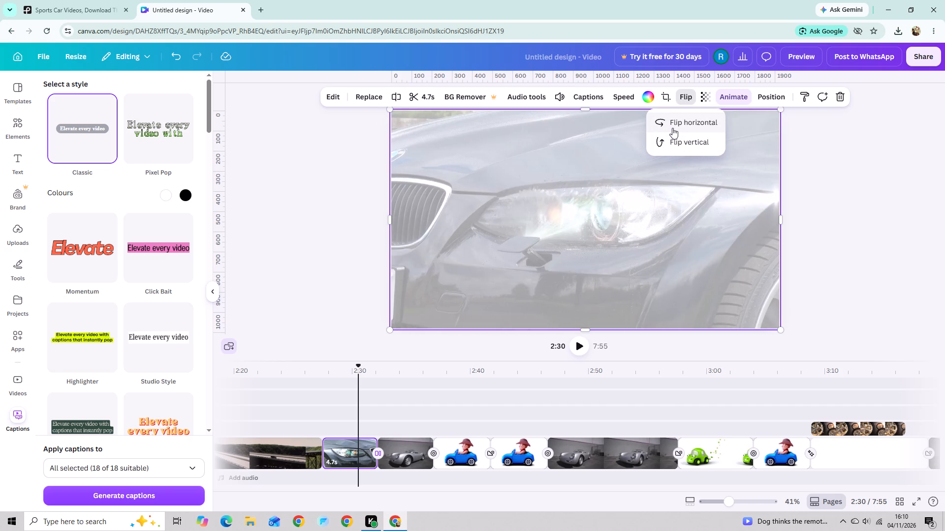
Set the background colour behind the car headlight clip to black.
click(650, 102)
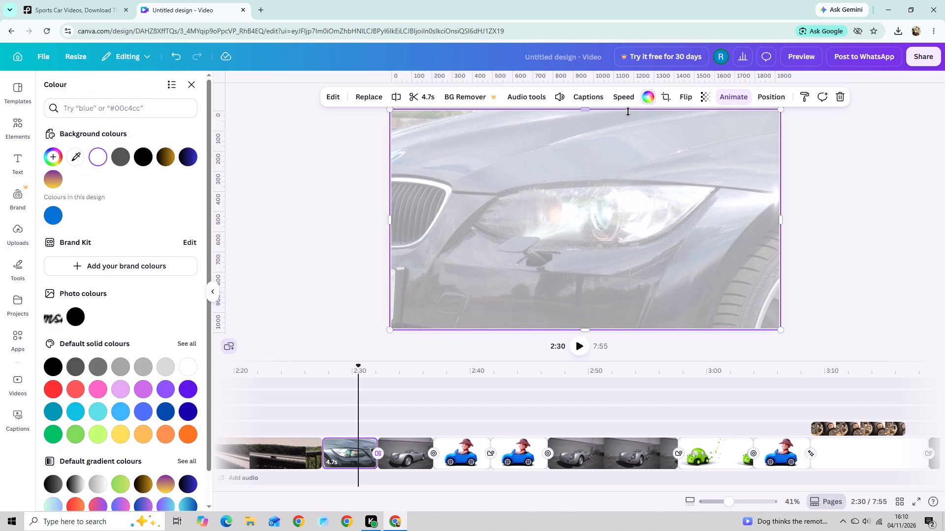
click(139, 153)
click(277, 186)
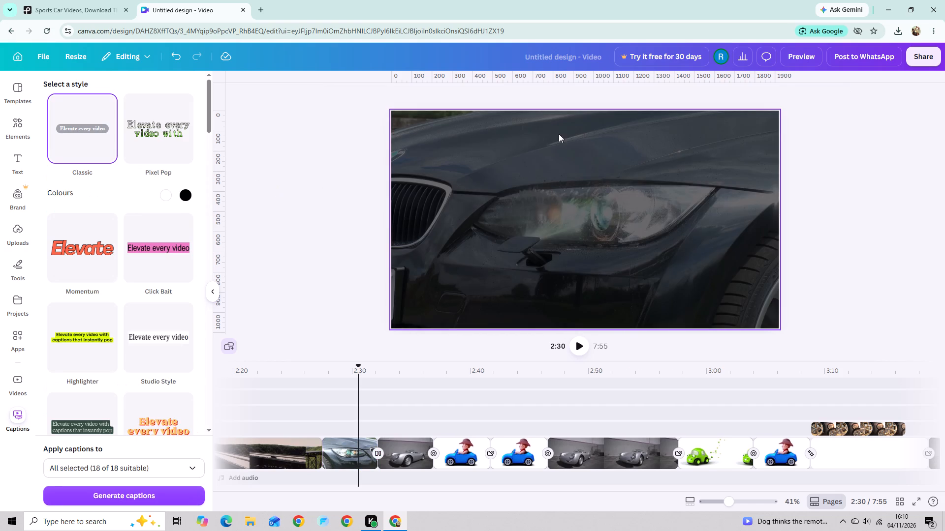
Check the headlight clip's speed, volume and transparency settings and scrub the timeline across it and the neighbouring clips.
click(559, 134)
click(584, 123)
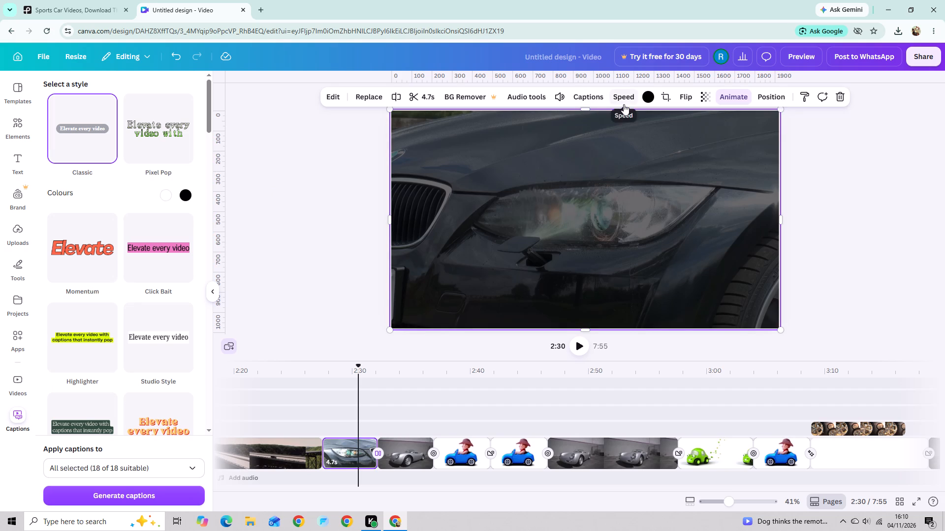
click(624, 104)
click(588, 100)
click(560, 94)
click(308, 179)
drag(356, 366, 400, 379)
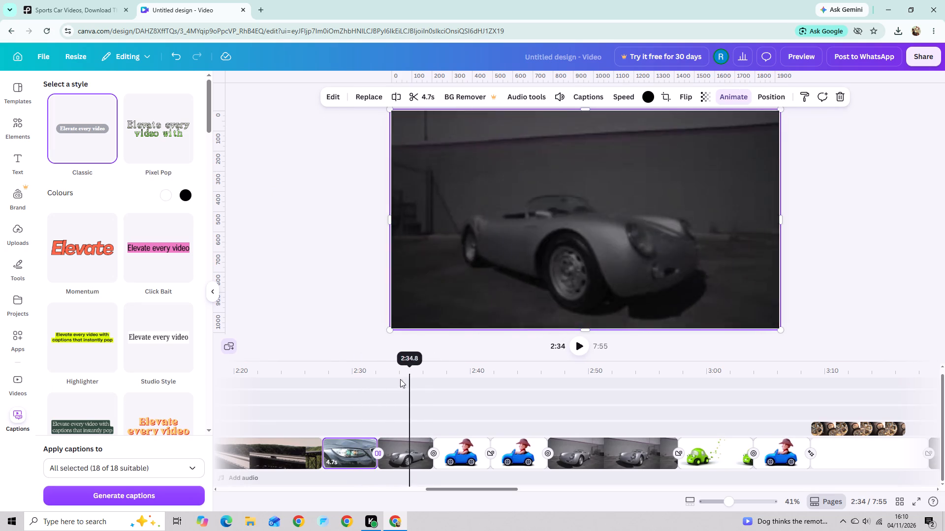
drag(400, 379, 320, 391)
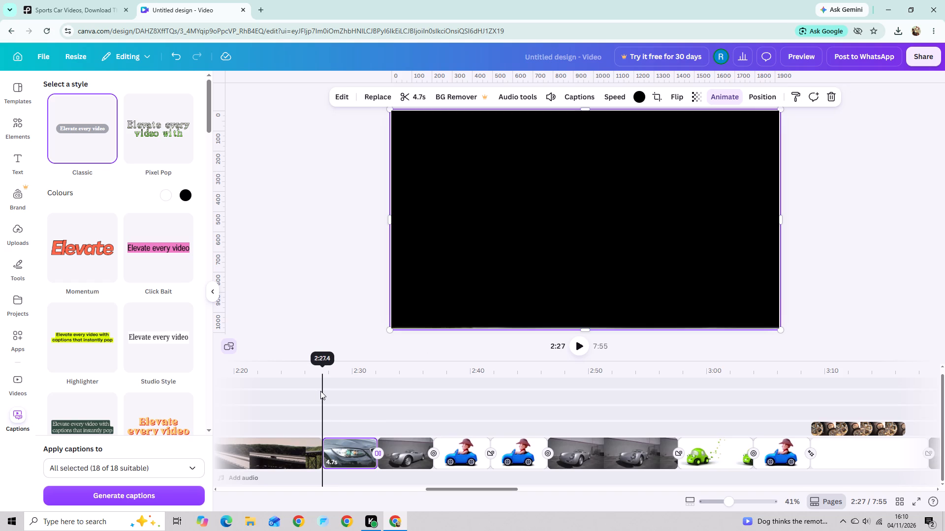
drag(320, 391, 435, 422)
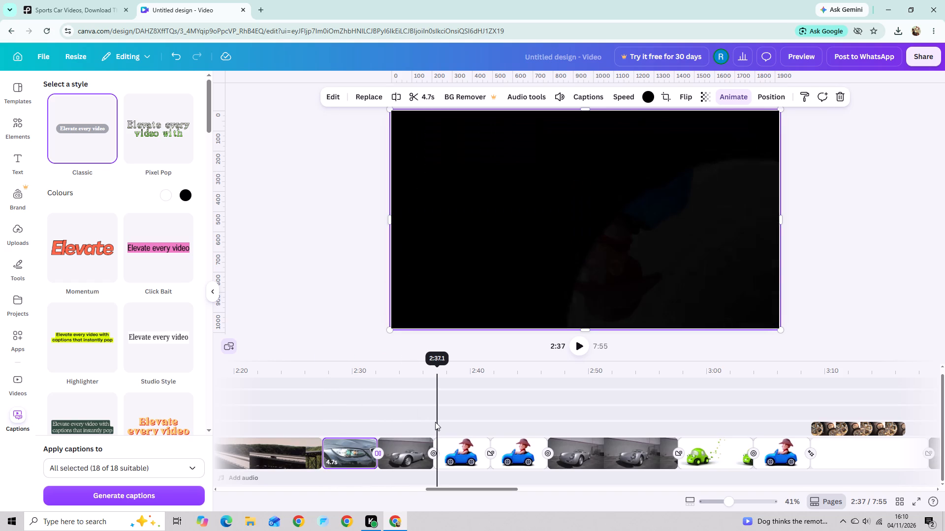
drag(435, 422, 342, 461)
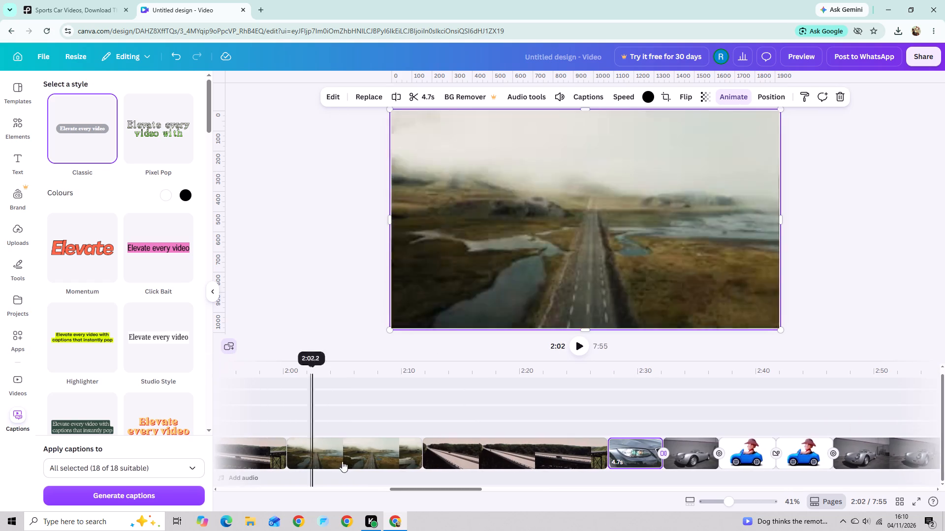
drag(342, 461, 456, 462)
click(636, 462)
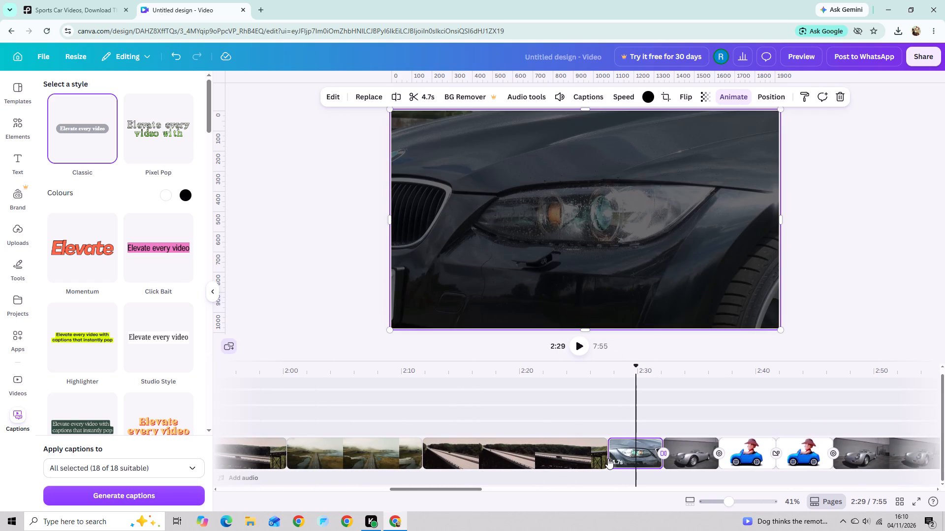
click(555, 99)
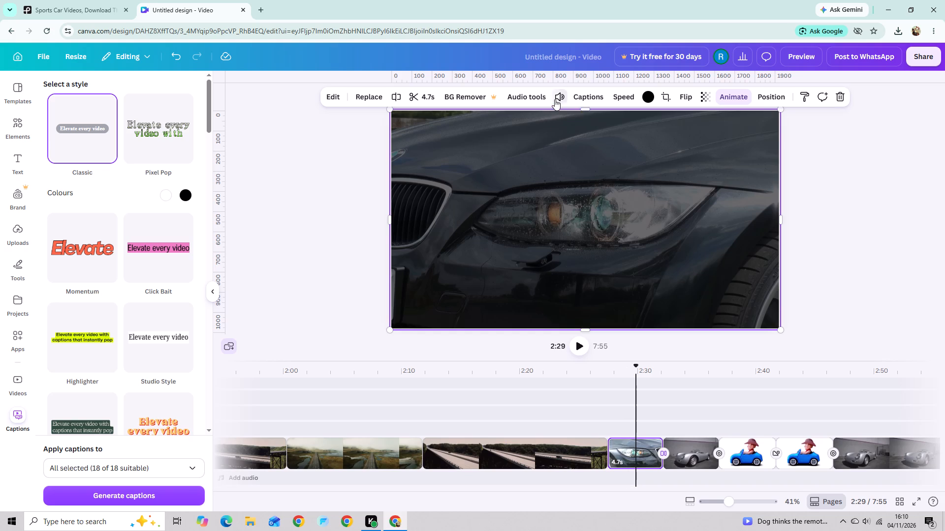
click(609, 93)
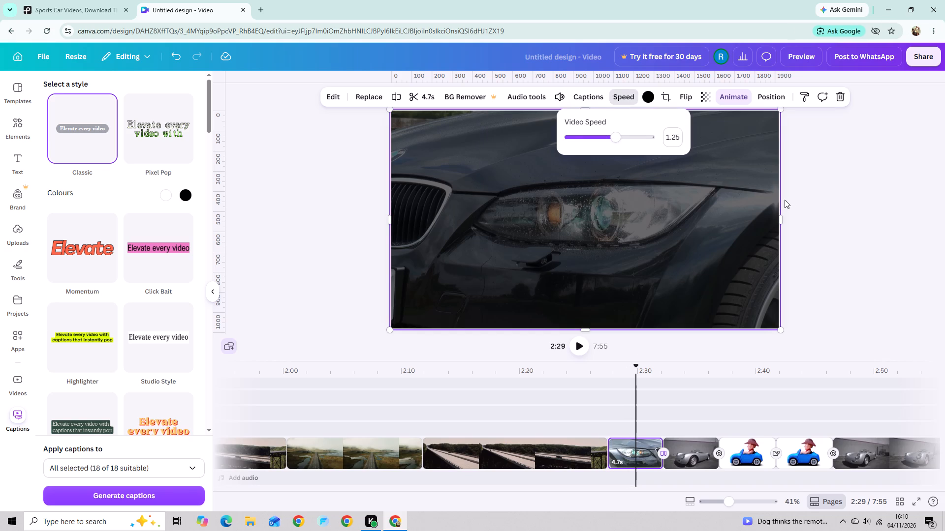
click(701, 98)
click(852, 185)
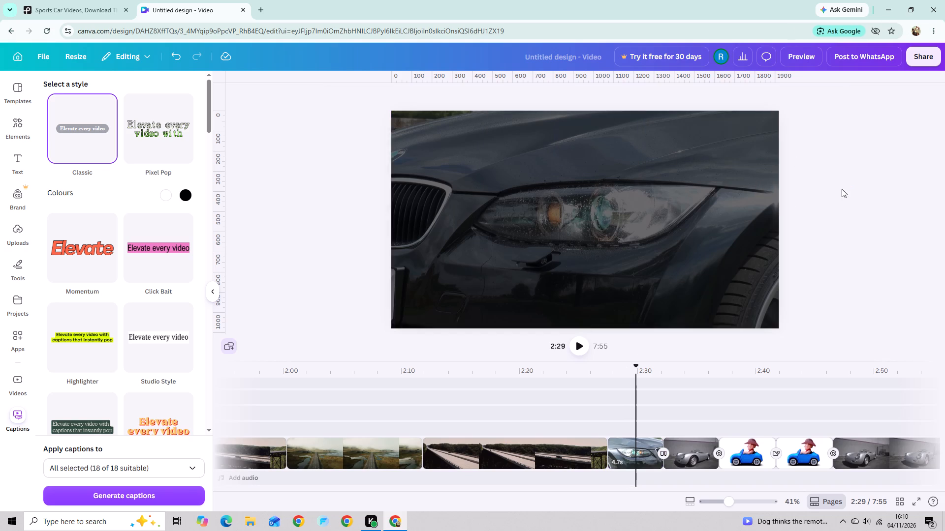
Add a Circle Wipe transition between the bridge clip and the car headlight clip.
click(621, 443)
click(679, 445)
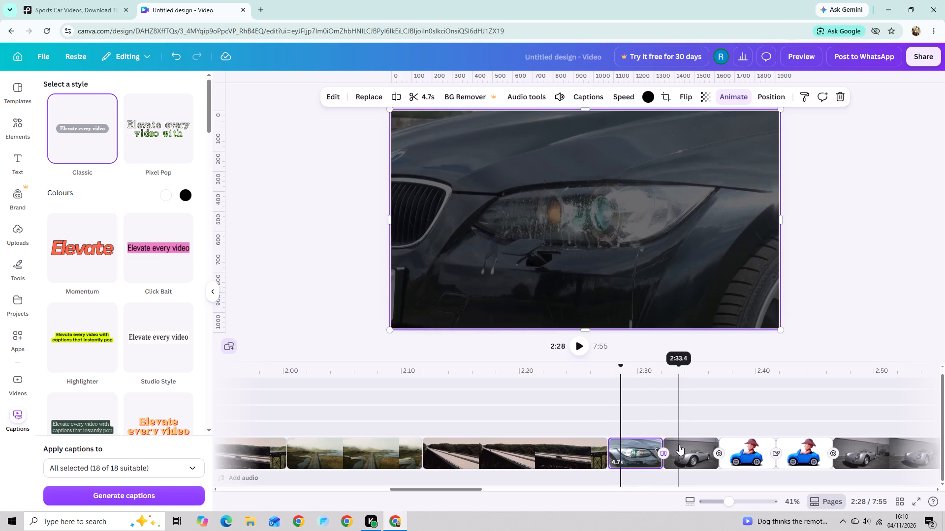
click(630, 445)
click(603, 451)
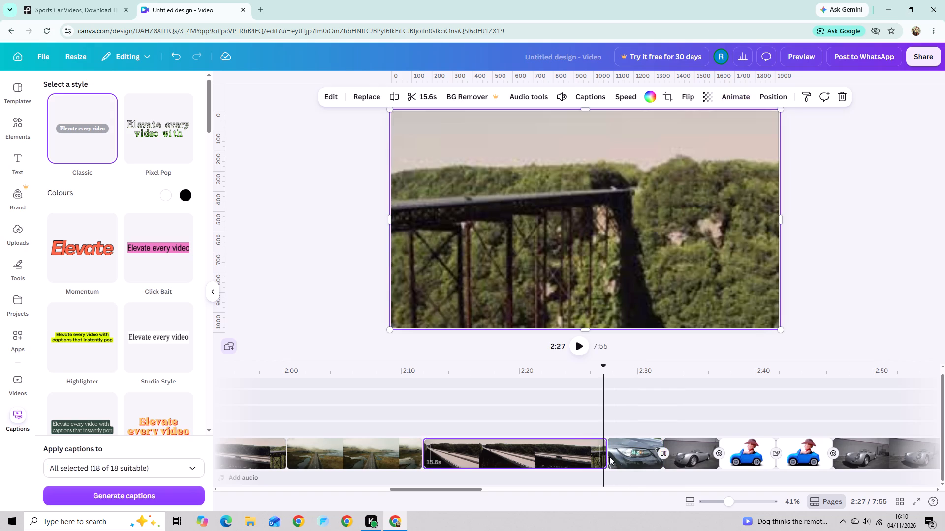
click(608, 458)
click(608, 458)
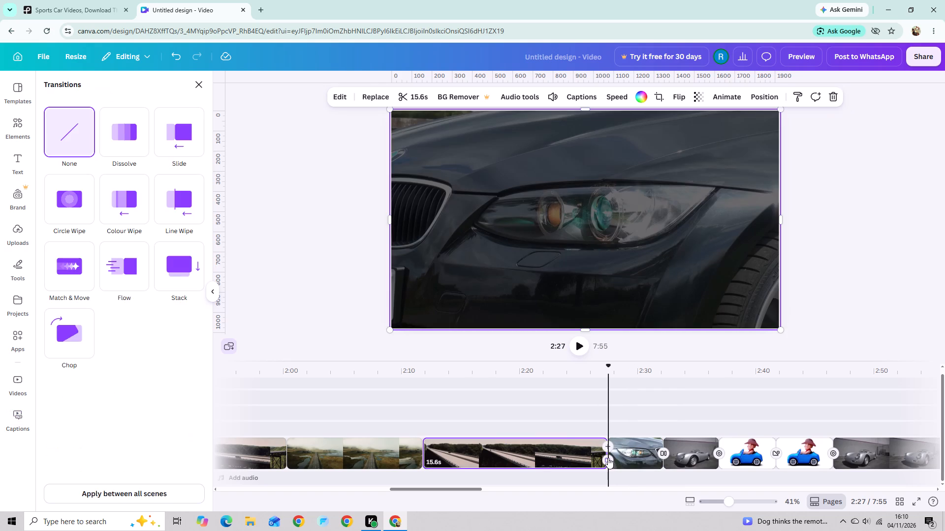
click(87, 217)
click(264, 245)
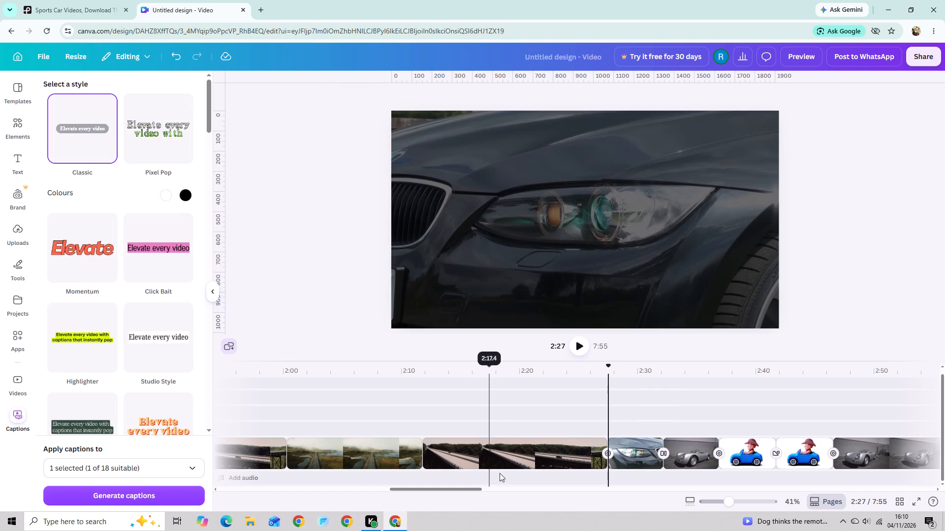
Make the bridge clip before the headlight clip partly transparent.
click(504, 481)
click(509, 455)
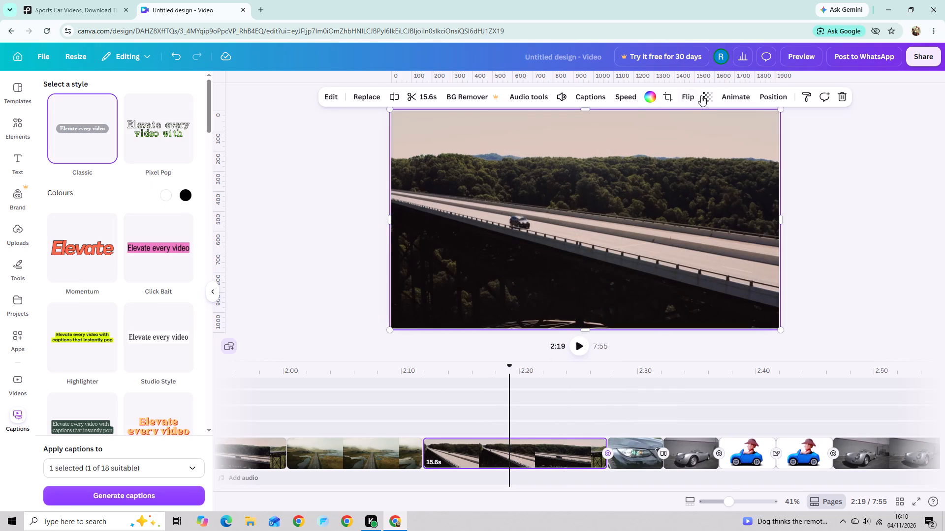
click(701, 95)
click(702, 138)
Apply the Slow Wave animation to the bridge clip.
click(738, 90)
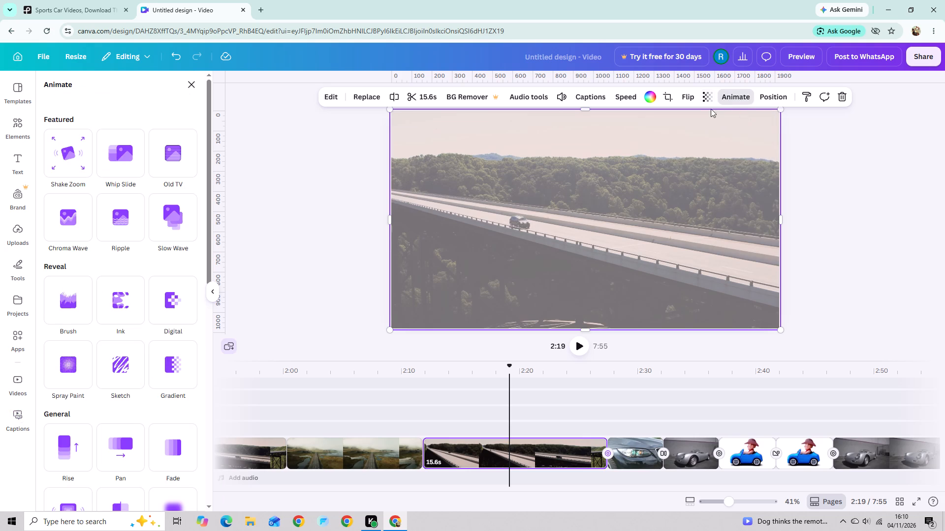
click(161, 217)
scroll(178, 282, down, 1)
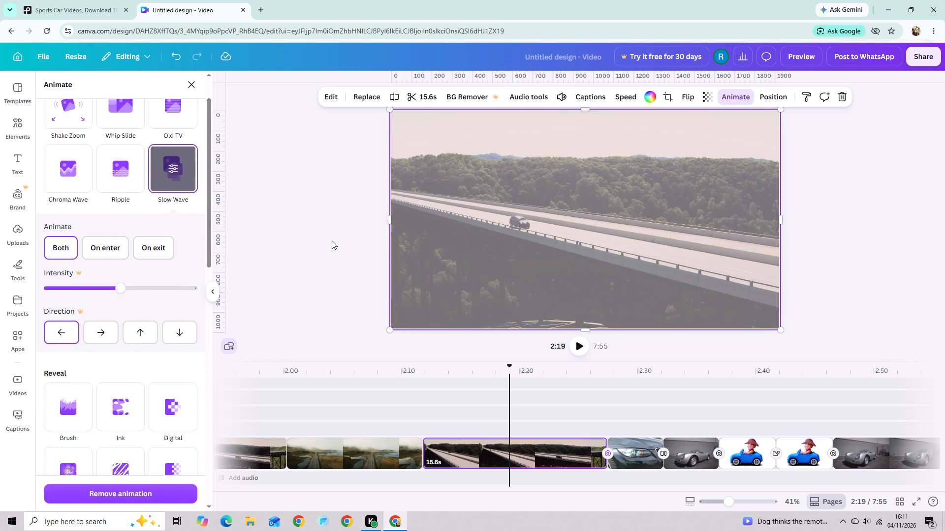
click(332, 239)
Lower the bridge clip's transparency value slightly further, to just under 57.
click(709, 96)
drag(701, 135, 698, 137)
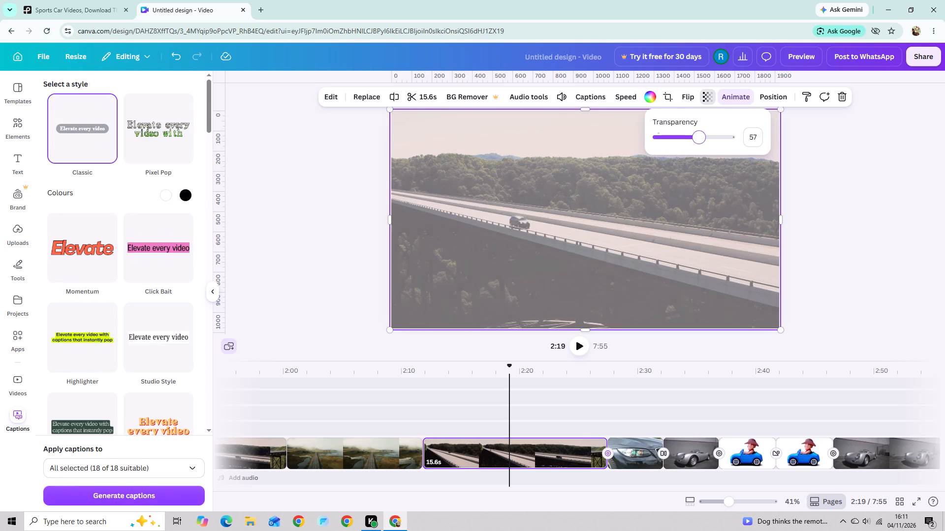
drag(698, 137, 695, 139)
Set the background colour behind the bridge clip to black.
click(650, 94)
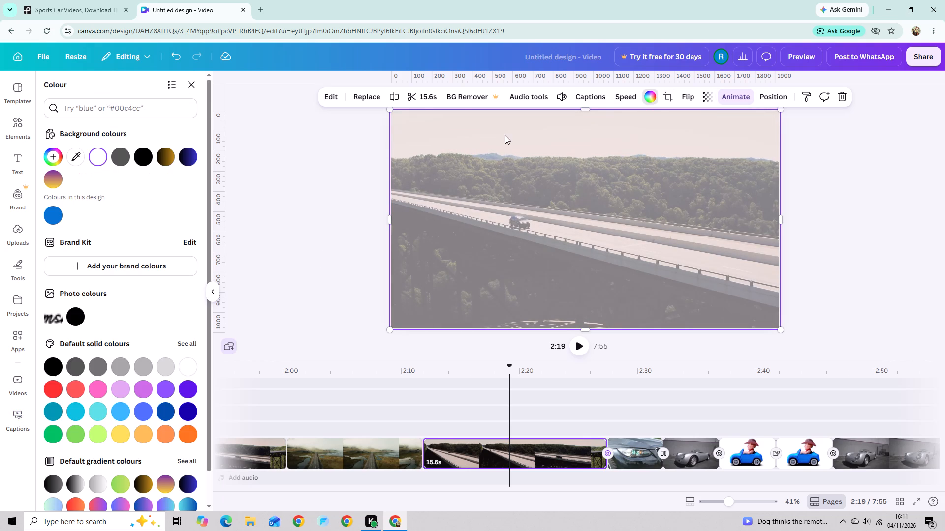
click(140, 161)
click(266, 158)
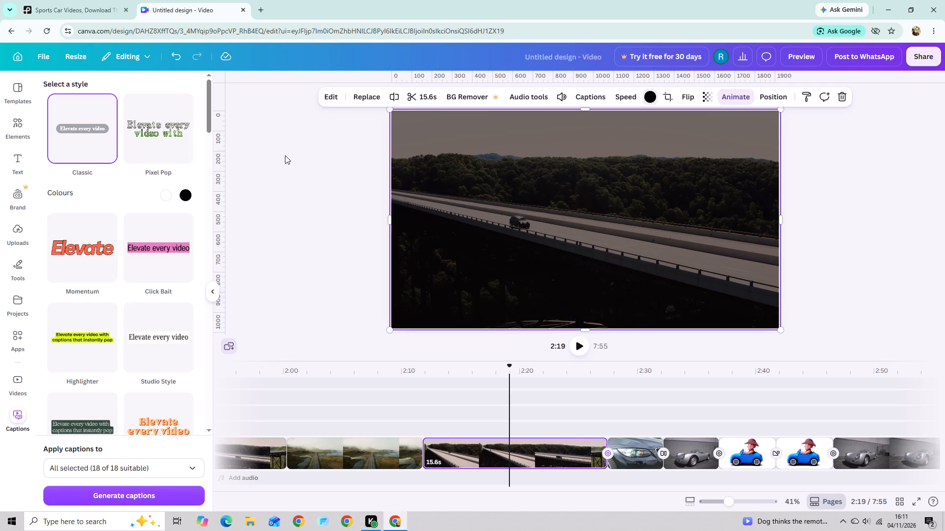
Set the video speed of the bridge clip to 1.25.
click(615, 95)
drag(606, 133, 606, 135)
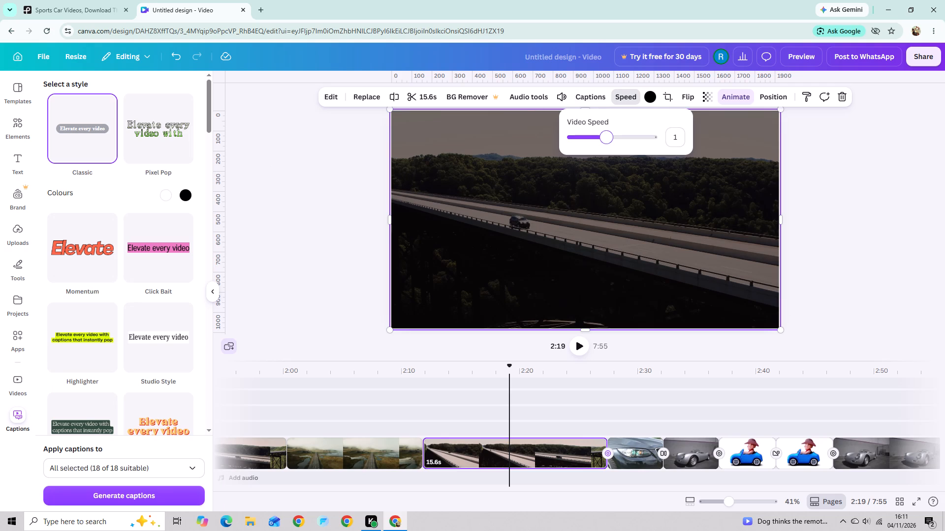
drag(606, 135, 613, 135)
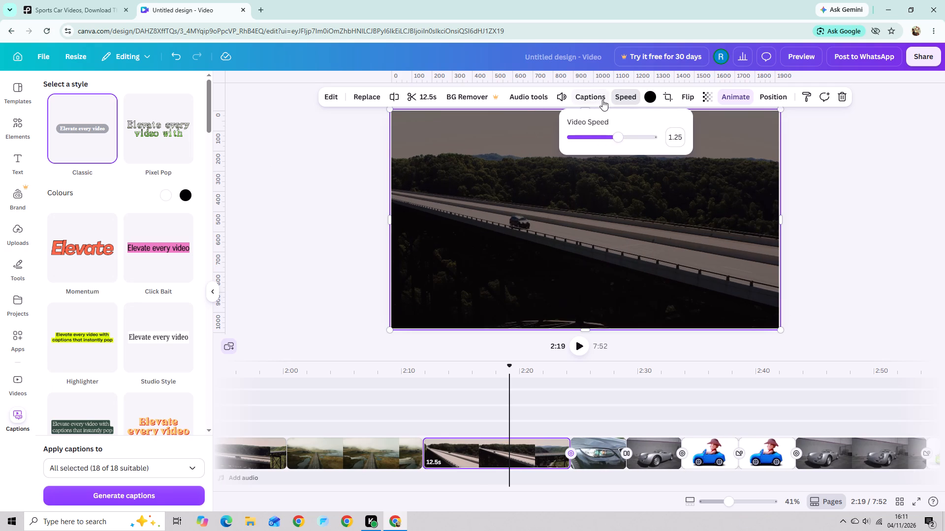
click(602, 100)
Mute the bridge clip by setting its volume to 0.
click(569, 96)
drag(561, 124, 358, 154)
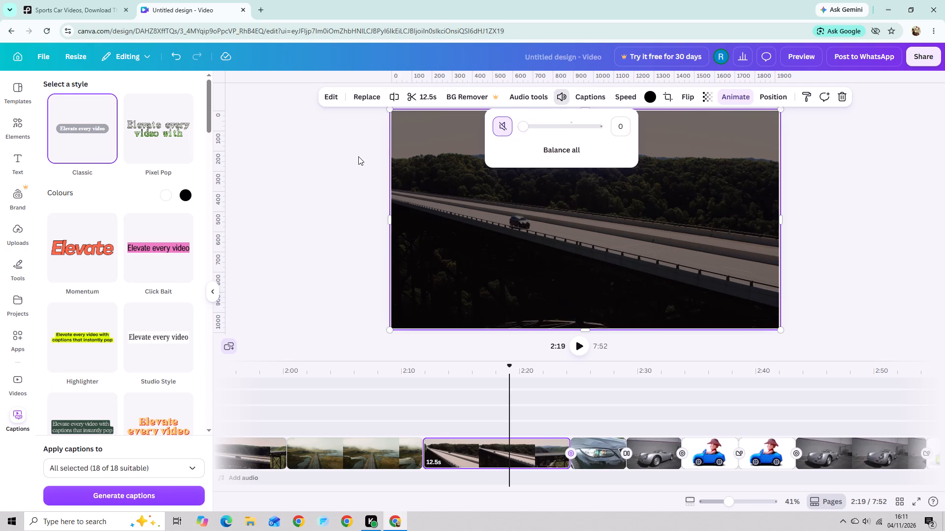
click(293, 174)
Scrub back through the restyled bridge clip and its transition into the headlight clip to review them.
drag(510, 367, 581, 376)
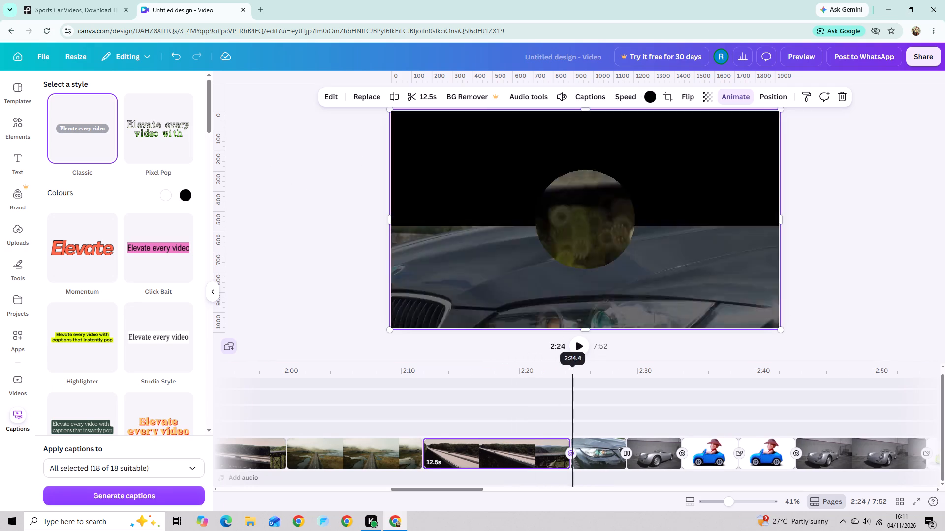
drag(581, 376, 502, 391)
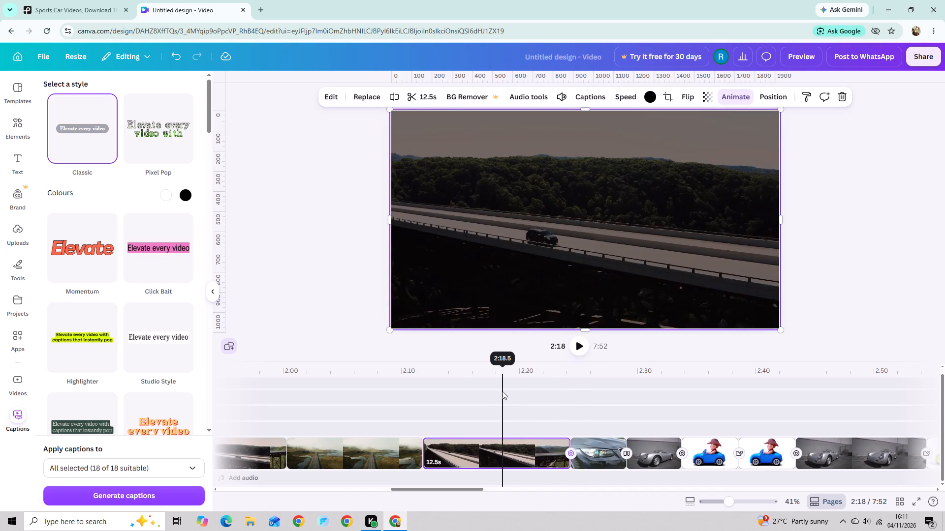
drag(502, 391, 419, 412)
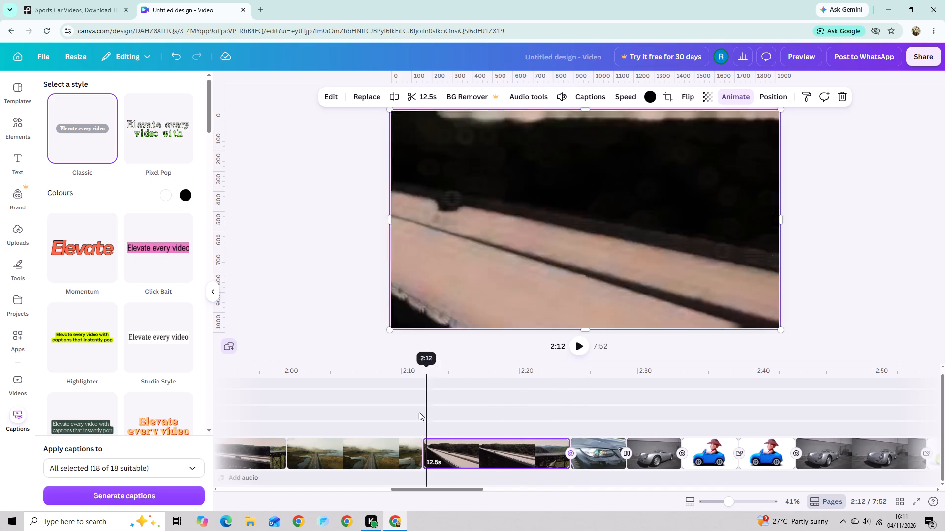
Add a Match & Move transition between the misty road clip and the bridge clip.
drag(419, 412, 371, 437)
click(642, 452)
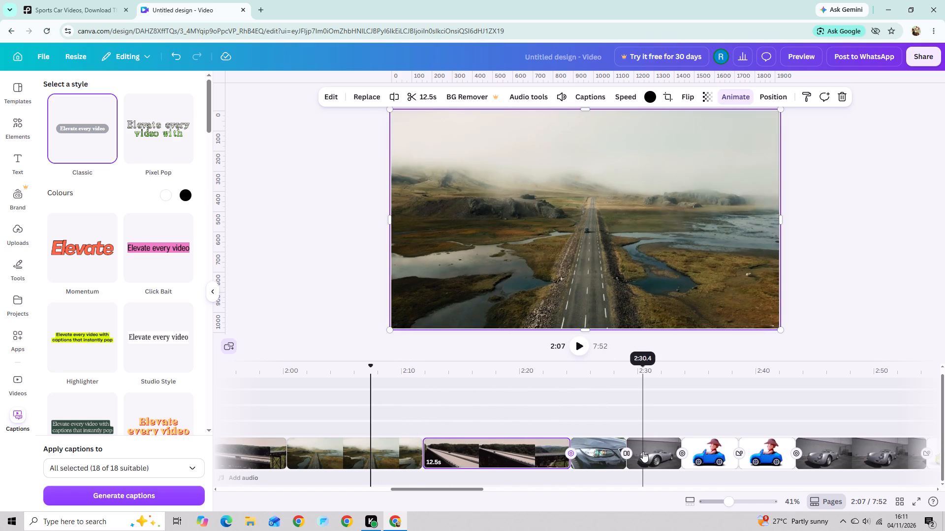
click(595, 448)
click(515, 448)
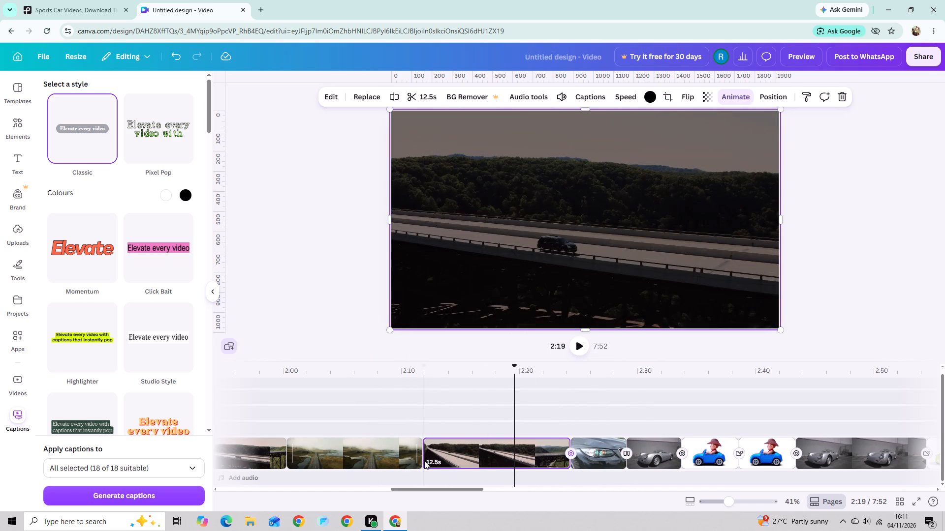
click(427, 459)
click(423, 460)
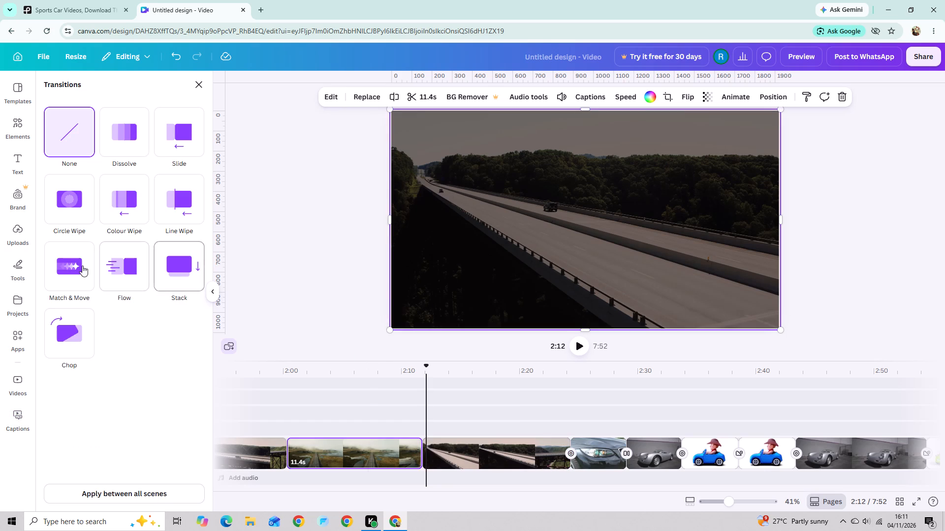
click(76, 265)
click(307, 221)
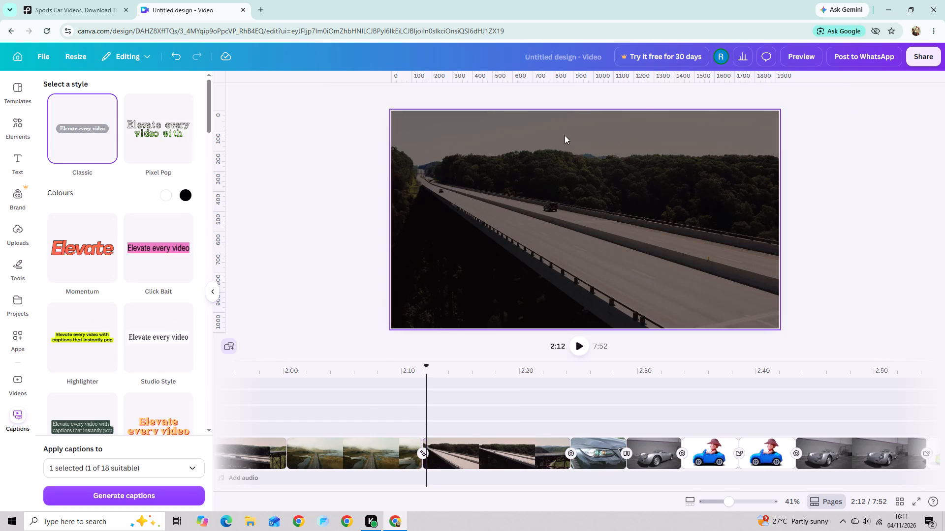
Scrub back and forth across the road-to-bridge transition and view the following headlight and silver car clips.
click(584, 136)
drag(428, 371, 433, 373)
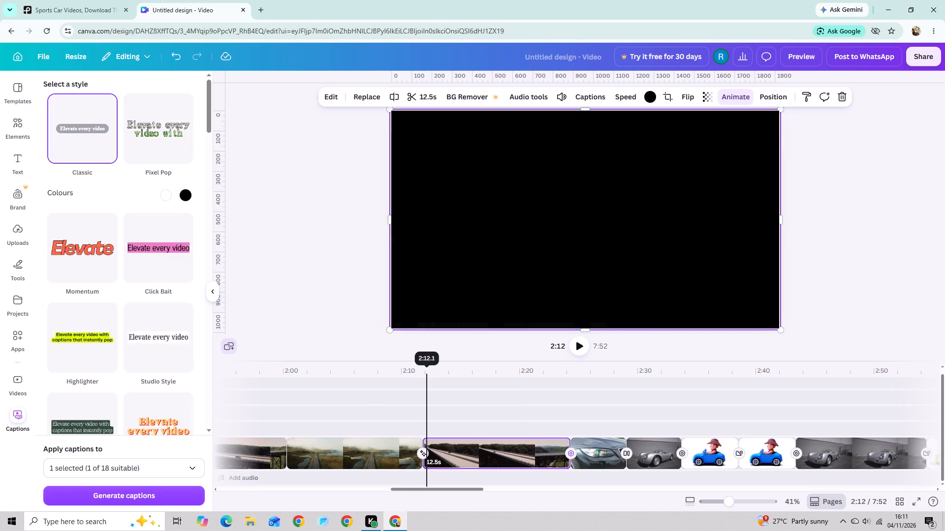
drag(433, 373, 461, 425)
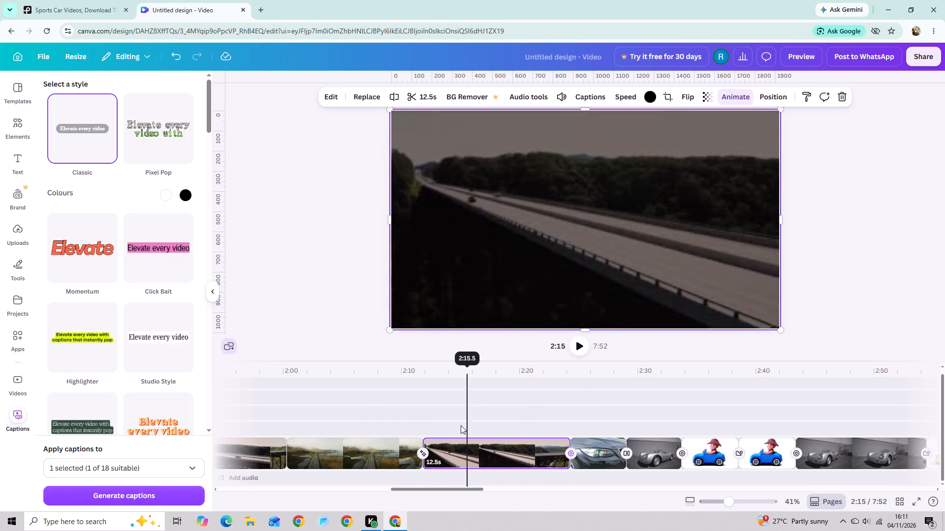
drag(461, 425, 388, 426)
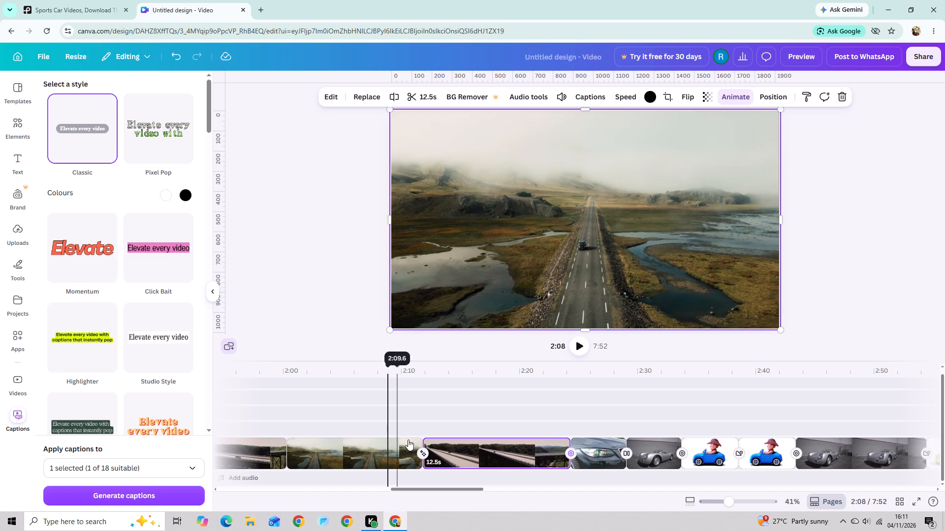
click(398, 457)
click(469, 456)
click(615, 446)
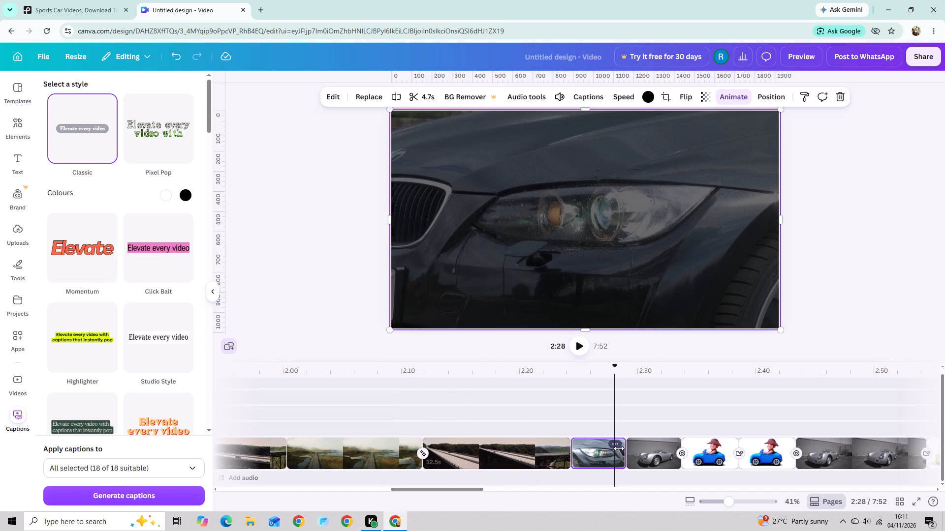
click(643, 450)
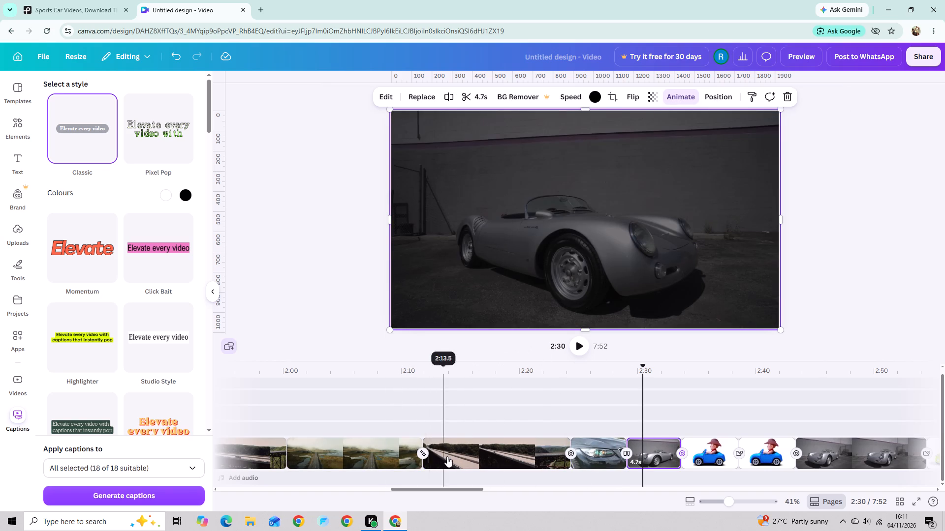
Flip the bridge clip vertically.
click(447, 456)
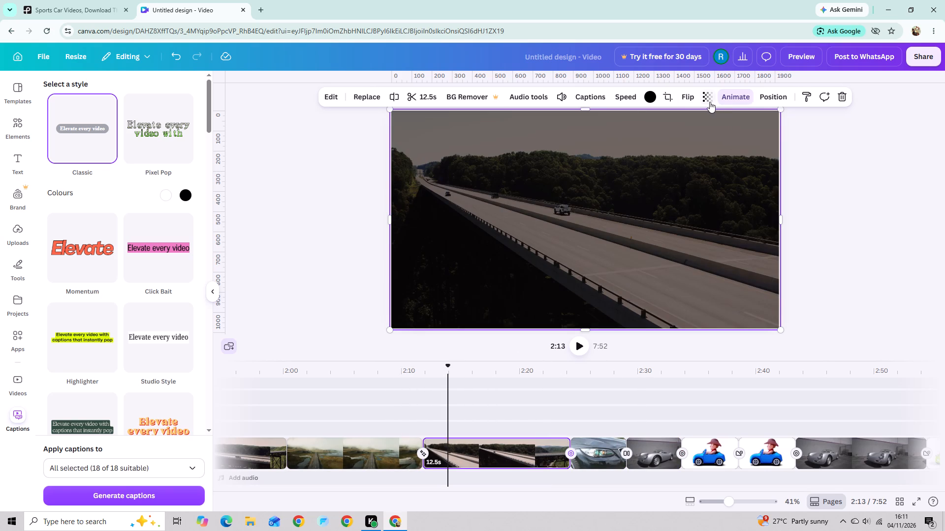
click(709, 102)
click(693, 141)
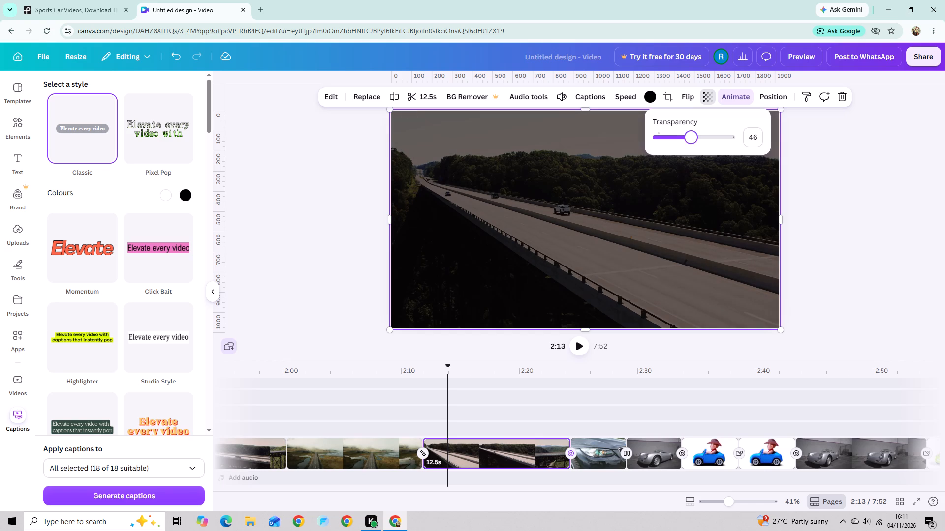
click(683, 103)
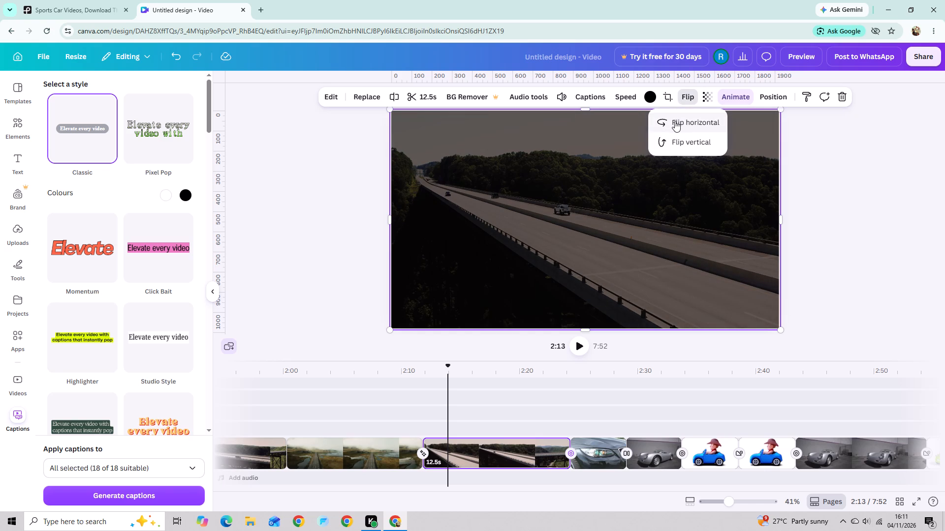
click(682, 143)
Check the bridge clip's speed and volume settings.
click(633, 101)
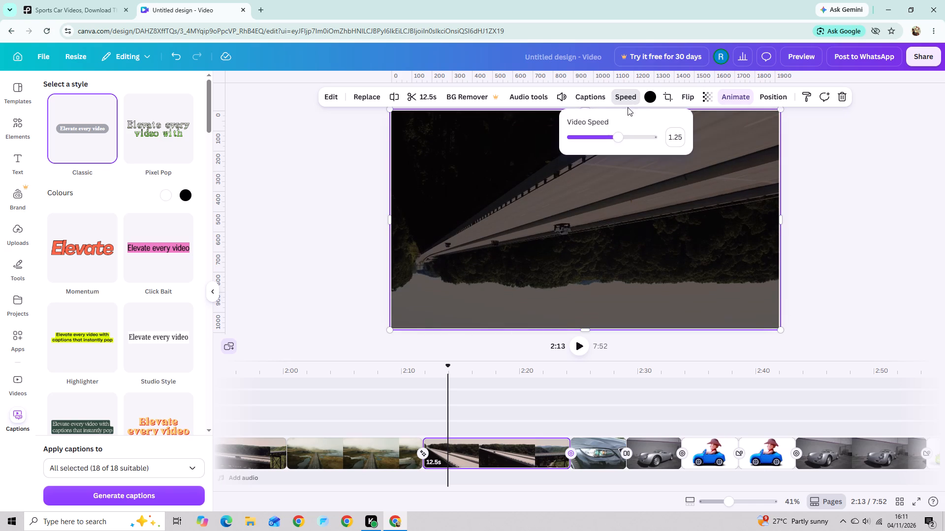
click(579, 94)
click(566, 98)
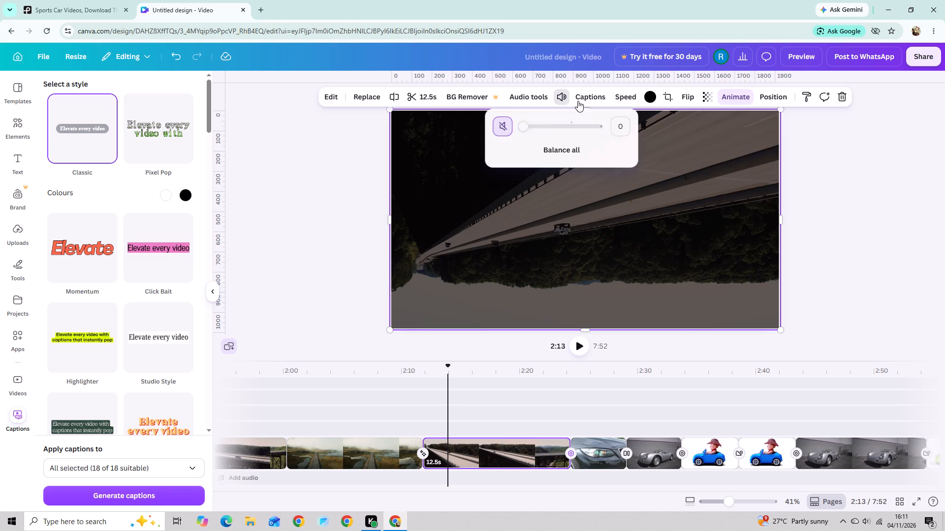
click(521, 101)
click(349, 165)
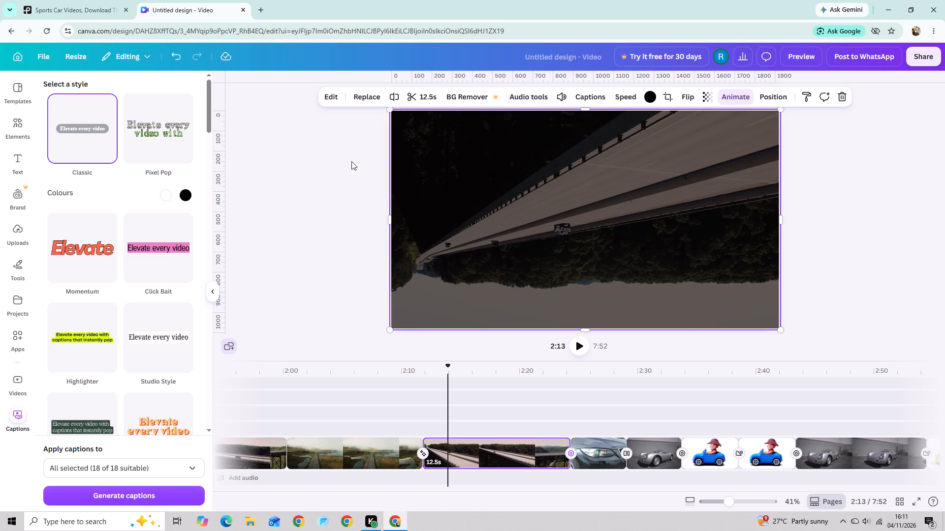
Scrub back through the flipped bridge clip and the road clip, and inspect the settings of the transition between them.
drag(445, 370, 457, 372)
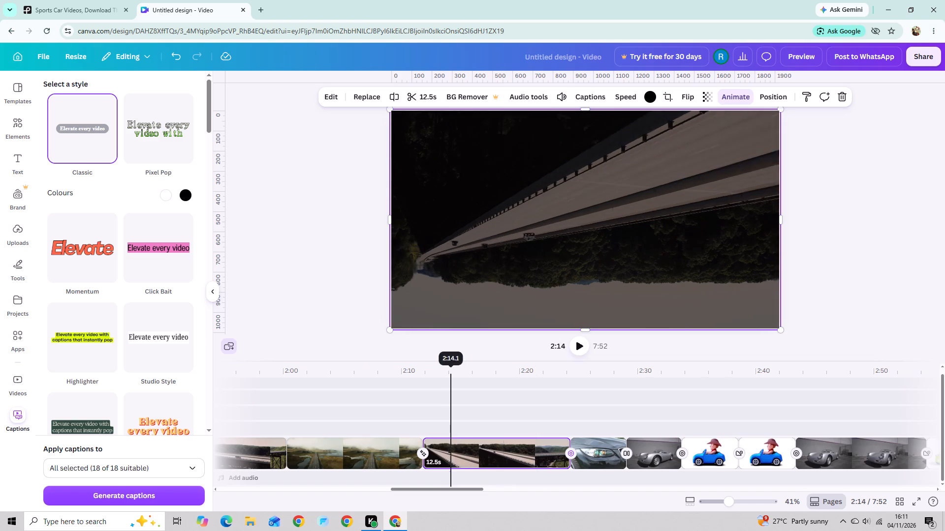
drag(457, 372, 382, 443)
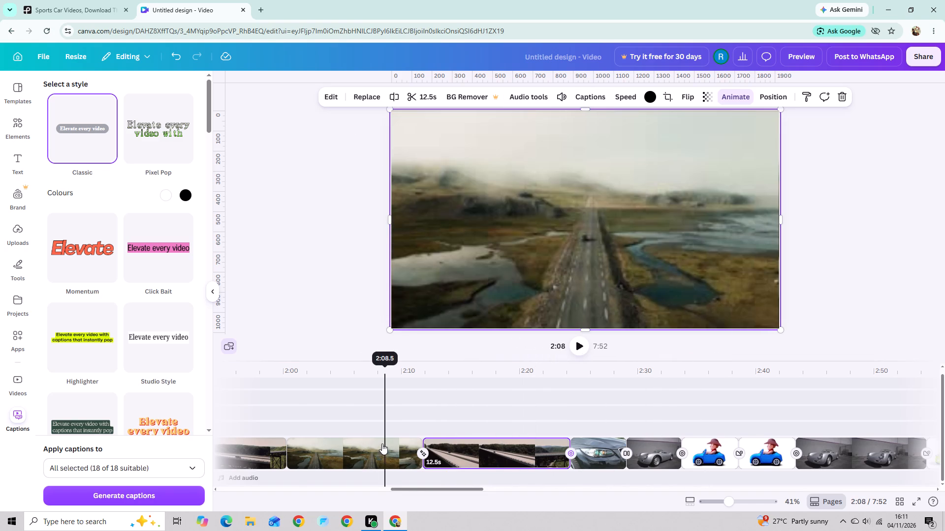
drag(382, 443, 296, 460)
click(429, 457)
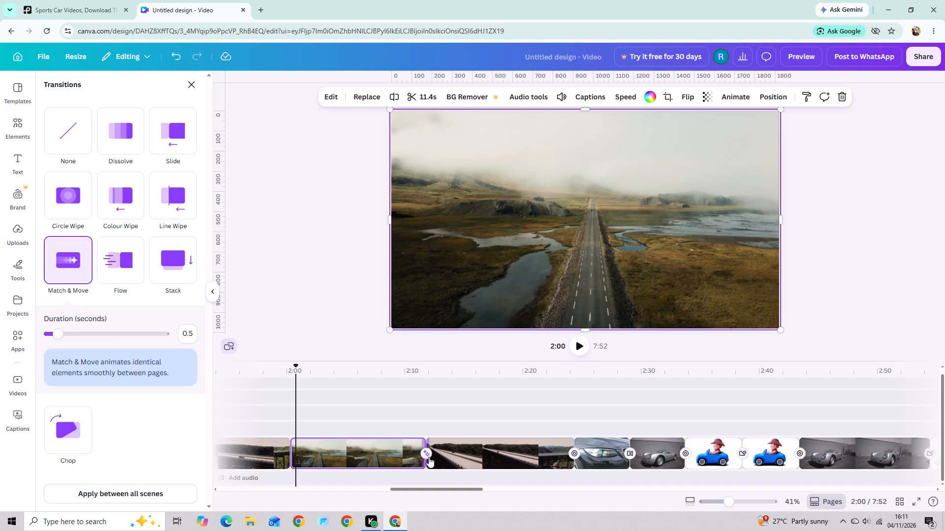
click(427, 452)
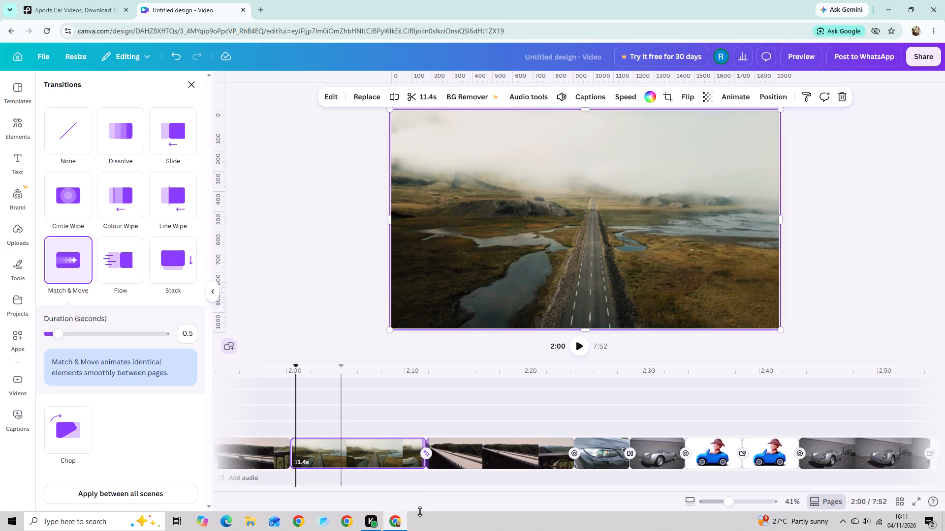
click(424, 452)
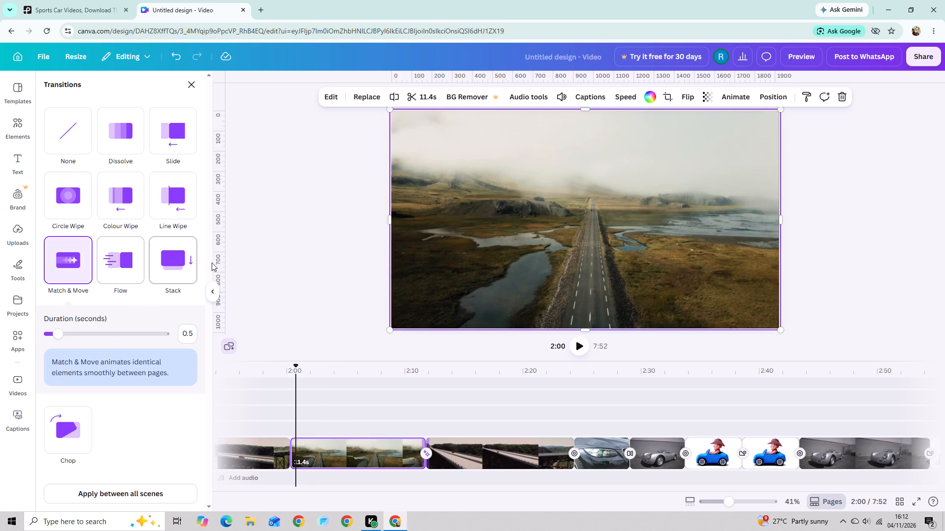
click(291, 261)
drag(285, 370, 277, 373)
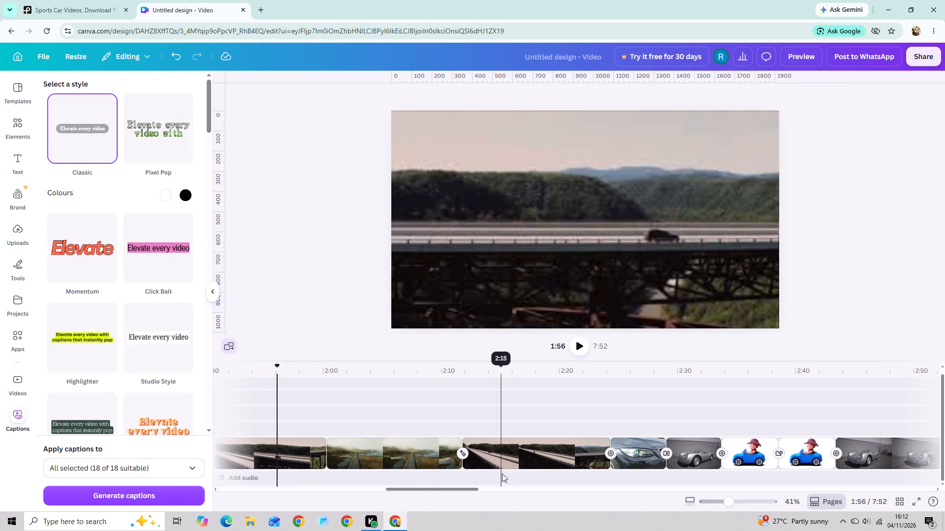
click(479, 451)
click(420, 450)
Set the transparency of the flipped bridge clip to 47.
click(494, 459)
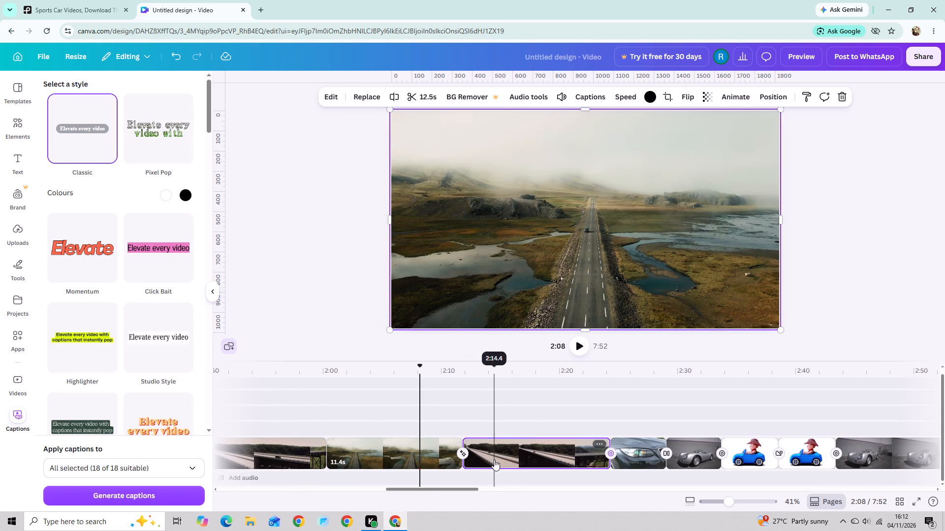
click(708, 104)
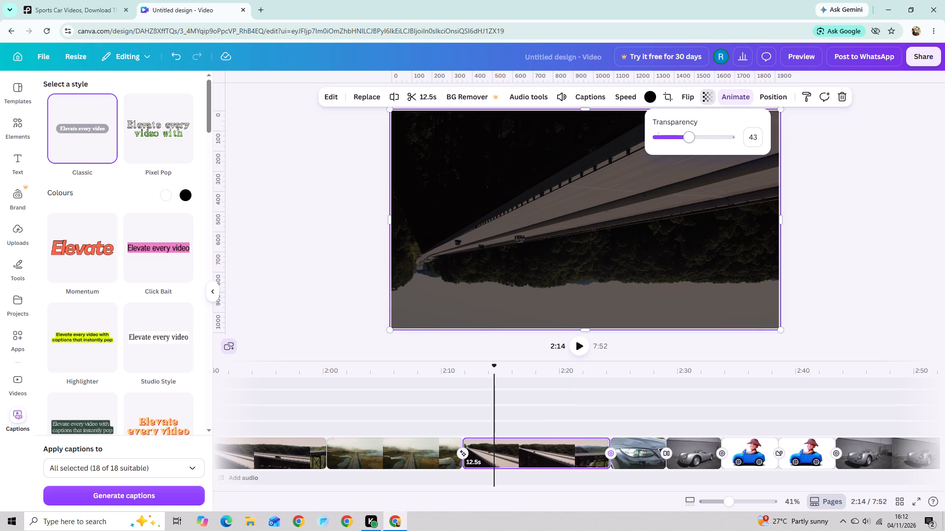
click(694, 142)
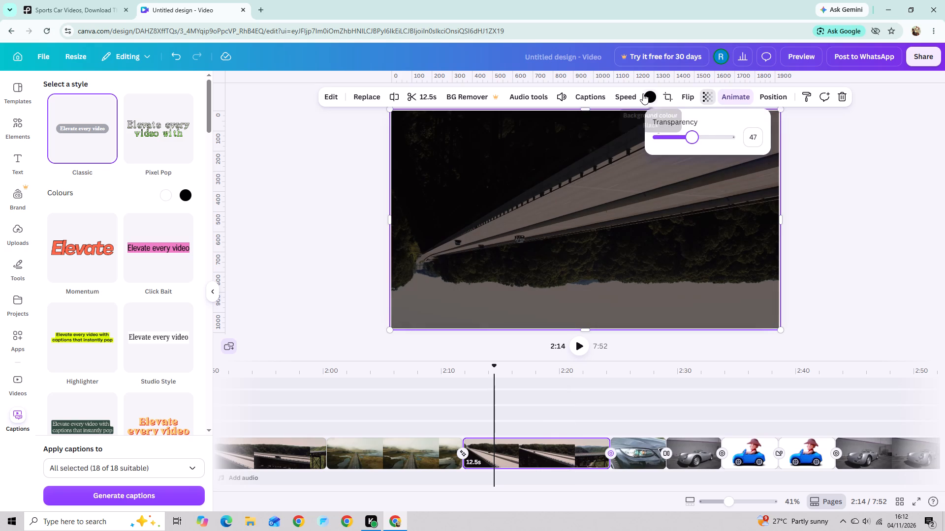
Check the bridge clip's speed and volume, and review its playback and the transition from the road clip.
click(629, 95)
click(806, 150)
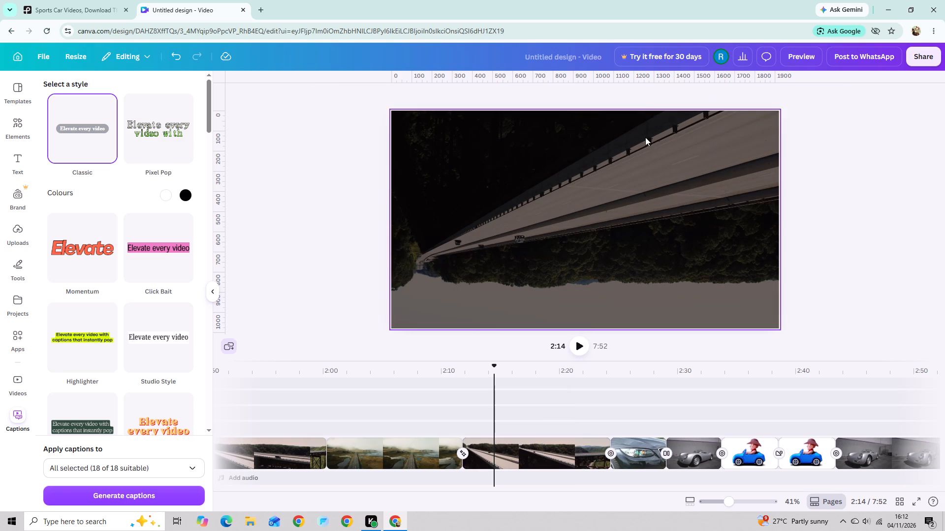
click(645, 137)
click(567, 101)
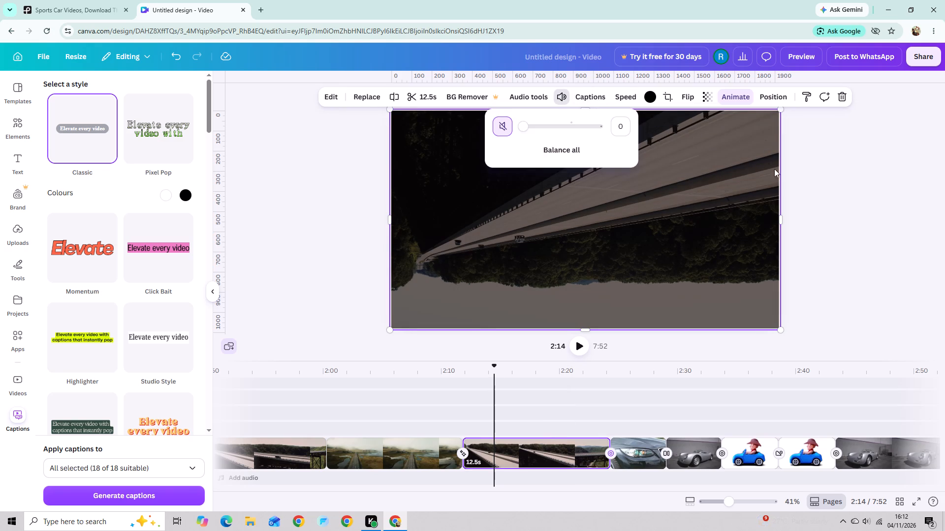
click(815, 192)
drag(495, 371, 497, 371)
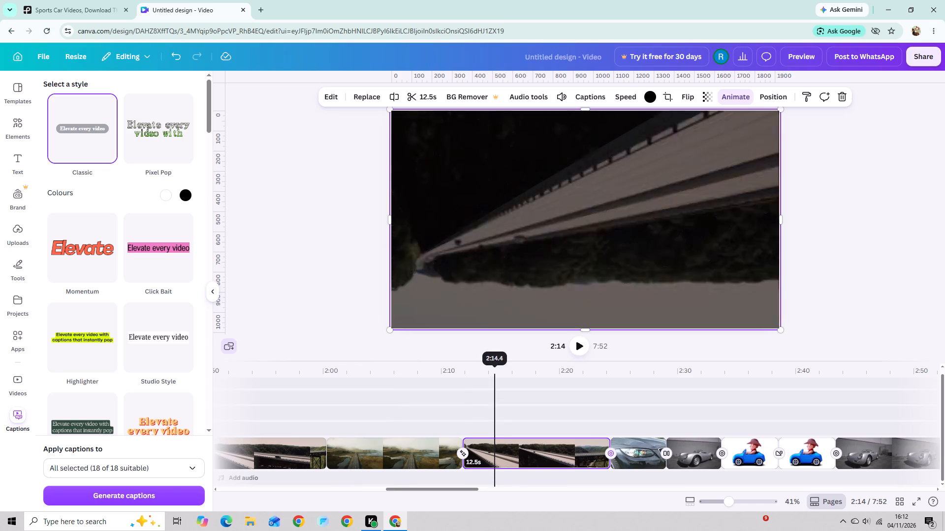
drag(497, 371, 518, 390)
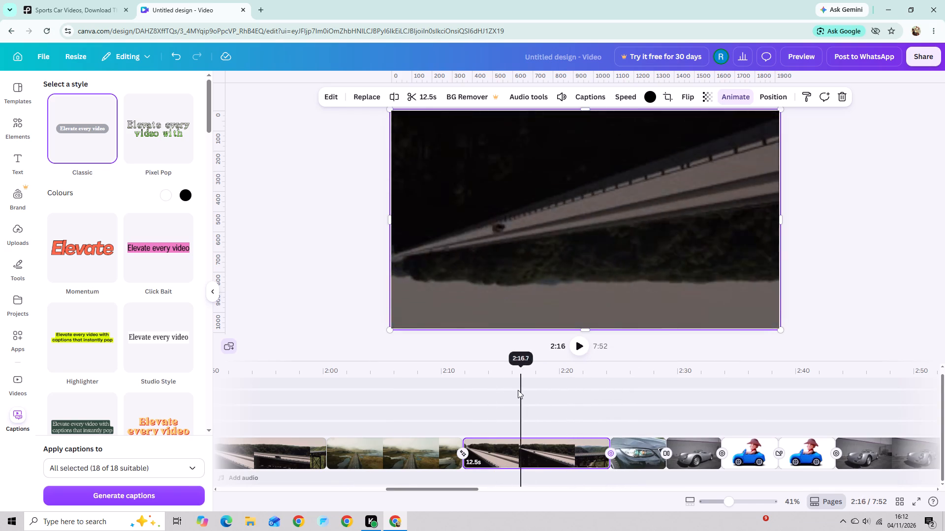
drag(518, 390, 418, 399)
click(449, 450)
click(460, 455)
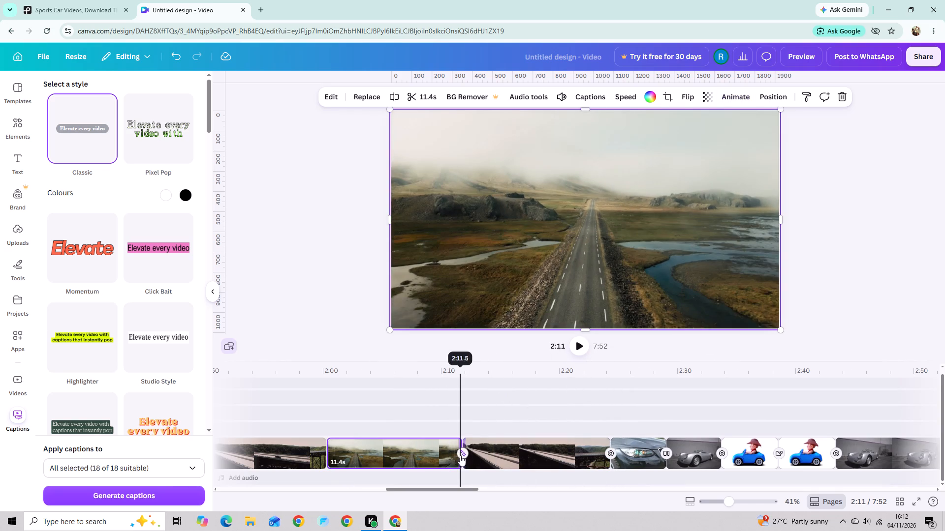
click(461, 456)
click(382, 334)
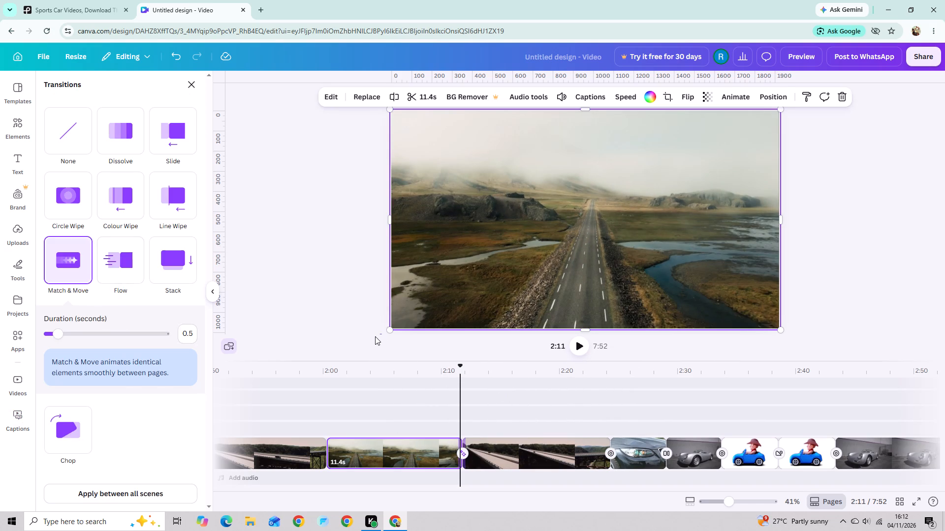
Set the transparency of the misty road clip to 67.
click(402, 446)
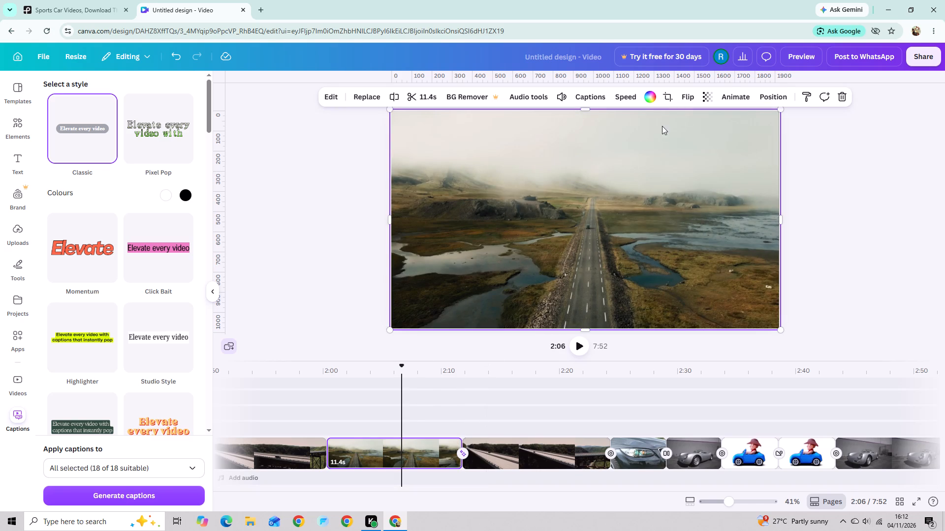
click(709, 102)
drag(720, 141, 706, 145)
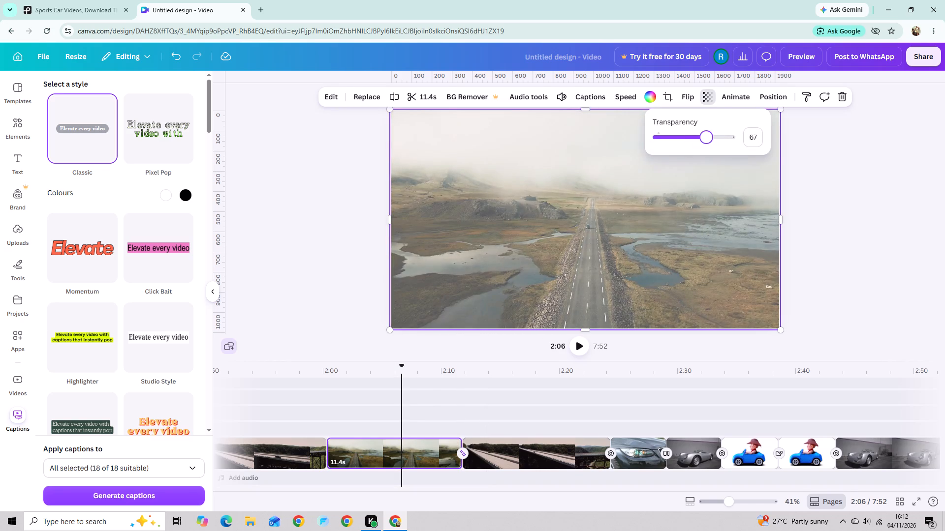
drag(706, 145, 706, 145)
Apply the Breathe animation to the misty road clip.
click(734, 89)
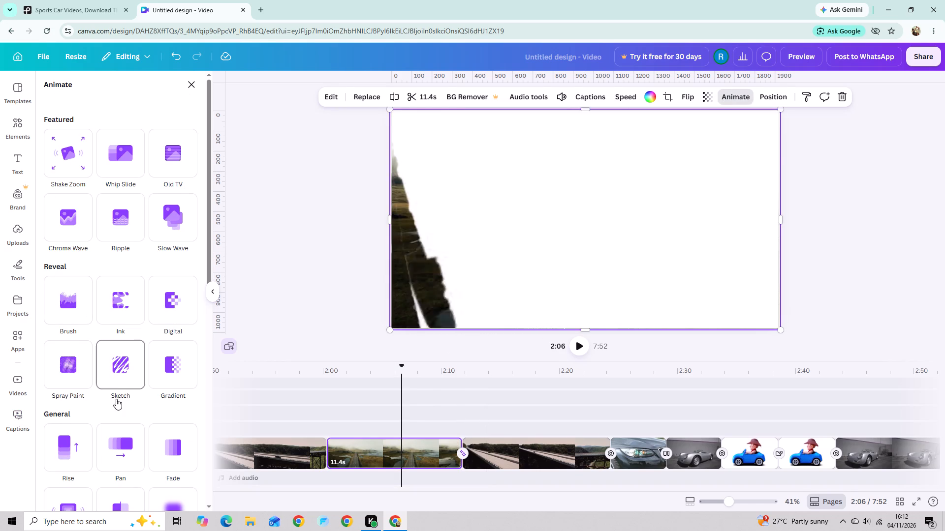
scroll(146, 413, down, 5)
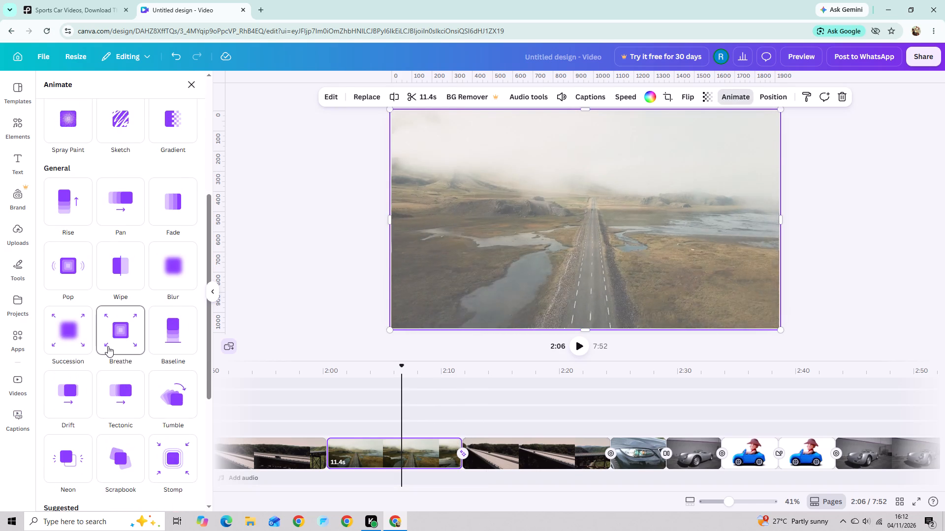
click(107, 347)
click(368, 286)
Review the misty road clip's playback and how it joins the bridge clips on either side.
drag(403, 377, 499, 385)
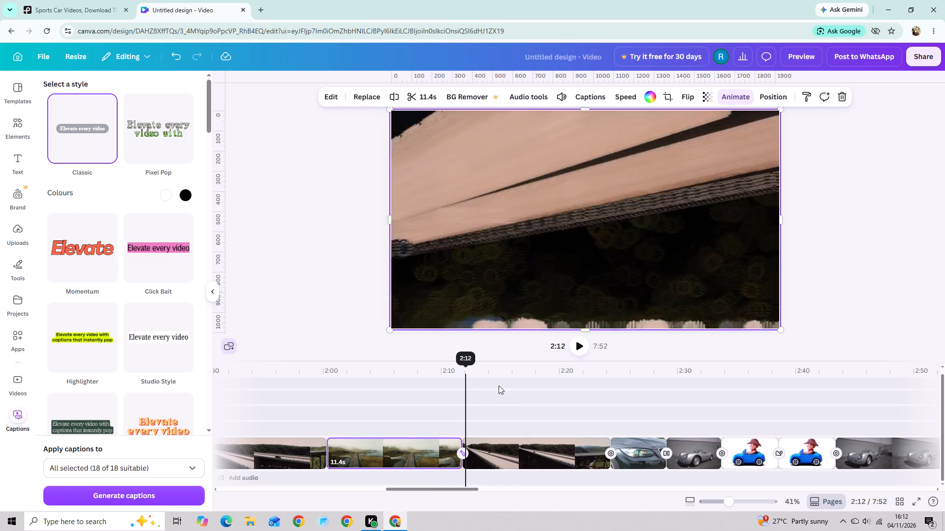
drag(499, 385, 282, 444)
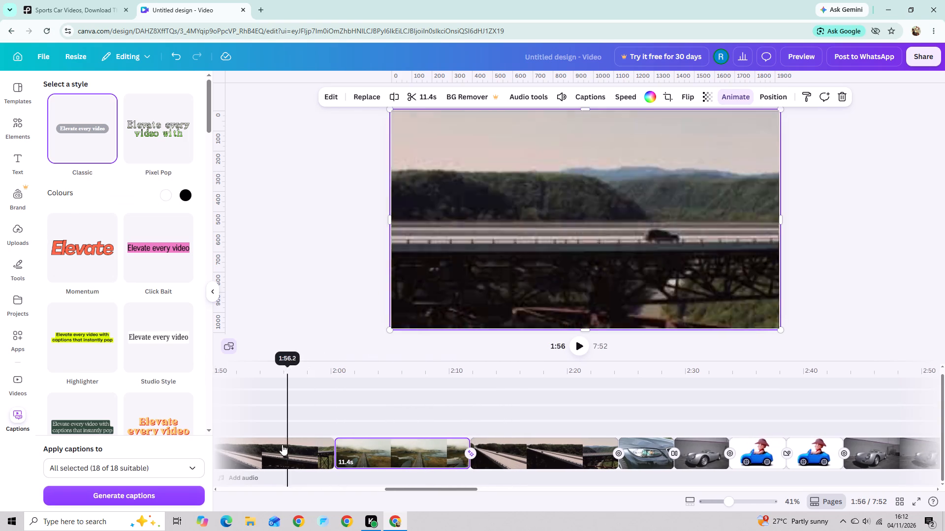
drag(282, 444, 276, 446)
click(424, 454)
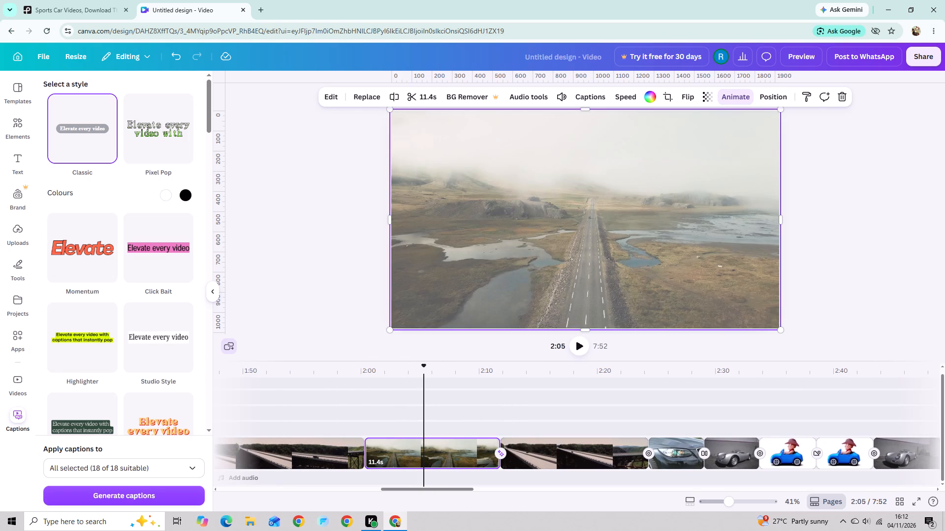
drag(424, 369, 368, 464)
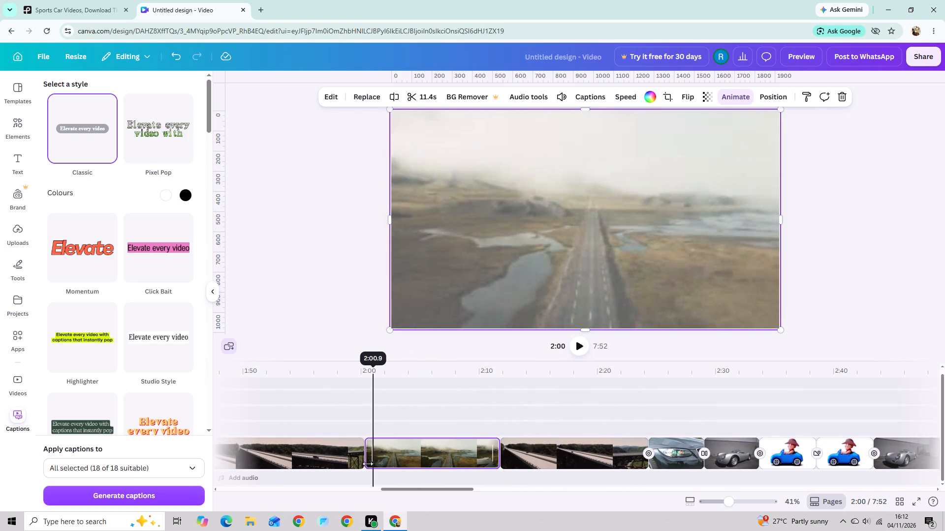
drag(368, 464, 355, 467)
click(538, 442)
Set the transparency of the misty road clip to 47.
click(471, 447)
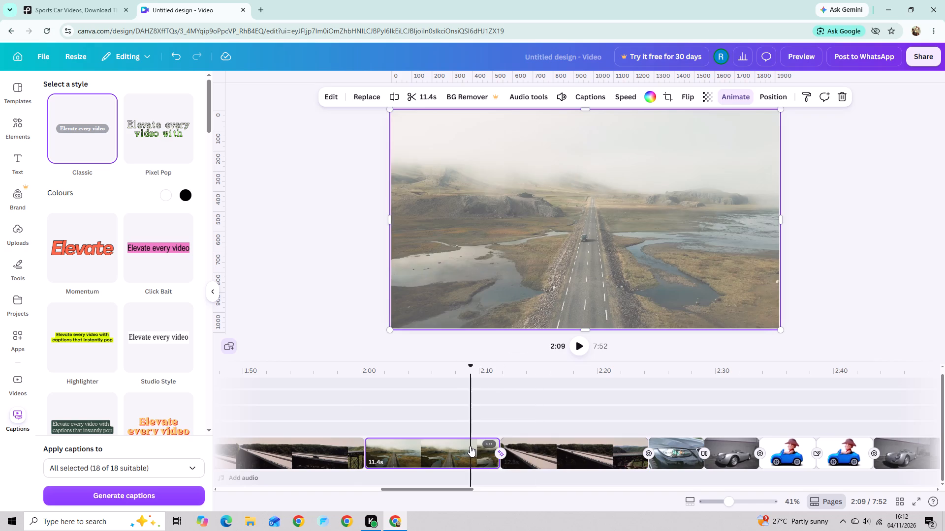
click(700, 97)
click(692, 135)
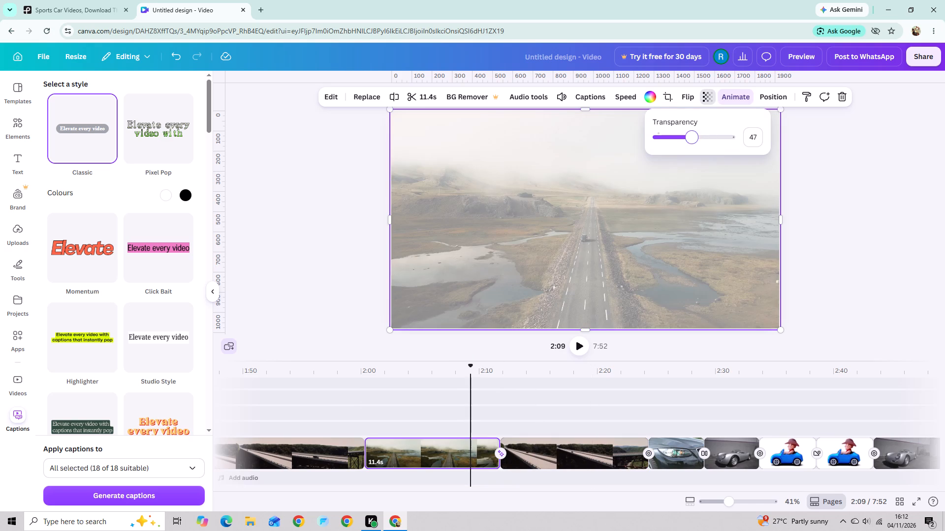
Set the background colour behind the misty road clip to black.
click(648, 101)
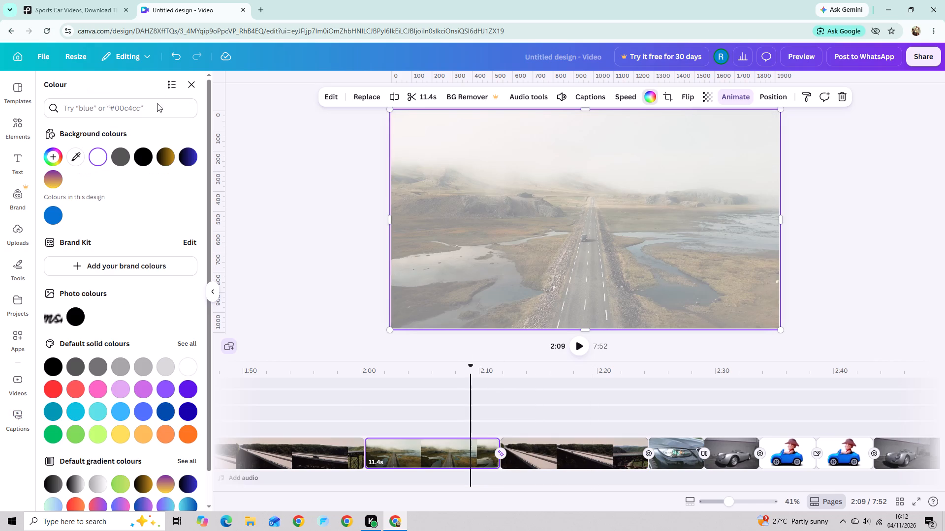
click(142, 151)
click(240, 156)
Slow the misty road clip to a video speed of 0.75.
click(632, 98)
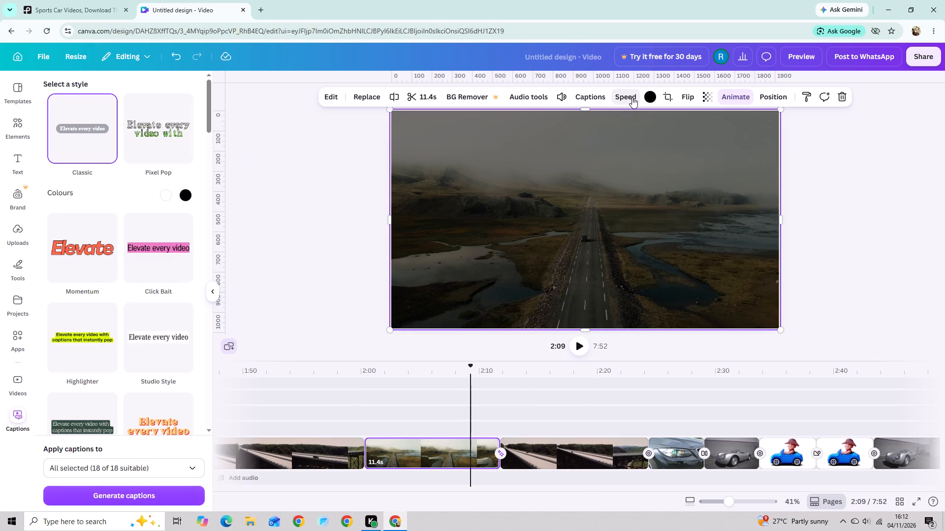
drag(602, 132, 594, 136)
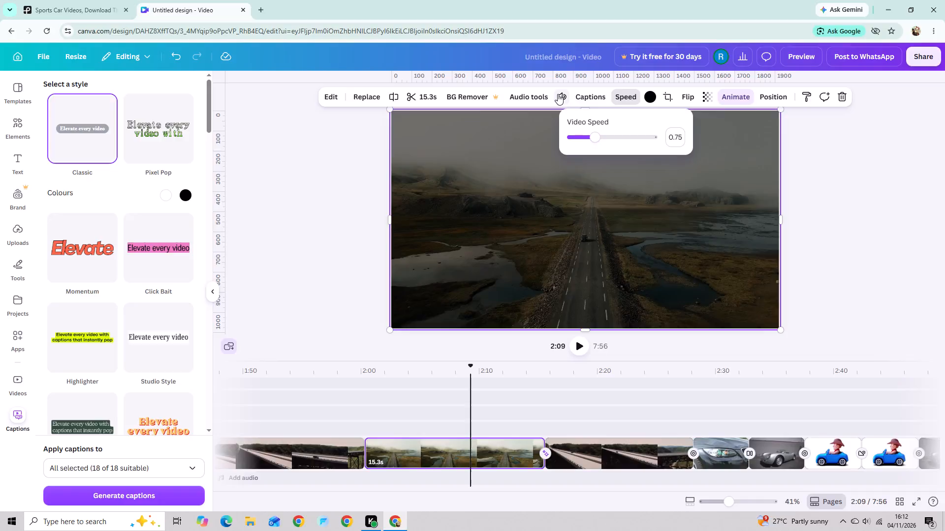
Check the volume setting of the misty road clip.
click(558, 94)
drag(548, 119, 476, 123)
click(247, 192)
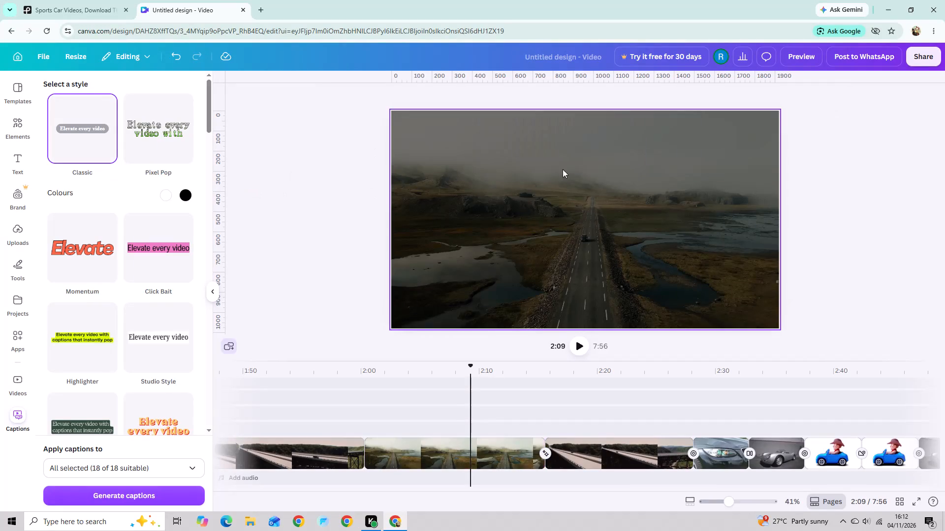
Trim the start of the misty road clip to shorten it to 7.5 s.
click(615, 153)
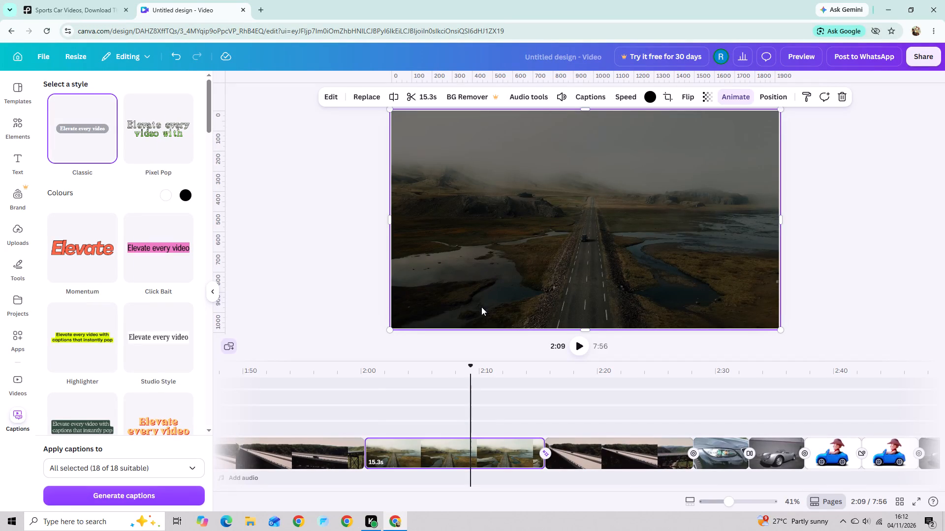
drag(472, 368, 567, 395)
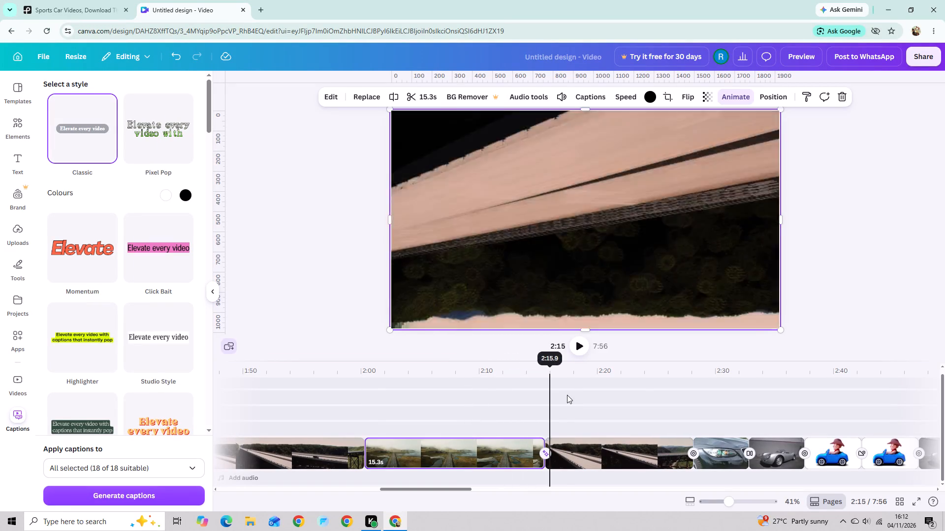
drag(567, 395, 258, 418)
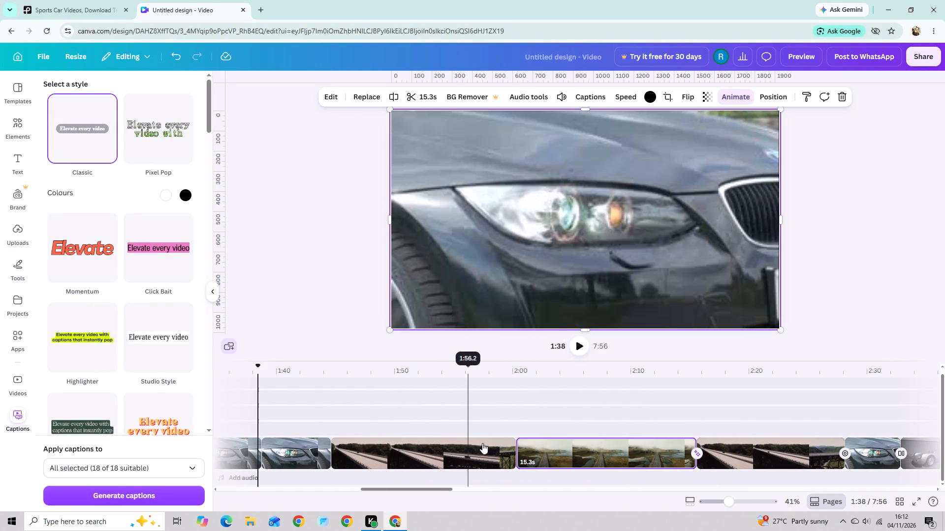
click(524, 447)
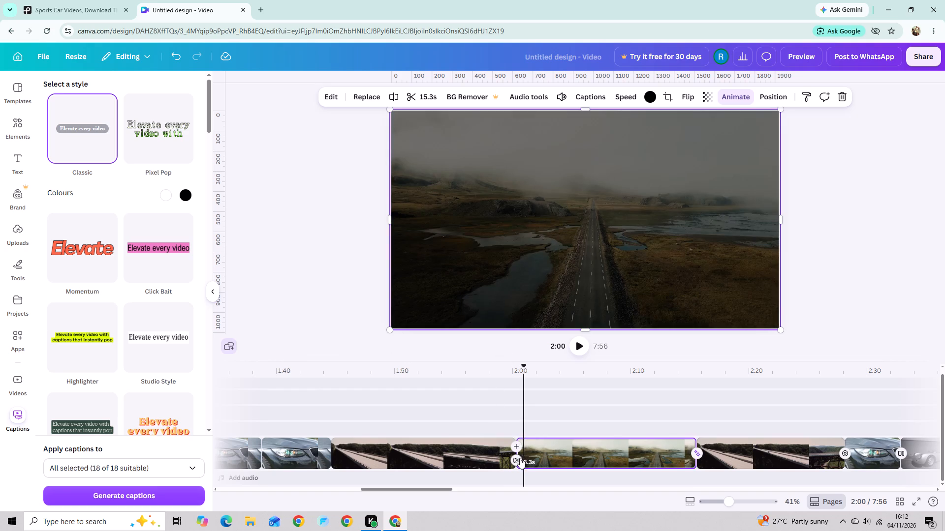
click(522, 458)
click(514, 453)
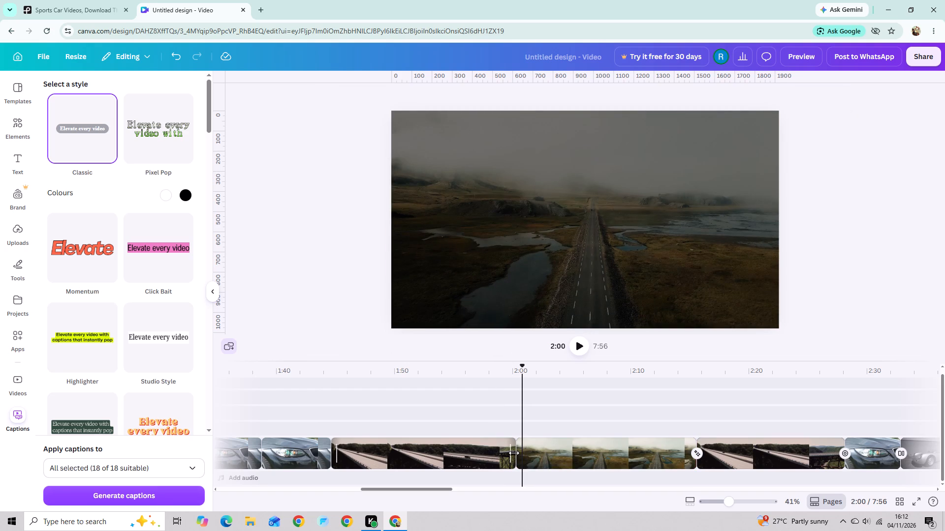
click(514, 454)
click(521, 454)
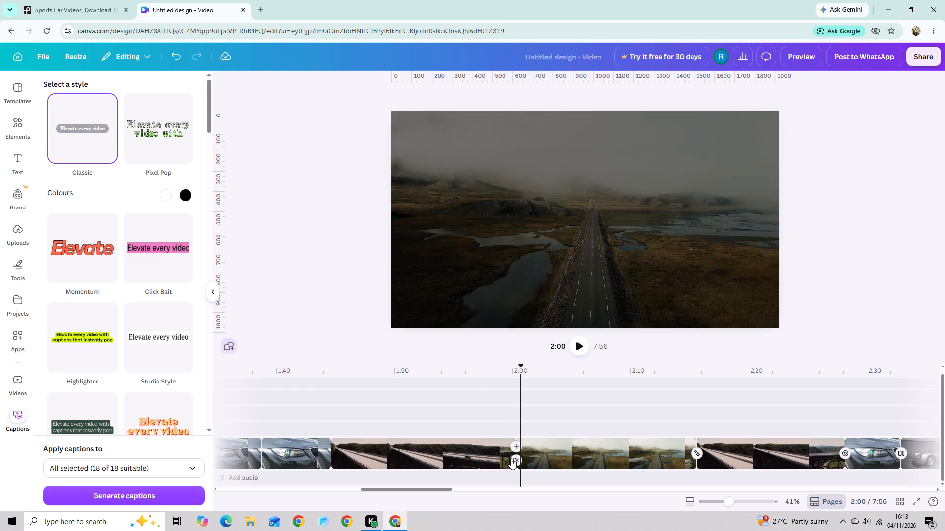
drag(523, 450, 615, 456)
Apply a Circle Wipe transition between the misty road clip and the bridge clip that follows it.
click(580, 446)
click(602, 456)
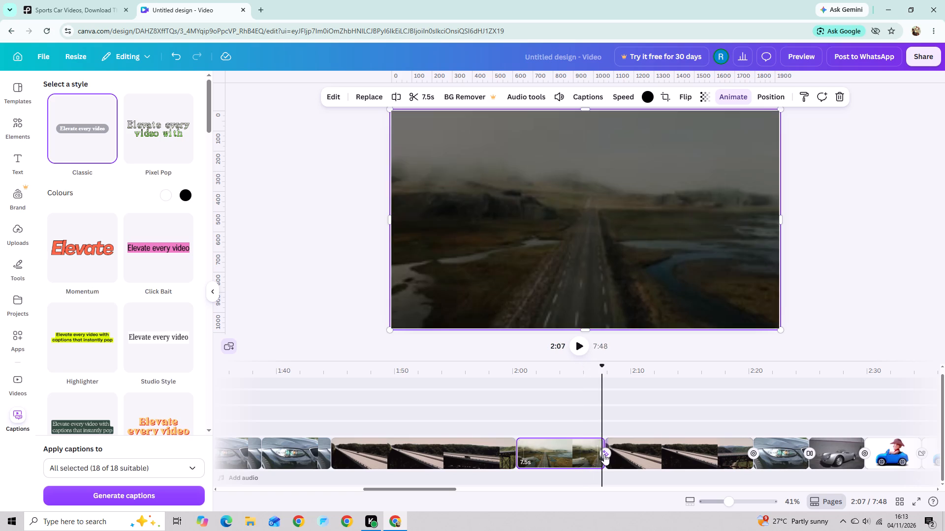
click(605, 453)
click(74, 182)
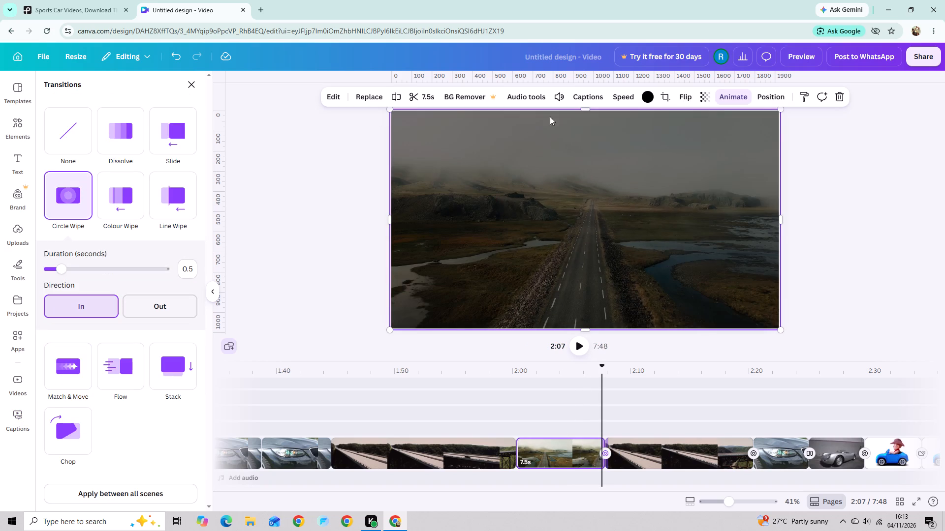
Check the misty road clip's transparency and speed, and look at the bridge and headlight clips that follow it.
click(699, 98)
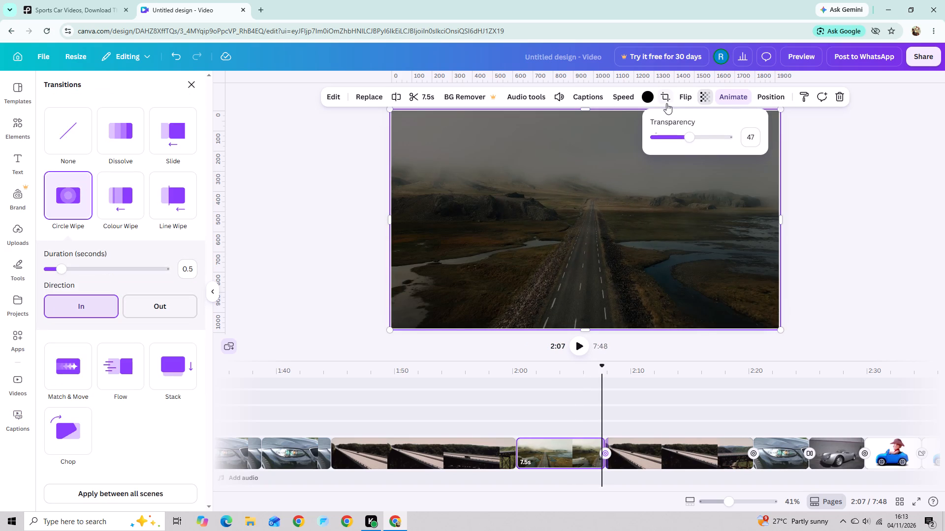
click(608, 98)
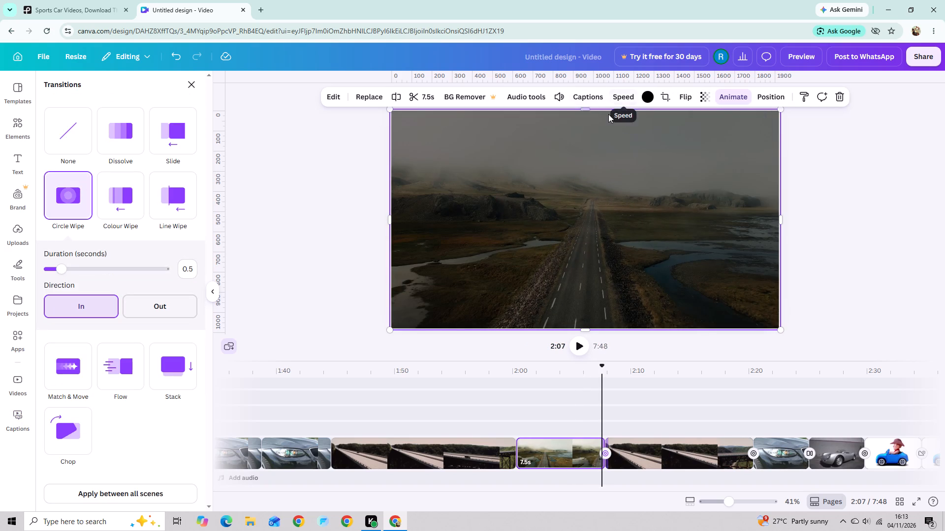
click(616, 109)
click(790, 210)
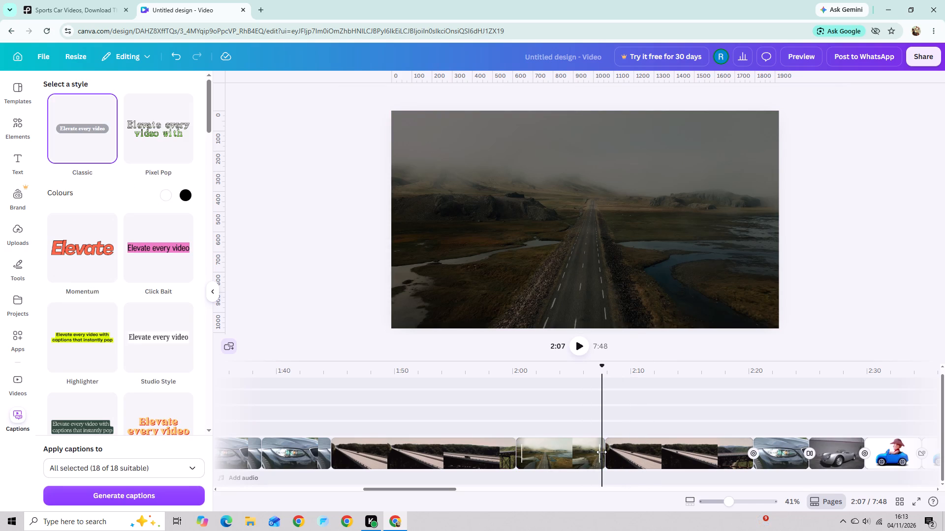
drag(620, 450, 631, 452)
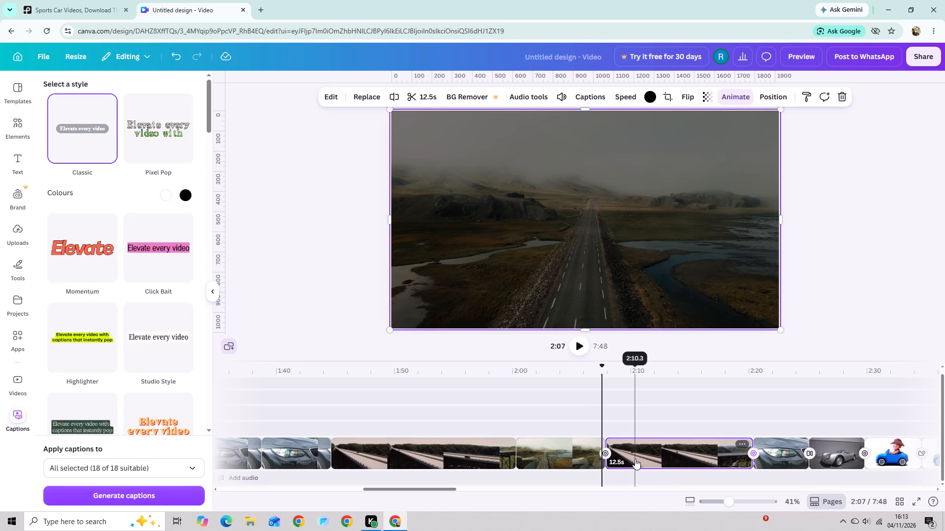
click(635, 459)
click(781, 454)
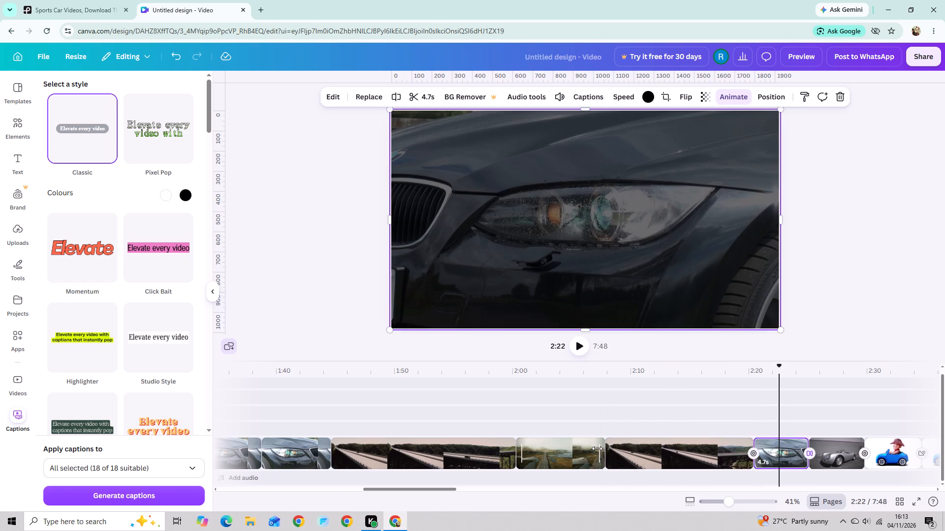
Set the transparency of the misty road clip to 43.
click(576, 457)
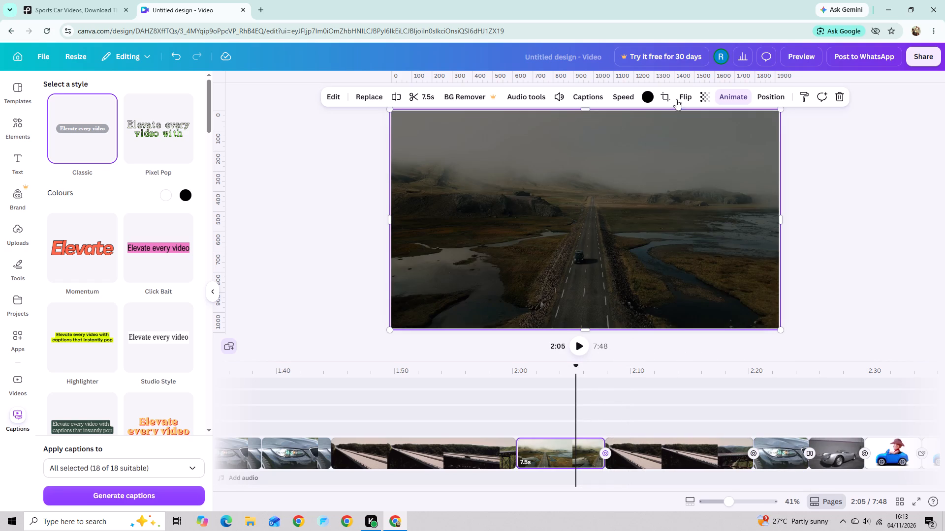
click(696, 96)
click(725, 102)
click(710, 102)
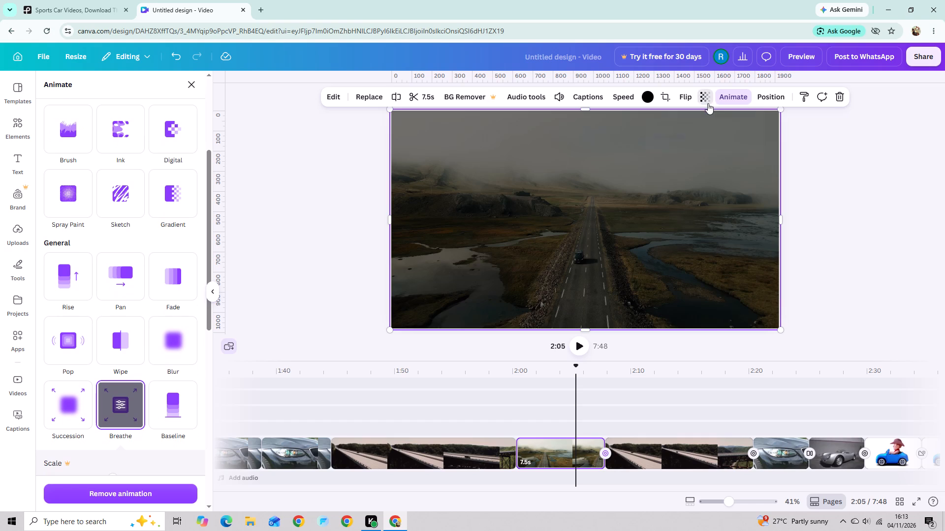
click(687, 138)
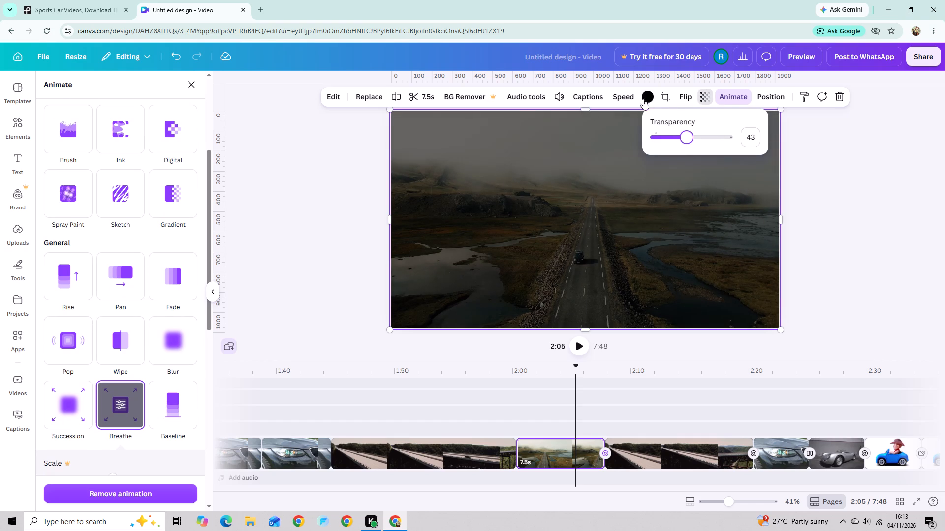
Check the misty road clip's speed and volume, and review its playback against the neighbouring bridge clips.
click(630, 96)
click(556, 92)
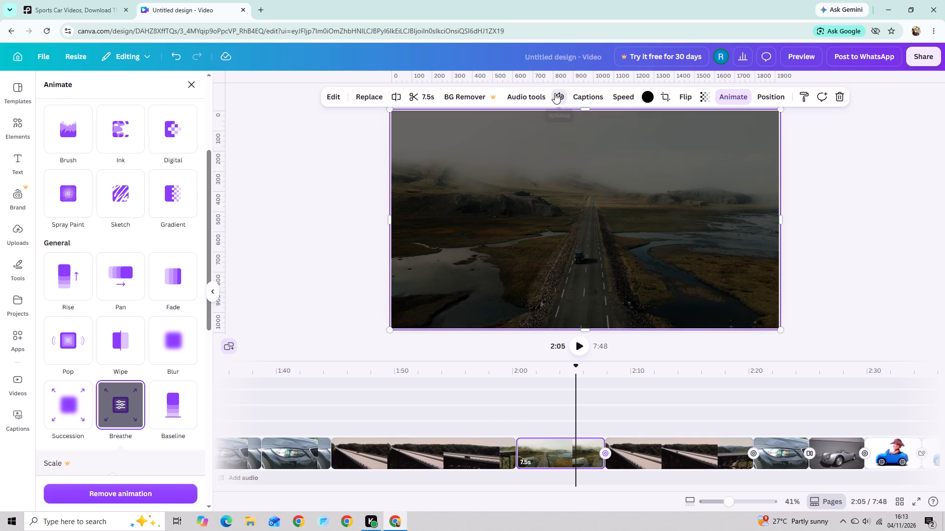
click(306, 158)
drag(569, 370, 601, 372)
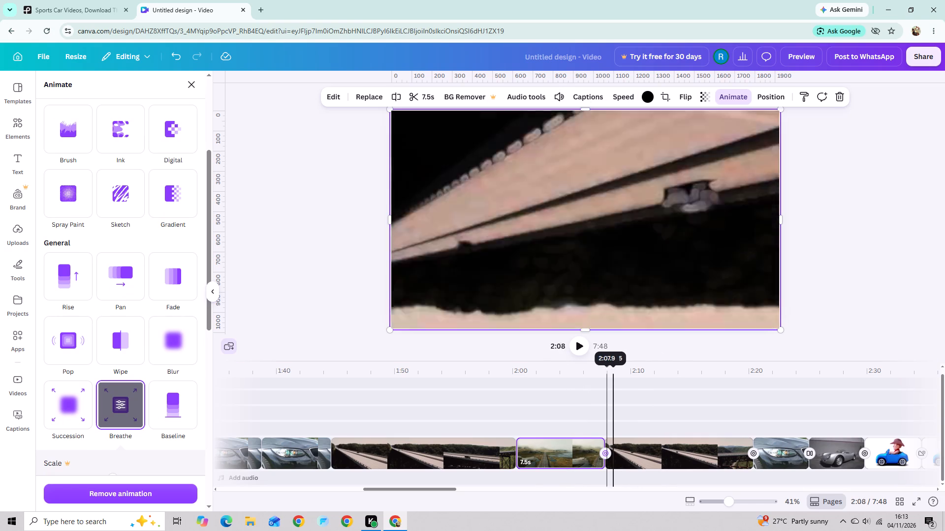
drag(601, 372, 514, 395)
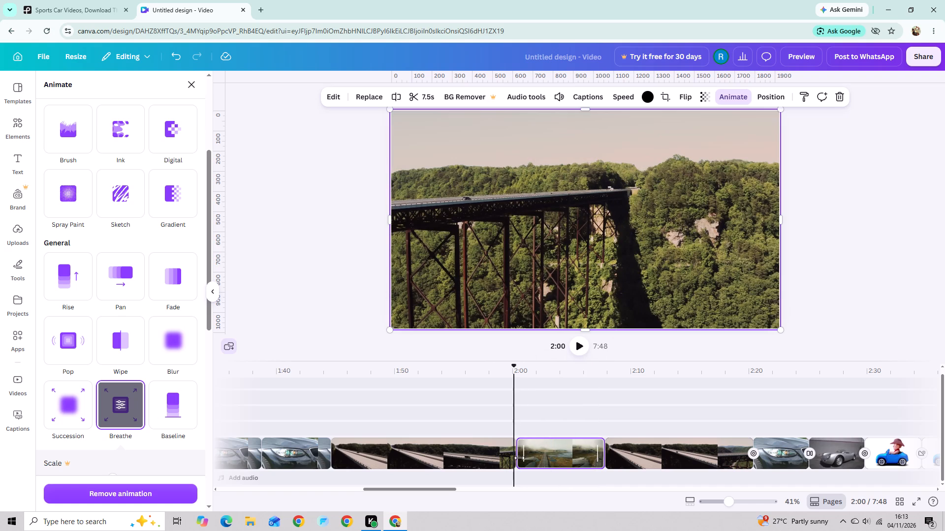
Apply a Match & Move transition between the 15.6 s bridge clip and the misty road clip.
click(514, 459)
click(516, 458)
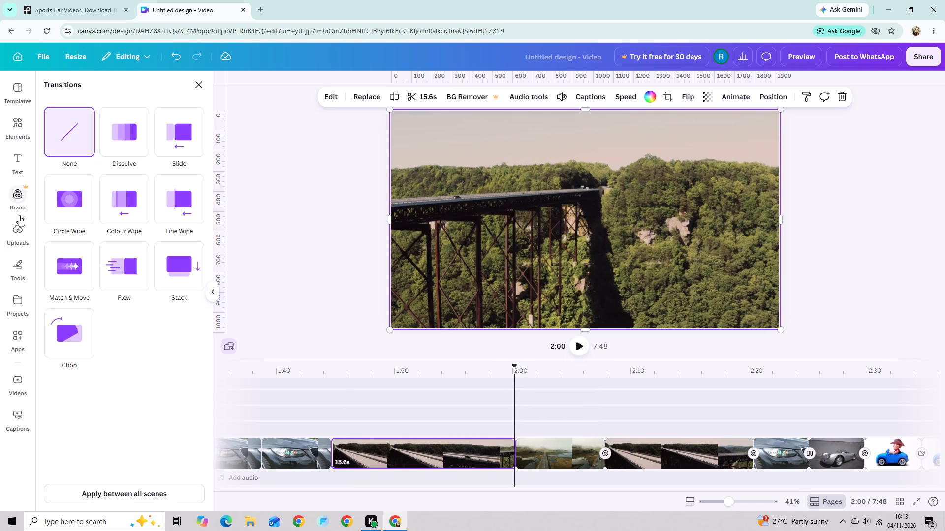
drag(49, 265, 51, 271)
click(268, 258)
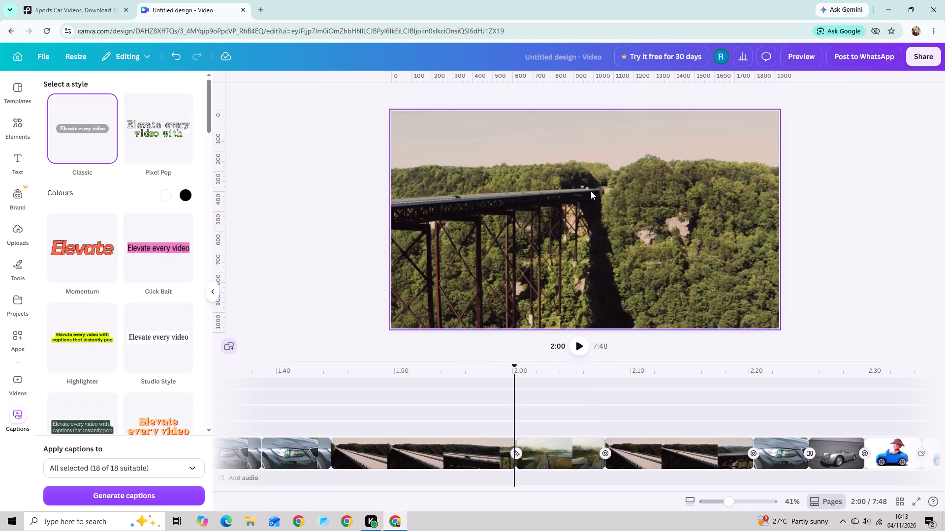
Apply the Scrapbook animation to the 15.6 s bridge clip before the misty road clip.
drag(514, 366, 569, 382)
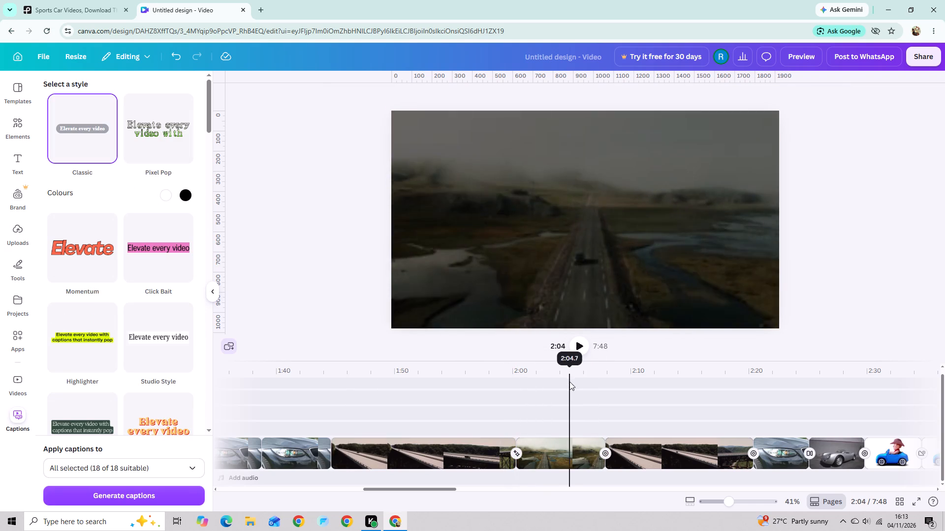
drag(569, 382, 458, 387)
click(468, 453)
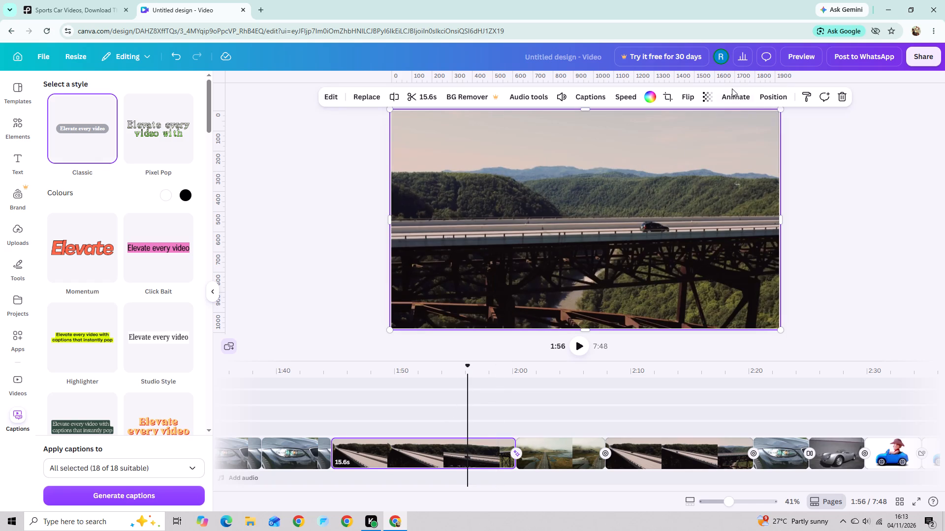
click(744, 102)
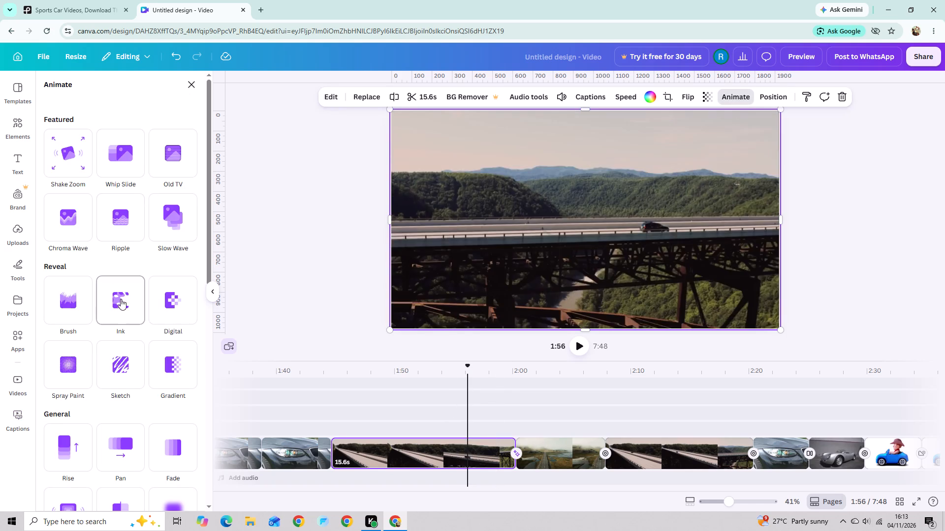
scroll(127, 291, down, 5)
scroll(145, 327, down, 2)
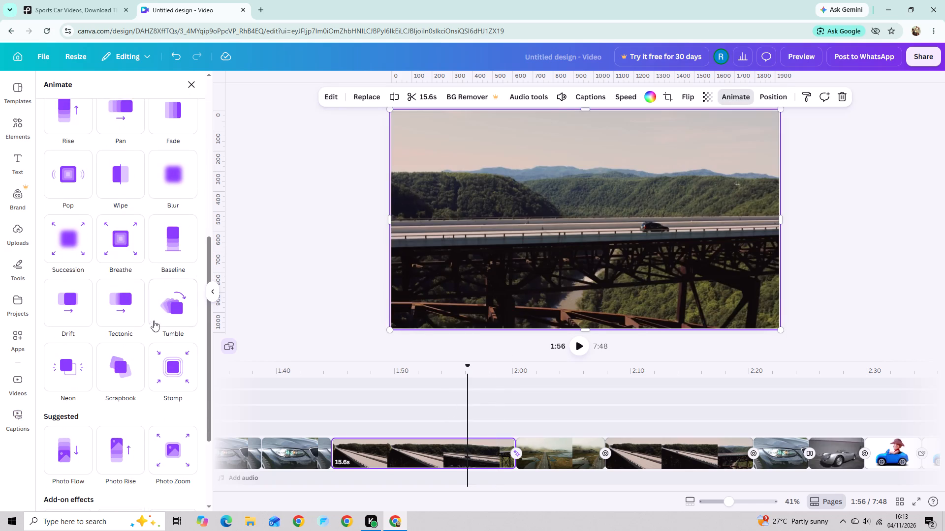
click(132, 356)
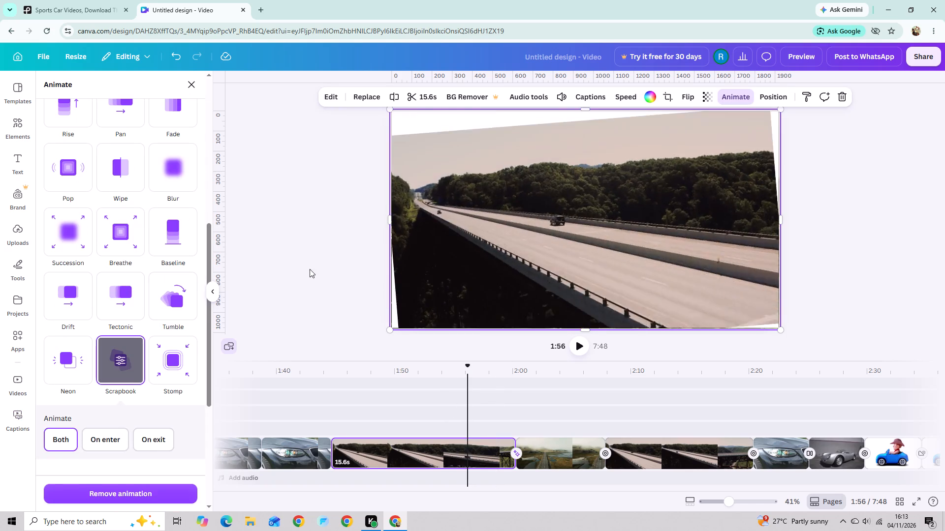
drag(314, 269, 321, 269)
Set the transparency of the 15.6 s bridge clip to 66.
click(715, 102)
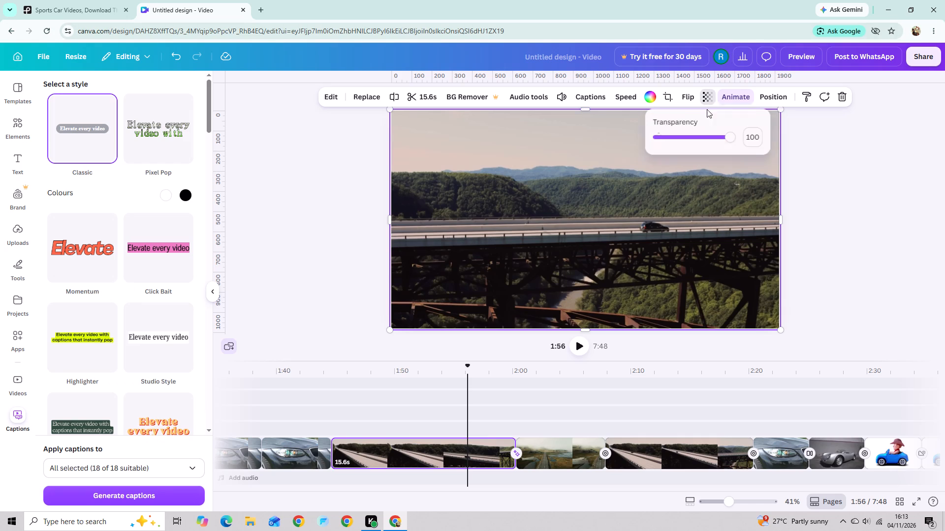
drag(719, 142, 706, 142)
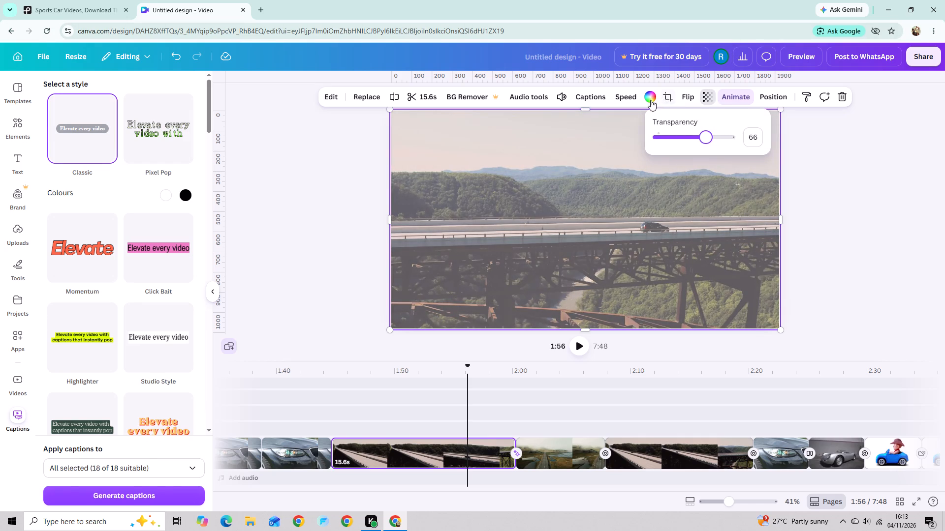
Change the background colour behind the 15.6 s bridge clip to black.
click(650, 100)
click(149, 162)
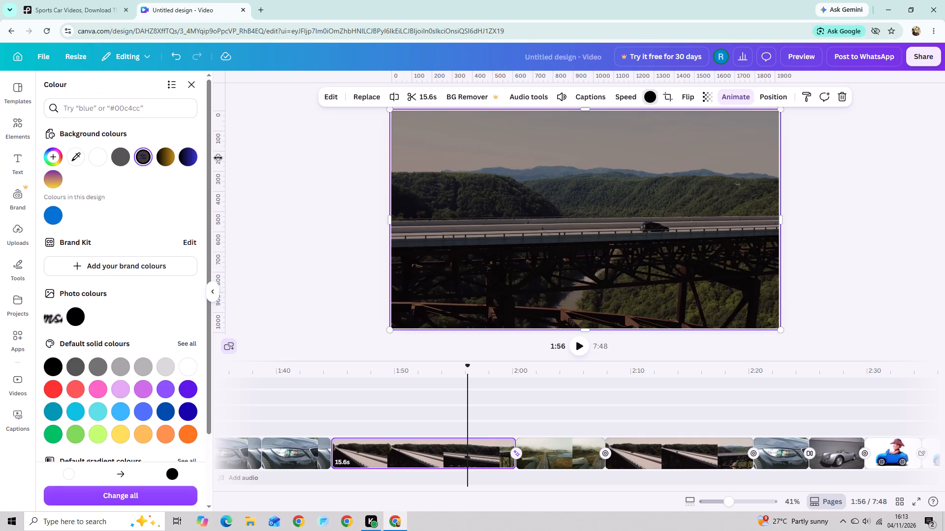
click(257, 153)
Set the video speed of the bridge clip before the misty road clip to 1.25.
click(614, 94)
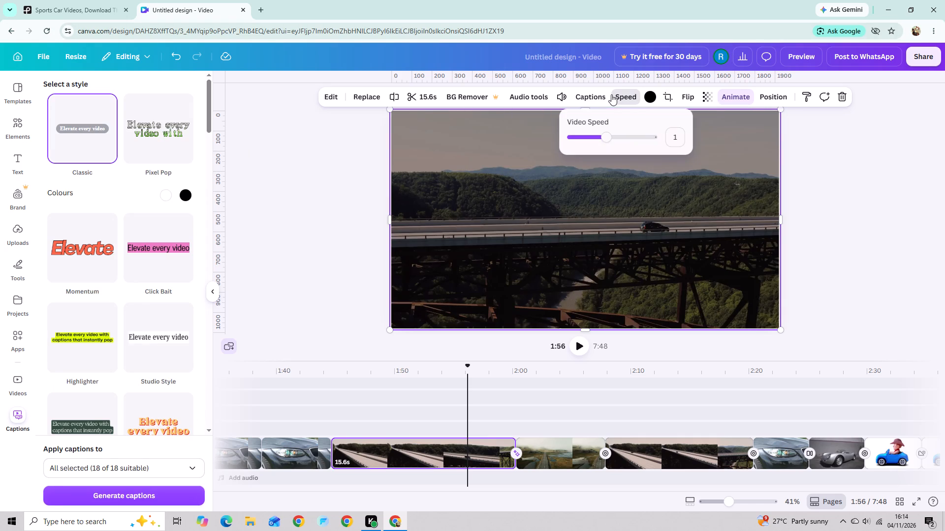
click(598, 136)
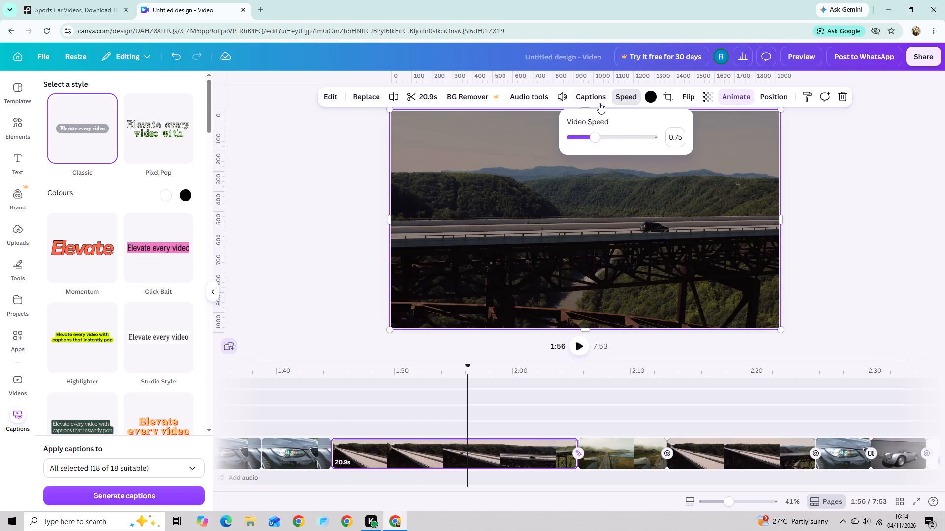
click(614, 139)
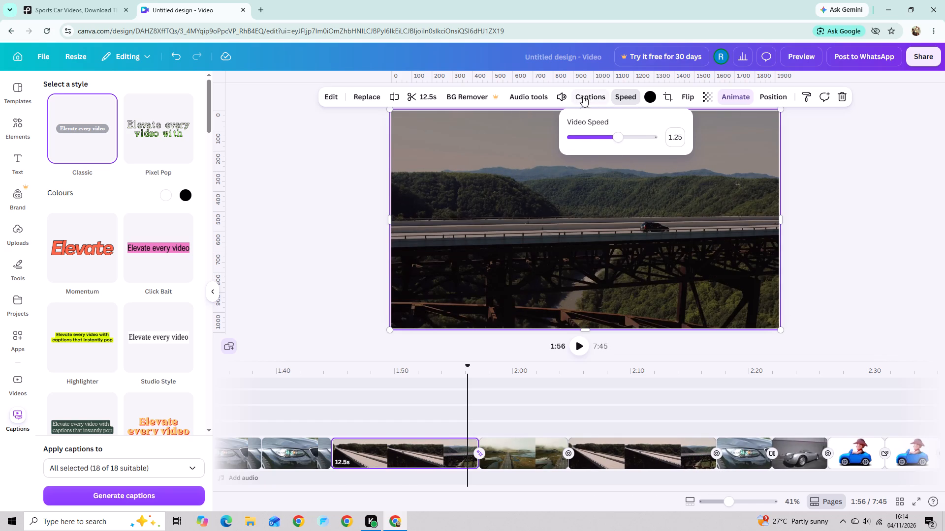
Lower the volume of the same bridge clip to 0.
click(564, 95)
drag(559, 130, 455, 128)
click(357, 157)
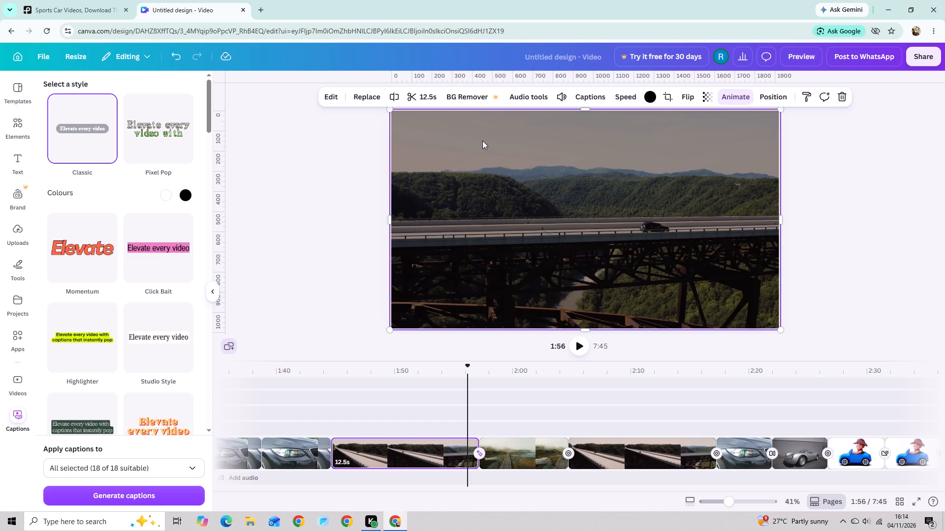
Check the bridge clip's speed and volume, and review its playback against the neighbouring headlight, misty road and second bridge clips.
click(622, 97)
click(357, 174)
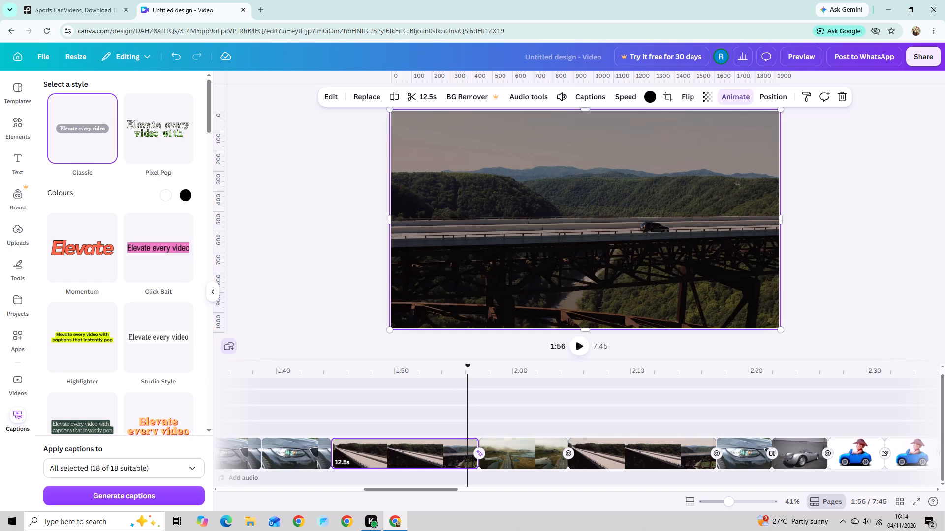
drag(466, 368, 518, 374)
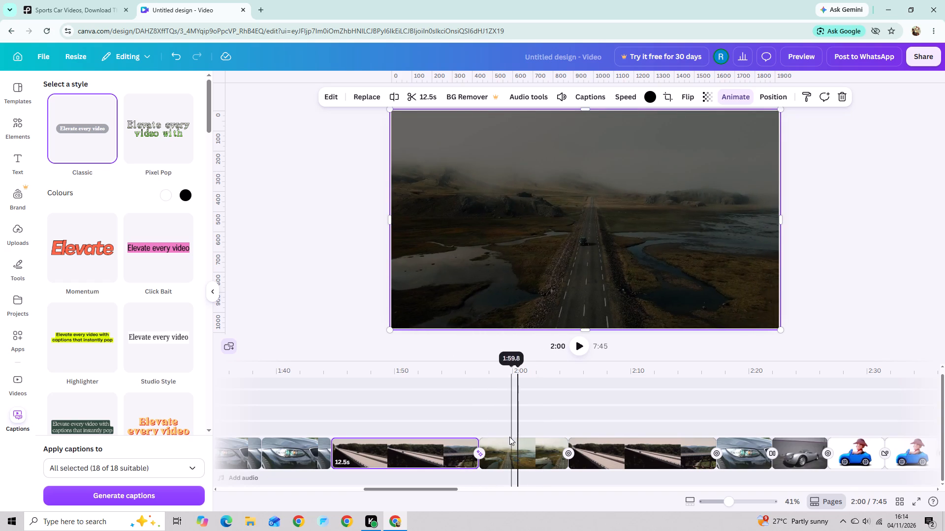
click(504, 450)
drag(506, 367, 551, 376)
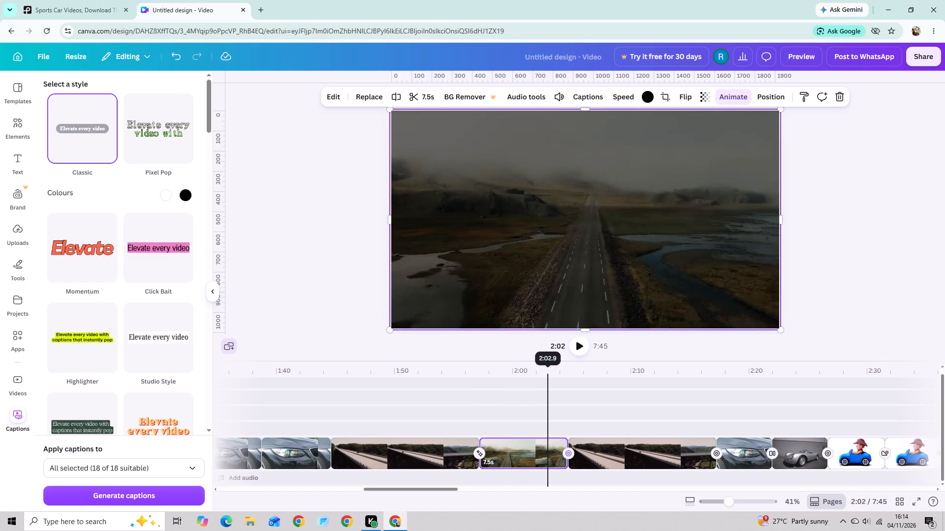
drag(551, 376, 464, 379)
click(563, 84)
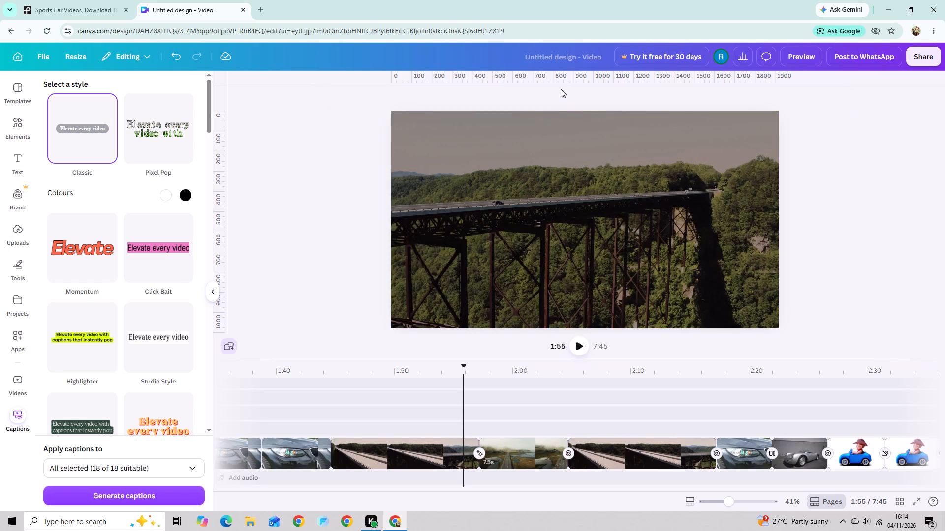
click(553, 128)
click(557, 97)
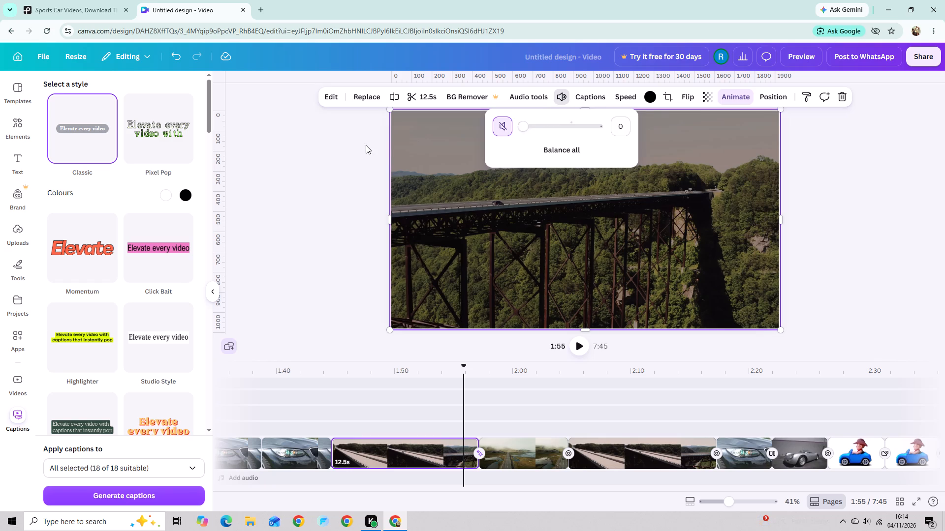
click(364, 145)
drag(466, 365, 467, 366)
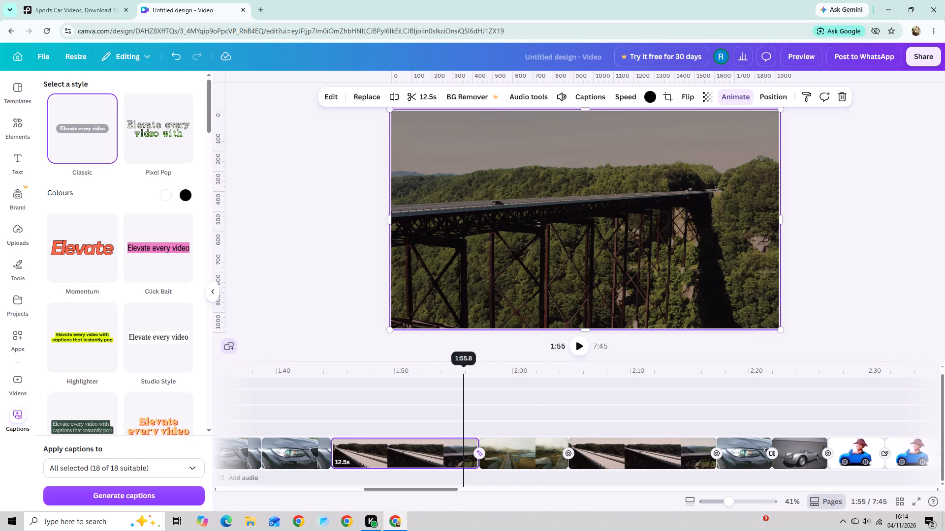
drag(467, 366, 237, 417)
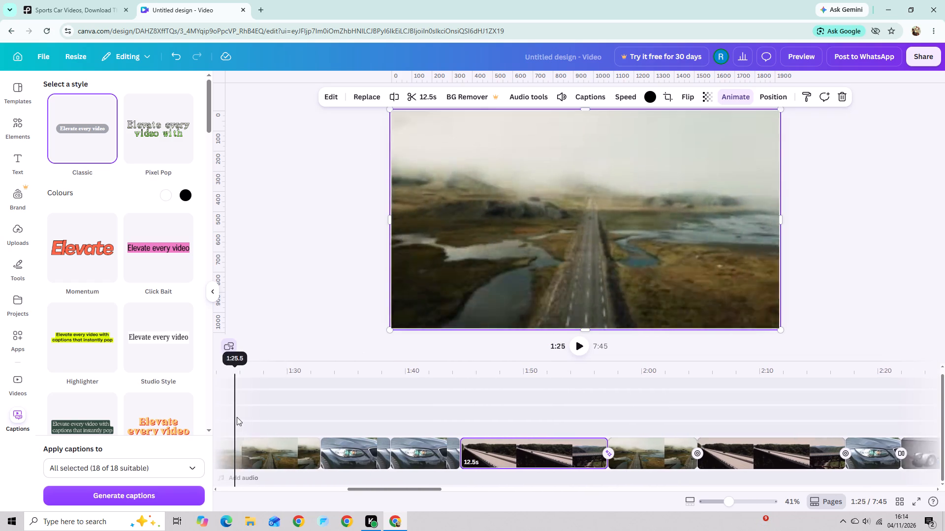
drag(237, 417, 581, 395)
click(796, 456)
click(681, 448)
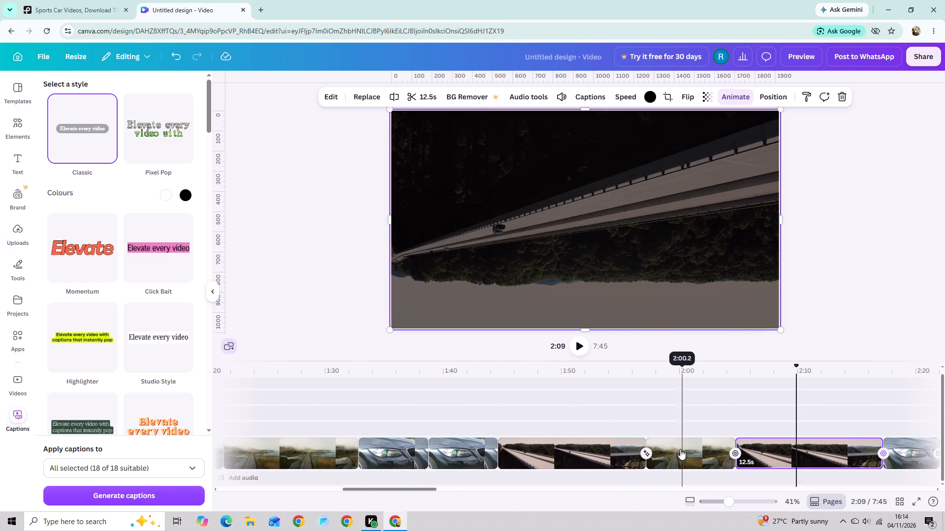
click(612, 460)
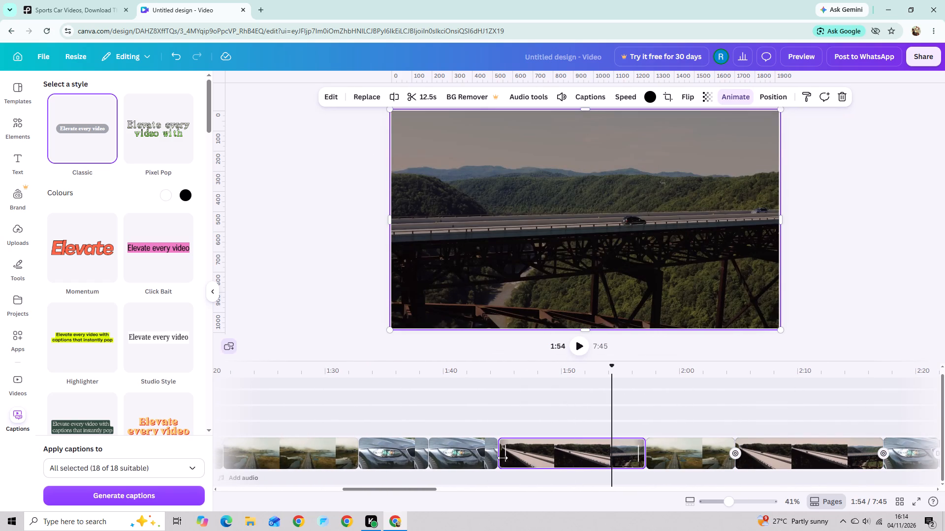
Trim the beginning of the bridge clip before the misty road clip down to a 6.7 s length.
drag(500, 458, 568, 461)
click(622, 447)
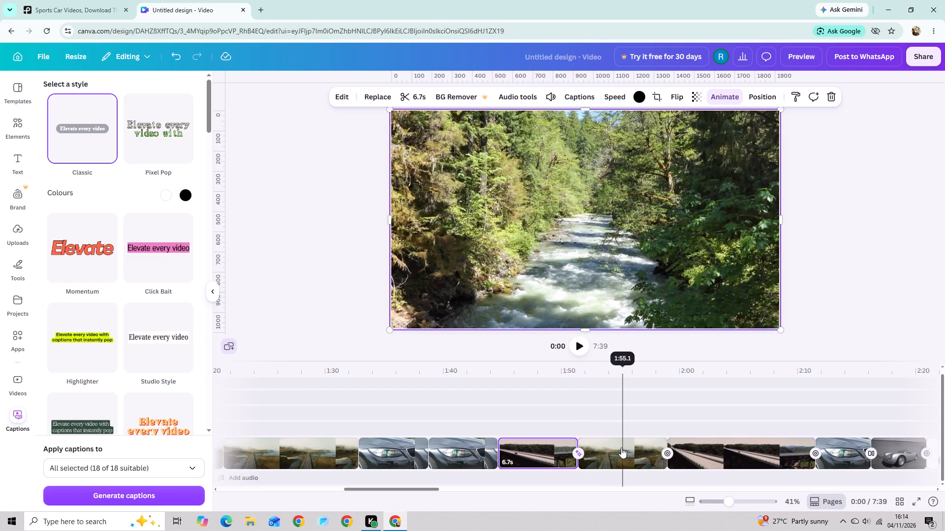
Lower the transparency value of the 6.7 s bridge clip slightly so its picture looks a little darker.
click(540, 449)
click(698, 96)
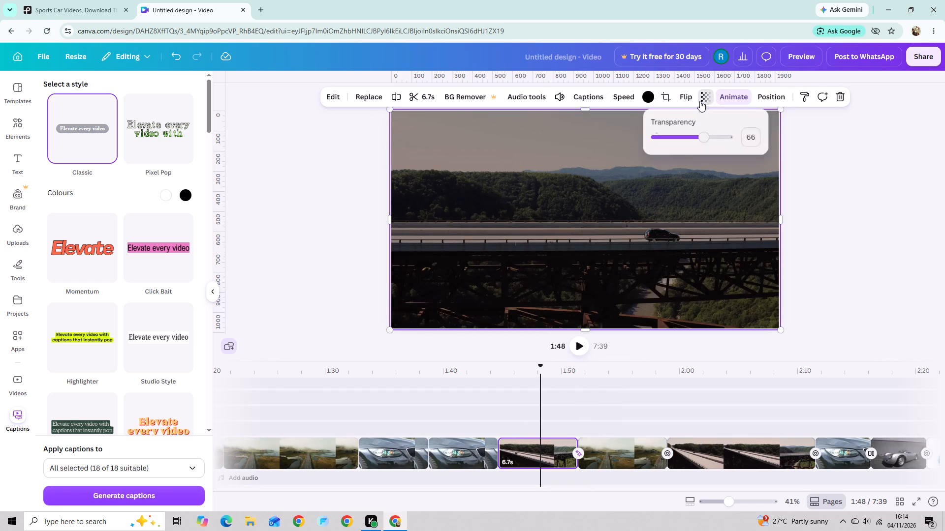
drag(693, 141, 563, 141)
drag(667, 132, 695, 138)
Flip the 6.7 s bridge clip vertically.
click(684, 98)
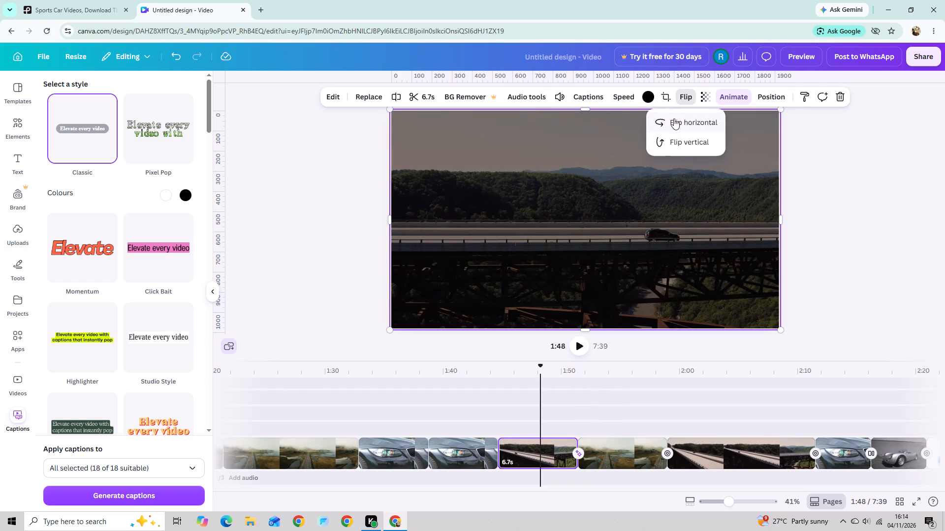
click(683, 143)
click(893, 158)
Check the flipped bridge clip's background colour and volume, and review its playback between the headlight and misty road clips.
click(648, 98)
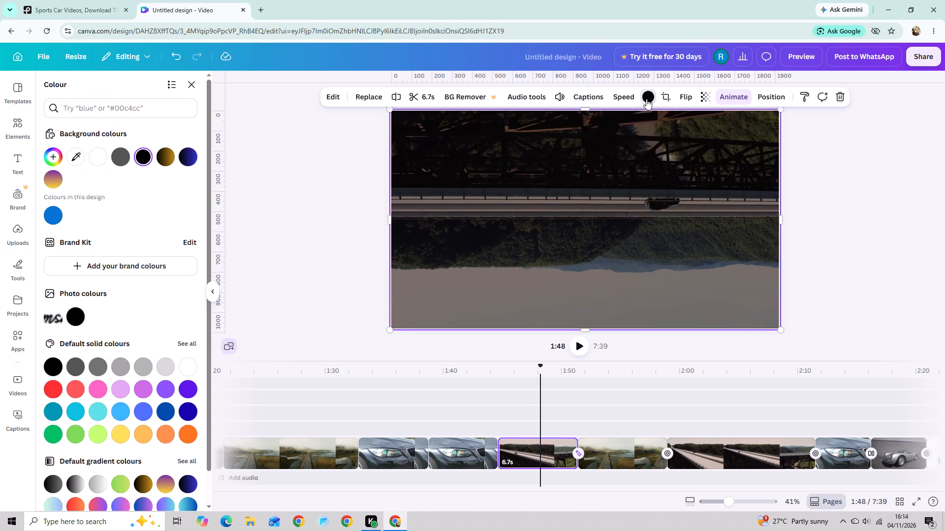
click(560, 94)
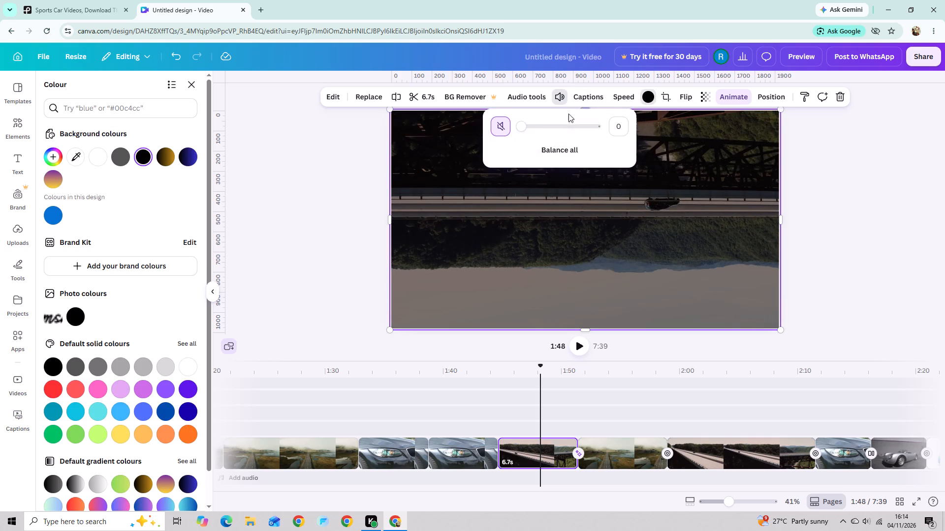
click(359, 169)
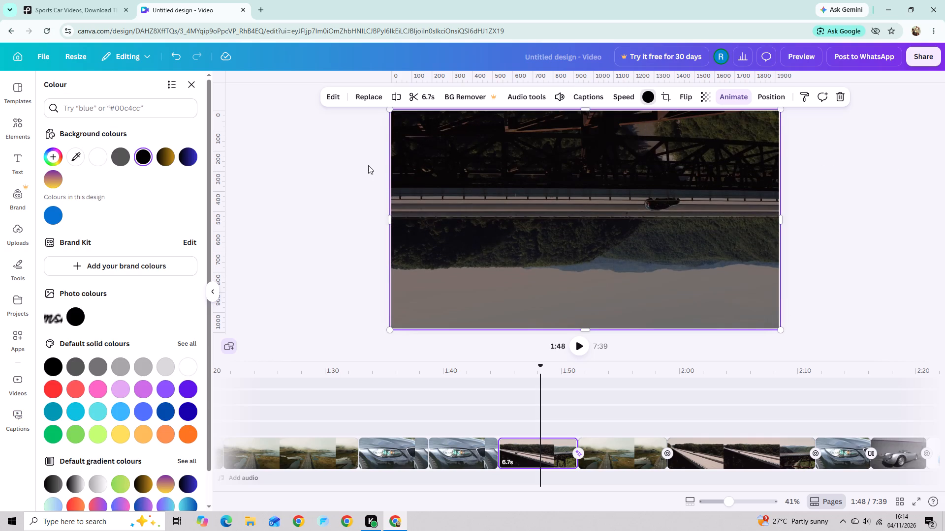
drag(536, 371, 538, 371)
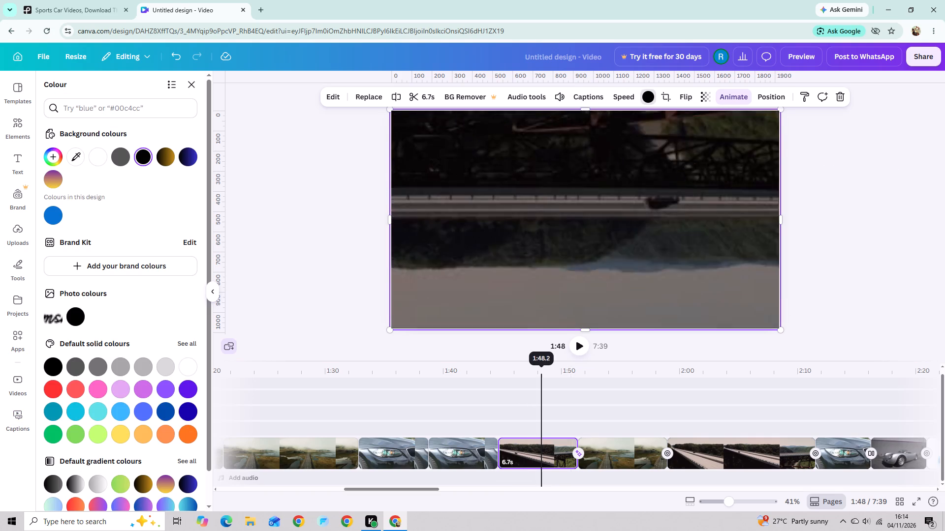
drag(538, 371, 589, 390)
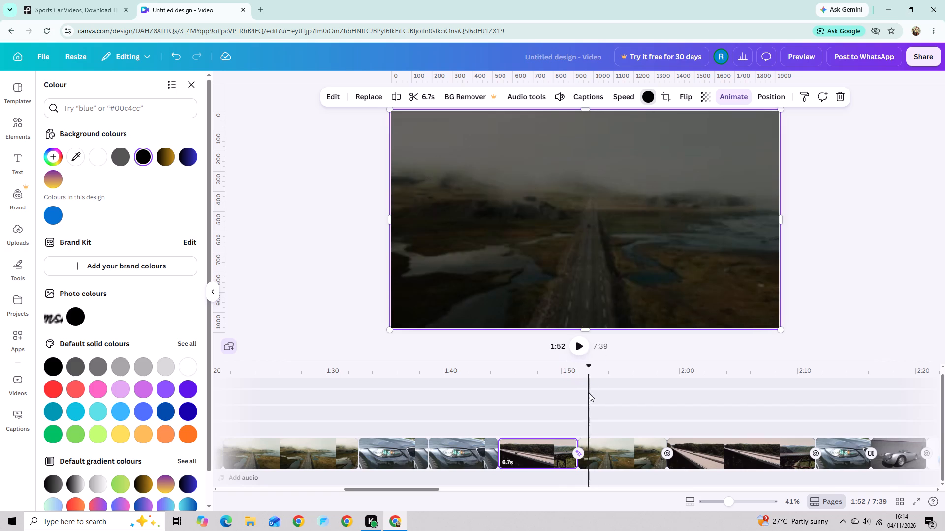
click(612, 464)
click(541, 452)
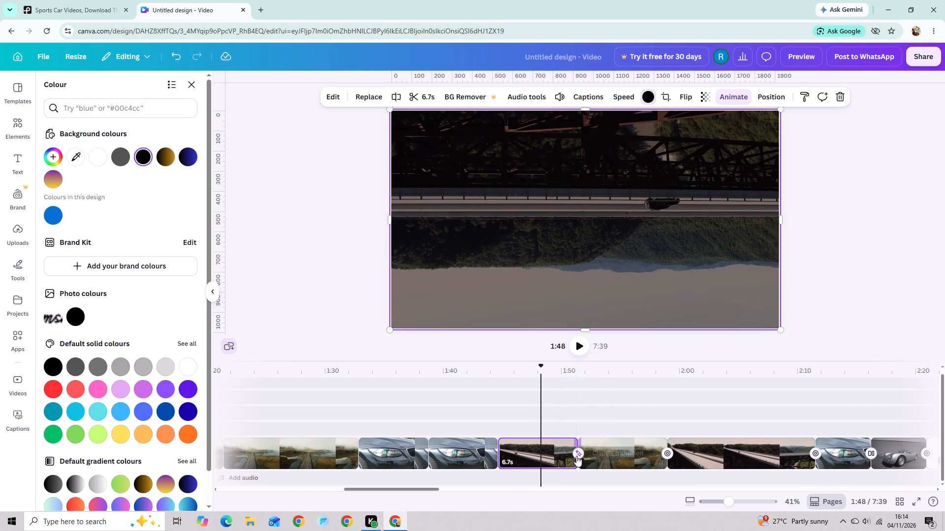
click(576, 456)
click(310, 333)
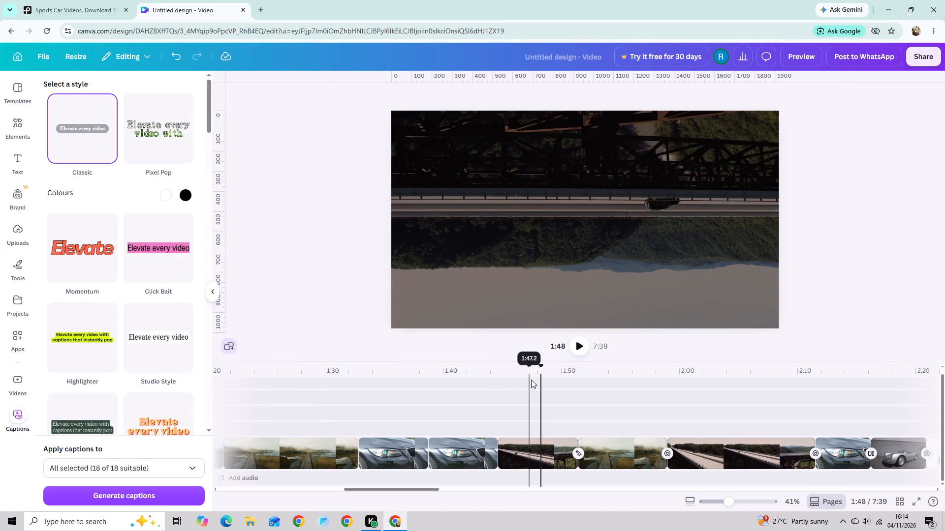
drag(538, 371, 595, 420)
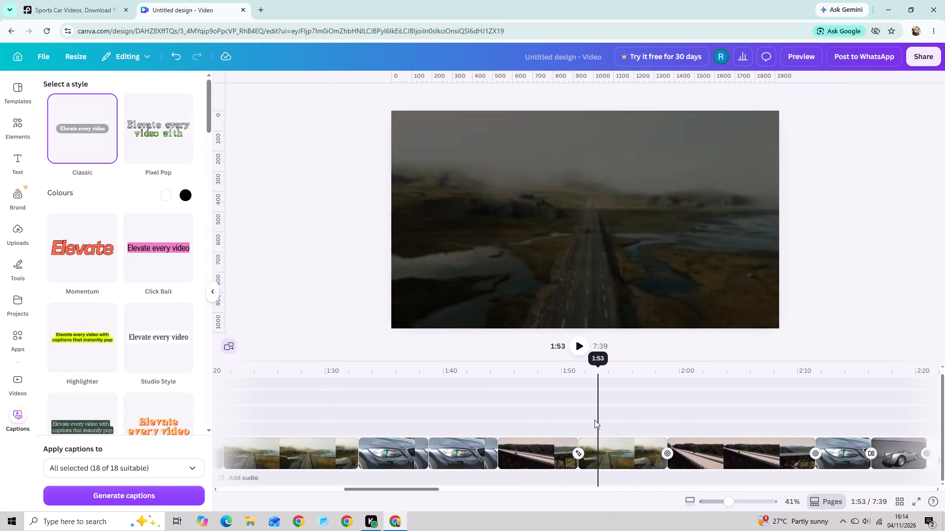
drag(595, 420, 505, 441)
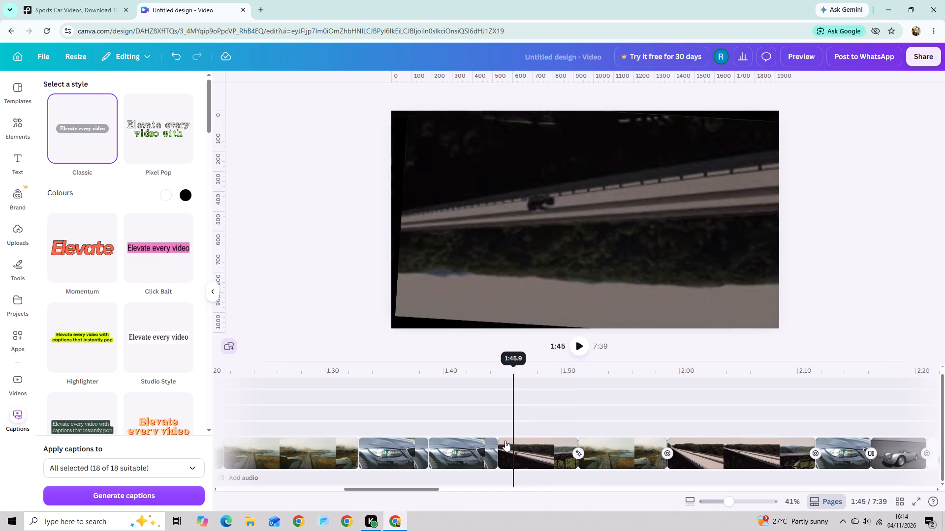
drag(505, 441, 472, 448)
Apply a Circle Wipe transition between the 5.8 s headlight clip and the flipped bridge clip.
click(507, 459)
click(496, 460)
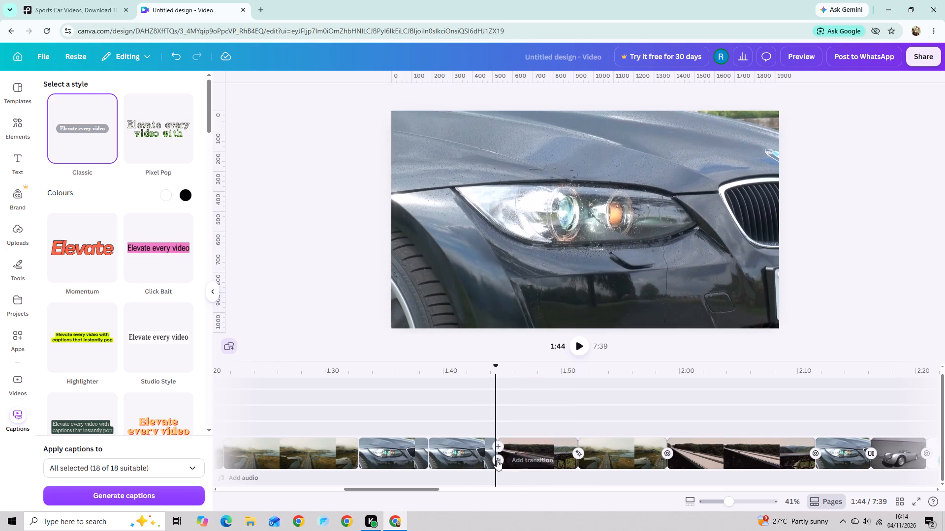
click(498, 460)
click(94, 234)
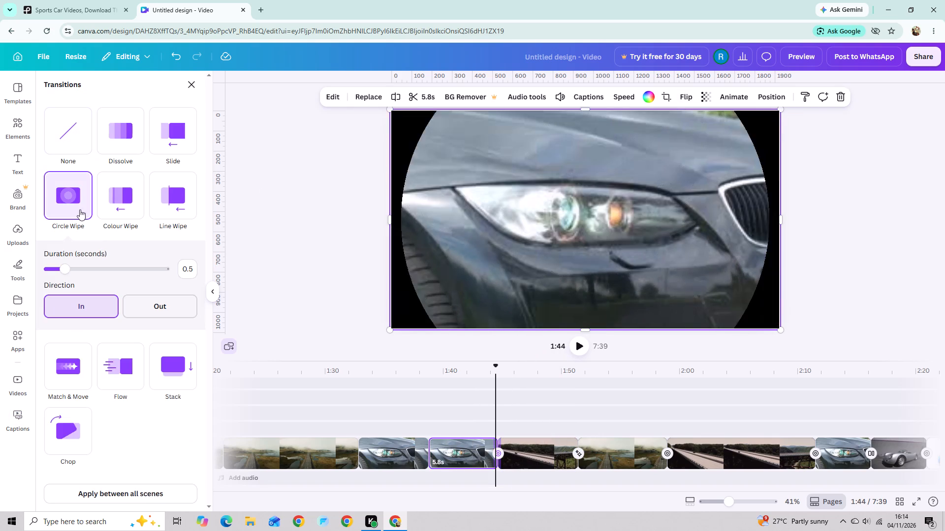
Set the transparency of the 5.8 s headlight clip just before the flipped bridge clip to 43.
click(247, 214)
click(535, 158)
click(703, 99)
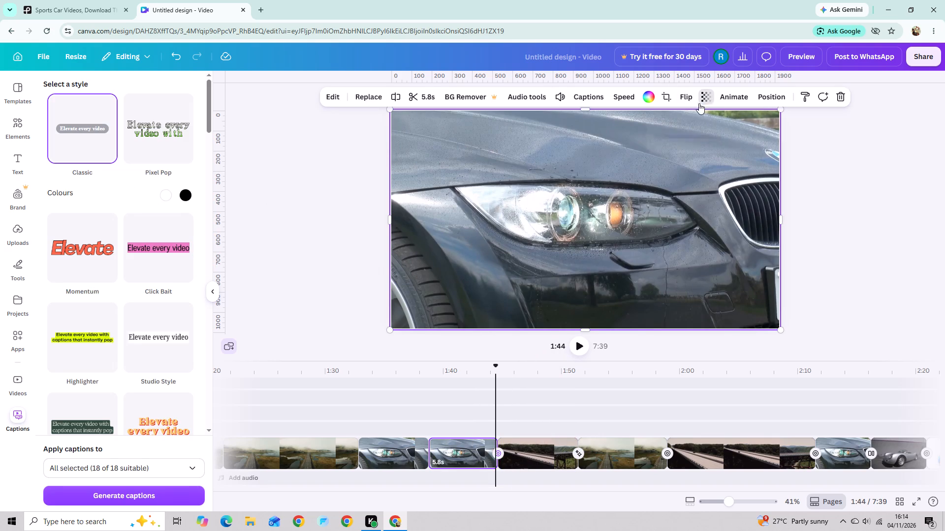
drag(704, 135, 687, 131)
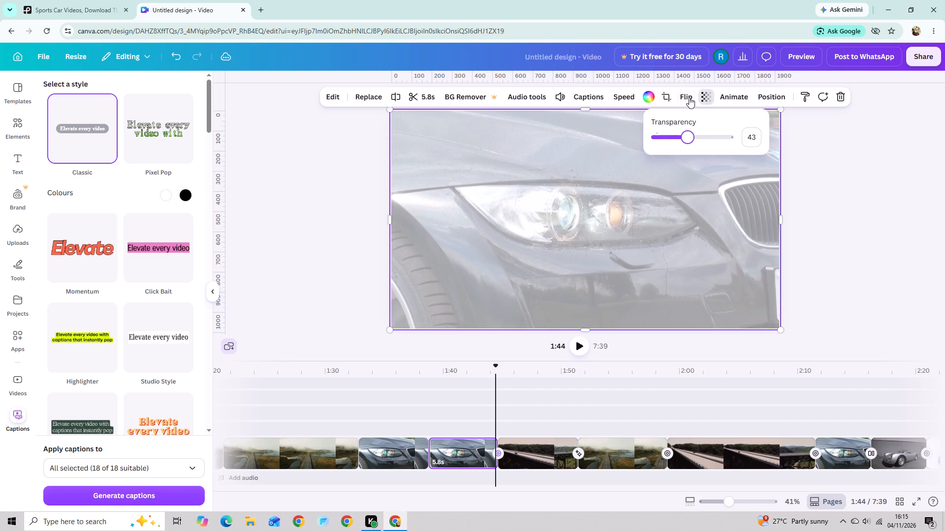
Flip the headlight clip before the bridge clip horizontally and set its background colour to black.
click(687, 94)
click(664, 128)
click(647, 103)
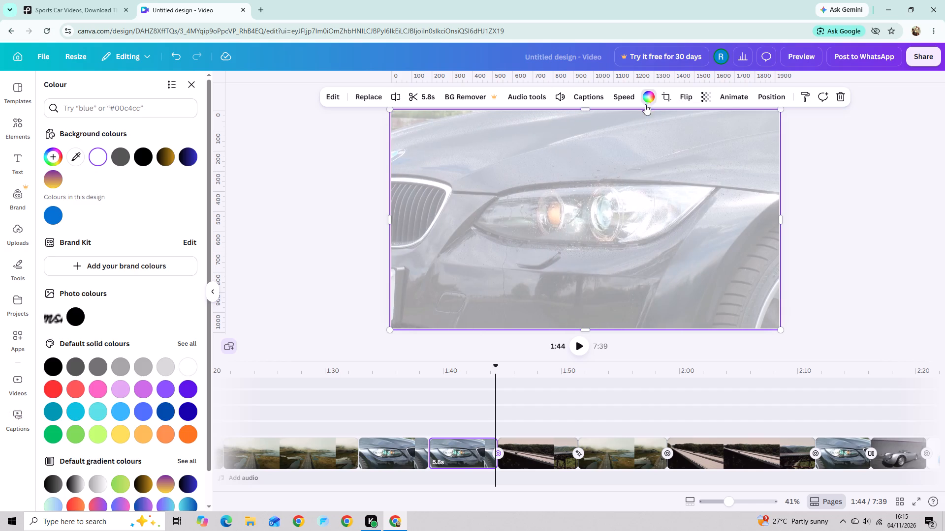
click(142, 151)
click(277, 139)
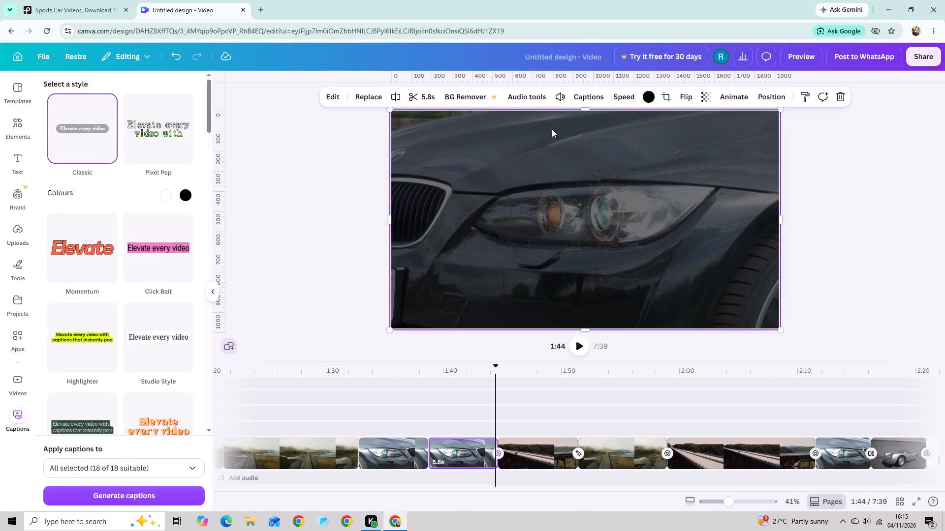
Slow the flipped headlight clip to a speed of 0.25 and lower its volume to 0.
click(613, 97)
drag(601, 142, 540, 137)
click(557, 102)
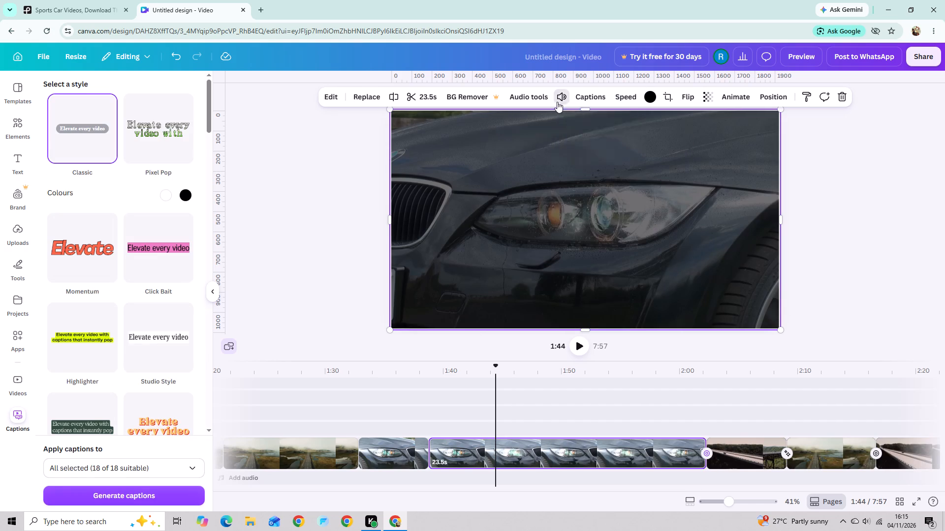
drag(564, 129, 417, 155)
click(327, 186)
Trim the start of the slowed headlight clip so that it lasts 8.5 s.
drag(489, 365, 703, 404)
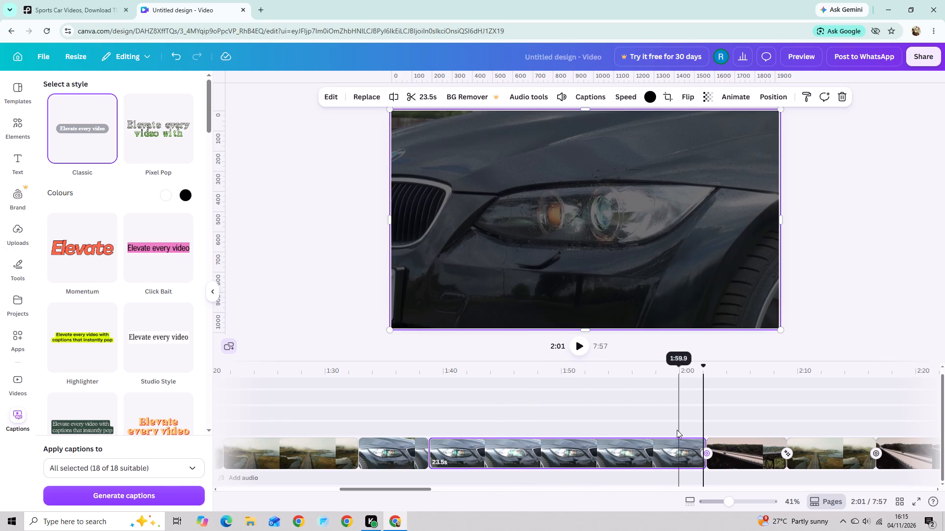
click(375, 459)
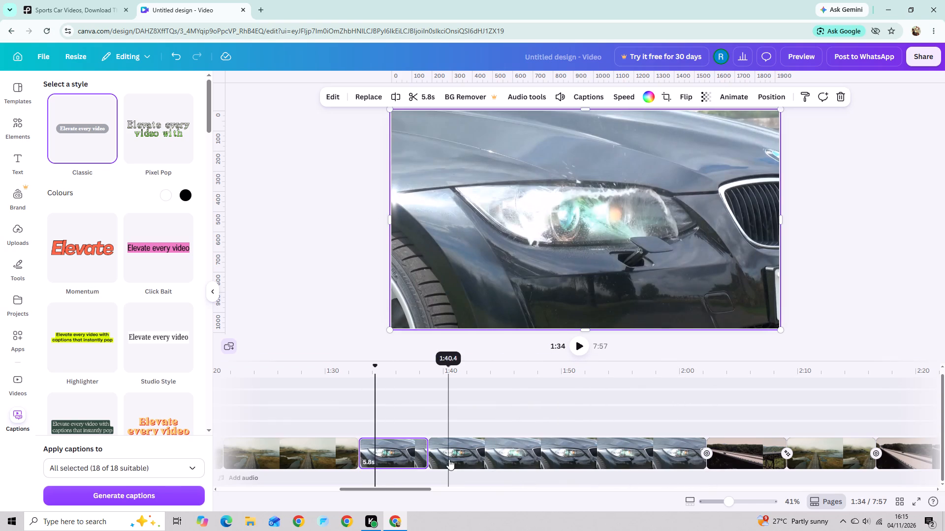
click(449, 459)
drag(432, 455, 609, 462)
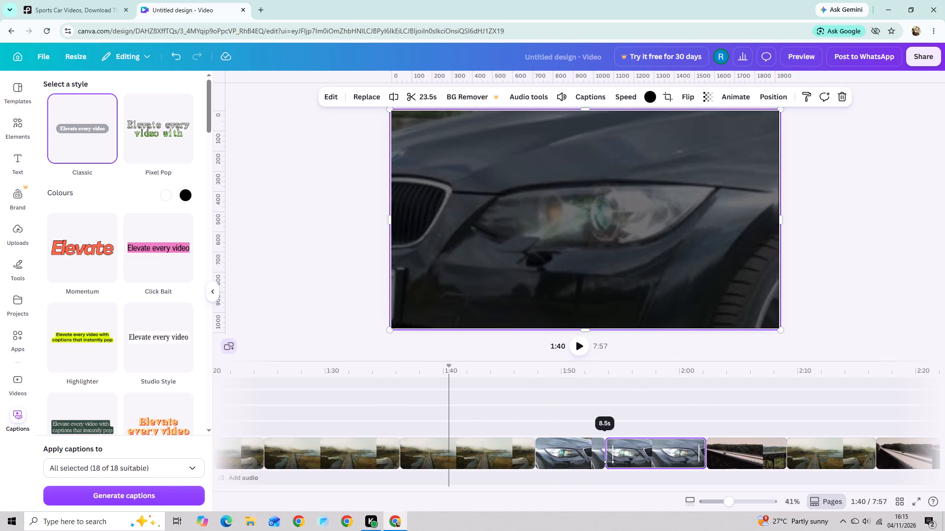
drag(609, 462, 609, 461)
click(587, 454)
Set the transparency of the 8.5 s headlight clip to 34.
click(486, 453)
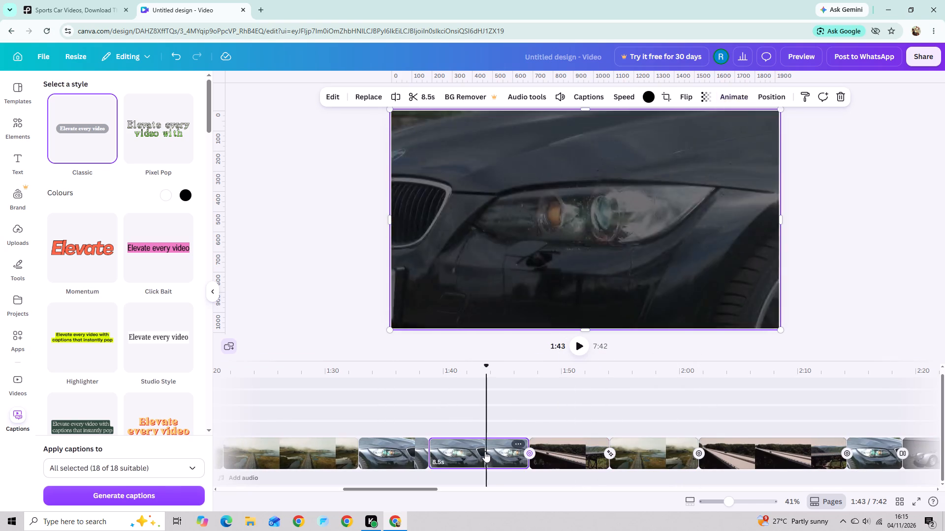
click(627, 103)
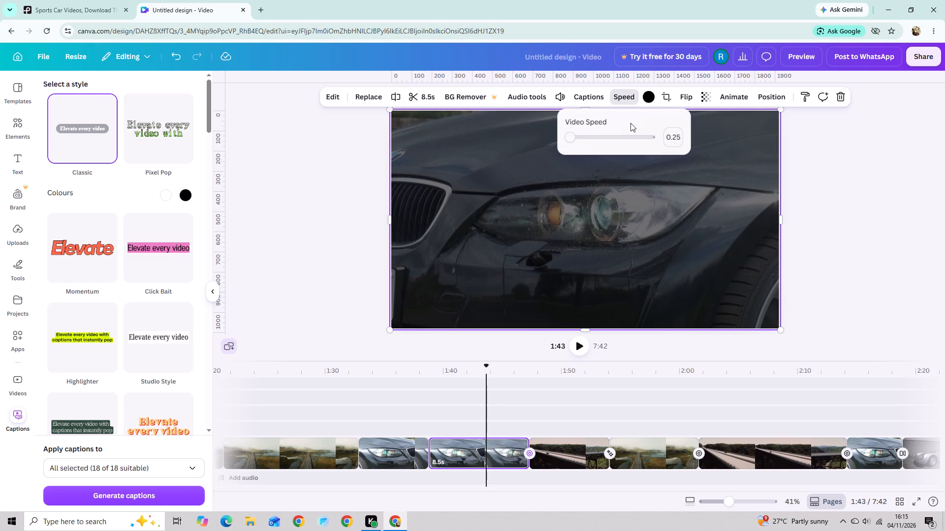
click(687, 93)
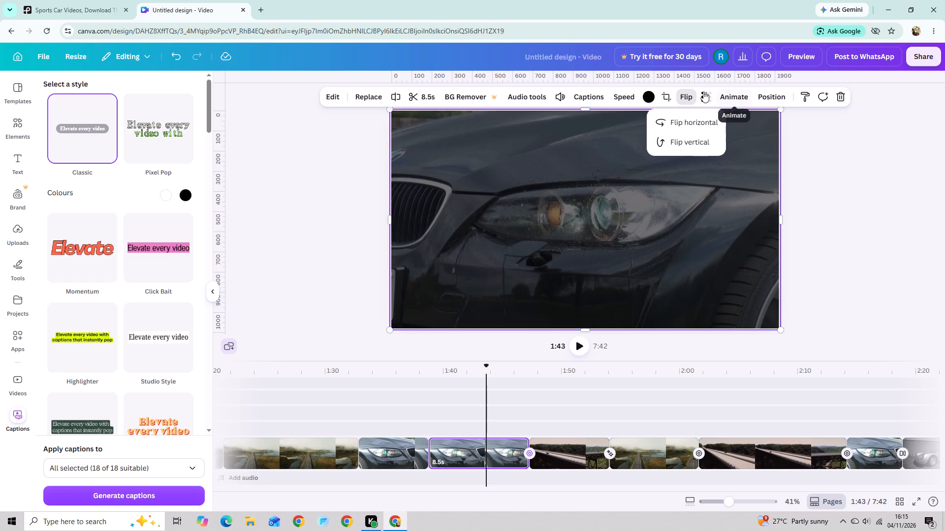
click(703, 91)
click(680, 135)
Apply the Tectonic animation to the 8.5 s headlight clip.
click(729, 98)
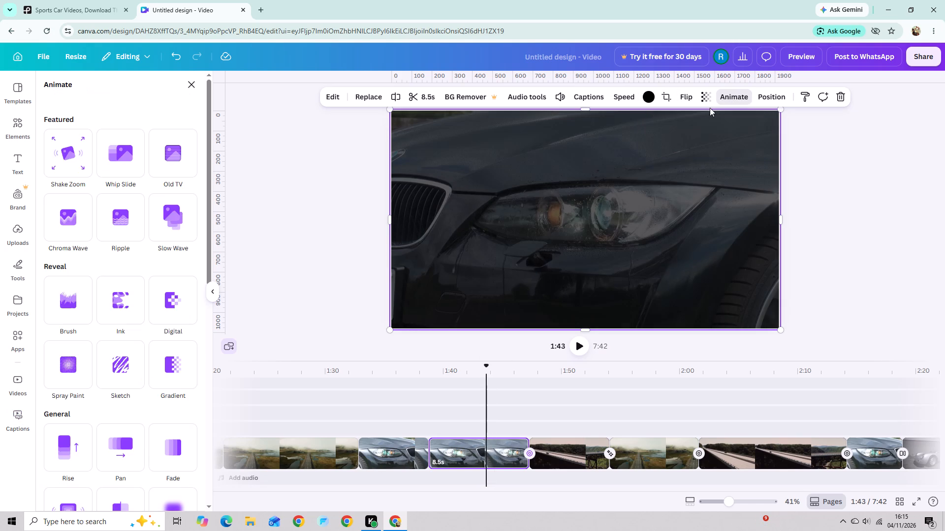
scroll(107, 329, down, 8)
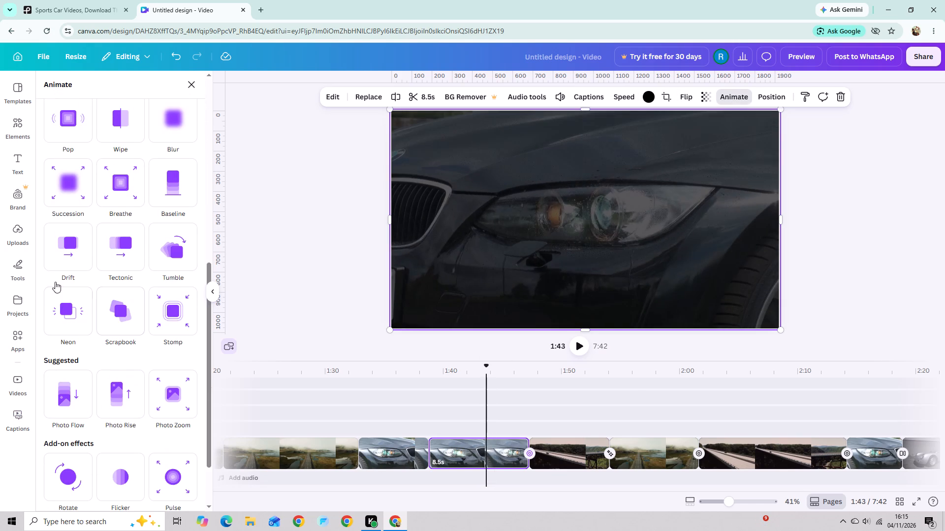
click(129, 252)
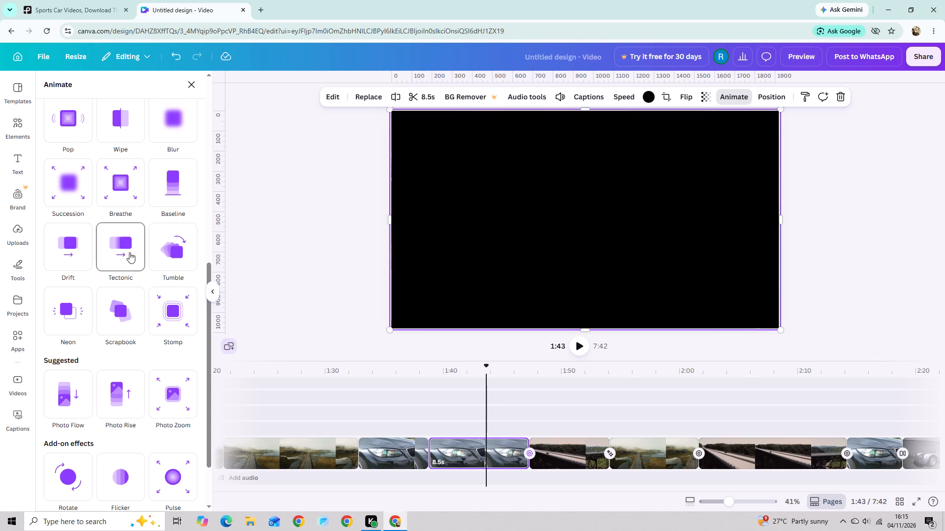
click(320, 269)
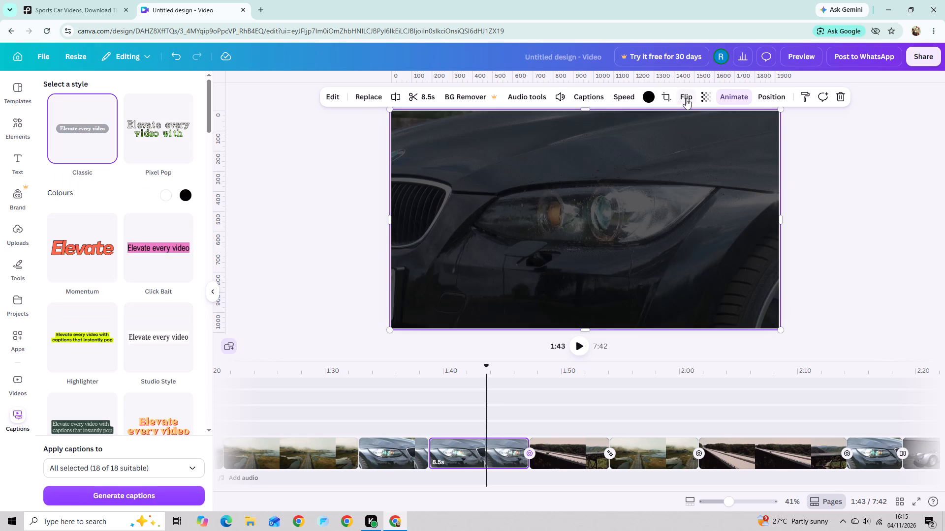
Check the 8.5 s headlight clip's animation, transparency and volume, and review its playback beside the neighbouring bridge and headlight clips.
click(718, 97)
click(709, 96)
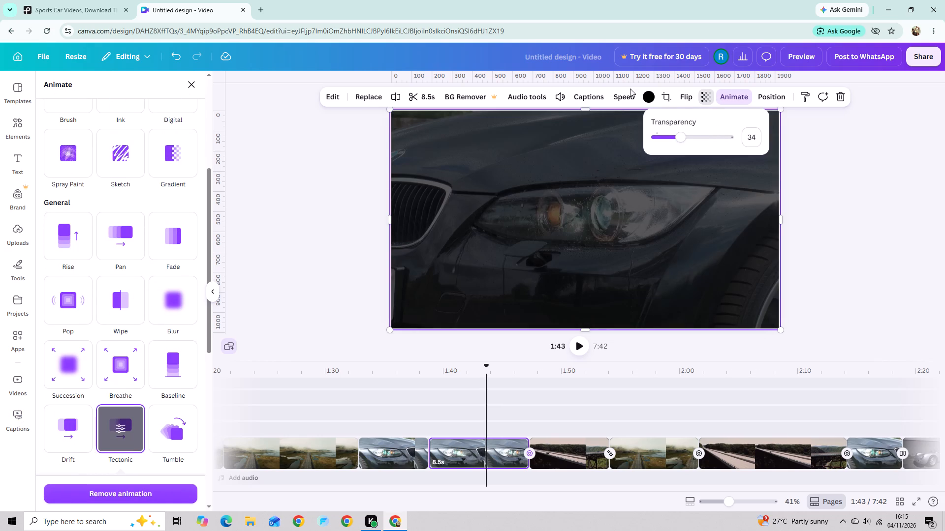
click(565, 97)
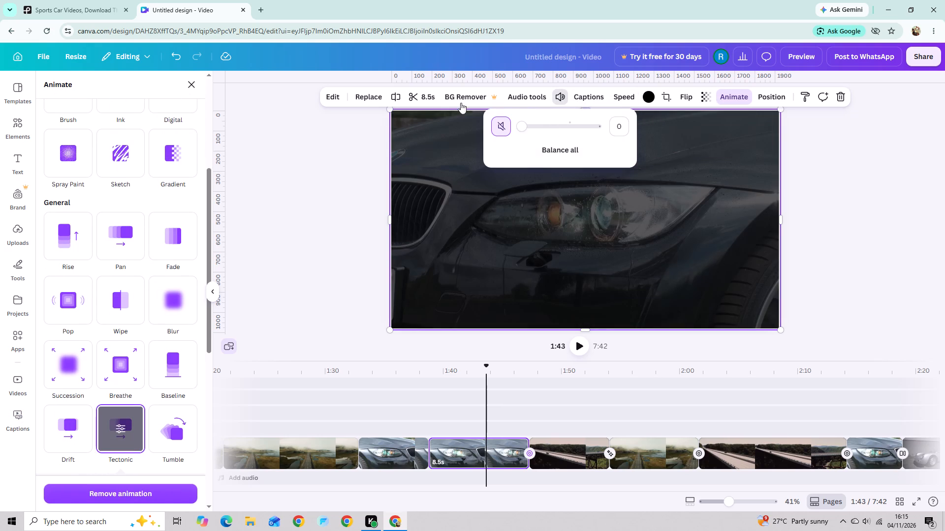
click(309, 191)
drag(485, 364, 544, 394)
click(562, 469)
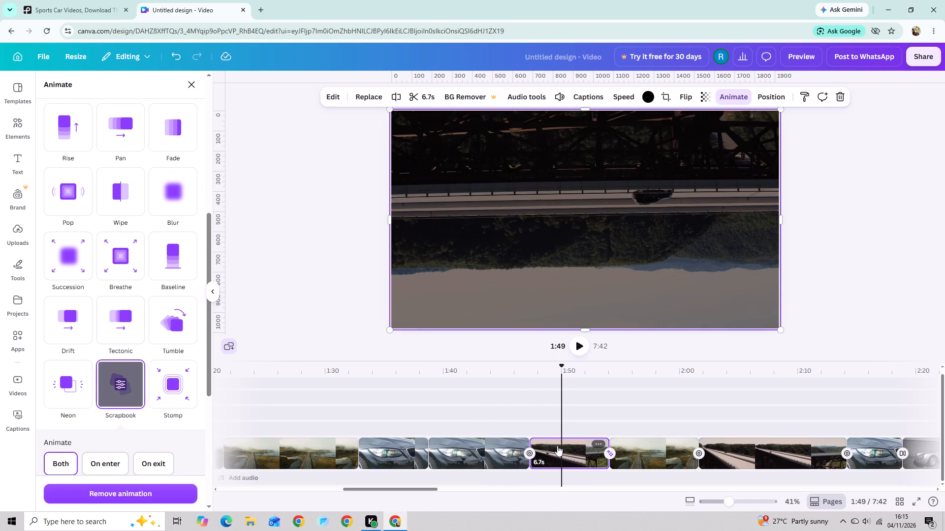
drag(566, 367, 339, 412)
click(390, 448)
click(466, 451)
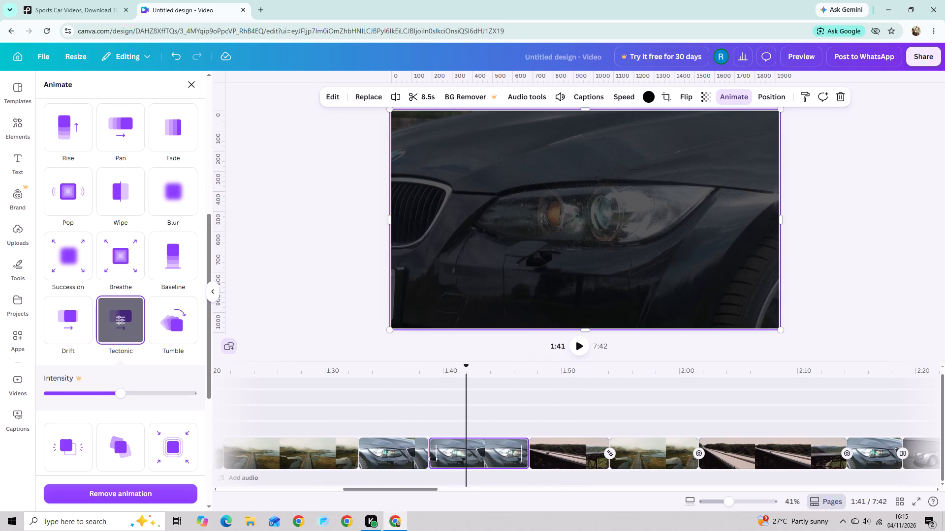
Add a Circle Wipe transition between the 5.8 s headlight clip and the 8.5 s flipped headlight clip.
click(432, 459)
click(429, 459)
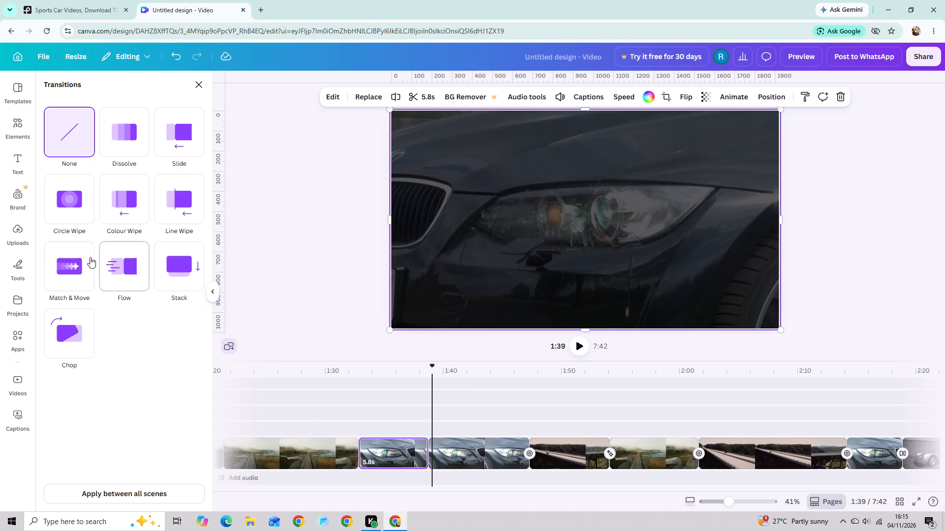
click(80, 226)
click(290, 242)
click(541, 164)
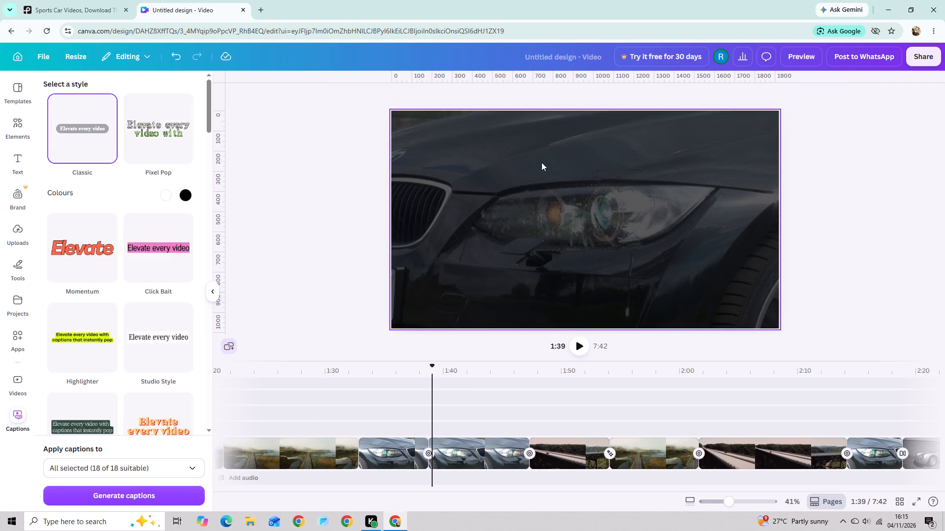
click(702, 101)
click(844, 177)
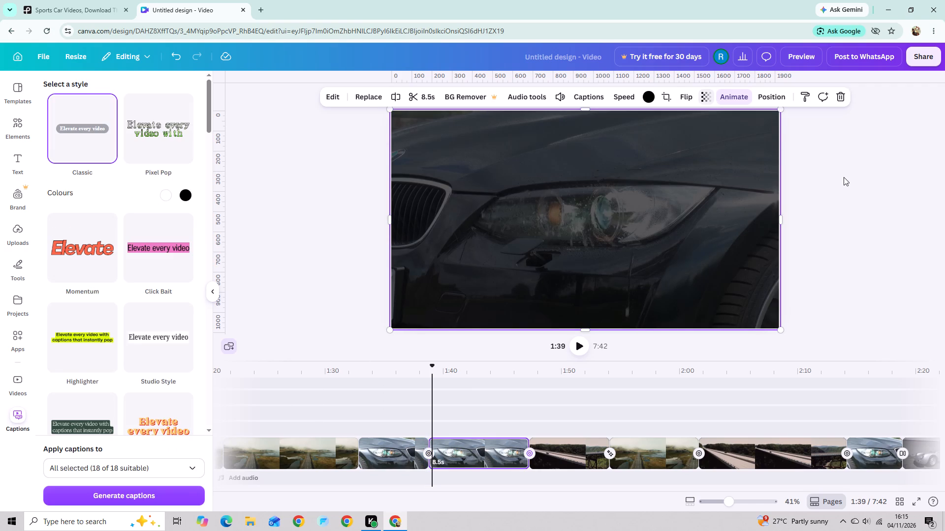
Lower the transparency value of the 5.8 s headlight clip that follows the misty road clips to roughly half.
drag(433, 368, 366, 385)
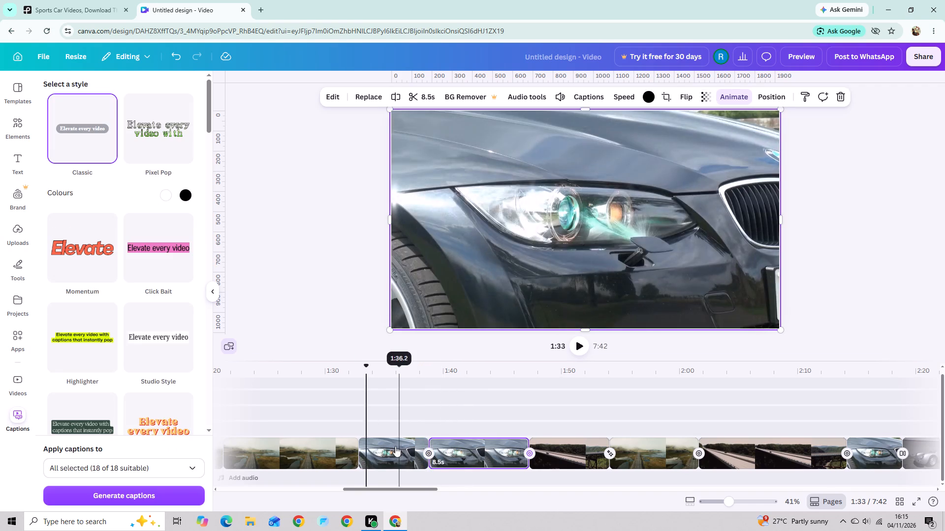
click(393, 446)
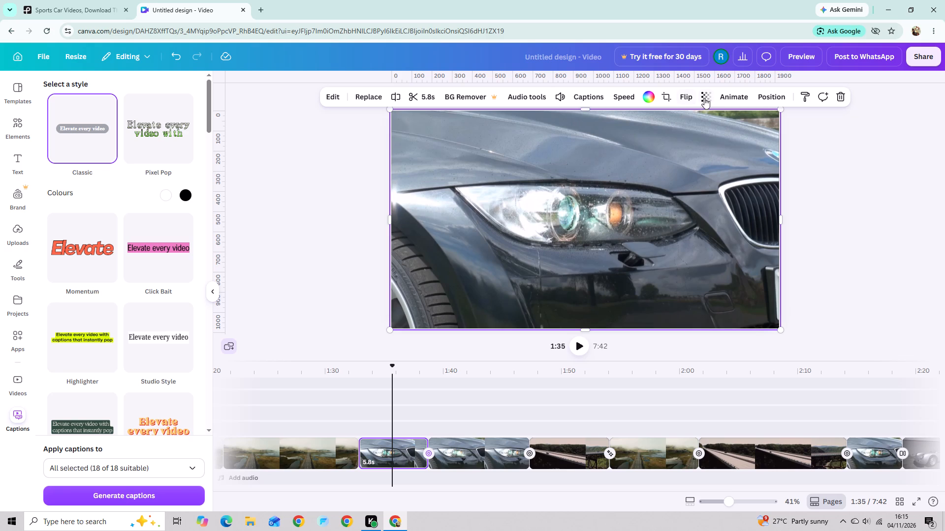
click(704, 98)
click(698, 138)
Apply an animation from the General group to the 5.8 s headlight clip.
click(720, 97)
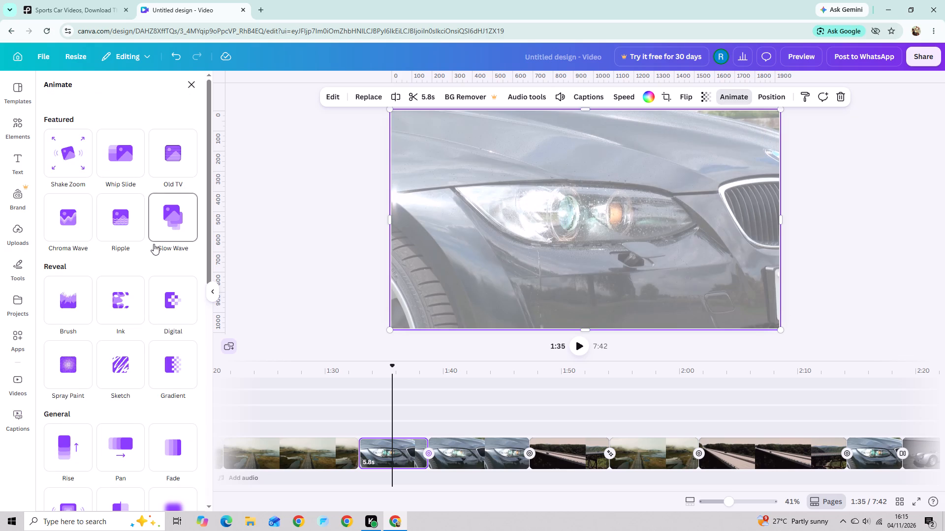
scroll(170, 320, down, 3)
click(172, 304)
click(286, 257)
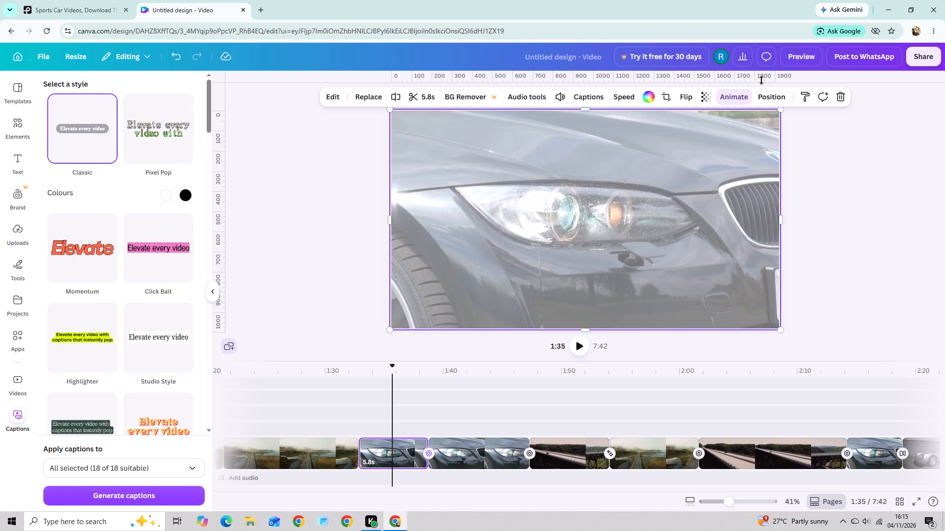
Set the 5.8 s headlight clip's transparency to 49 and its background colour to black.
click(704, 97)
click(692, 139)
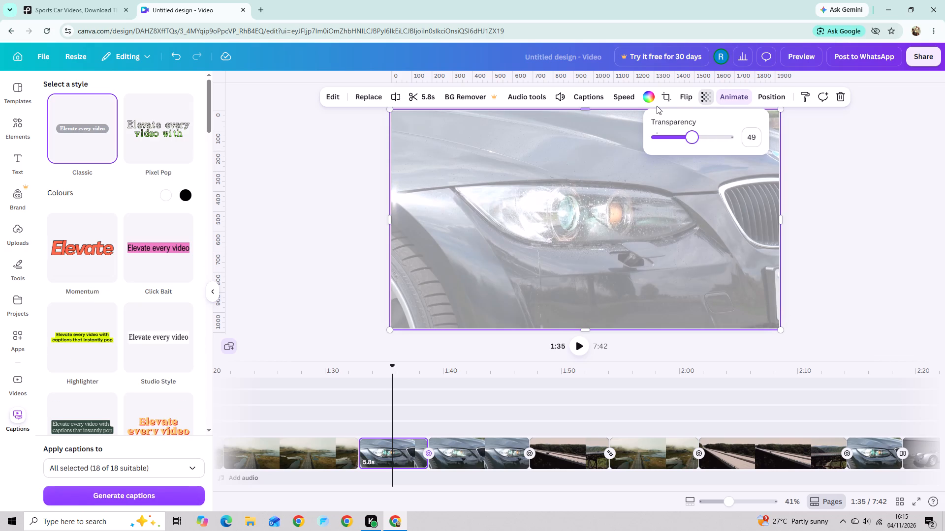
click(657, 106)
click(643, 101)
click(145, 162)
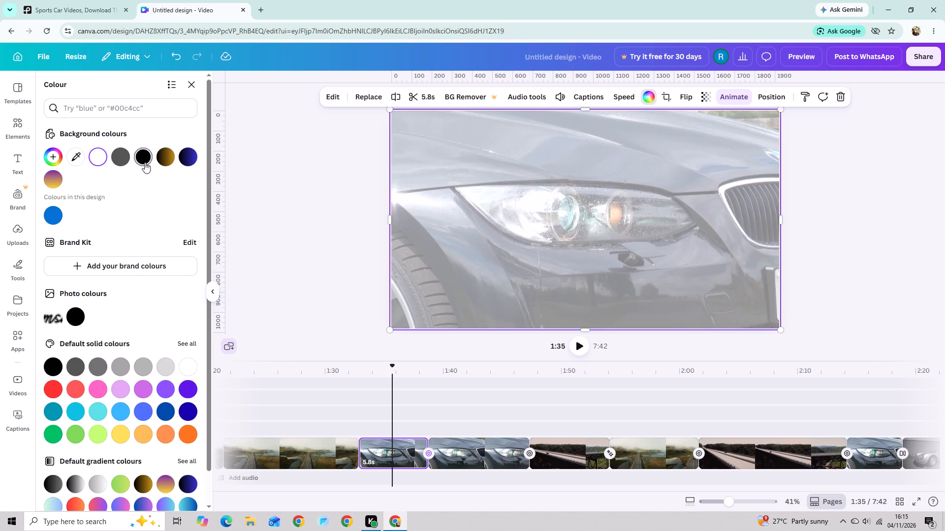
click(267, 163)
Slow the 5.8 s headlight clip so that it lasts 7.8 s, and turn its volume all the way down.
click(619, 97)
drag(600, 139, 598, 142)
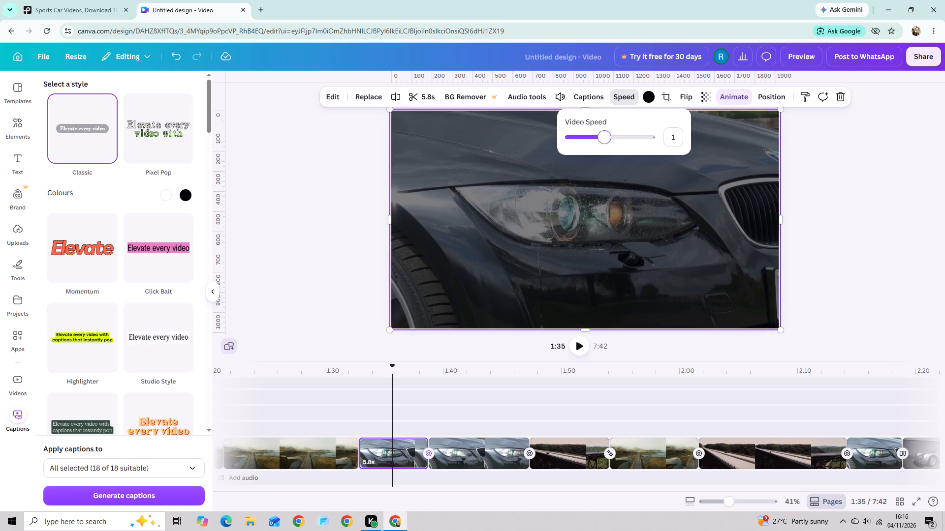
drag(598, 142, 595, 142)
click(557, 93)
drag(578, 128, 376, 151)
click(278, 184)
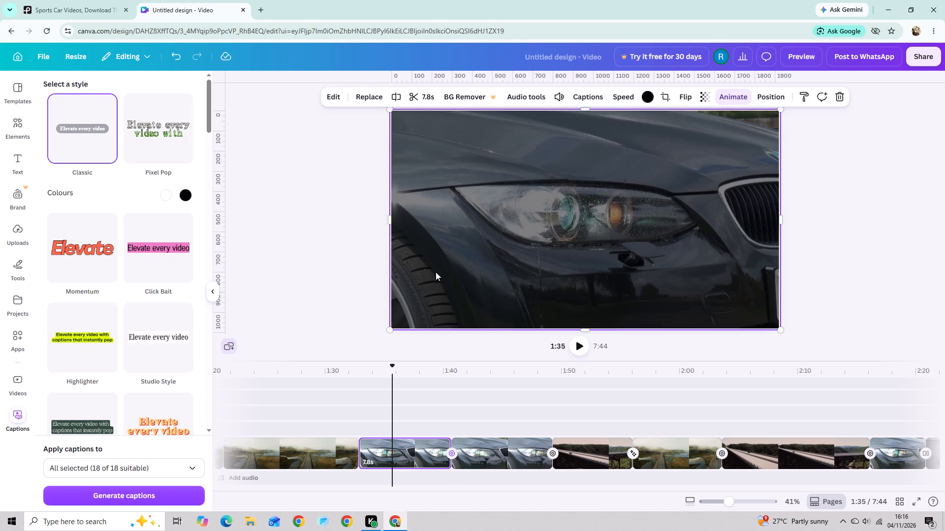
Review the two darkened headlight clips on the timeline and check the volume of the 7.8 s one.
drag(392, 369, 337, 399)
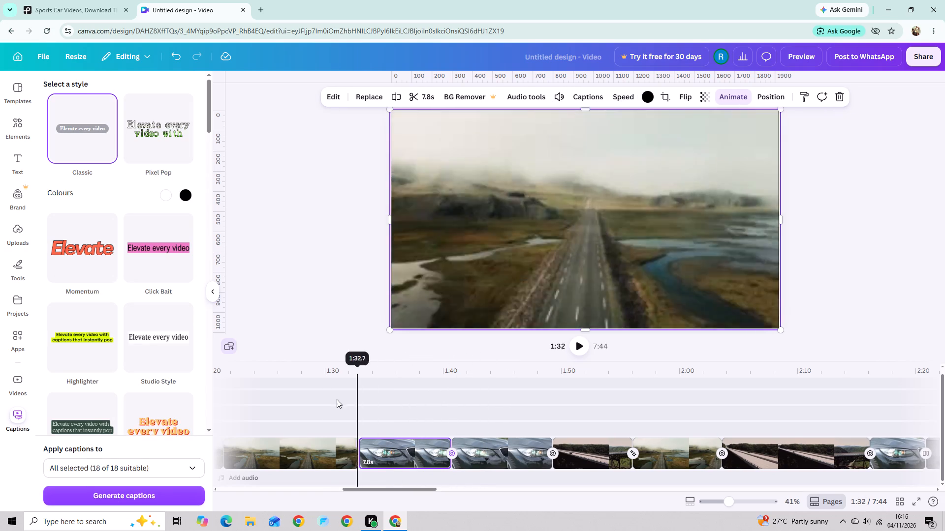
drag(337, 399, 375, 417)
click(622, 457)
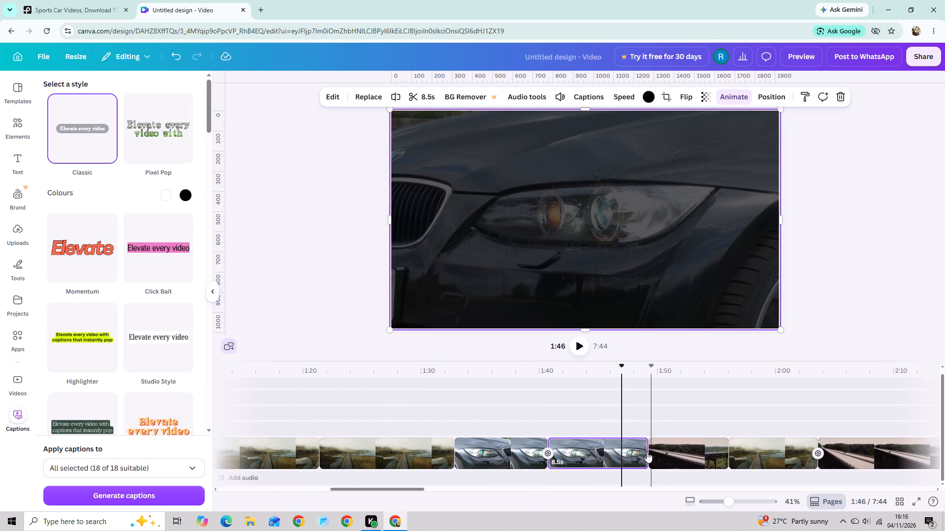
click(512, 452)
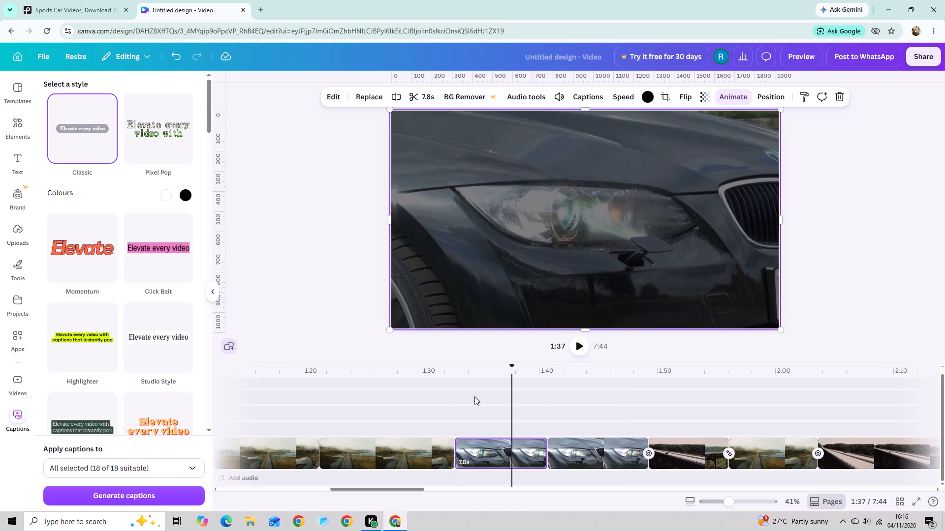
click(562, 100)
click(589, 97)
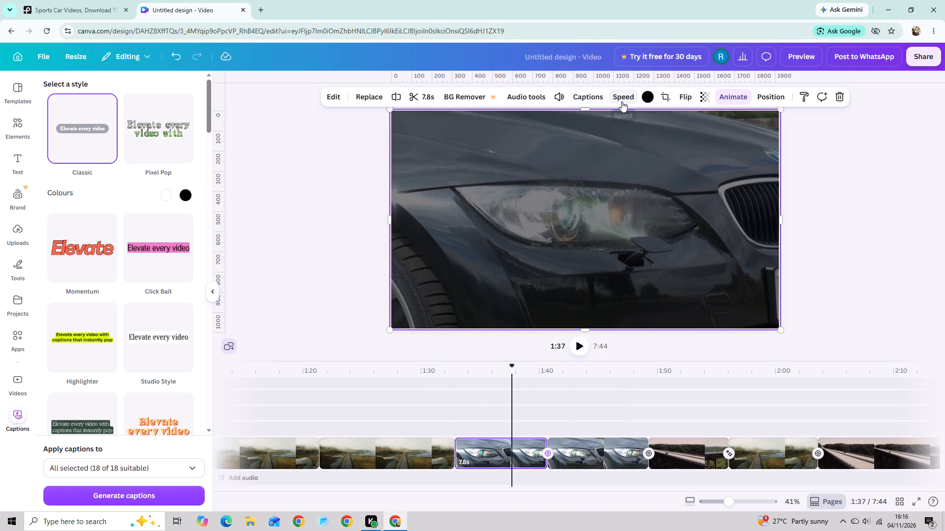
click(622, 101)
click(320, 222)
Add a Circle Wipe transition between the 11.4 s road clip and the 7.8 s headlight clip.
click(501, 456)
click(553, 452)
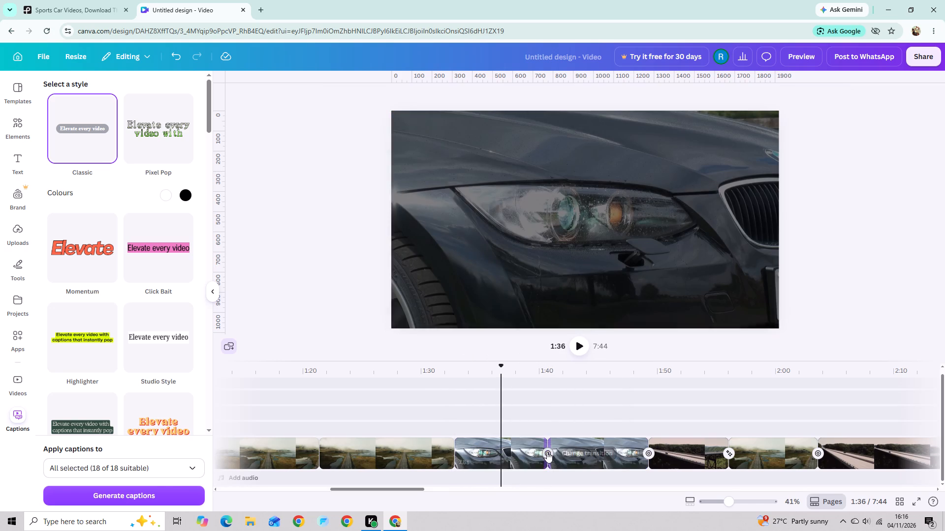
click(456, 454)
click(456, 460)
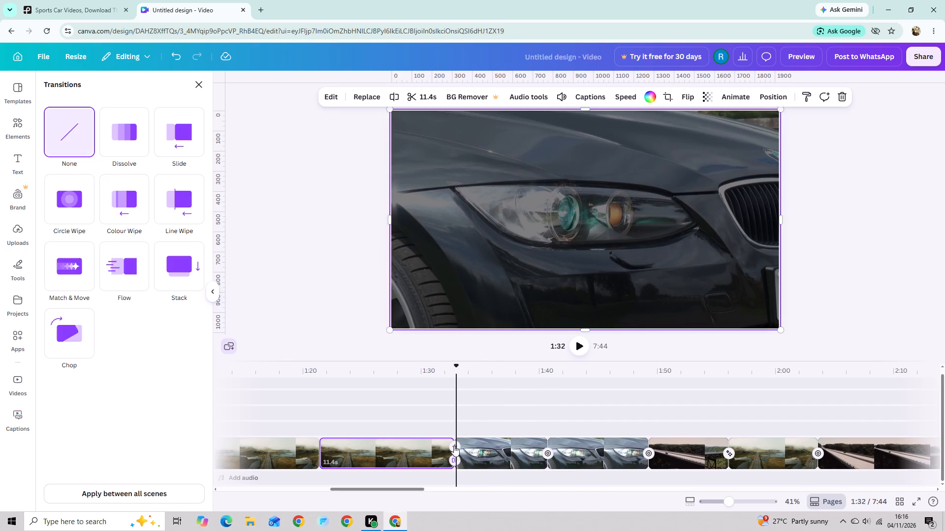
click(93, 214)
drag(290, 216, 294, 216)
Apply the Photo Zoom animation to the 11.4 s road clip just before the headlight clips.
click(439, 441)
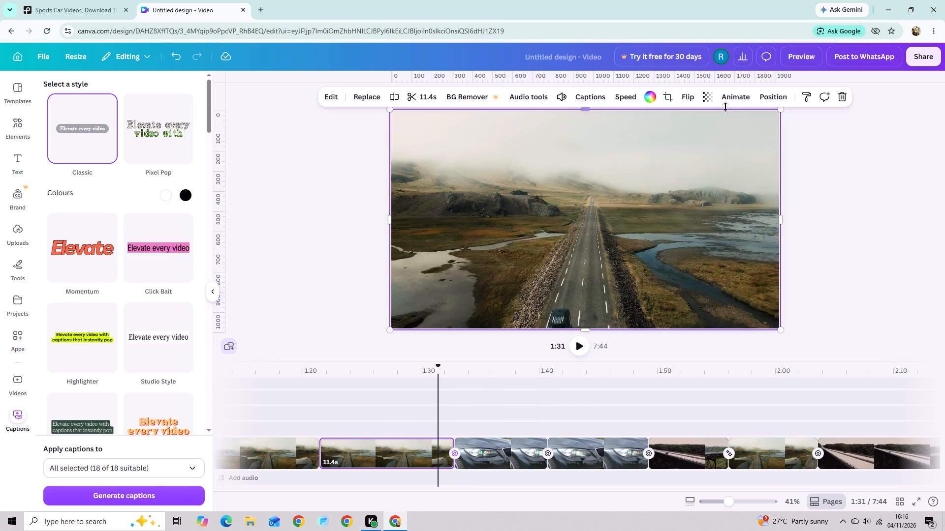
click(727, 104)
scroll(127, 214, down, 2)
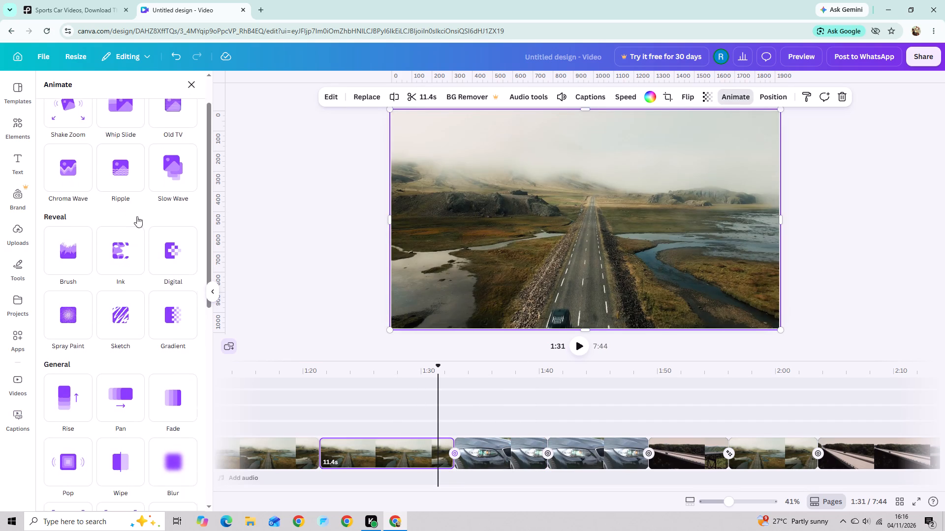
scroll(194, 280, down, 8)
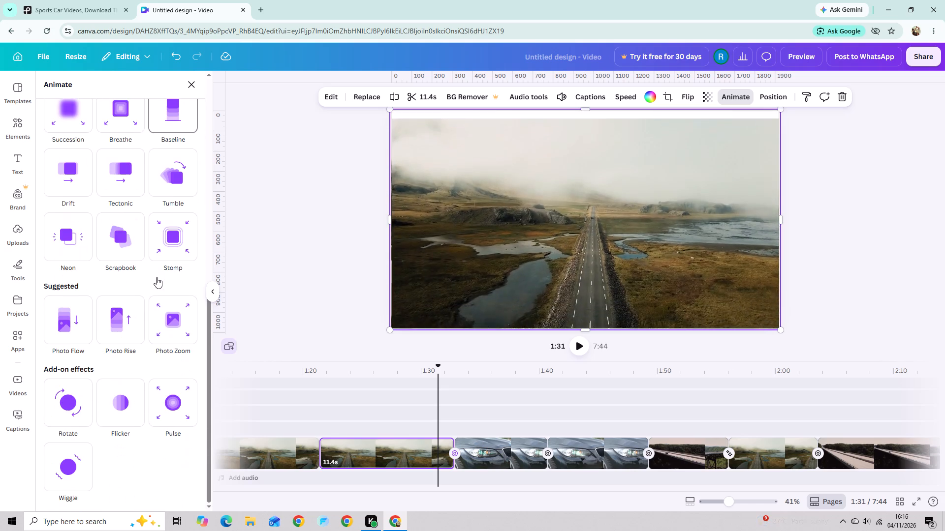
click(195, 310)
click(318, 229)
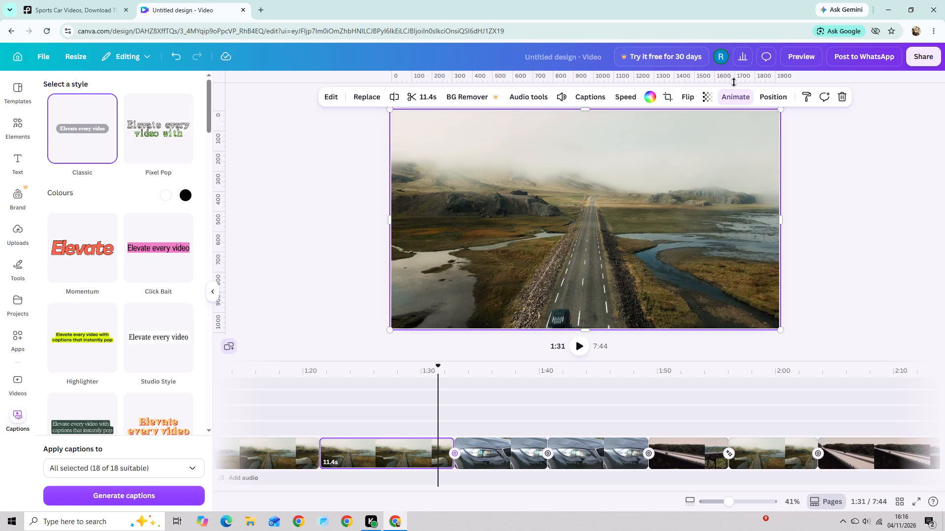
Set the road clip's transparency to 37 and flip it vertically.
click(710, 94)
drag(701, 130, 675, 137)
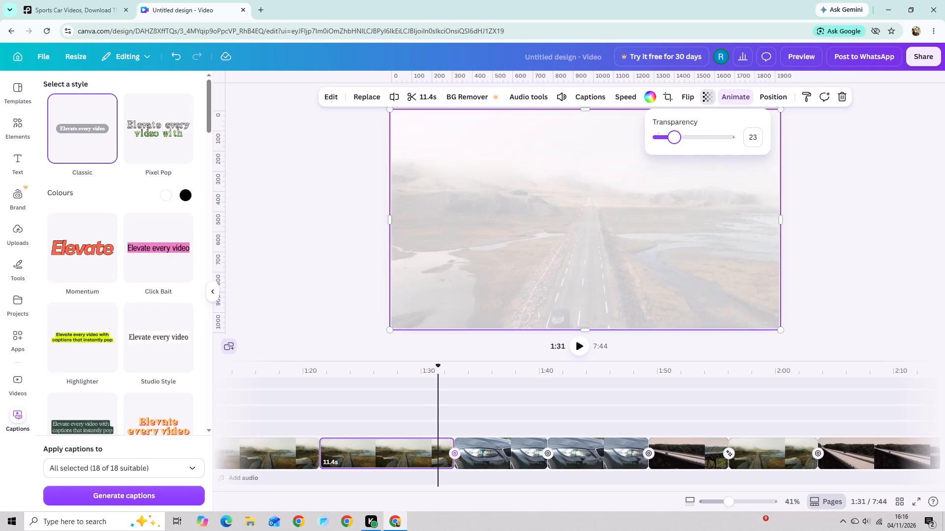
drag(675, 137, 684, 134)
click(686, 93)
click(676, 140)
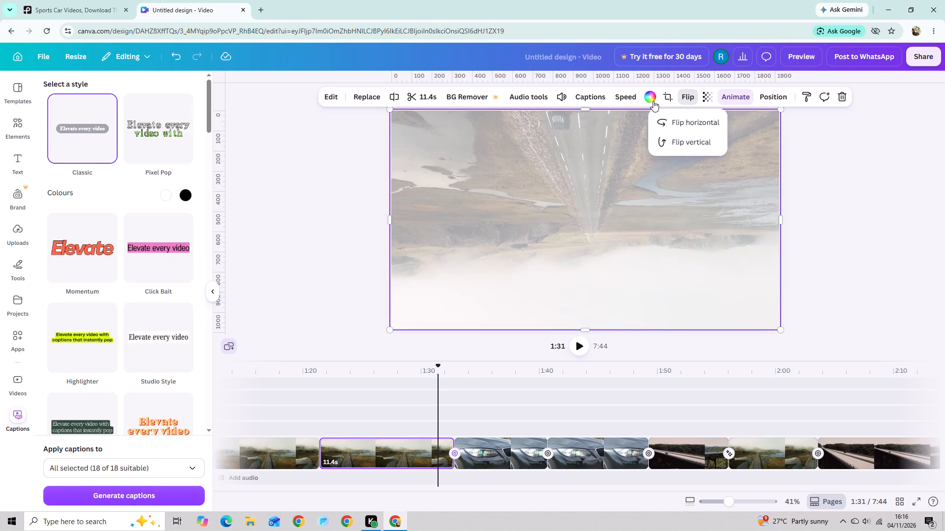
Change the background colour behind the flipped road clip to black.
click(653, 101)
click(148, 158)
click(351, 164)
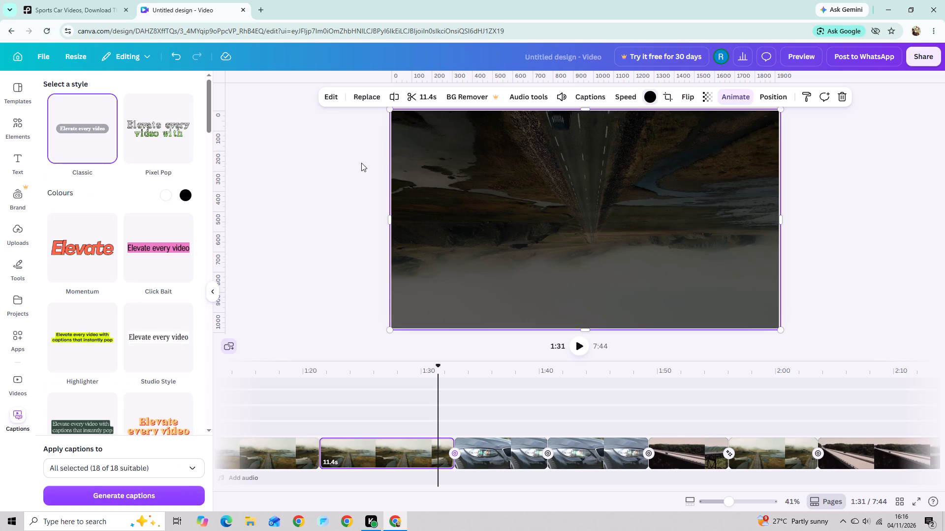
Slow the flipped road clip to a speed of 0.75 and turn its volume down to 0.
click(634, 94)
drag(612, 136, 597, 141)
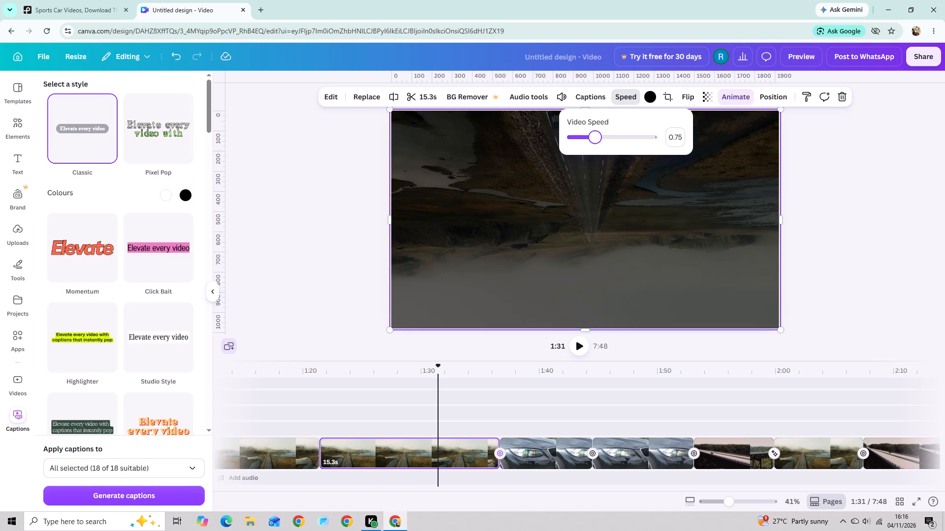
click(557, 98)
drag(555, 129, 378, 148)
click(281, 184)
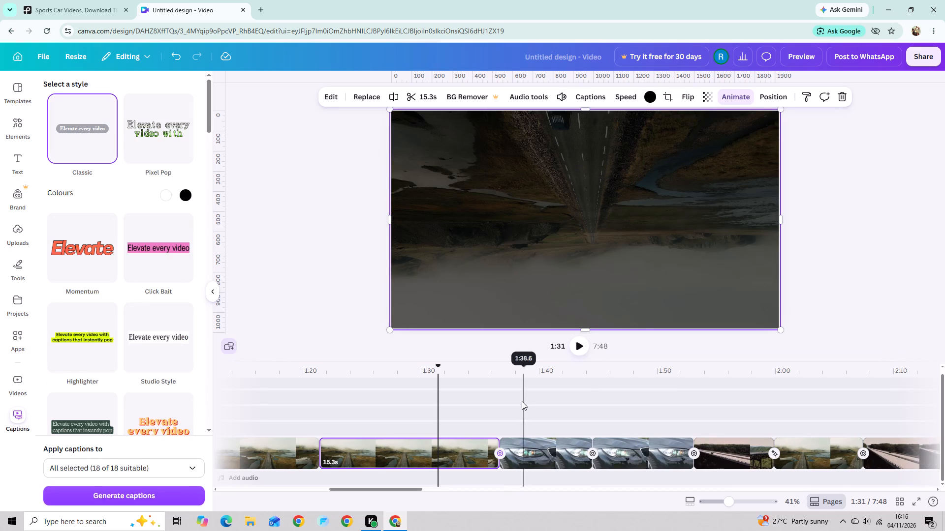
Trim the start of the flipped road clip so that it lasts 5.3 s.
drag(435, 368, 528, 410)
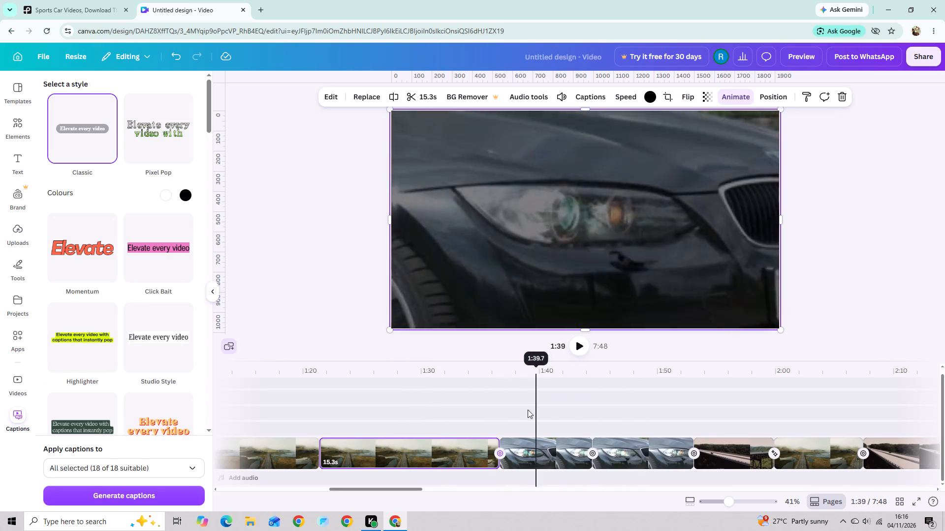
drag(528, 410, 435, 441)
click(342, 450)
click(319, 454)
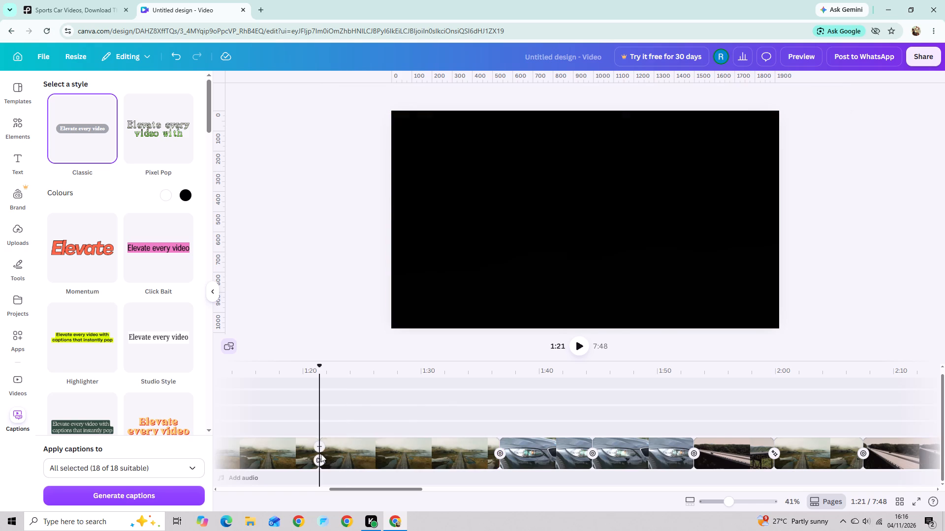
click(325, 454)
drag(324, 454, 456, 450)
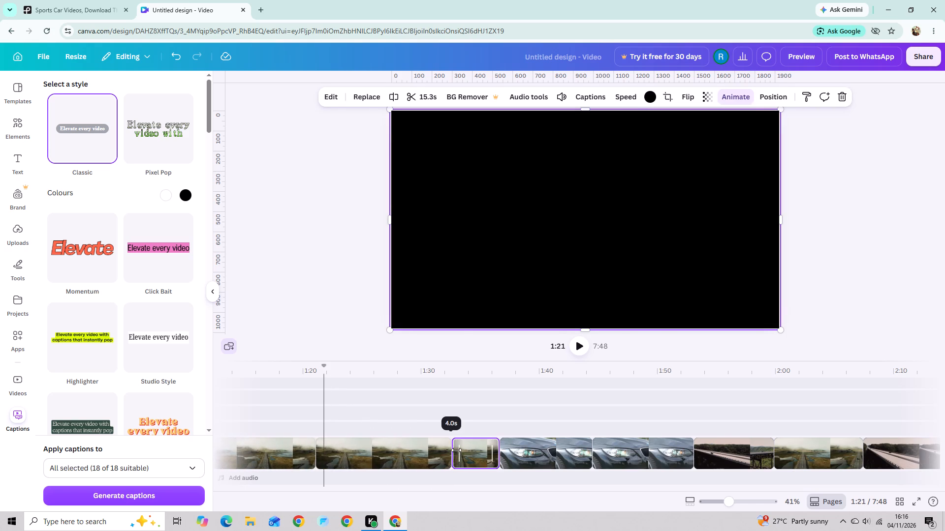
drag(456, 450, 441, 450)
click(511, 451)
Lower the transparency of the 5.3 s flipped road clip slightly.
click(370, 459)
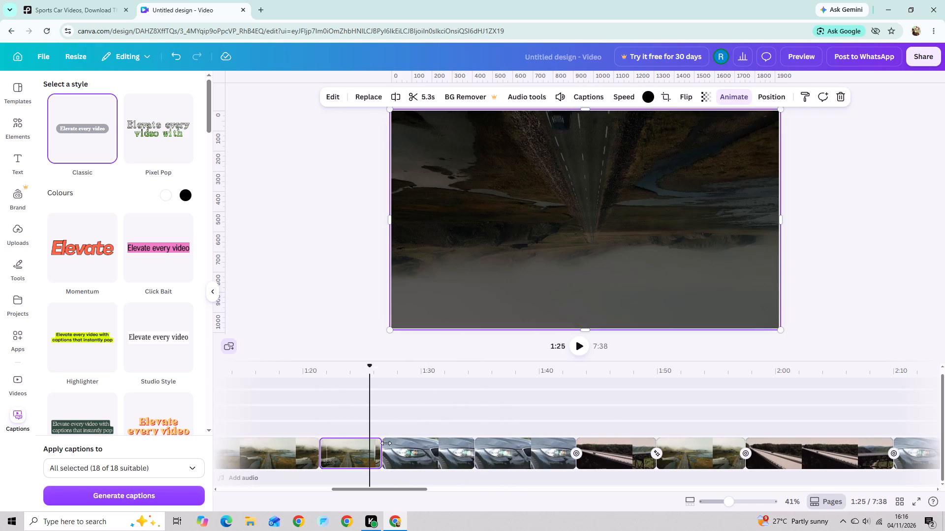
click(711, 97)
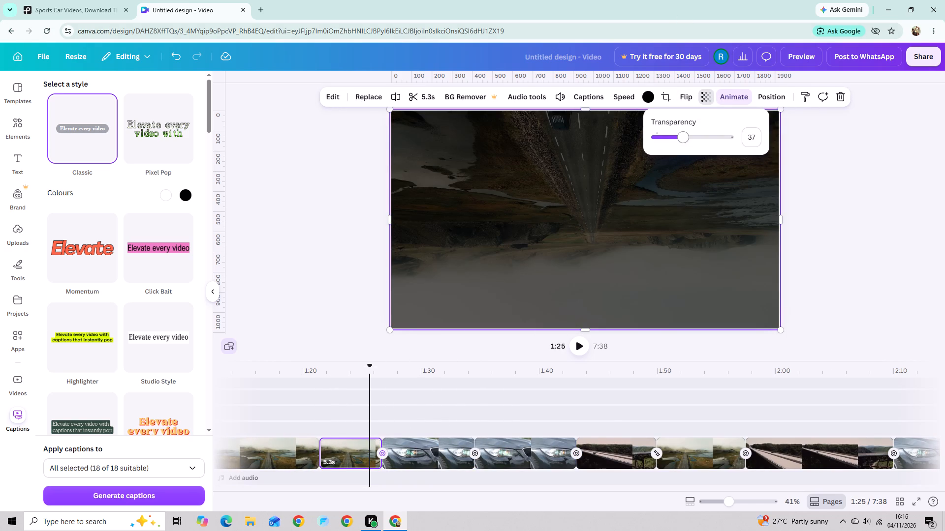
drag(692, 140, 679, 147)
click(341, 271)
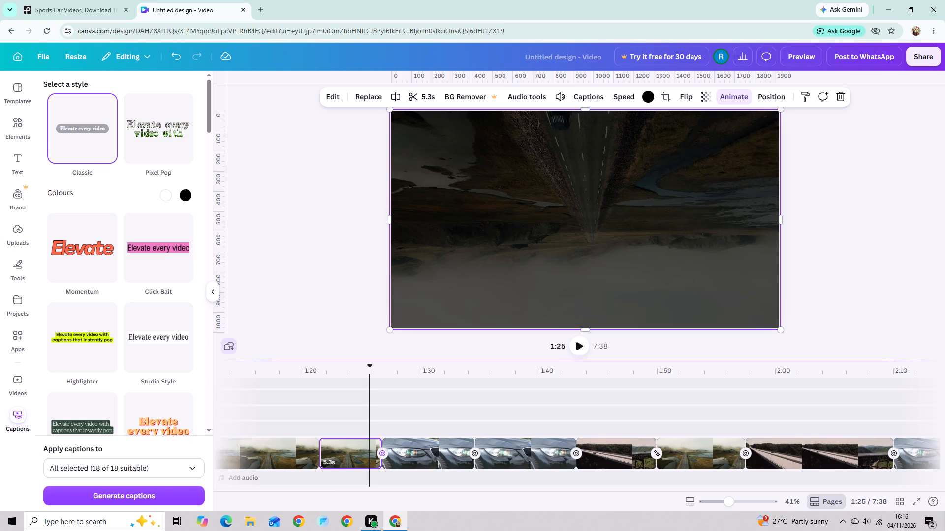
Scrub through the flipped road clip and its neighbouring road and headlight clips to review the edits.
drag(372, 362, 369, 367)
drag(366, 370, 381, 371)
drag(385, 365, 389, 349)
drag(386, 371, 393, 393)
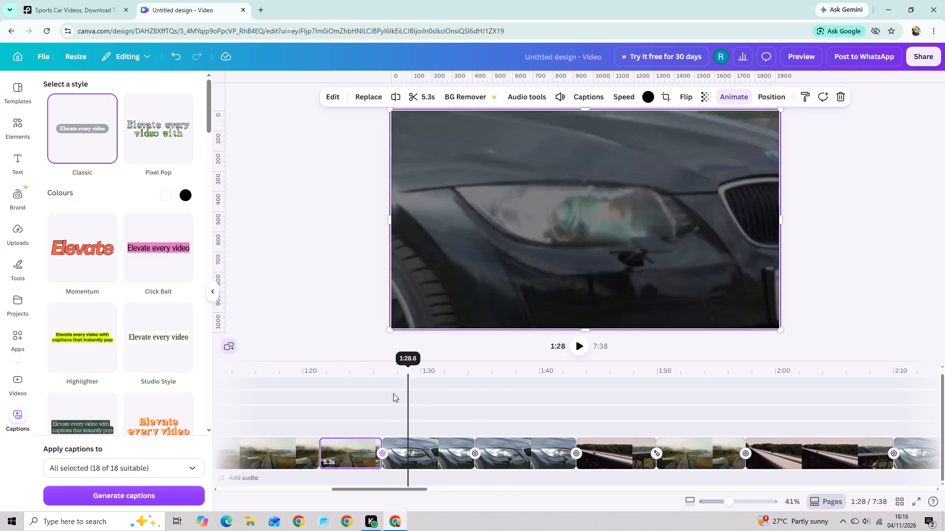
drag(393, 393, 402, 408)
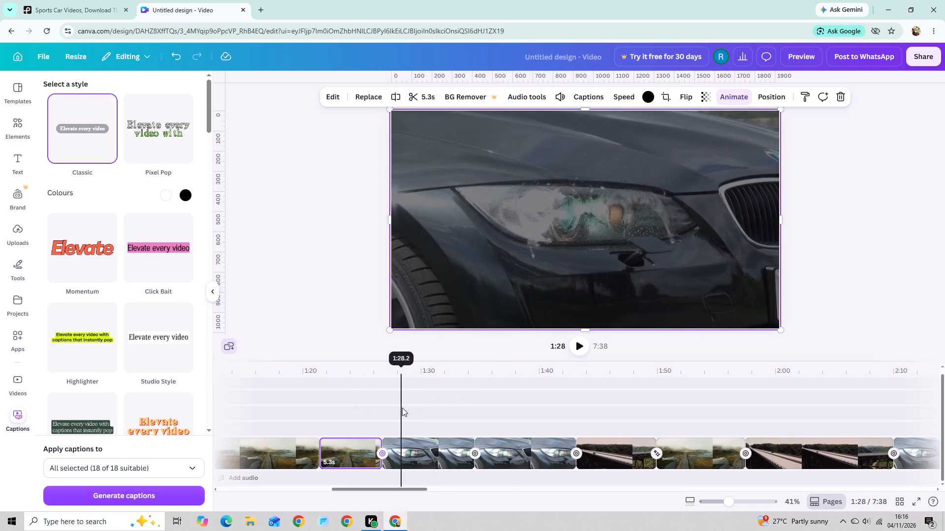
drag(402, 408, 284, 454)
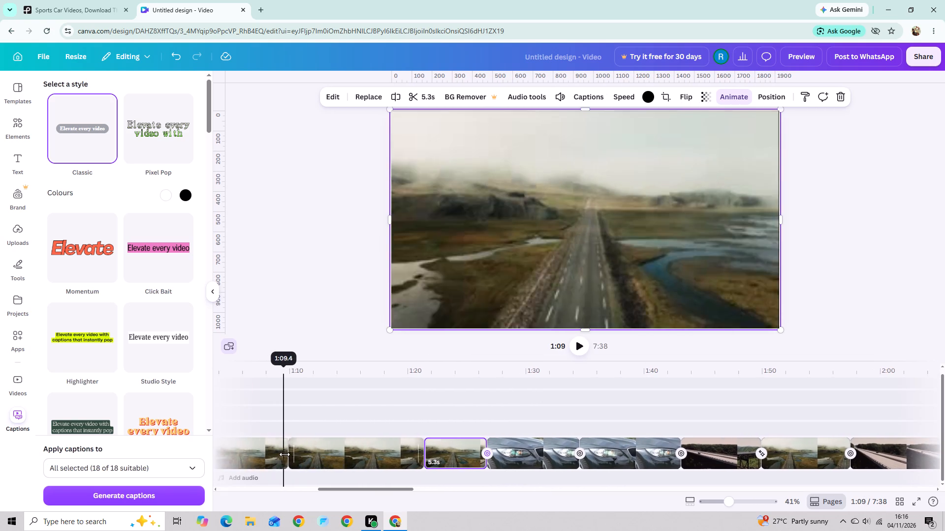
drag(284, 454, 287, 454)
click(525, 457)
Set the transparency of the 5.3 s flipped road clip to 41.
click(455, 455)
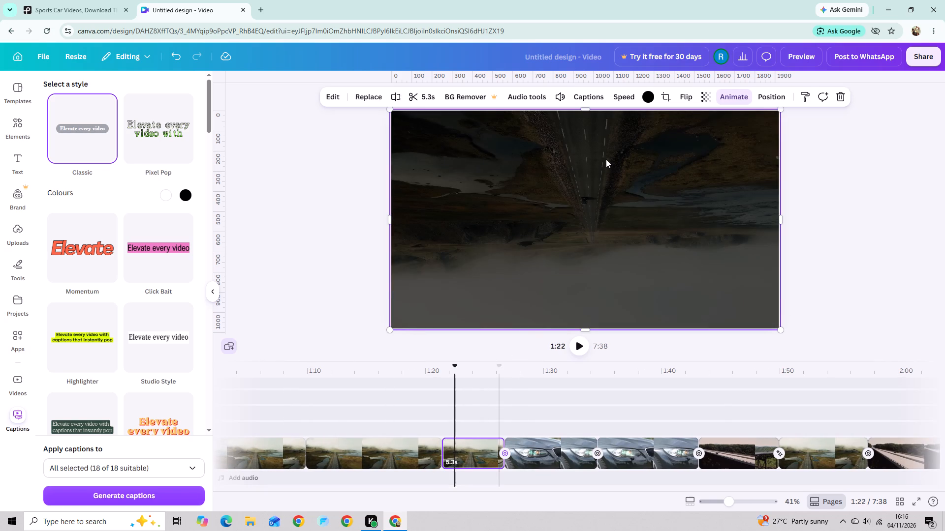
click(702, 100)
click(686, 134)
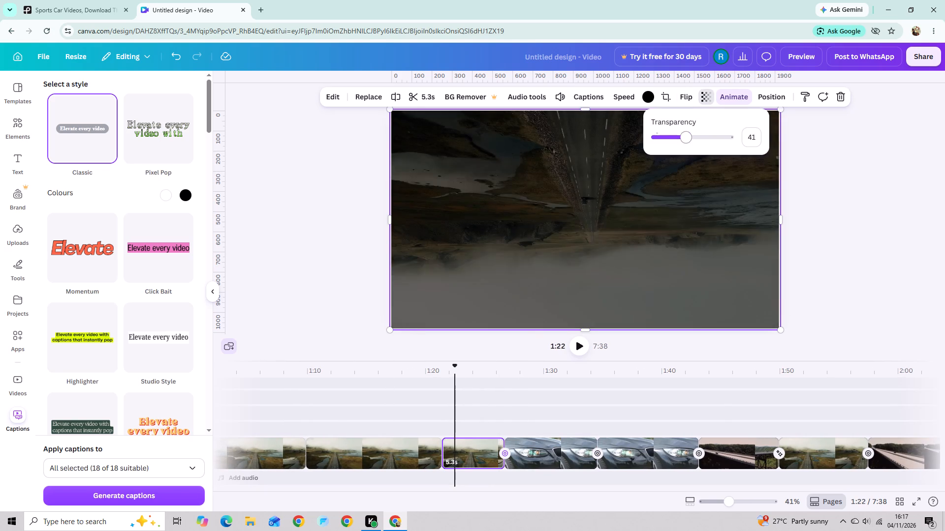
Check the speed, volume and audio tools of the 5.3 s flipped road clip.
click(626, 94)
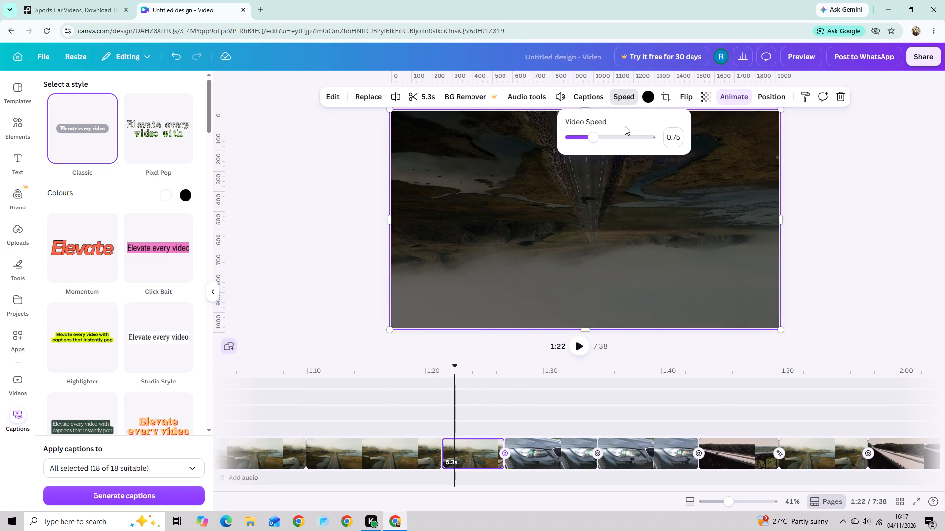
click(566, 98)
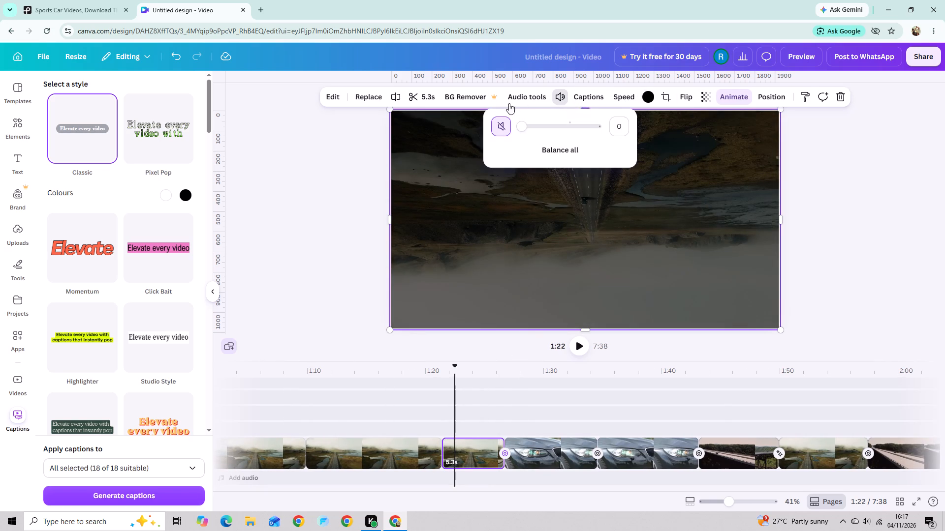
click(520, 98)
click(344, 172)
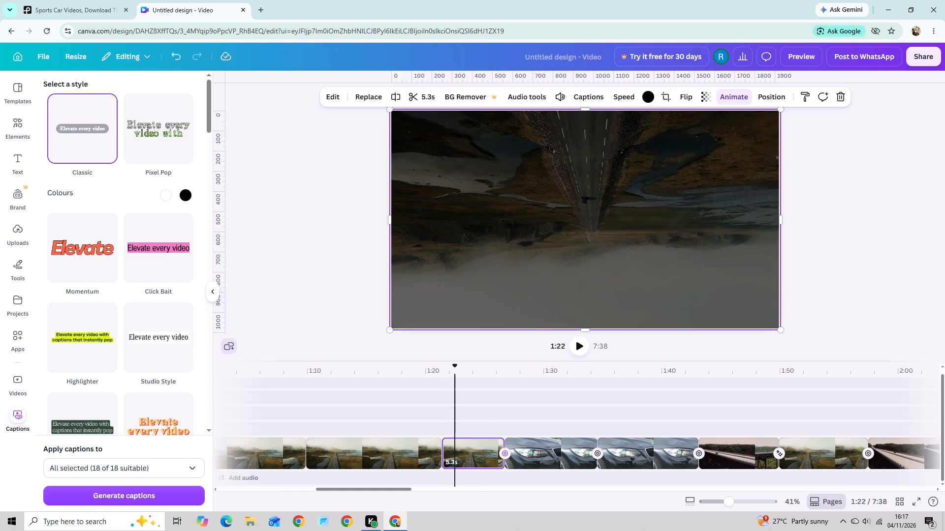
Add a Colour Wipe transition between the 11.4 s road clip and the 5.3 s flipped road clip.
drag(455, 373, 351, 375)
click(459, 448)
click(446, 456)
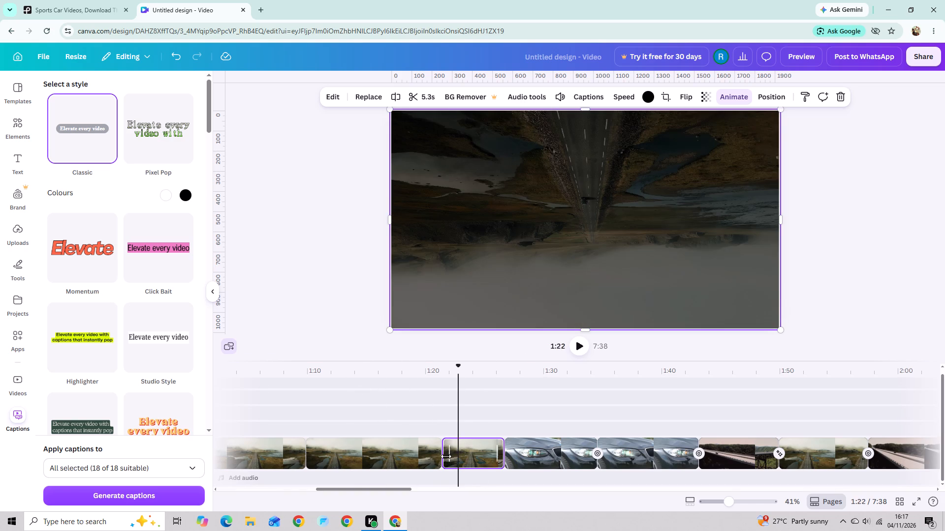
click(444, 459)
click(444, 461)
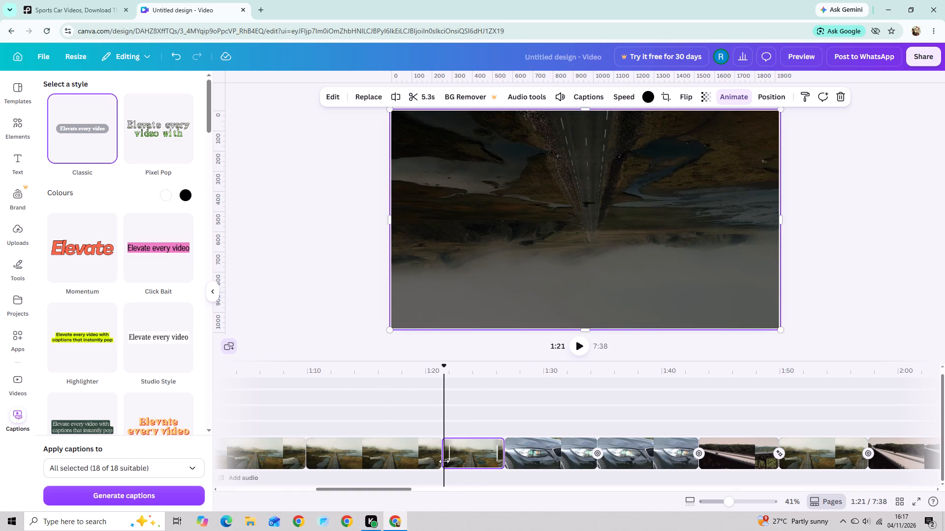
click(444, 456)
click(442, 458)
click(442, 458)
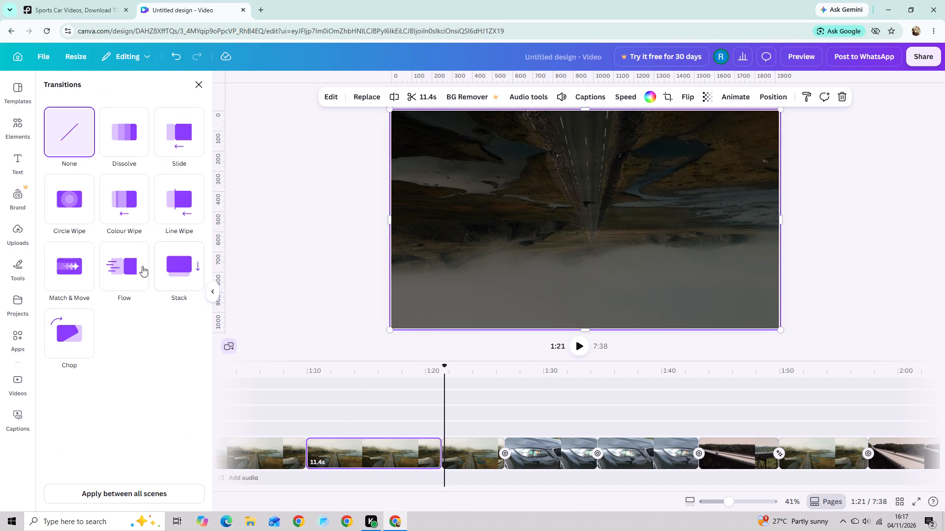
click(84, 204)
click(143, 205)
click(217, 229)
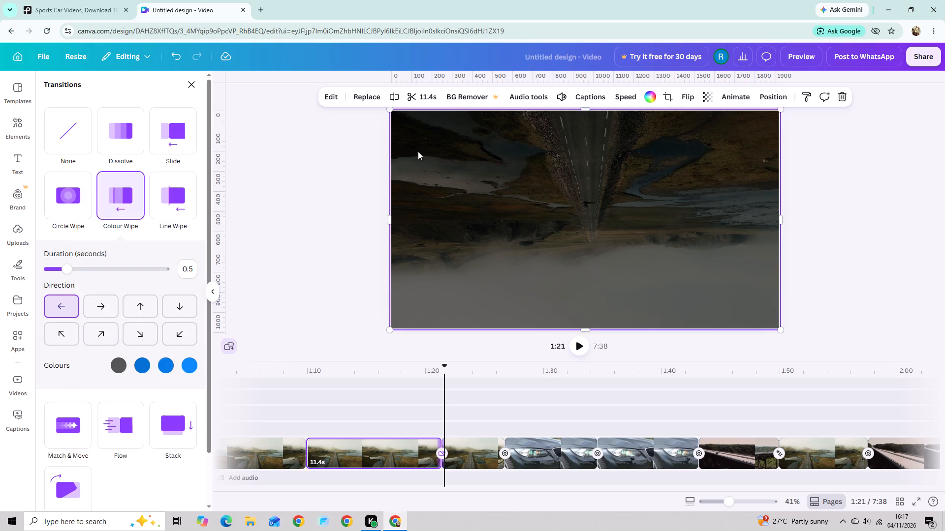
Reduce the transparency of the 11.4 s road clip before the flipped one to slightly below 68.
click(702, 99)
drag(709, 138, 706, 138)
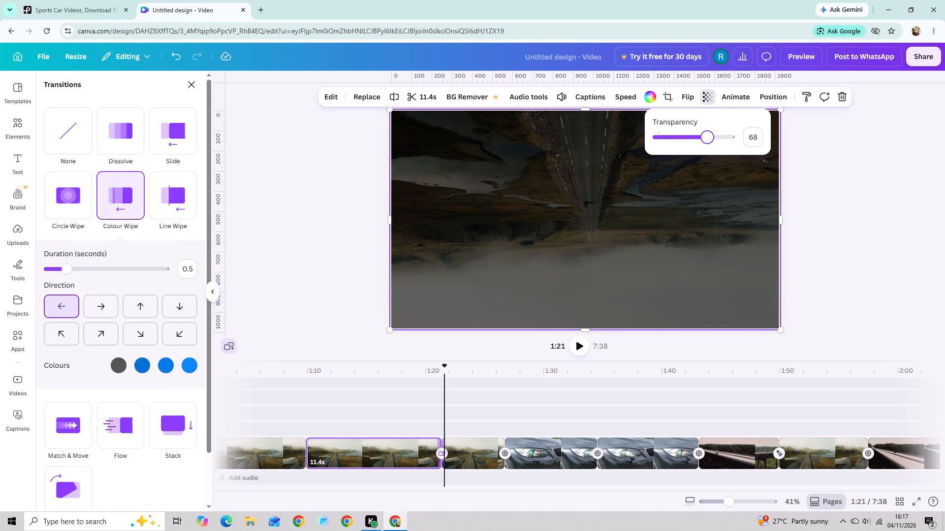
drag(706, 138, 703, 138)
Apply the Pulse add-on effect to the 11.4 s road clip.
click(719, 93)
scroll(105, 327, down, 5)
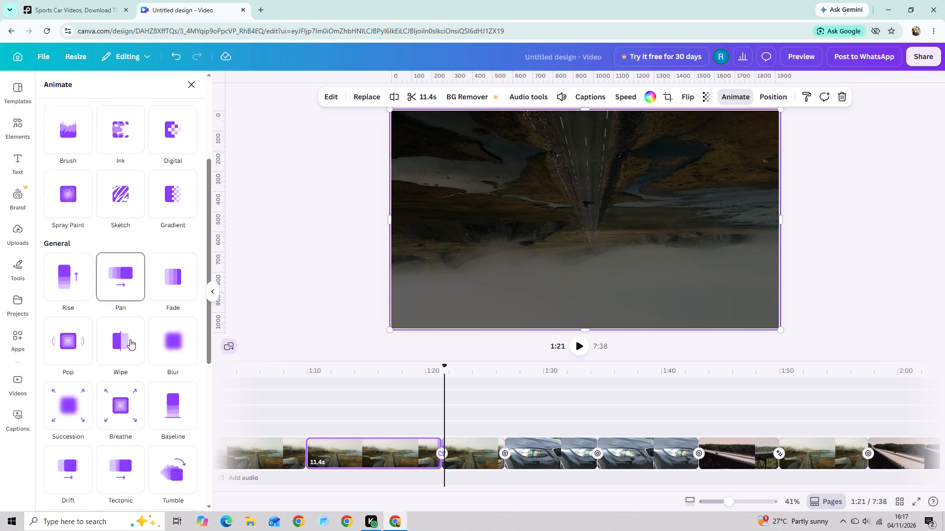
scroll(129, 341, down, 8)
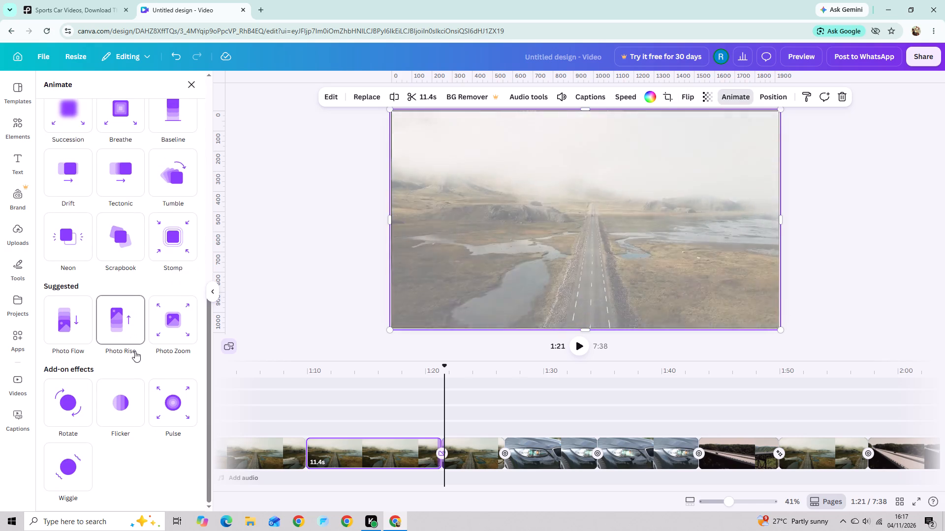
click(189, 400)
click(291, 297)
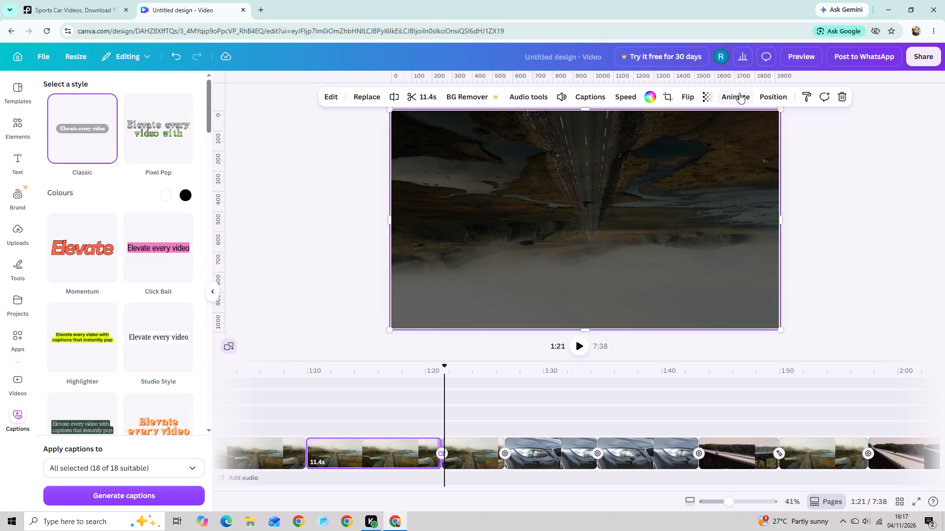
click(734, 95)
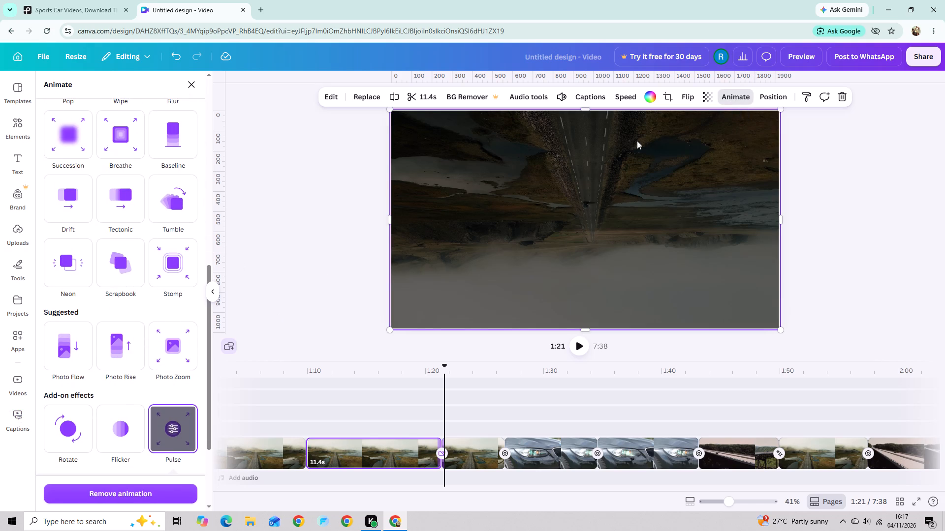
Lower the transparency of the 11.4 s road clip and flip it horizontally.
click(720, 96)
click(712, 98)
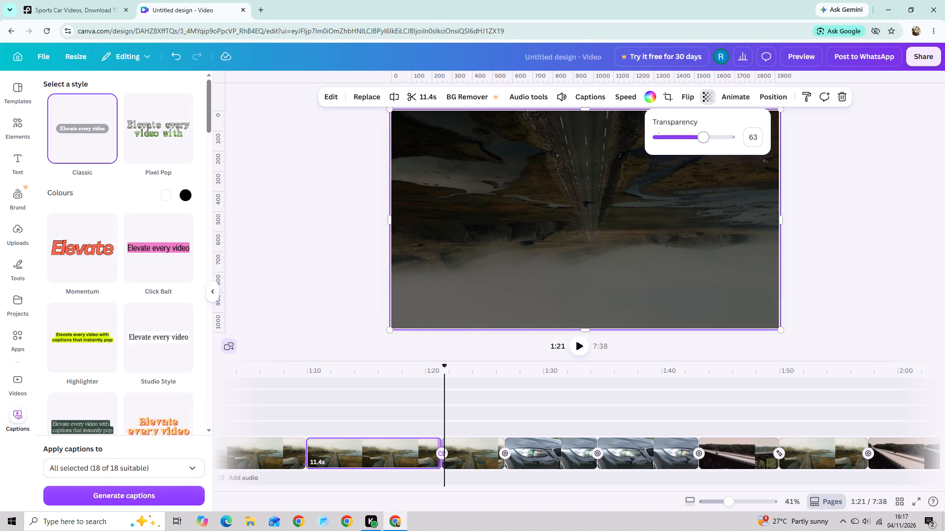
click(696, 133)
click(687, 99)
click(684, 119)
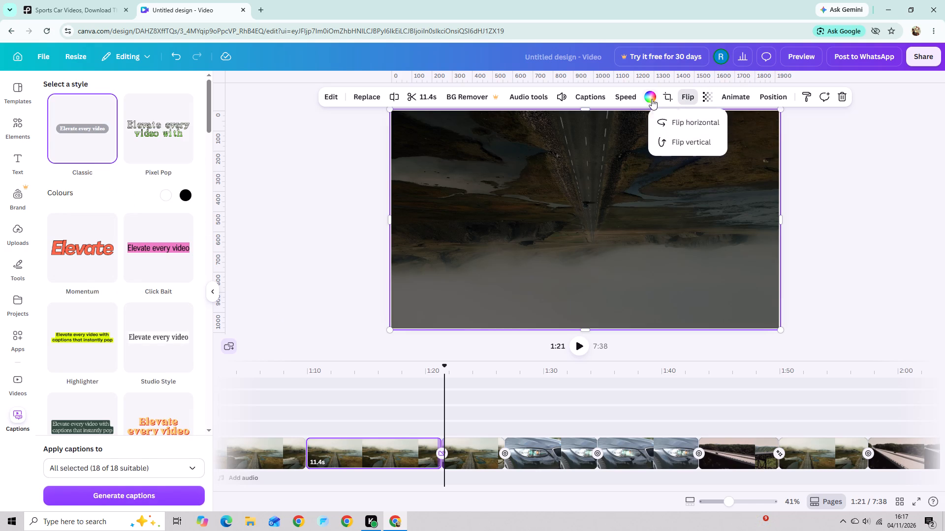
Set the background colour behind the 11.4 s road clip to black.
click(652, 99)
click(147, 156)
click(263, 158)
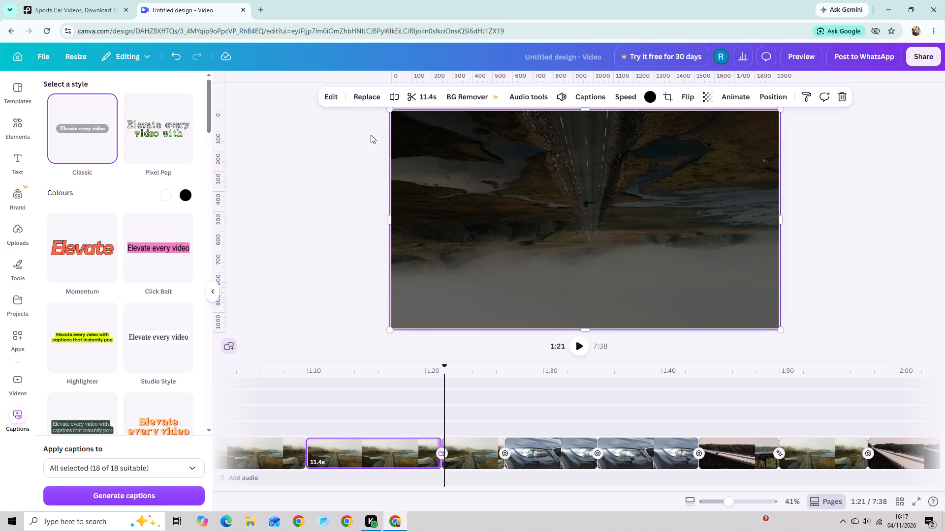
Slow the 11.4 s road clip to a video speed of 0.75.
click(627, 103)
drag(611, 134, 602, 137)
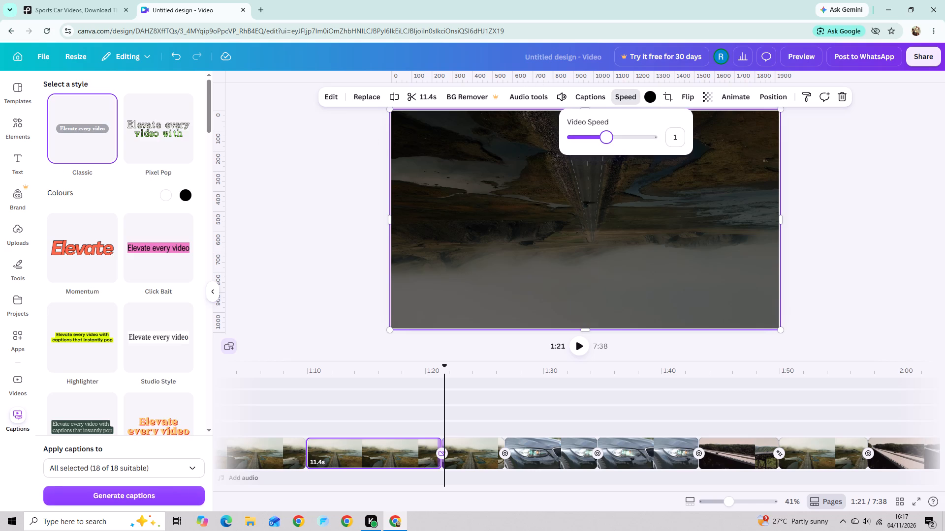
drag(602, 137, 598, 138)
Lower the volume of the slowed 15.3 s road clip to 0.
click(551, 97)
click(558, 95)
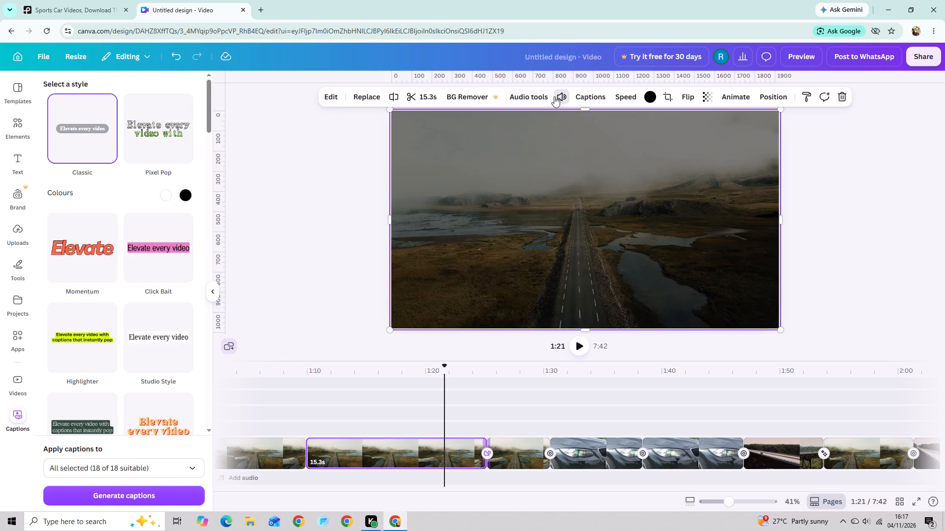
drag(560, 129, 384, 171)
click(292, 217)
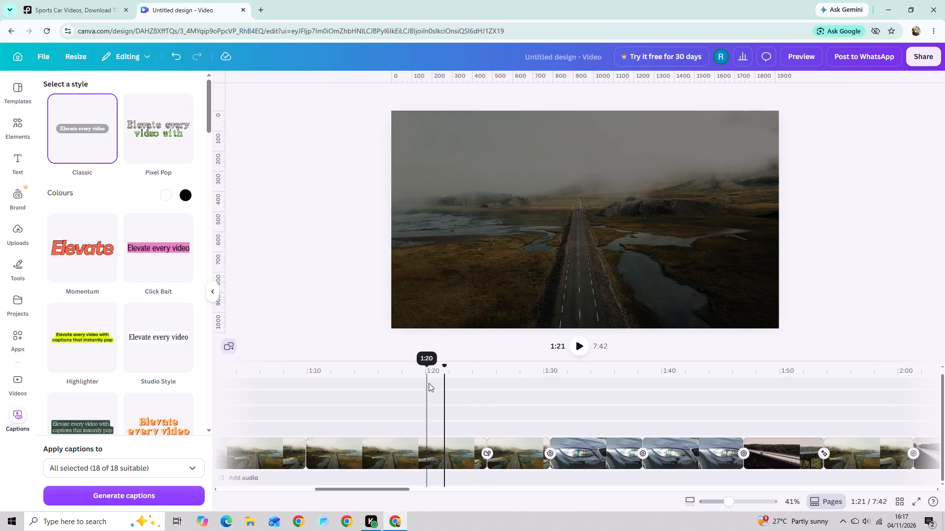
Trim the start of the 15.3 s road clip at 1:10 so that it lasts 4.7 s.
drag(440, 367, 388, 455)
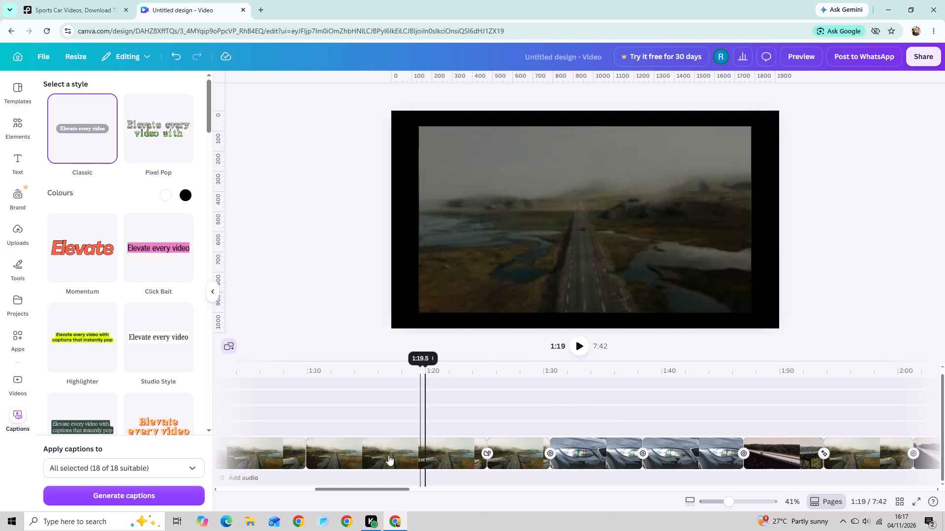
drag(388, 455, 355, 462)
click(312, 470)
click(334, 438)
click(319, 453)
drag(310, 455, 310, 454)
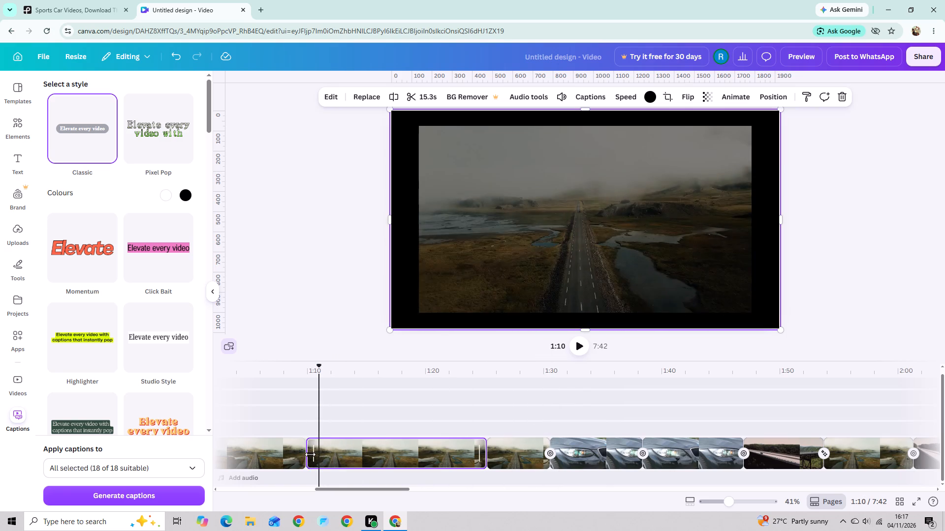
drag(310, 454, 435, 451)
Check the transparency and flip options of the 5.3 s flipped road clip.
click(505, 453)
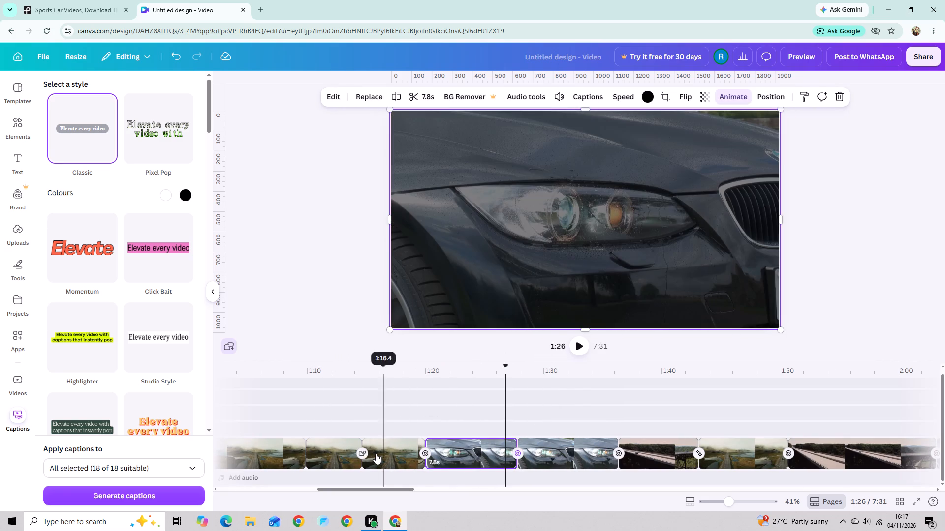
click(375, 453)
click(353, 453)
click(372, 454)
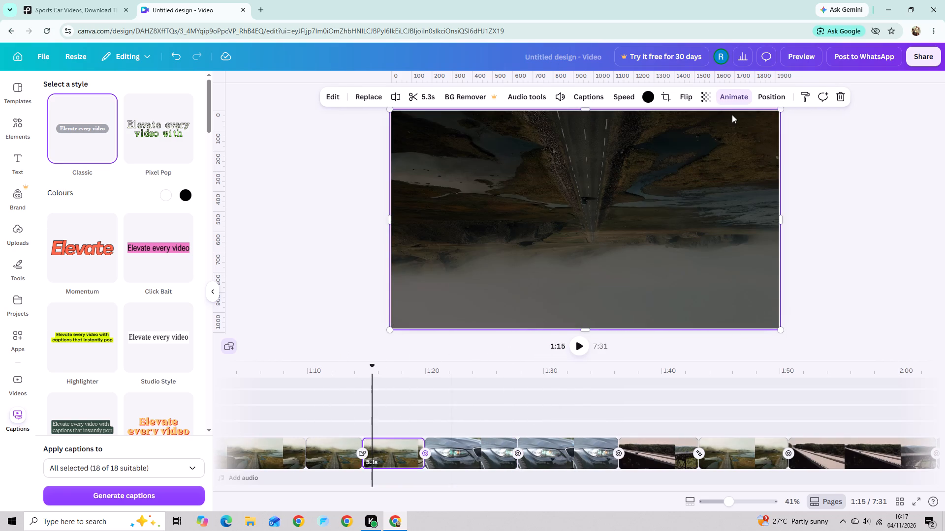
click(700, 99)
click(687, 144)
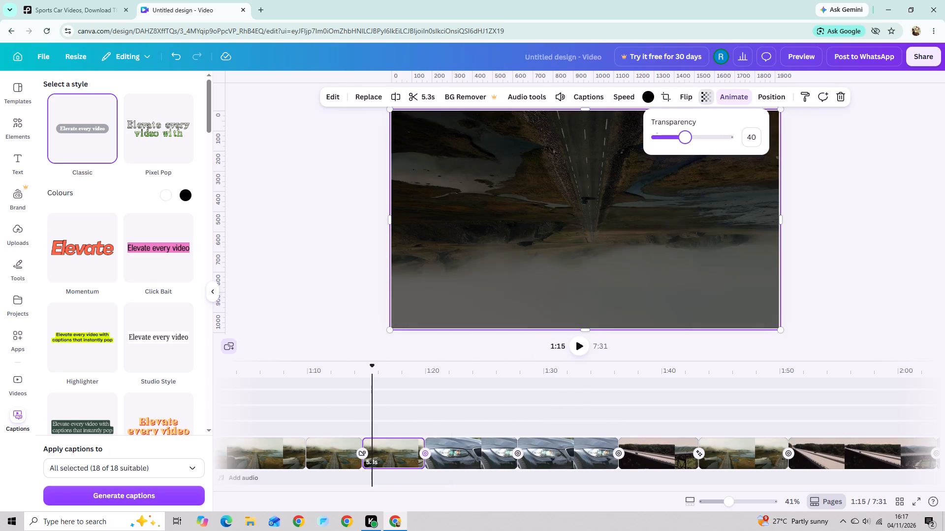
double_click(685, 106)
click(685, 82)
click(682, 89)
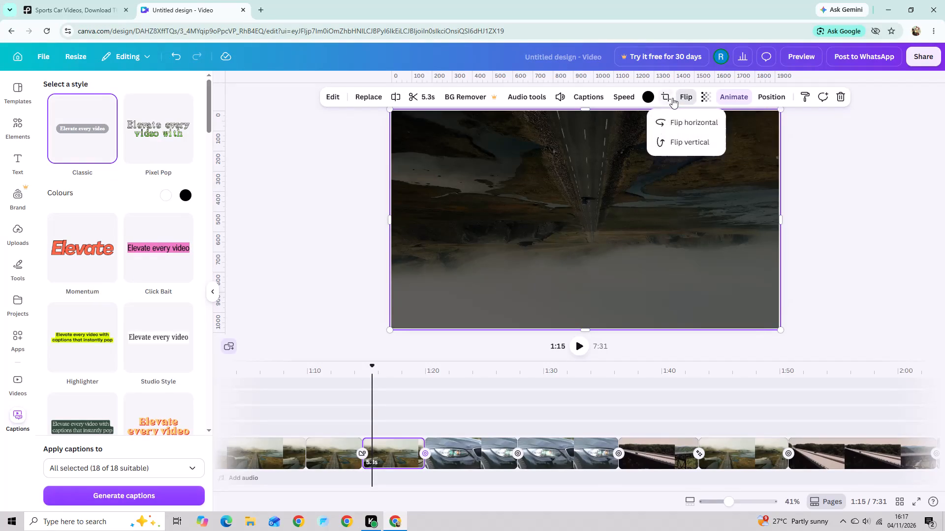
Choose the Highlighter caption style.
click(102, 359)
click(298, 333)
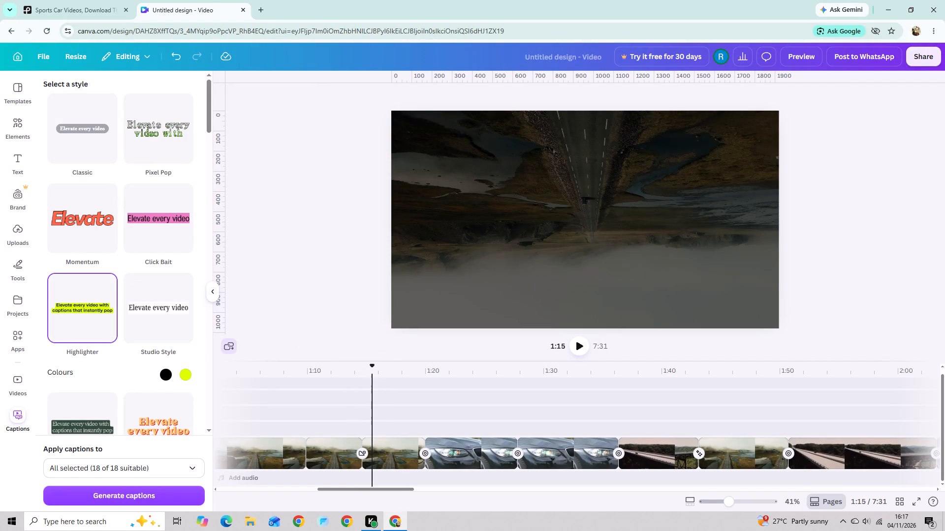
Apply the Brush reveal animation to the 4.7 s road clip, on enter with the Curve style.
drag(372, 369, 368, 393)
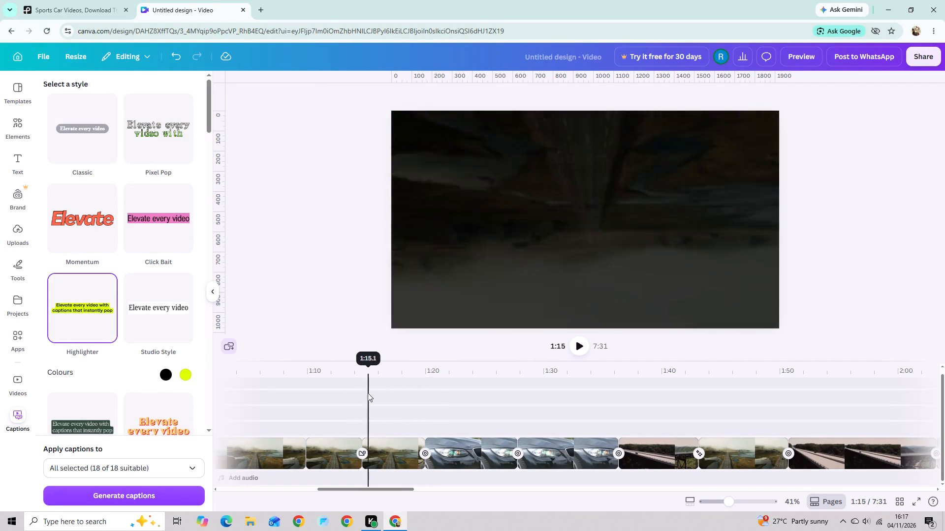
drag(368, 393, 334, 408)
click(373, 444)
click(320, 447)
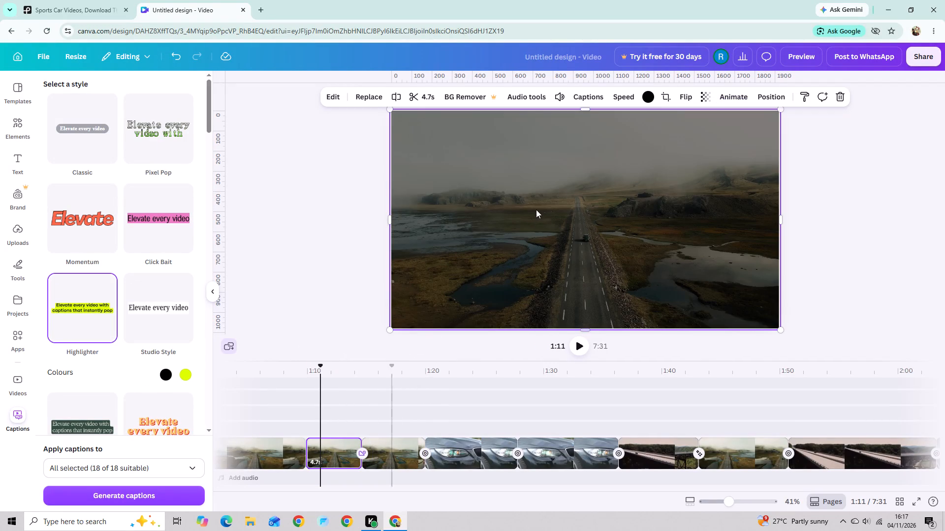
click(756, 95)
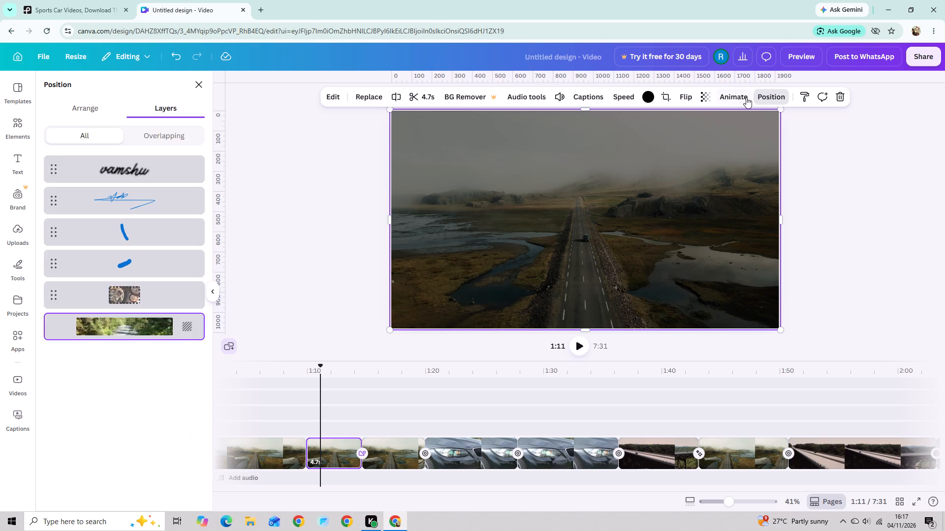
click(746, 97)
click(73, 321)
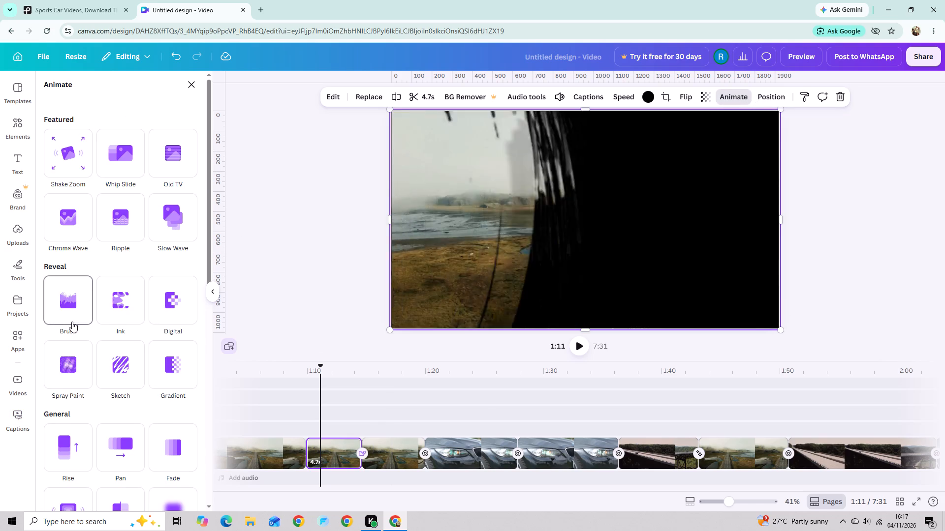
Set the transparency of the 4.7 s road clip to 39.
click(699, 98)
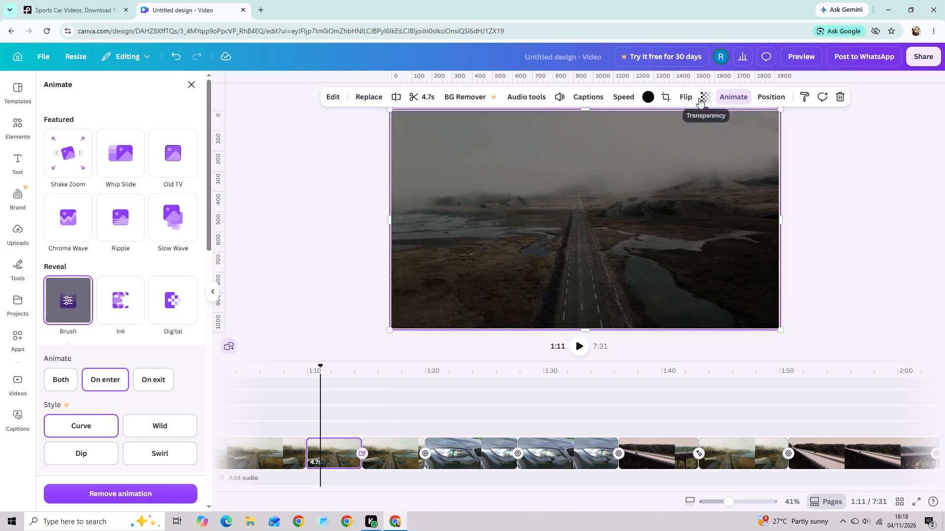
click(685, 129)
Check the flip, crop, background colour, speed and volume settings of the 4.7 s road clip.
click(682, 106)
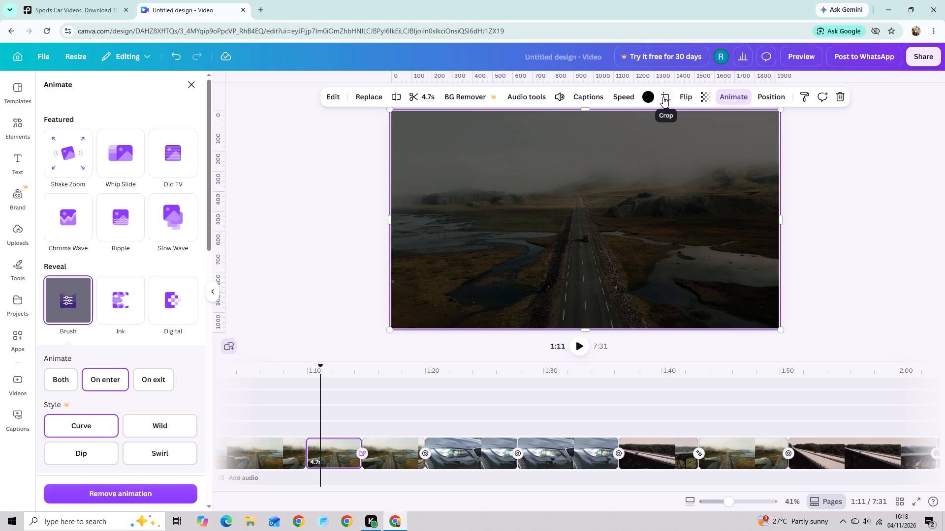
click(663, 97)
click(652, 95)
click(632, 90)
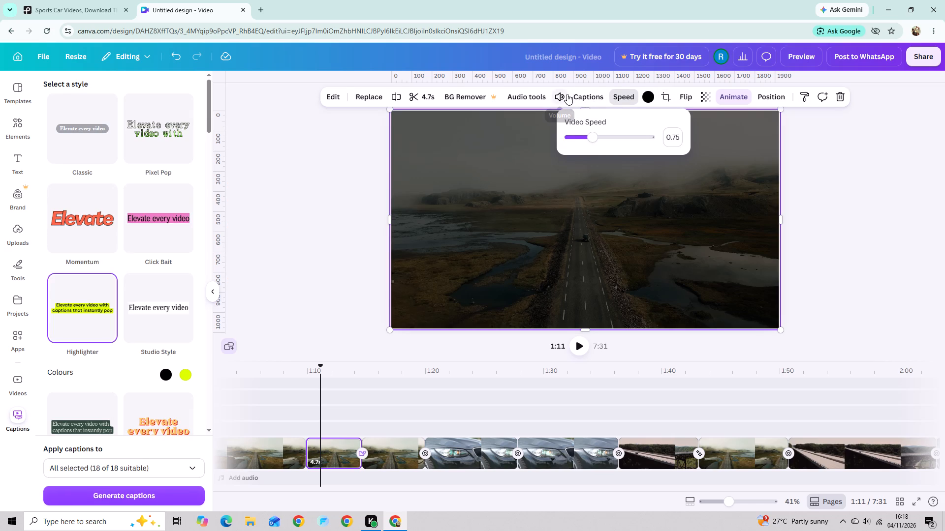
click(555, 102)
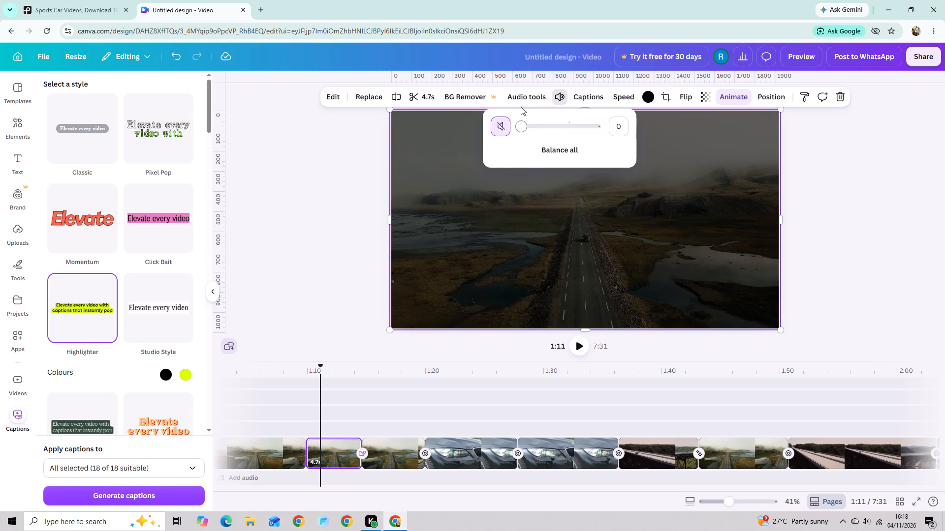
Flip the 4.7 s road clip at 1:10 vertically.
drag(310, 363, 313, 368)
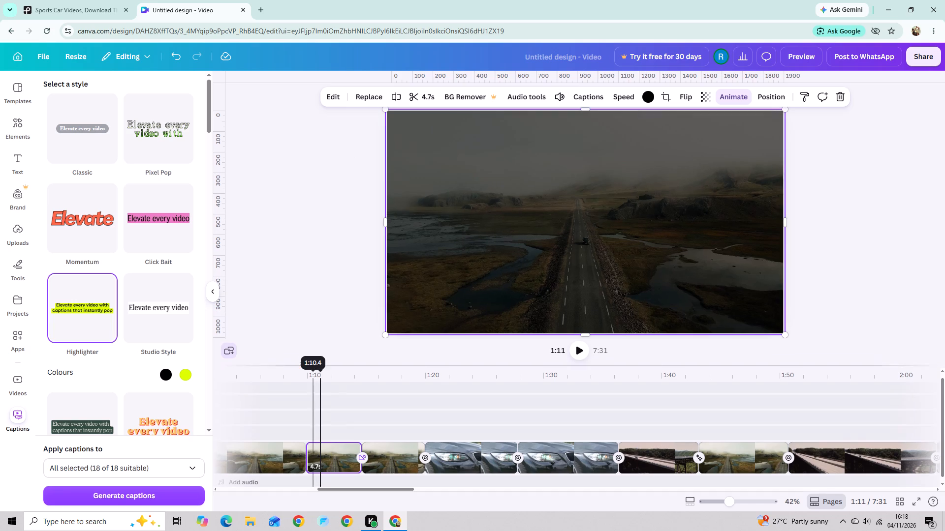
drag(313, 371, 318, 373)
click(377, 456)
click(345, 453)
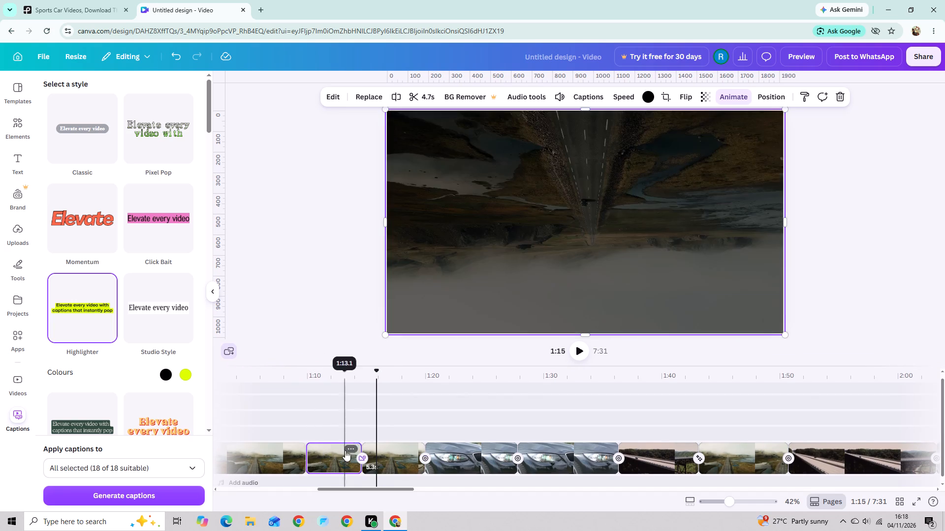
click(703, 103)
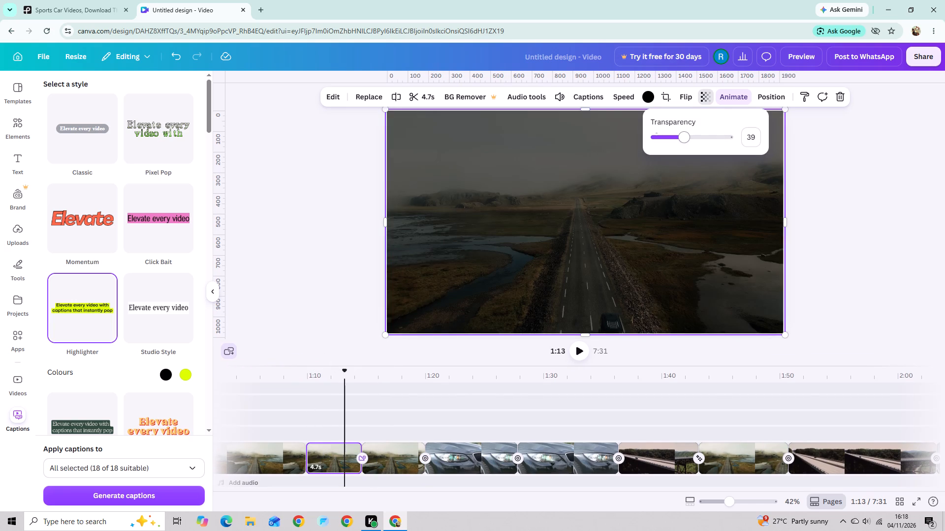
click(683, 138)
click(686, 96)
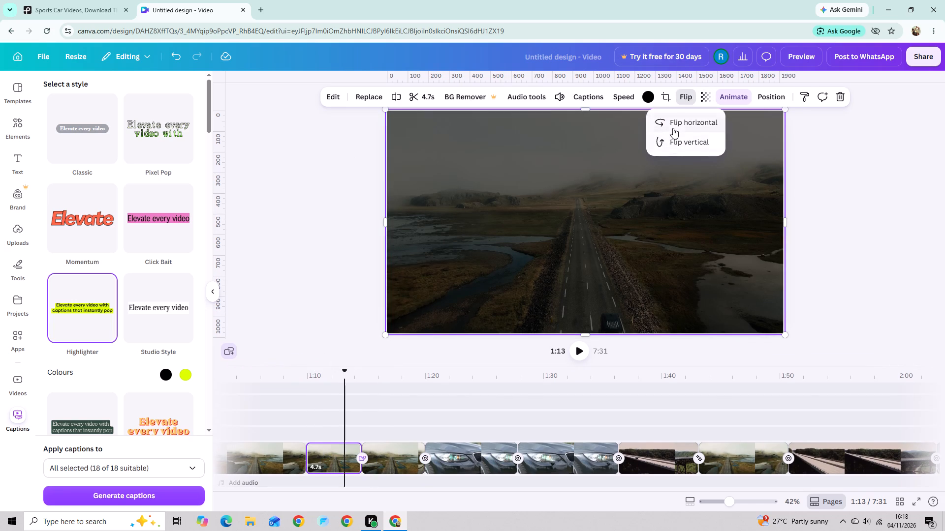
click(665, 139)
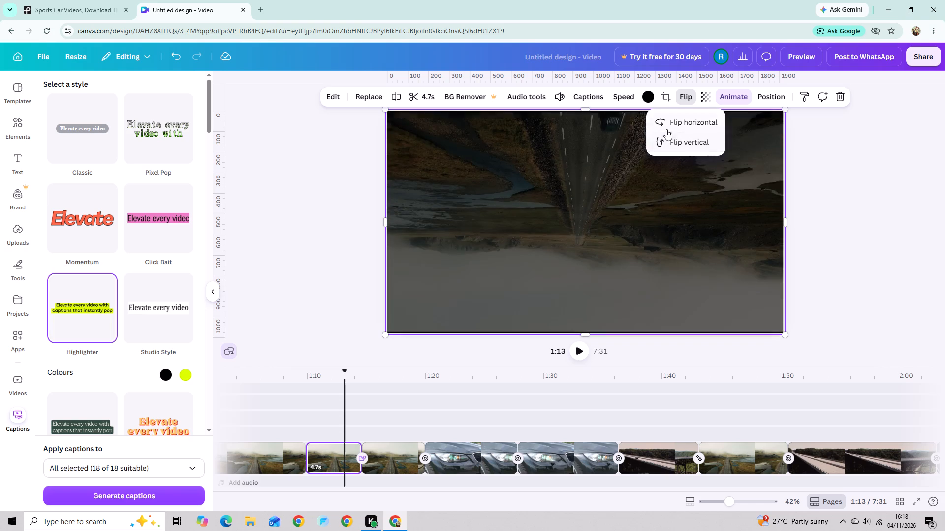
click(342, 200)
Scrub across the 4.7 s and 5.3 s flipped road clips and review their speed and transparency settings.
click(625, 101)
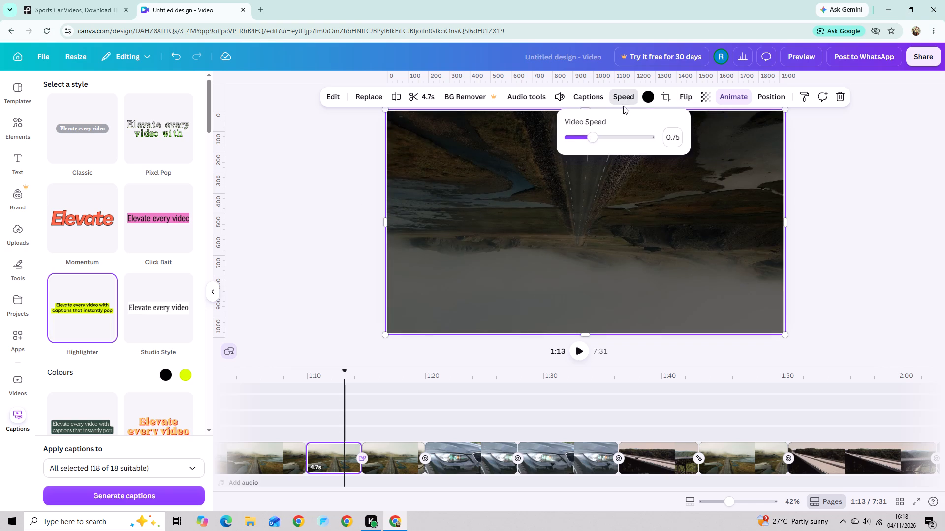
click(941, 203)
drag(343, 375, 459, 391)
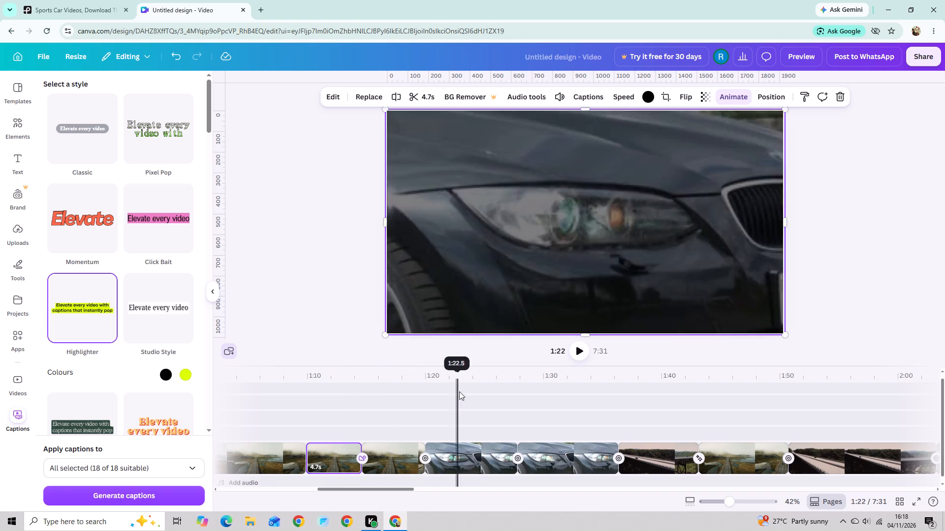
drag(459, 391, 345, 400)
drag(367, 365, 373, 328)
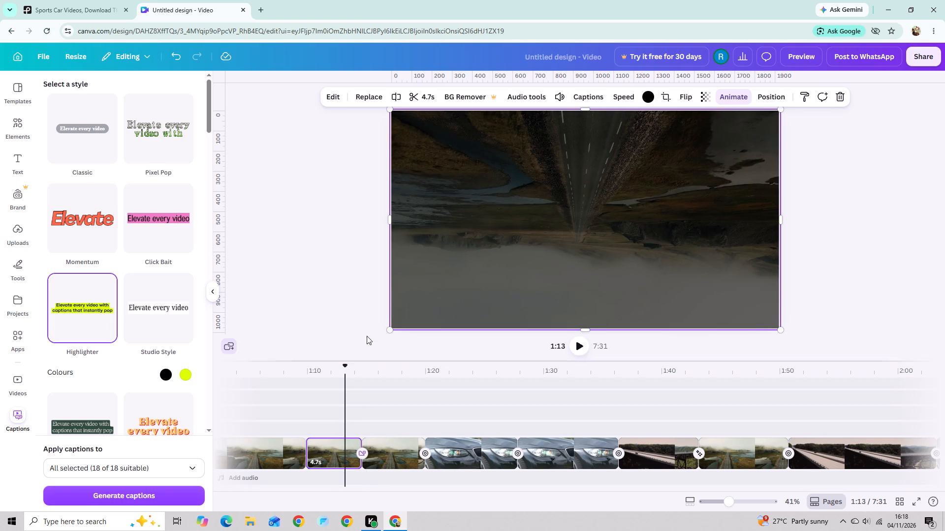
drag(344, 368, 394, 405)
click(391, 459)
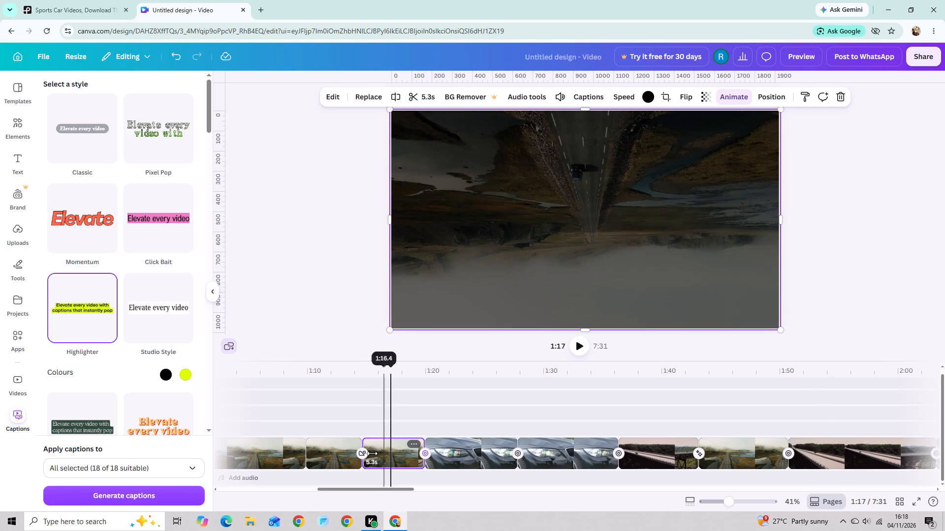
click(697, 97)
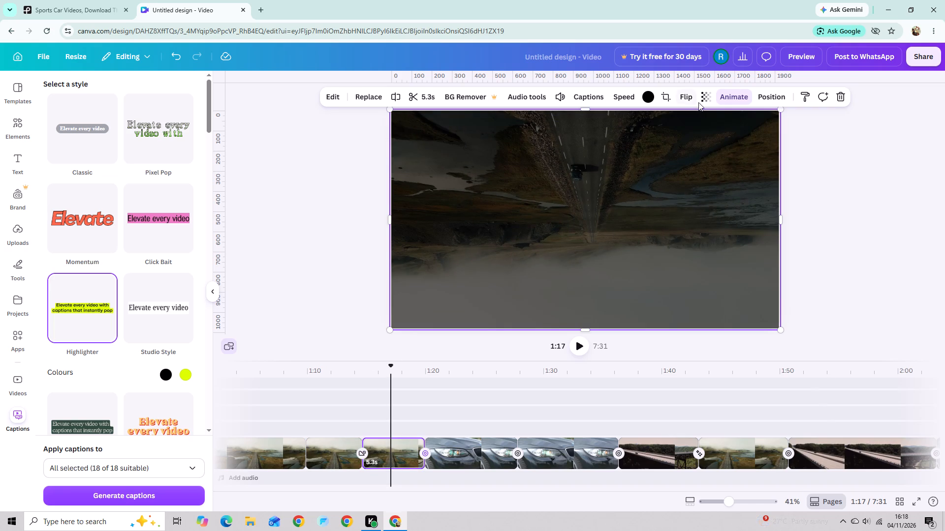
click(703, 99)
click(686, 135)
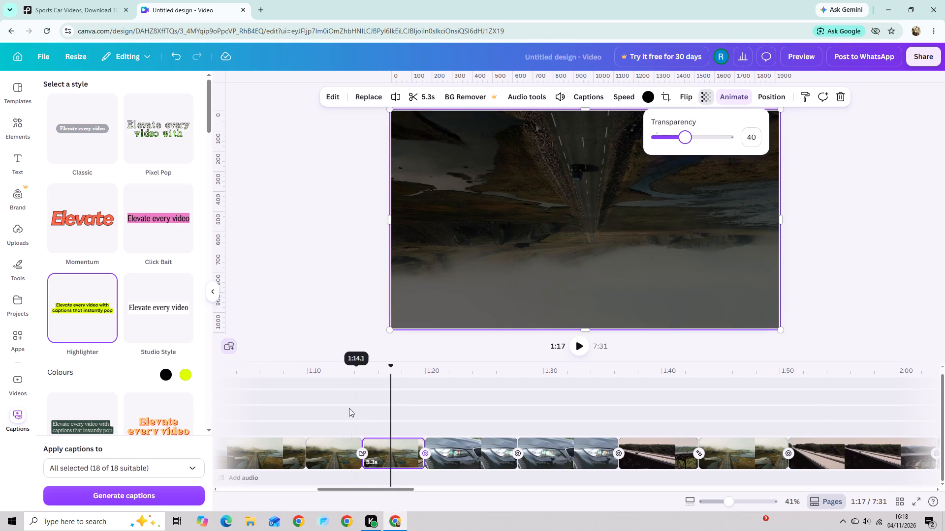
click(321, 449)
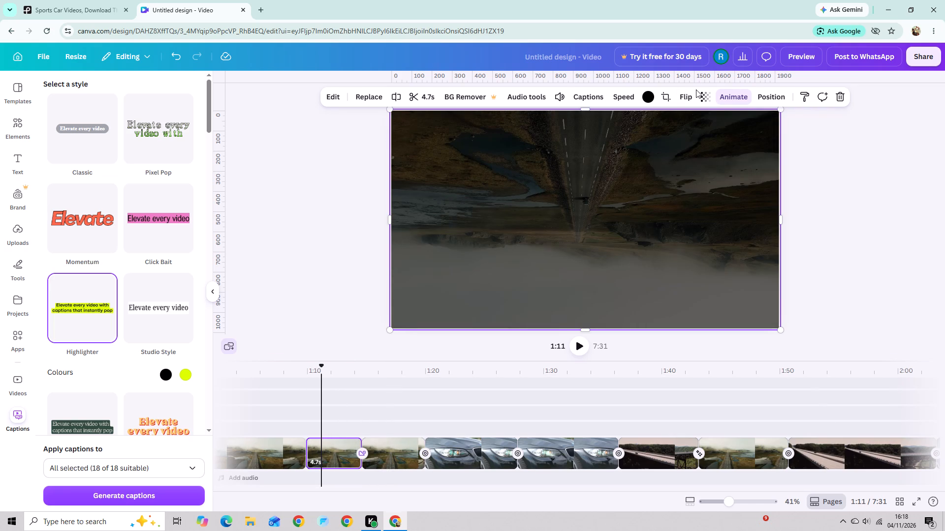
click(697, 91)
click(702, 94)
click(239, 265)
drag(319, 372, 342, 404)
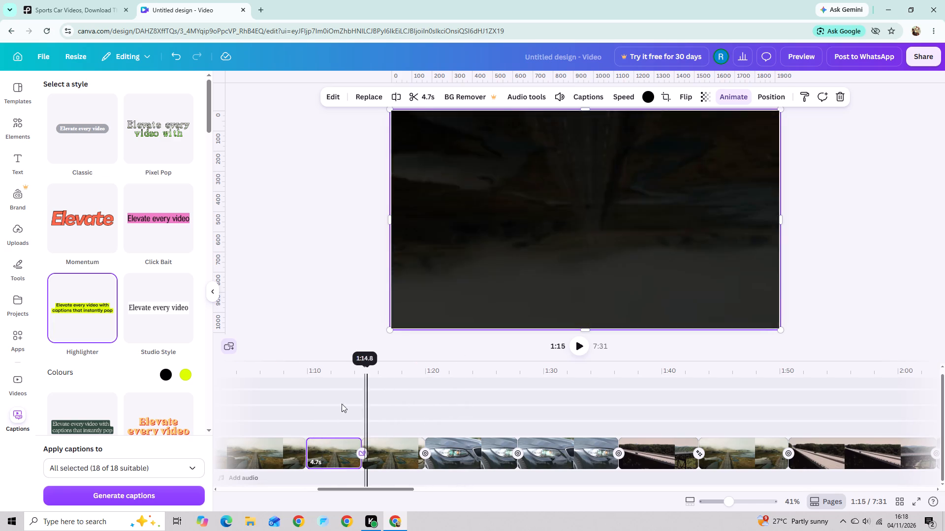
Add a Colour Wipe transition between the 11.4 s road clip and the flipped road clip at 1:10.
drag(342, 404, 240, 412)
click(461, 455)
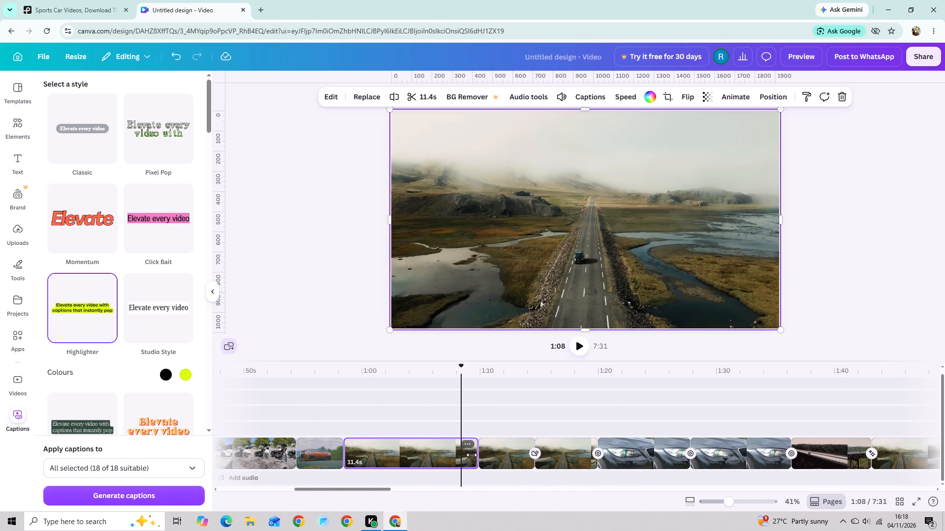
click(475, 455)
click(477, 457)
click(477, 457)
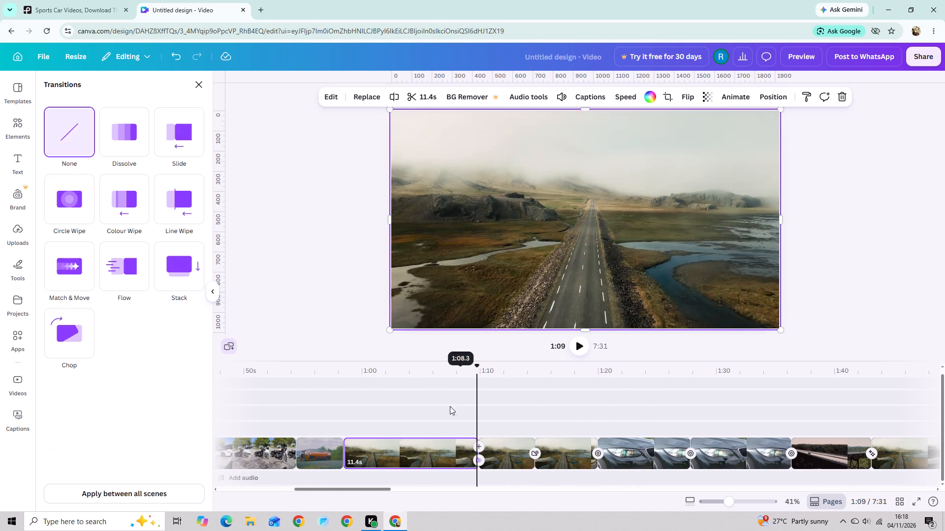
click(139, 219)
click(283, 211)
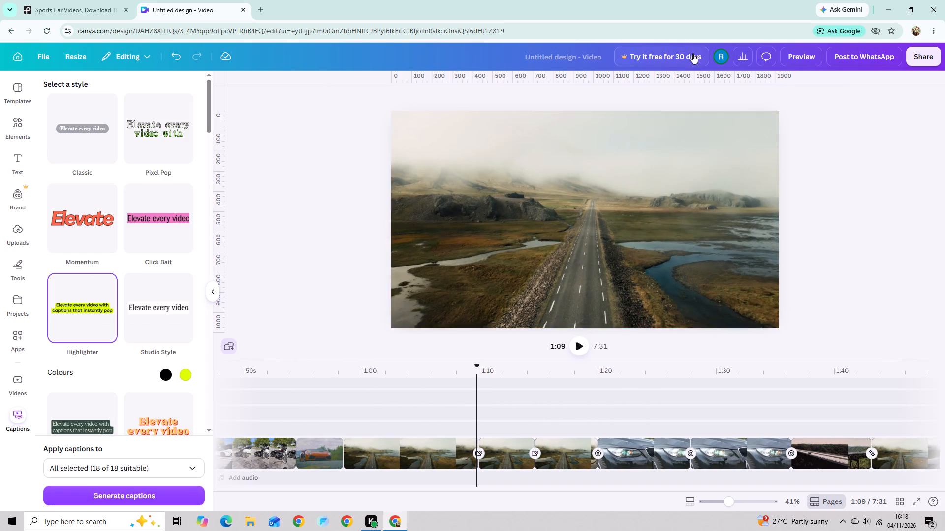
Apply the Digital reveal animation to the 11.4 s road clip.
click(687, 163)
click(732, 99)
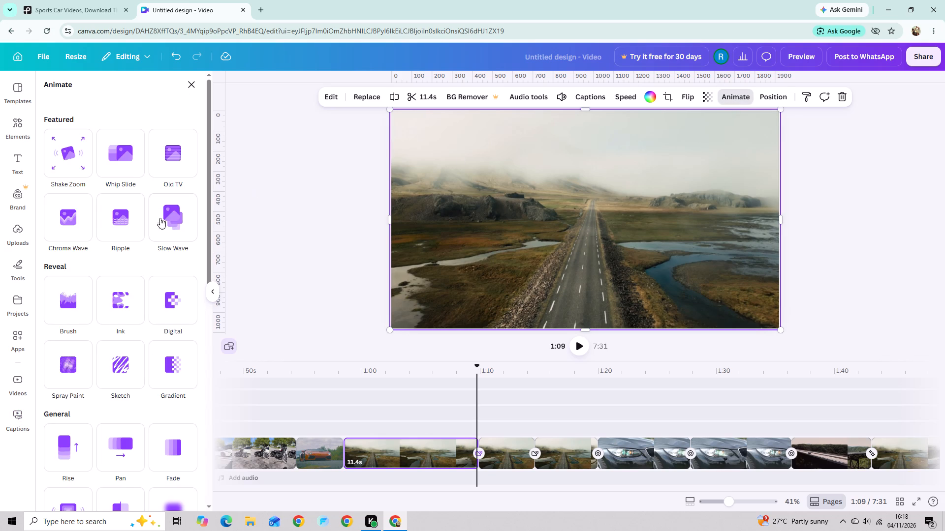
click(172, 305)
click(383, 204)
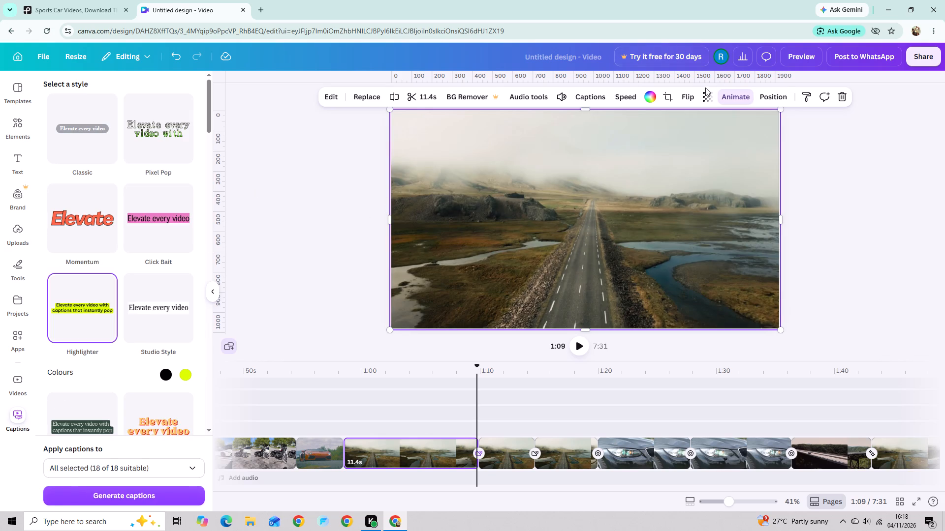
Make the 11.4 s road clip partly transparent and flip it horizontally.
click(704, 97)
drag(710, 133, 705, 139)
click(685, 95)
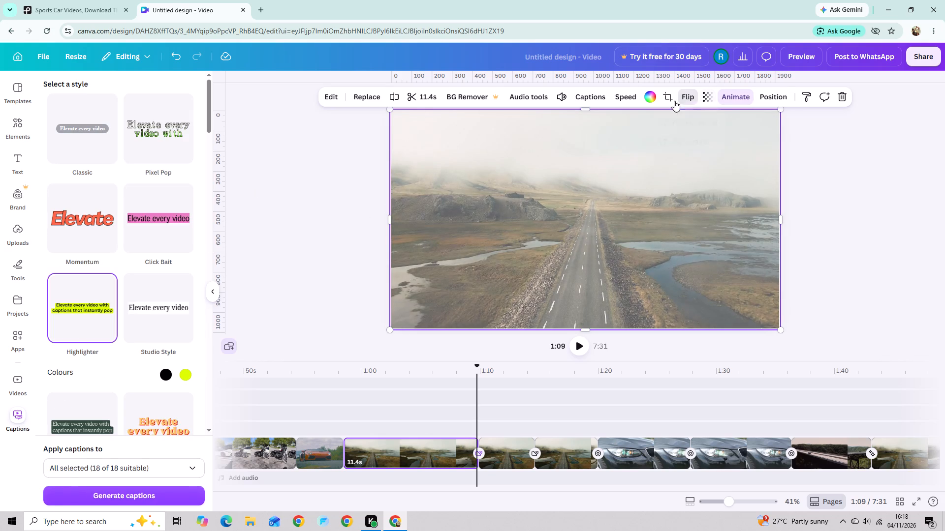
click(674, 118)
click(659, 96)
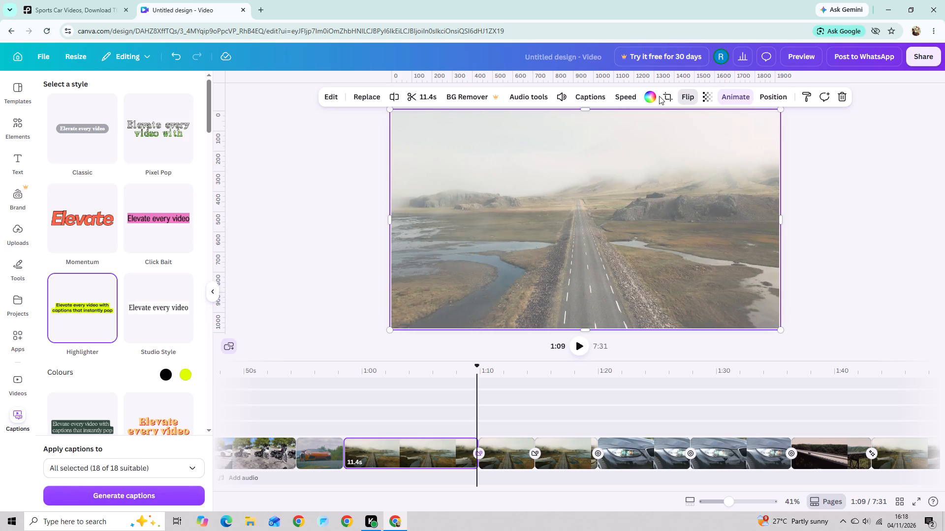
Set the background of the 11.4 s road clip to the black-to-blue gradient.
click(654, 97)
click(188, 154)
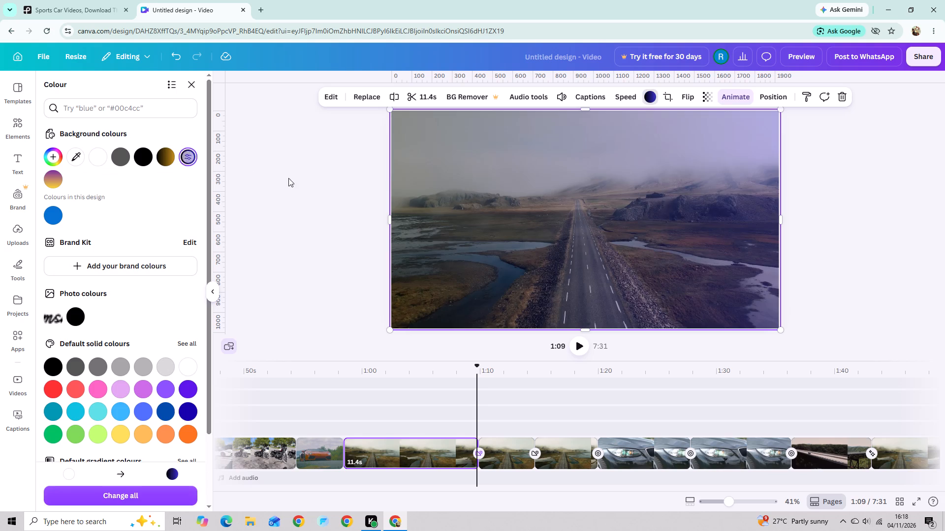
click(302, 180)
Speed up the 11.4 s road clip so that it lasts 9.1 s, and lower its volume.
click(646, 98)
click(633, 96)
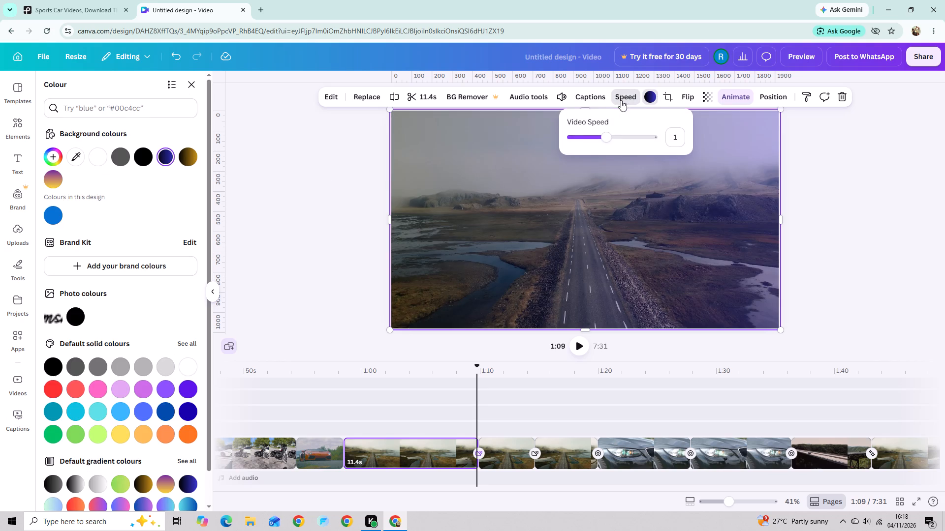
click(616, 138)
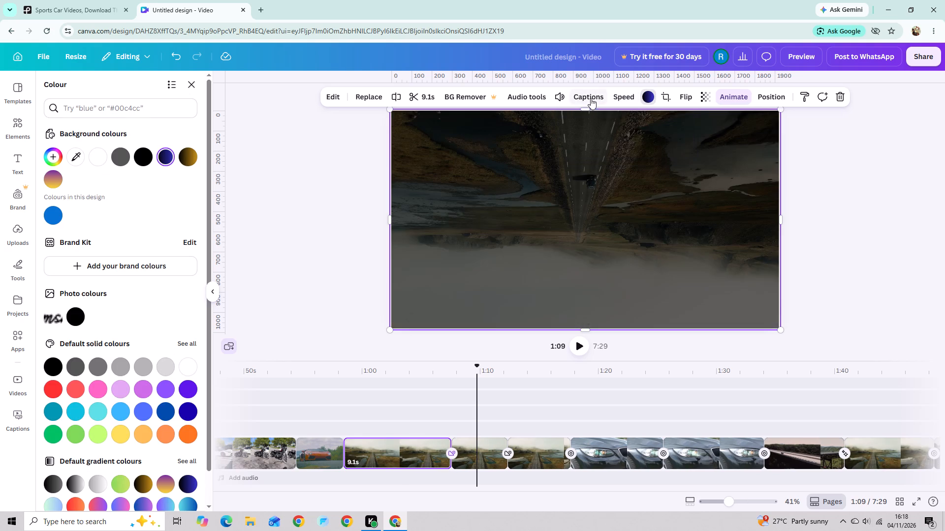
click(591, 98)
click(567, 93)
drag(562, 119, 358, 167)
click(330, 182)
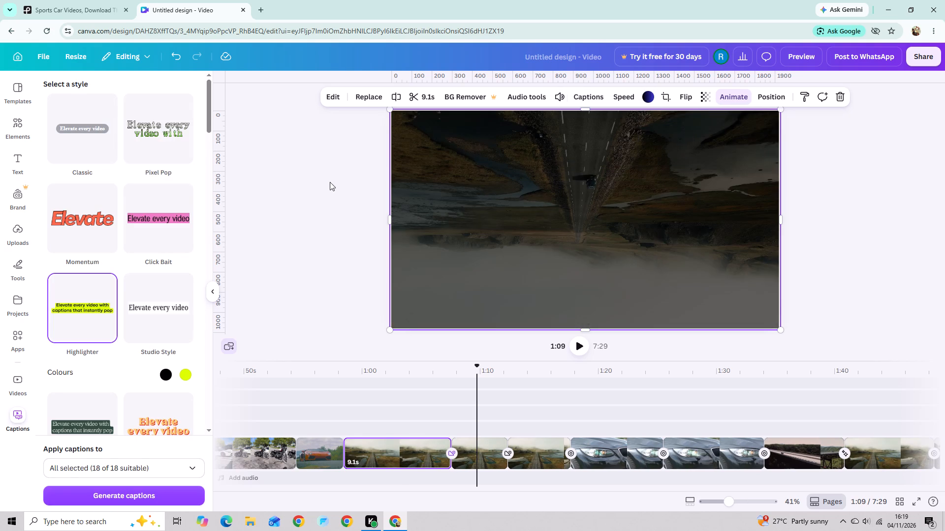
Add a Match & Move transition between the orange sports-car clip and the 9.1 s road clip.
drag(473, 368, 409, 385)
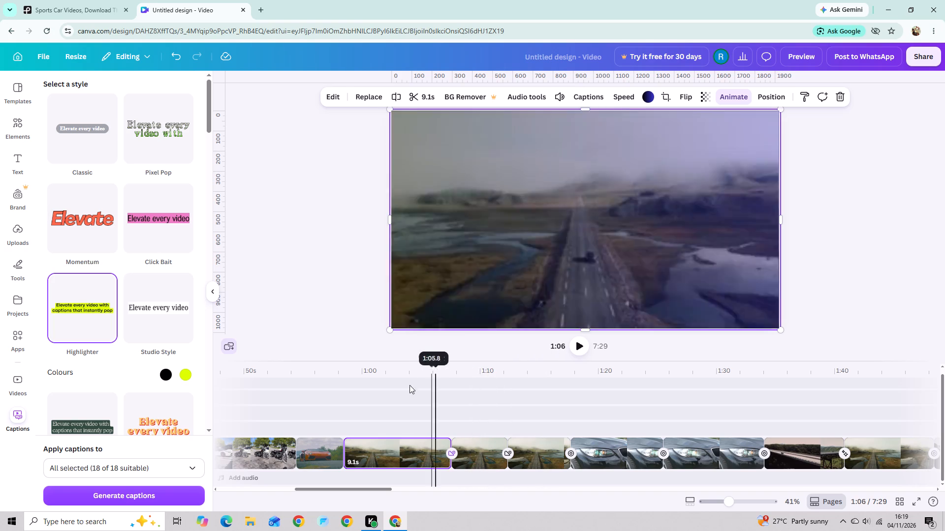
drag(409, 385, 391, 407)
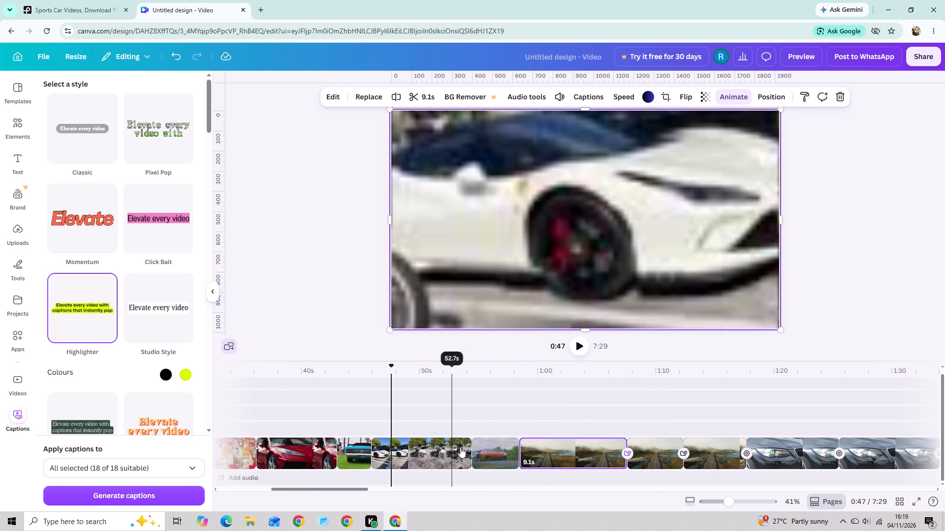
click(644, 459)
click(573, 450)
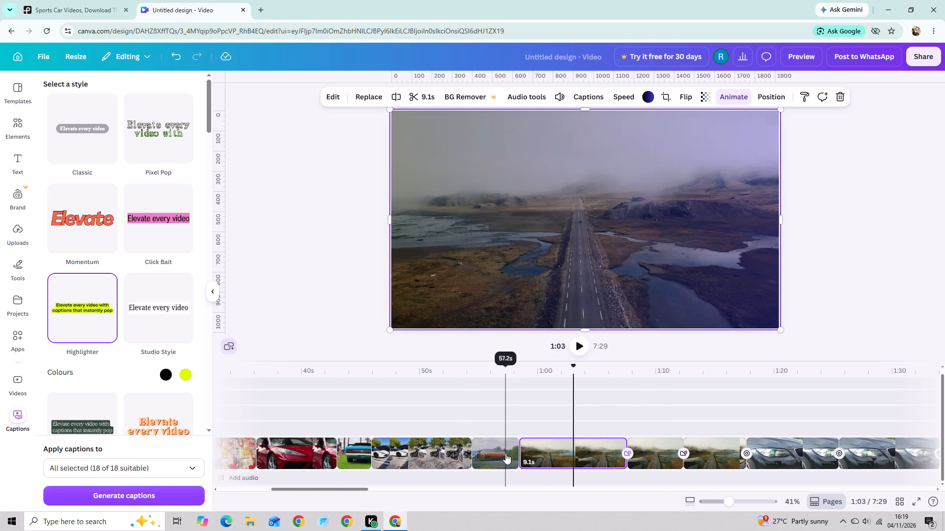
click(529, 459)
click(519, 460)
click(518, 460)
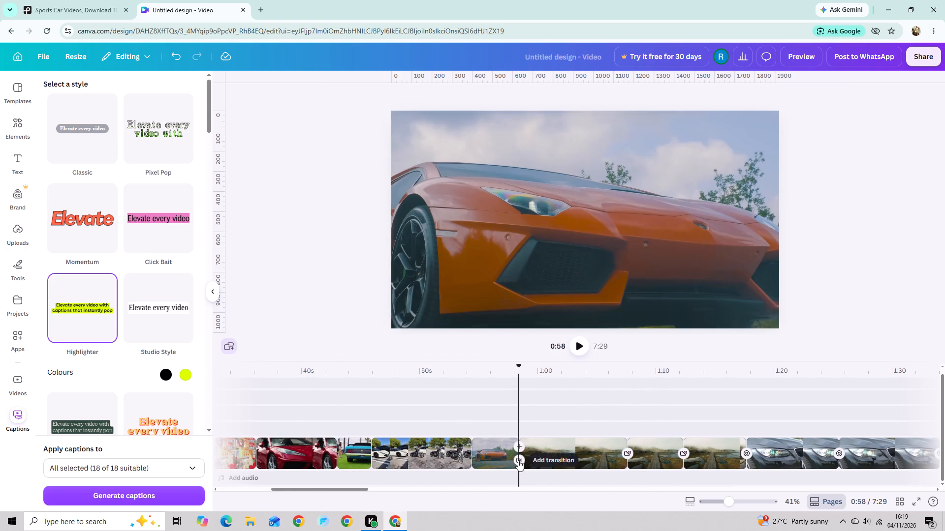
click(88, 278)
click(251, 270)
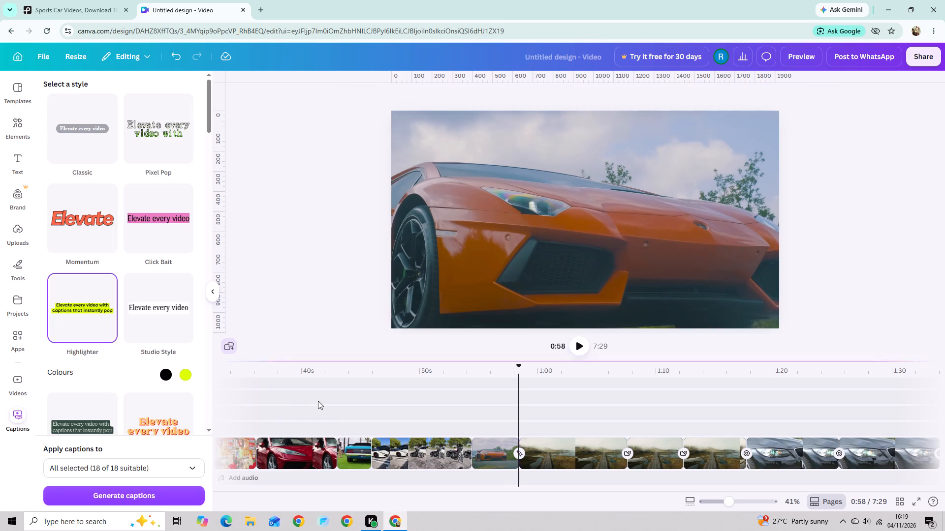
Apply the Shake Zoom animation to the 4.0 s orange sports-car clip.
click(545, 458)
click(486, 447)
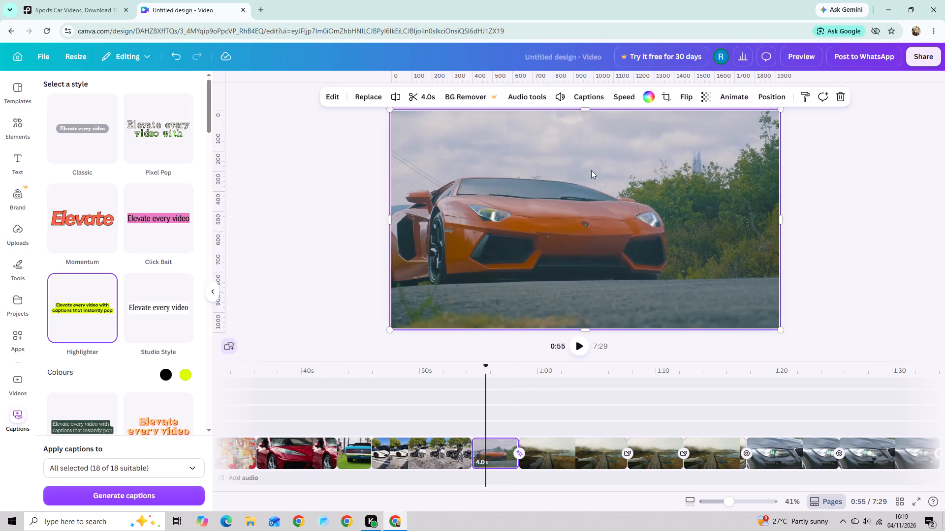
click(722, 94)
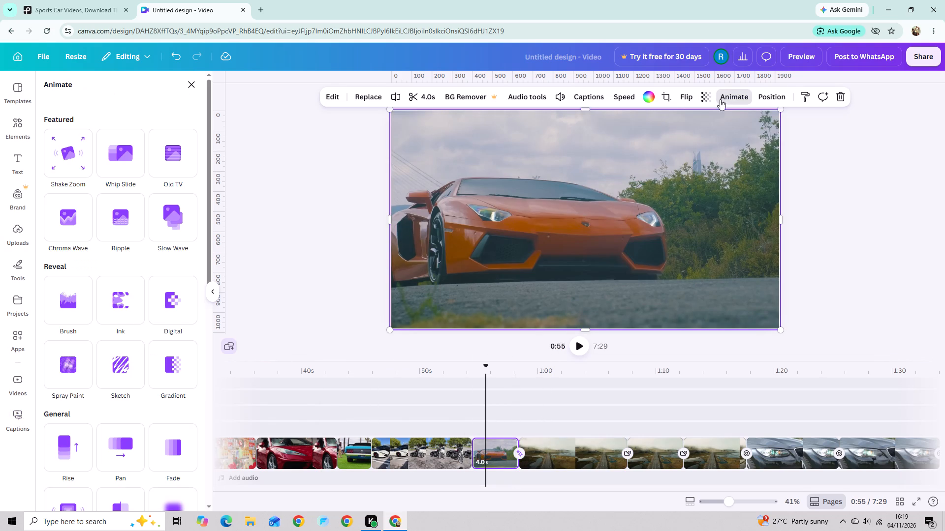
click(84, 159)
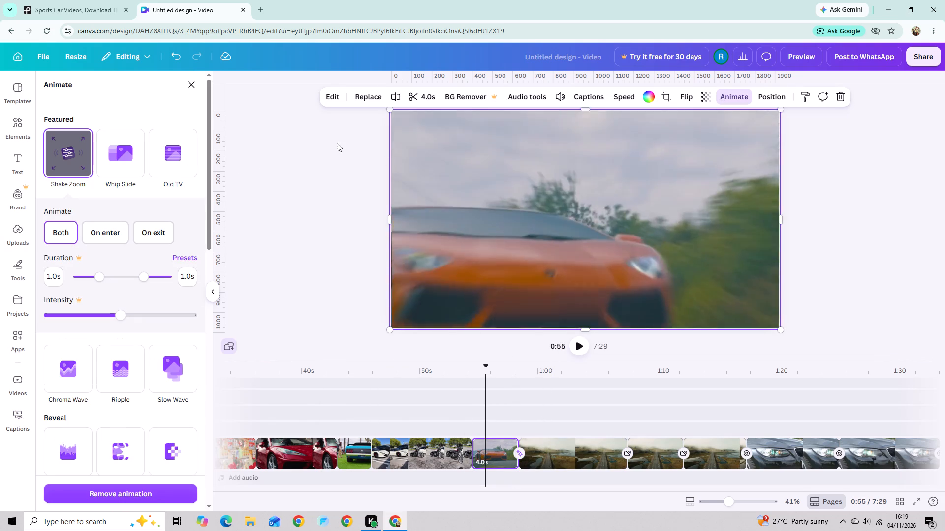
Make the 4.0 s orange sports-car clip partly transparent and flip it horizontally.
click(698, 99)
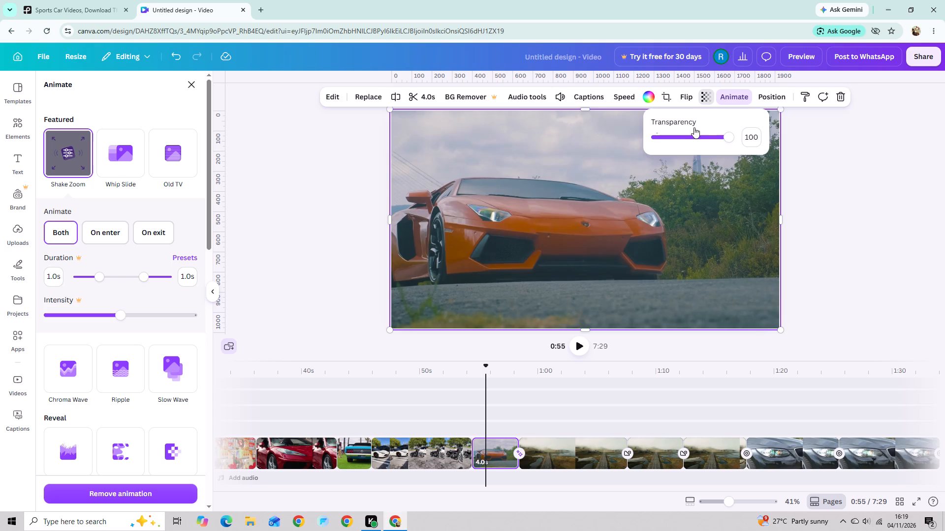
click(700, 134)
click(685, 97)
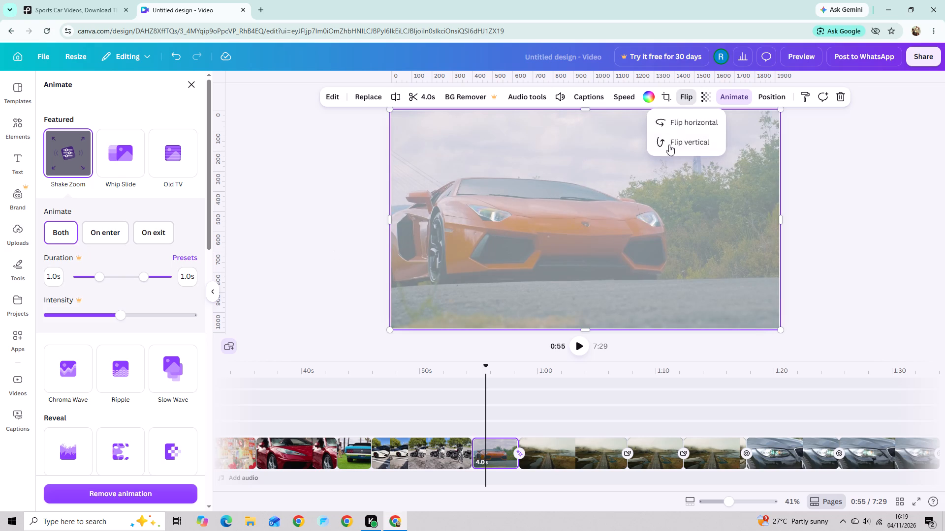
click(673, 120)
Set the background colour of the 4.0 s orange sports-car clip to black.
click(655, 95)
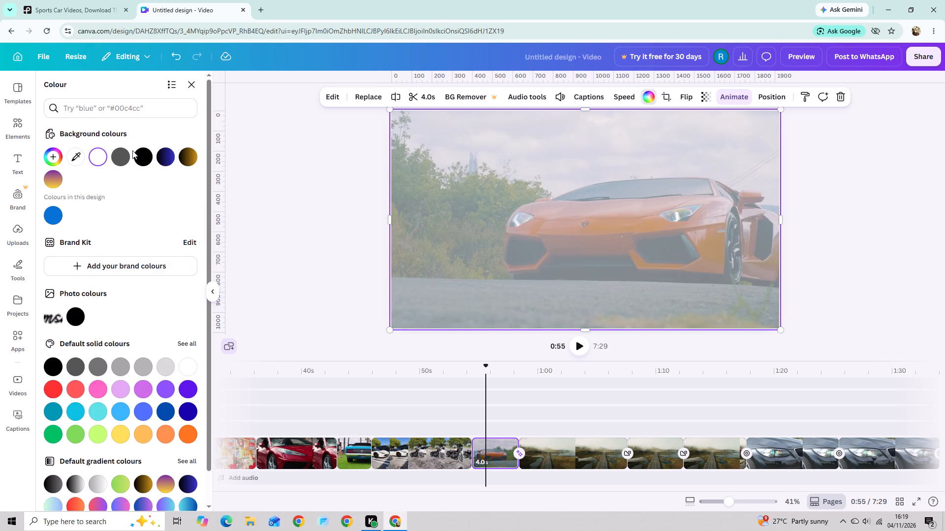
click(134, 150)
click(147, 156)
click(353, 176)
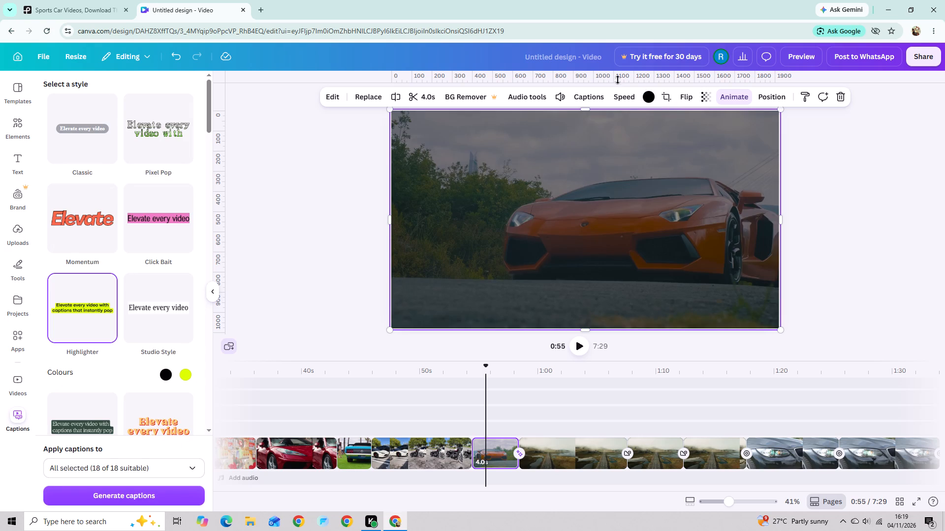
Set the speed of the 4.0 s orange sports-car clip to 1.25 and lower its volume.
click(619, 94)
click(616, 143)
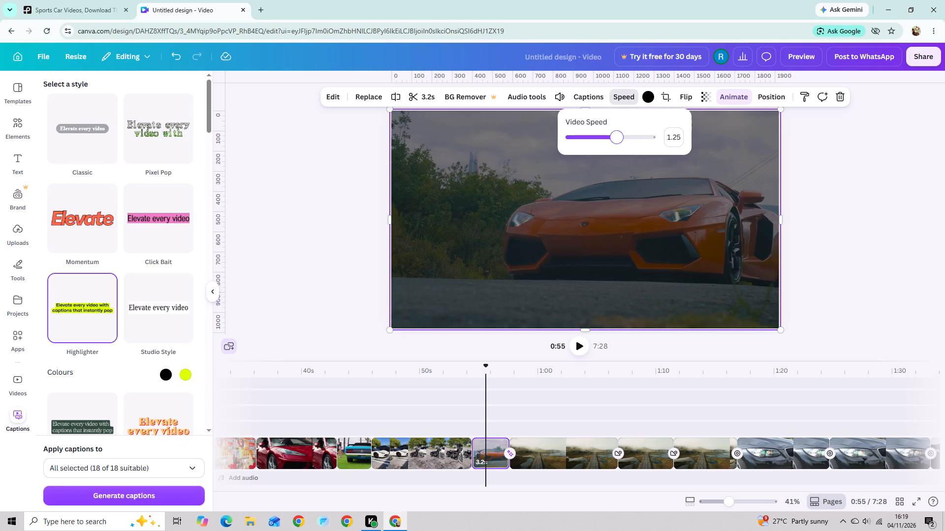
click(554, 98)
drag(575, 124, 451, 139)
click(348, 166)
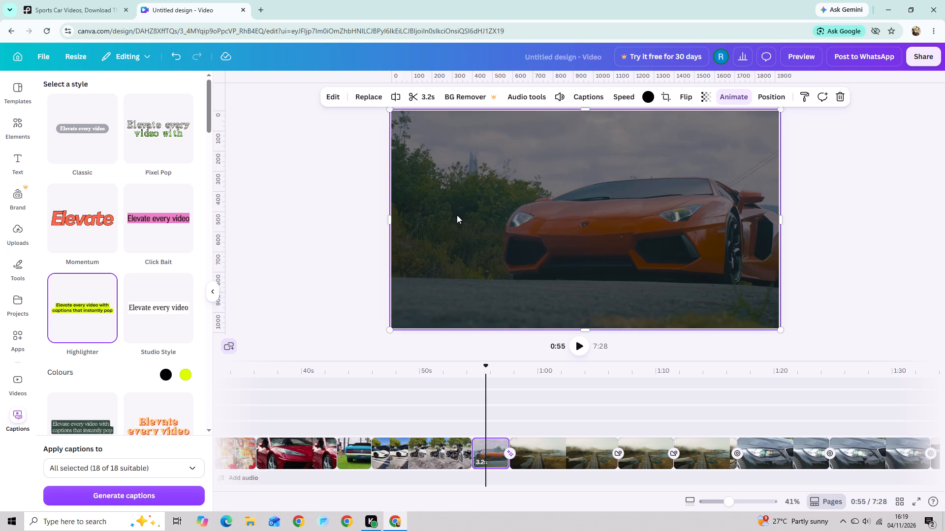
Scrub through the 3.2 s orange sports-car clip and check its video speed setting.
drag(485, 364, 504, 390)
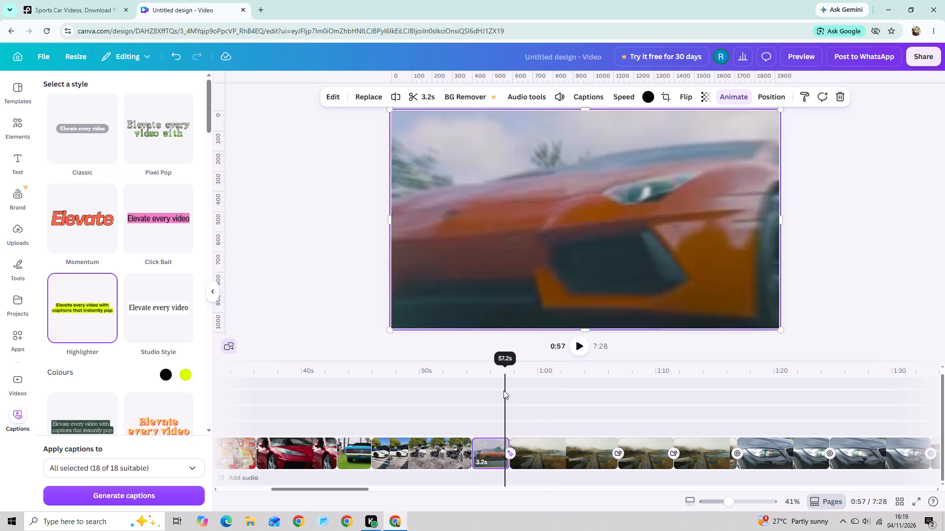
drag(504, 390, 493, 391)
click(614, 96)
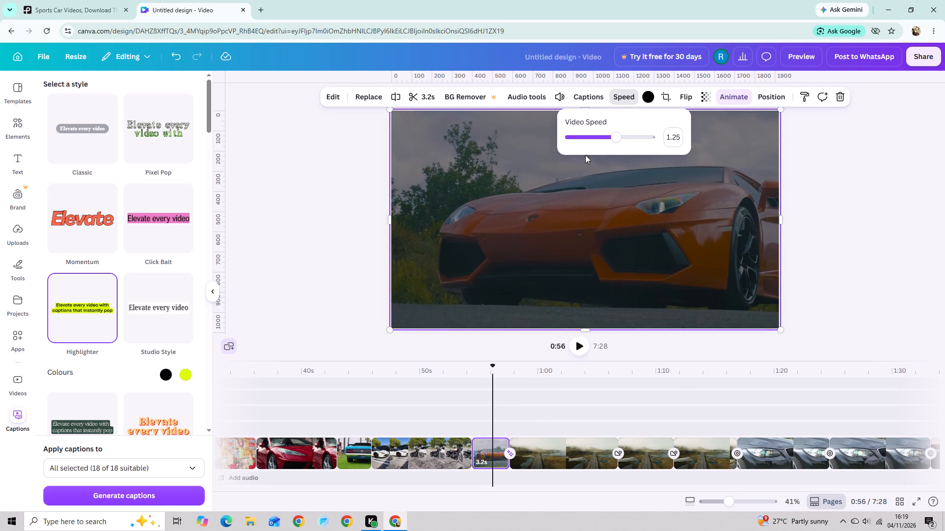
click(614, 137)
click(359, 150)
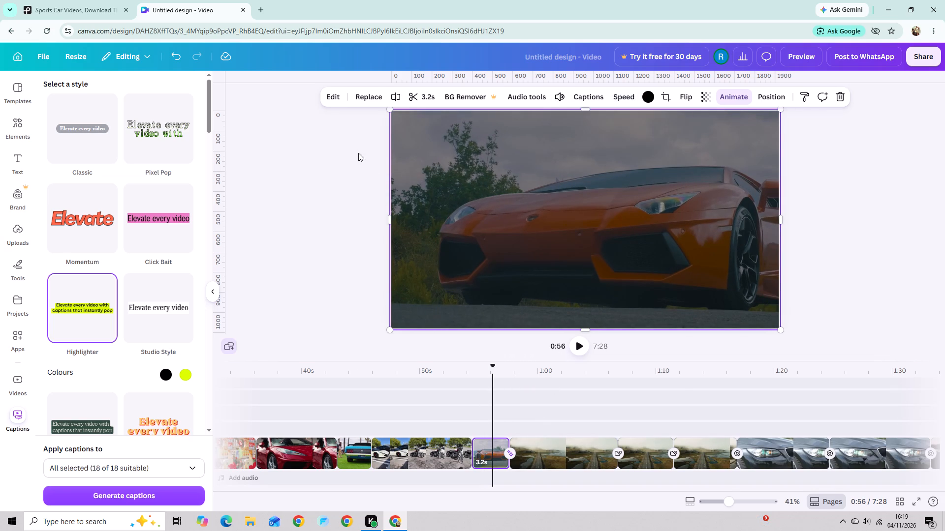
drag(493, 374, 493, 373)
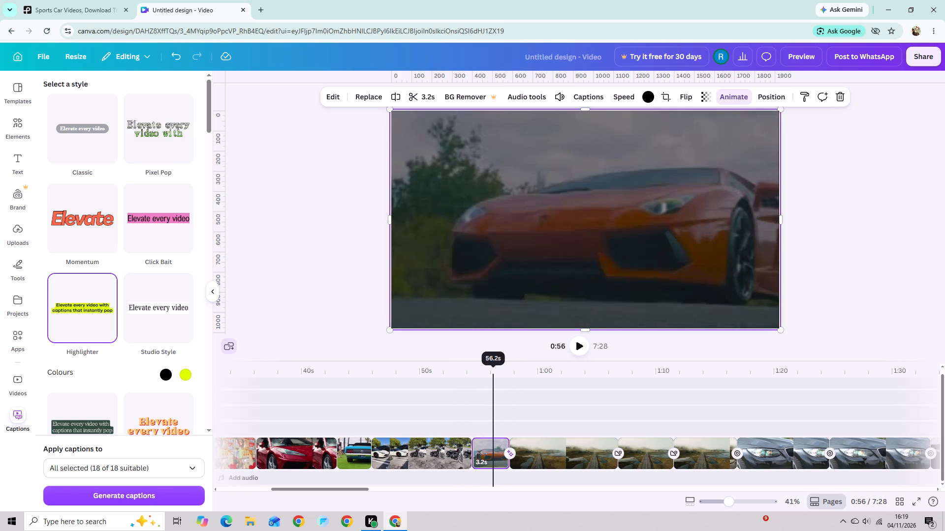
drag(493, 373, 495, 404)
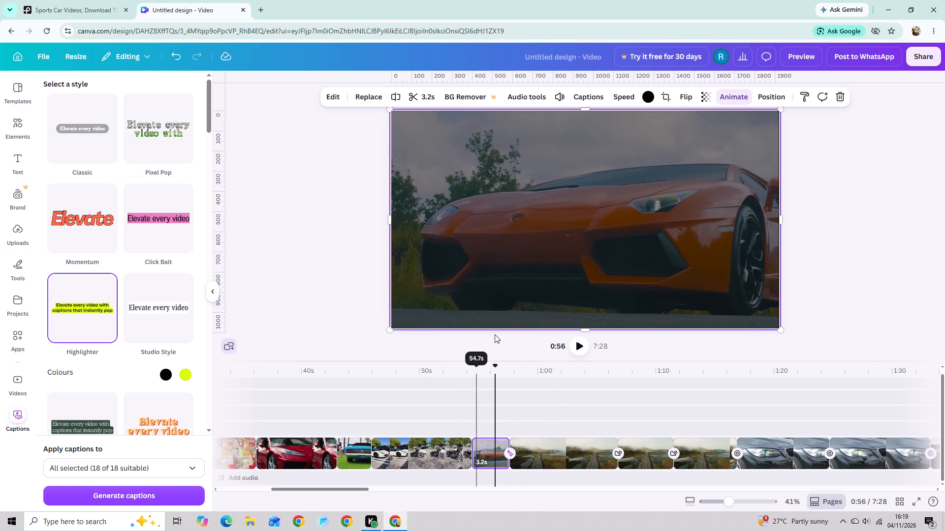
Set the transparency of the 3.2 s orange sports-car clip to 51 and its volume to 69.
click(706, 98)
click(693, 143)
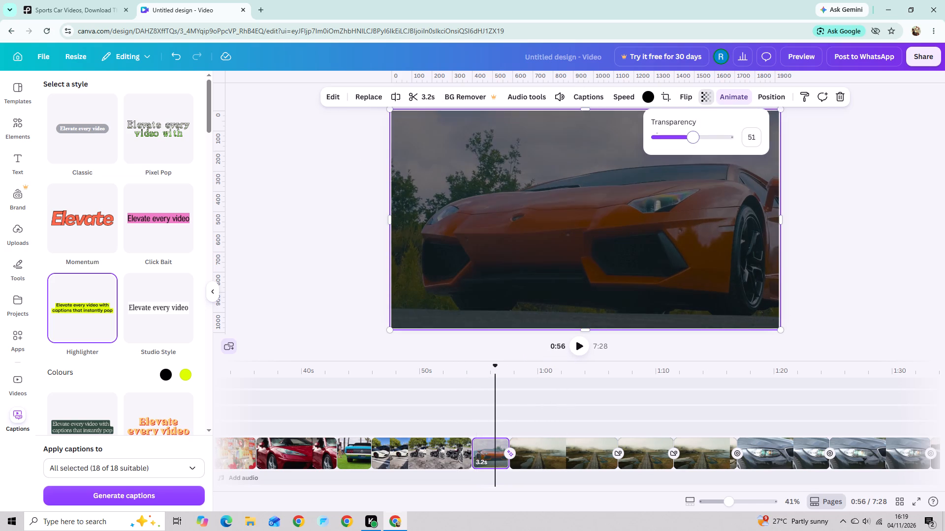
click(556, 95)
drag(564, 123, 563, 124)
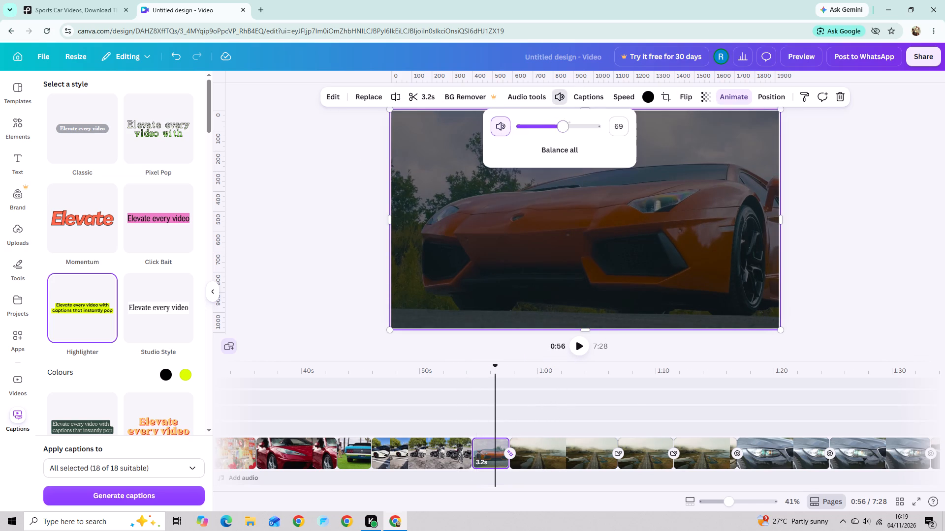
drag(563, 124, 335, 173)
click(289, 206)
Review the flipped road clips after the orange sports-car clip and scrub back to the motorcycle footage at 0:49.
drag(496, 373, 564, 390)
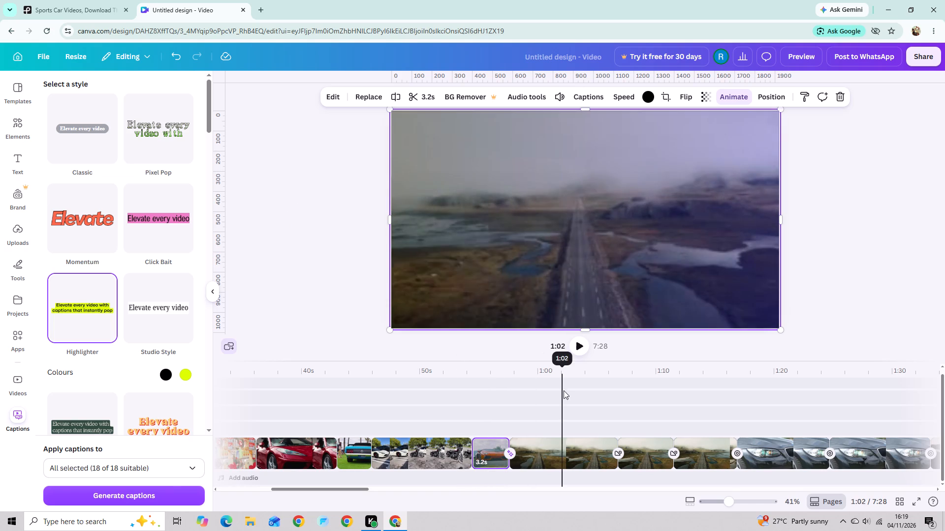
drag(564, 390, 550, 397)
click(650, 448)
click(699, 448)
click(580, 448)
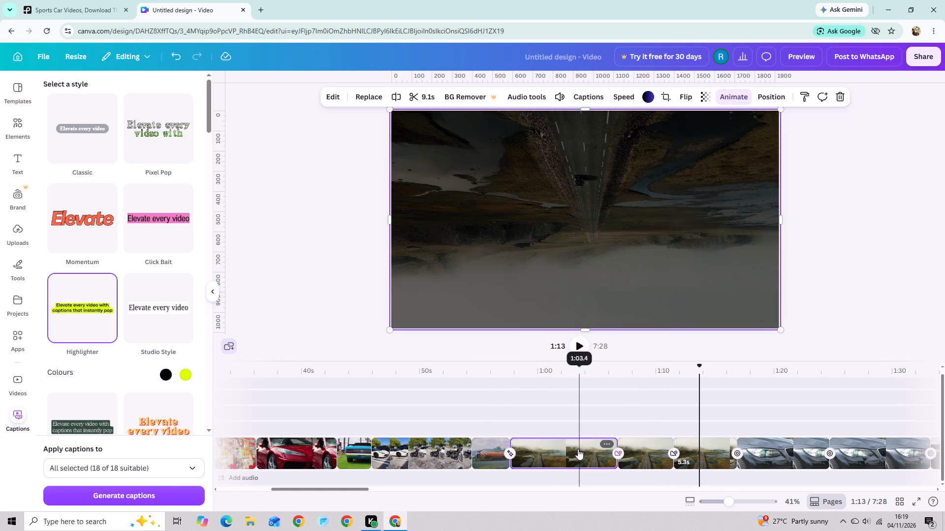
drag(580, 366, 418, 410)
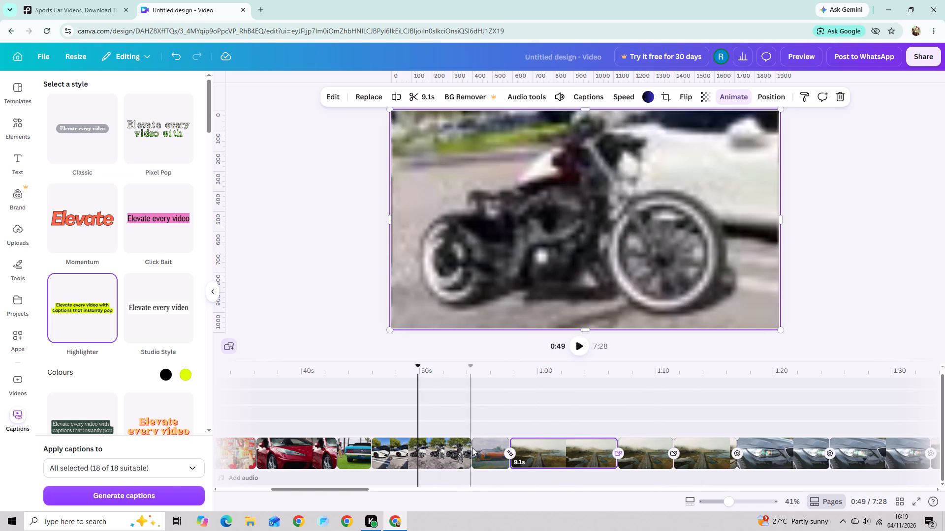
Add a Slide transition between the 8.4 s motorcycle clip and the 3.2 s orange sports-car clip.
click(479, 461)
click(472, 456)
click(472, 456)
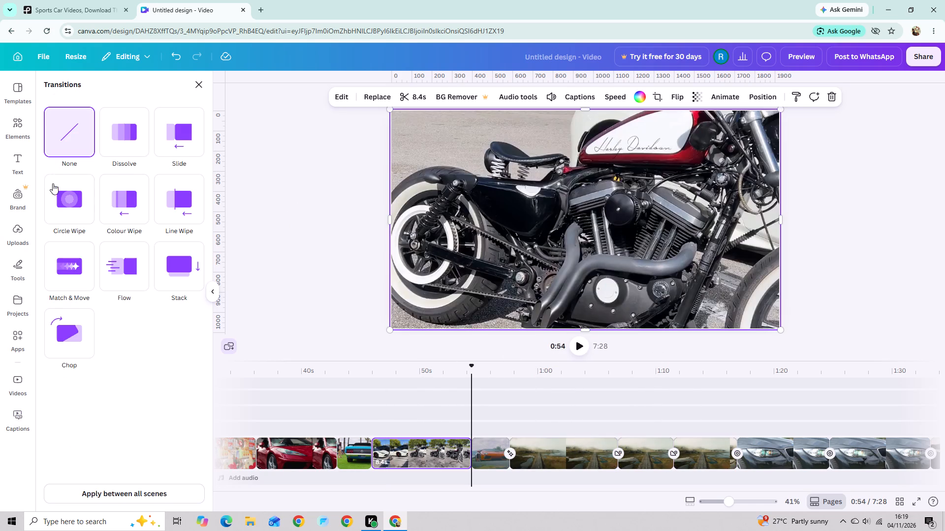
click(54, 187)
click(163, 169)
click(170, 149)
click(255, 226)
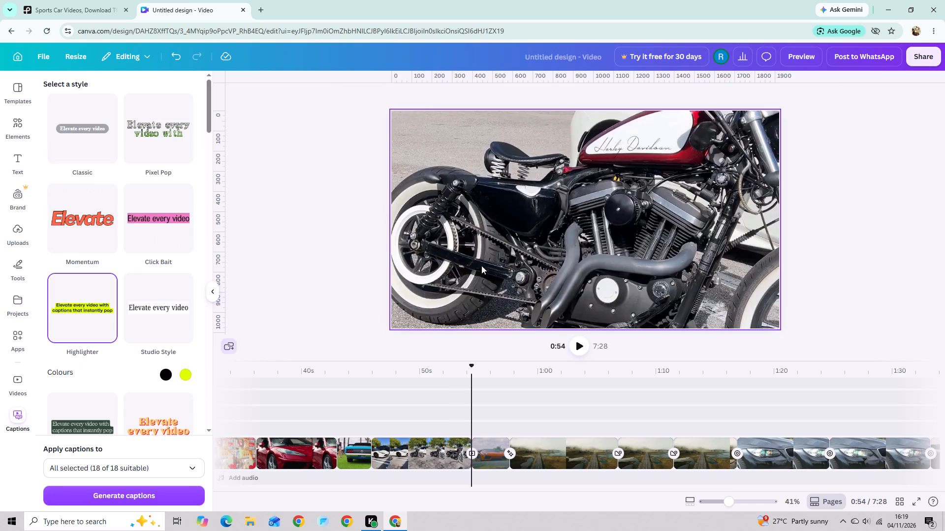
Slightly lower the transparency value of the 3.2 s orange sports-car clip and check its video speed.
drag(469, 361, 472, 372)
drag(466, 373, 482, 331)
drag(472, 365, 524, 382)
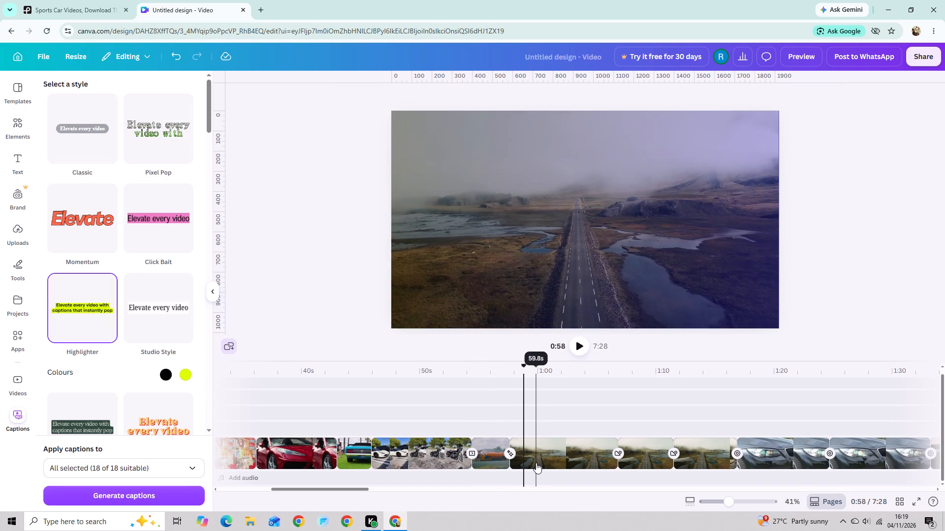
click(536, 463)
click(500, 456)
click(714, 99)
click(707, 99)
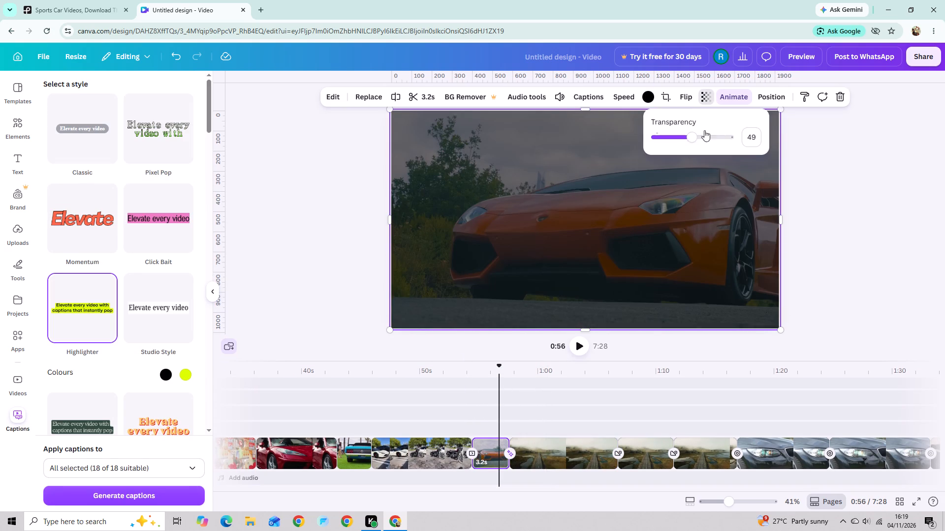
click(687, 140)
click(630, 95)
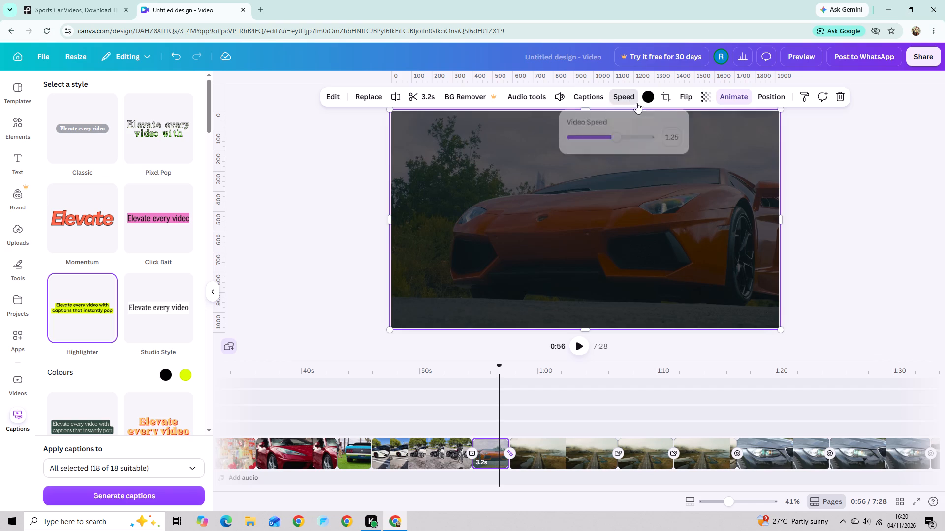
click(830, 215)
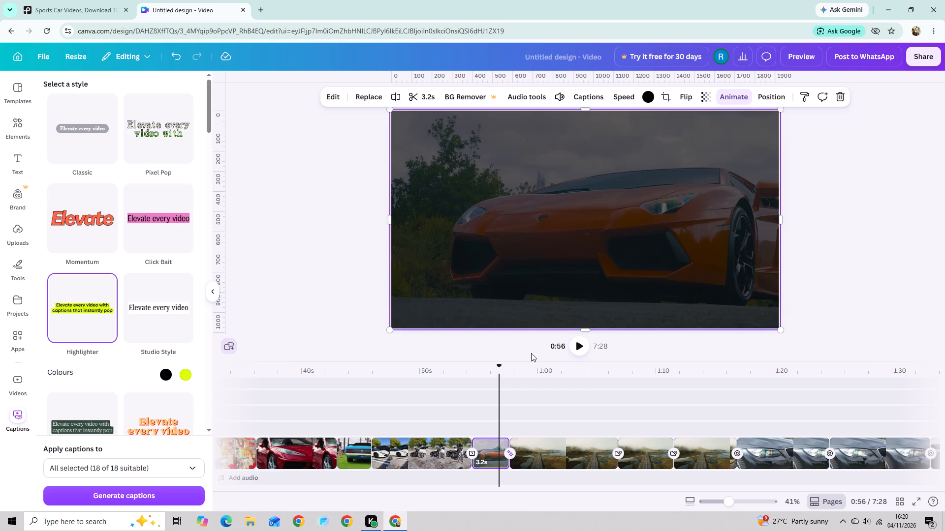
Give the 8.4 s motorcycle clip a black background and set its transparency to 55.
drag(498, 366, 456, 377)
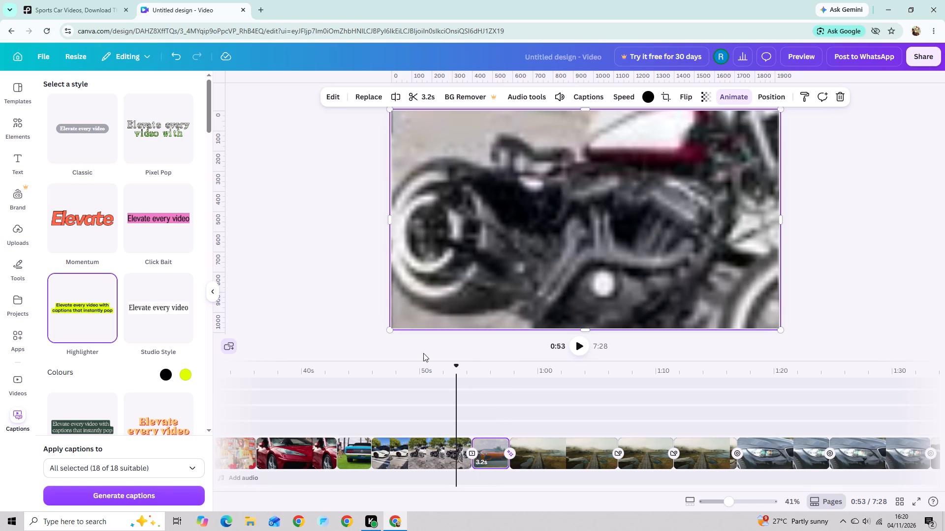
click(526, 443)
click(434, 450)
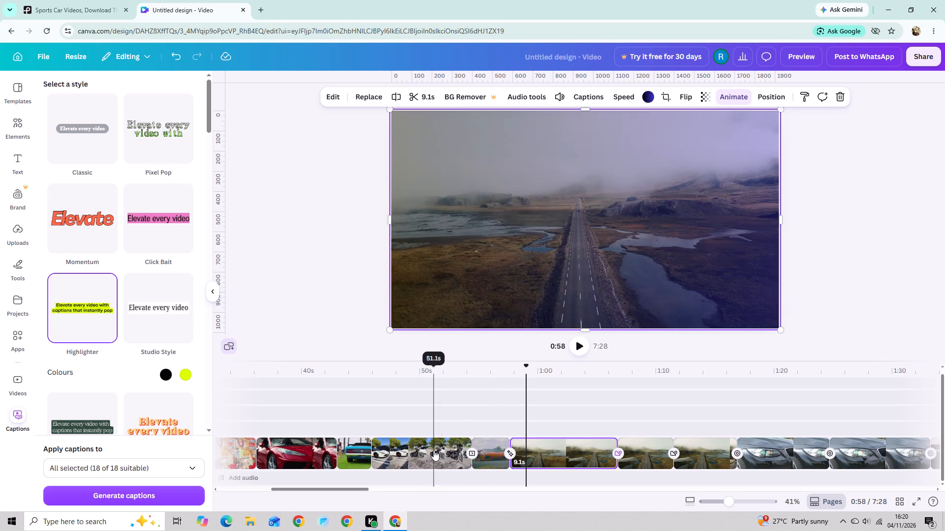
click(708, 99)
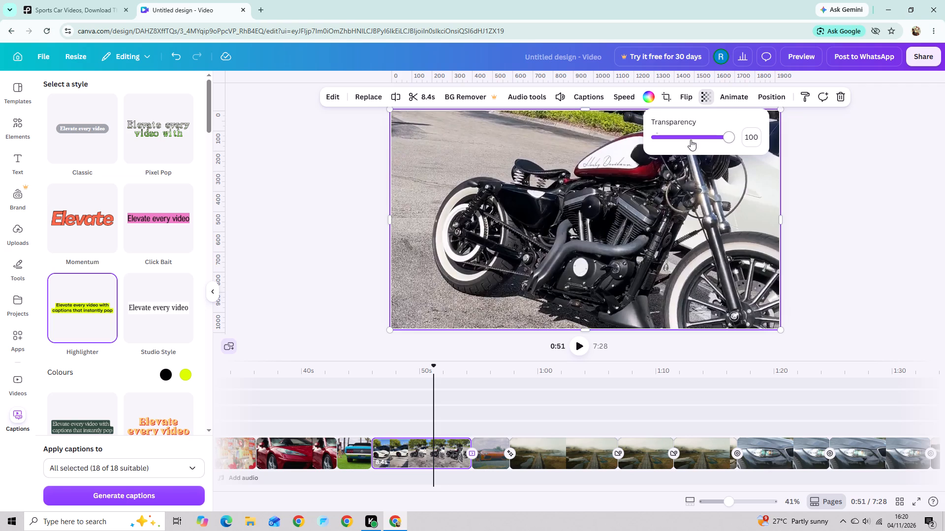
drag(710, 139, 703, 142)
click(653, 100)
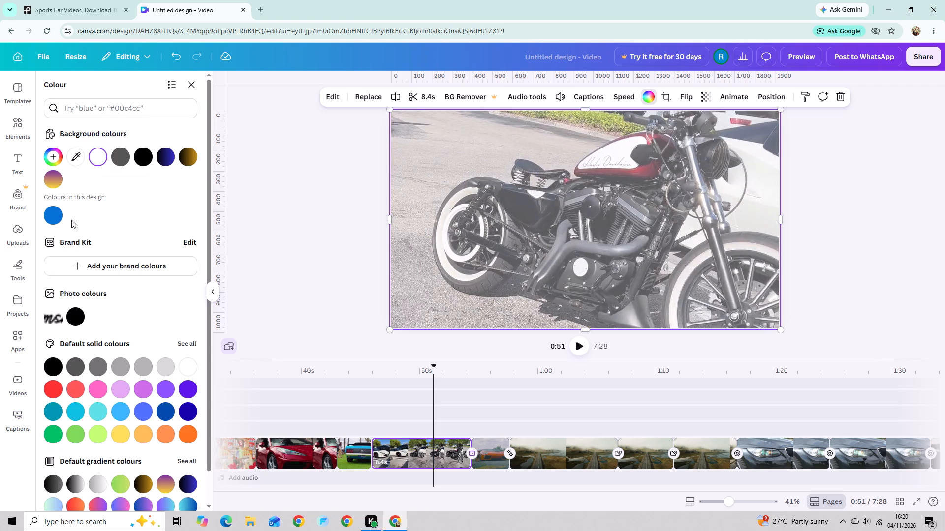
click(145, 164)
click(287, 151)
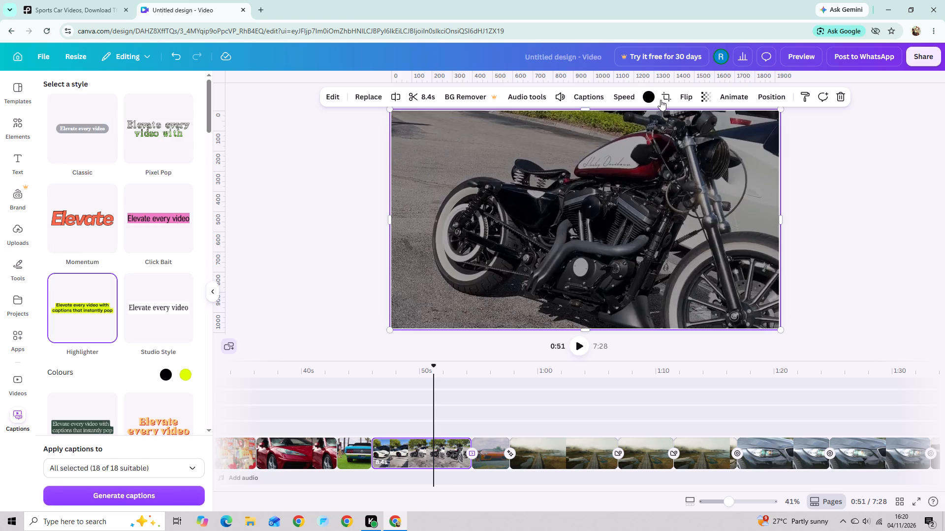
click(706, 97)
click(696, 134)
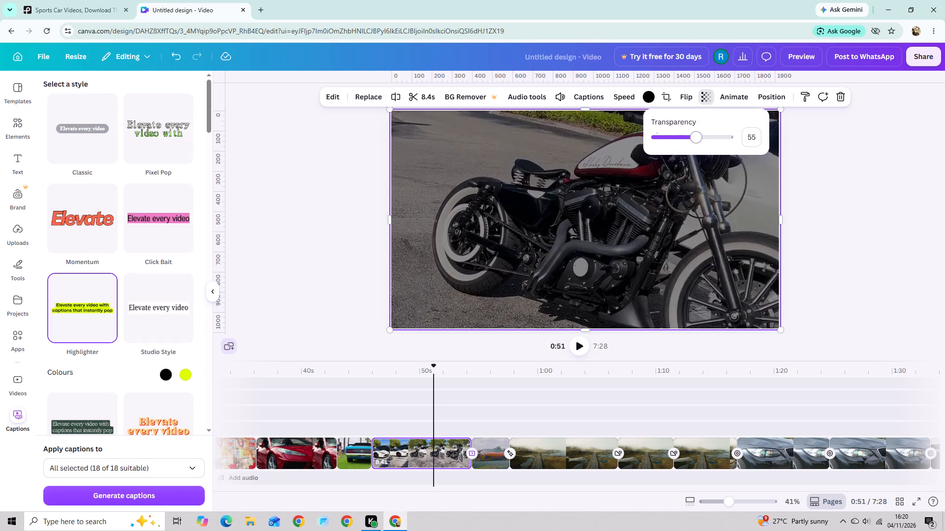
Flip the 8.4 s motorcycle clip horizontally.
click(655, 106)
click(650, 101)
click(687, 97)
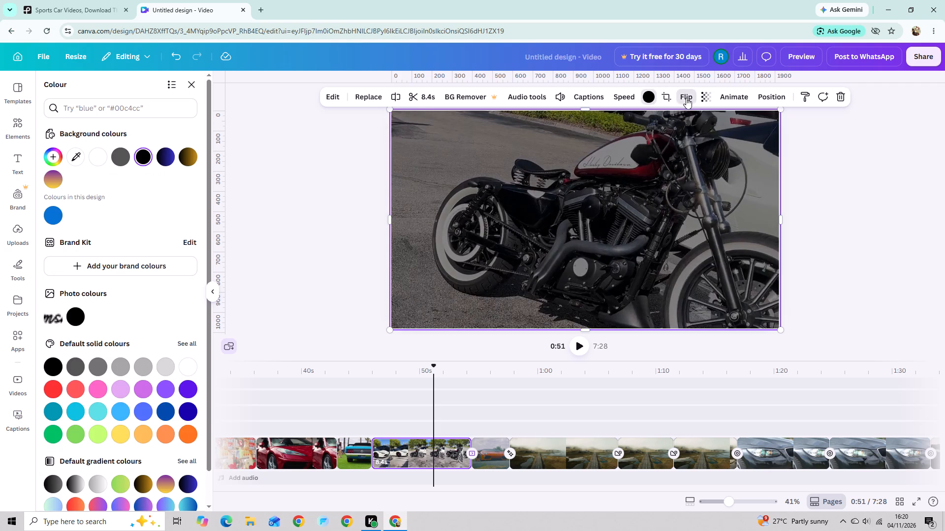
click(709, 120)
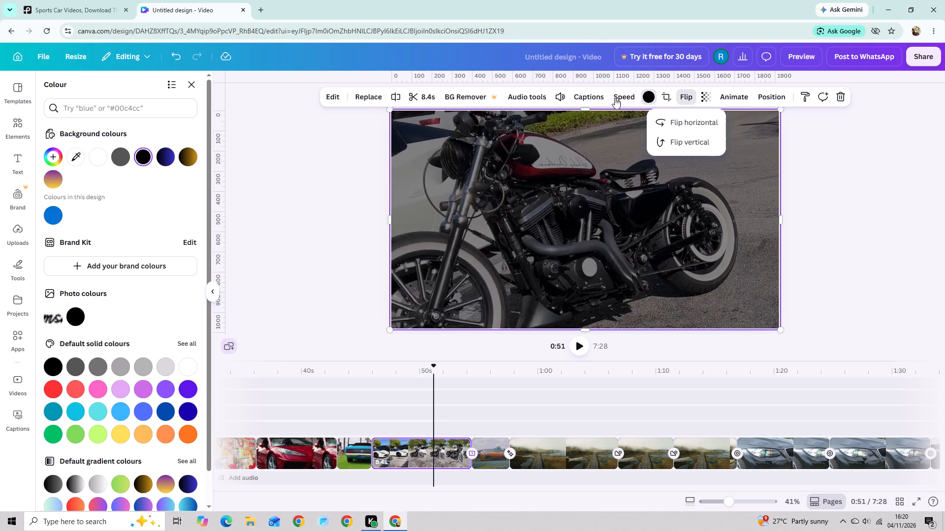
Set the speed of the motorcycle clip to 1.25 and lower its volume.
click(615, 98)
drag(610, 136, 617, 137)
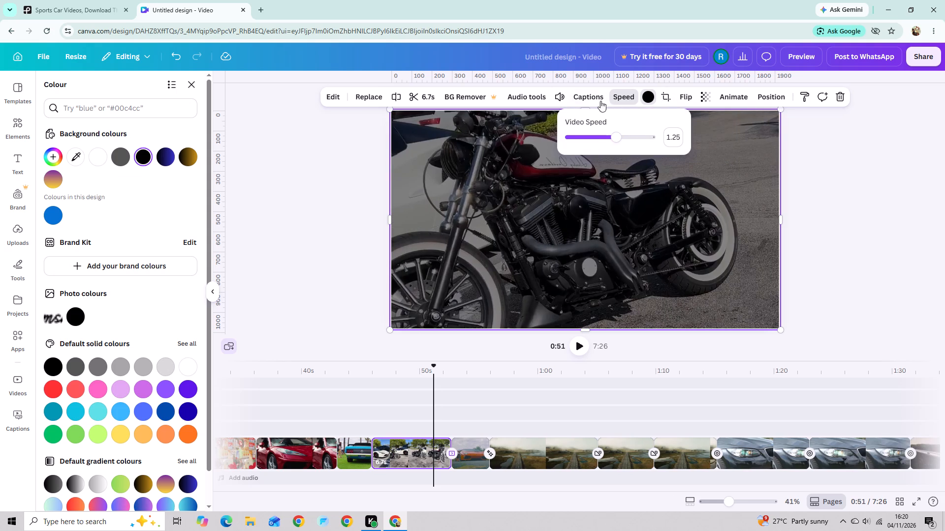
click(566, 100)
drag(580, 129, 447, 154)
click(355, 179)
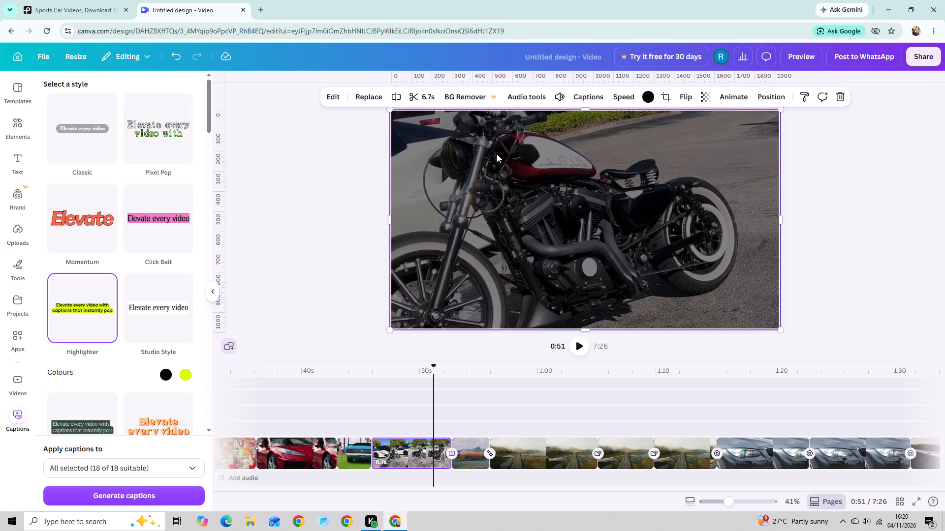
click(618, 99)
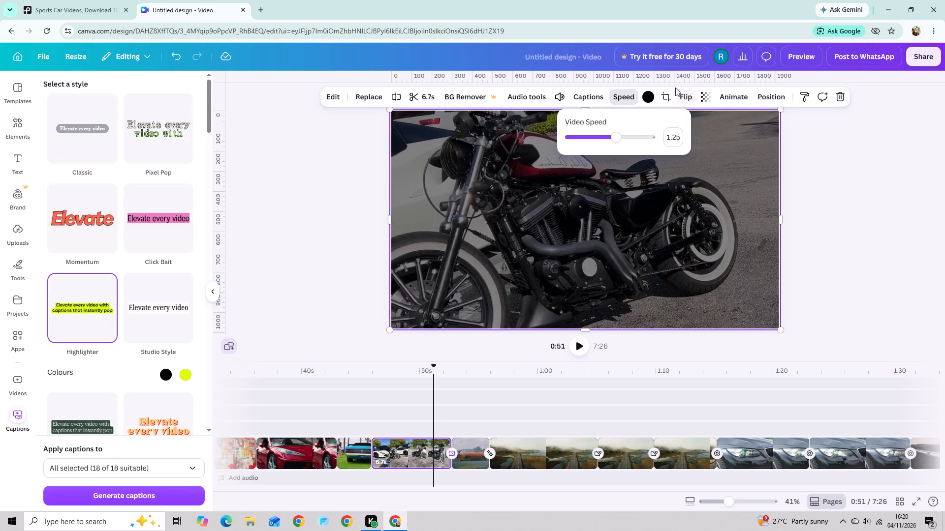
Apply the Slow Wave animation to the 6.7 s motorcycle clip on both enter and exit.
click(681, 98)
click(718, 103)
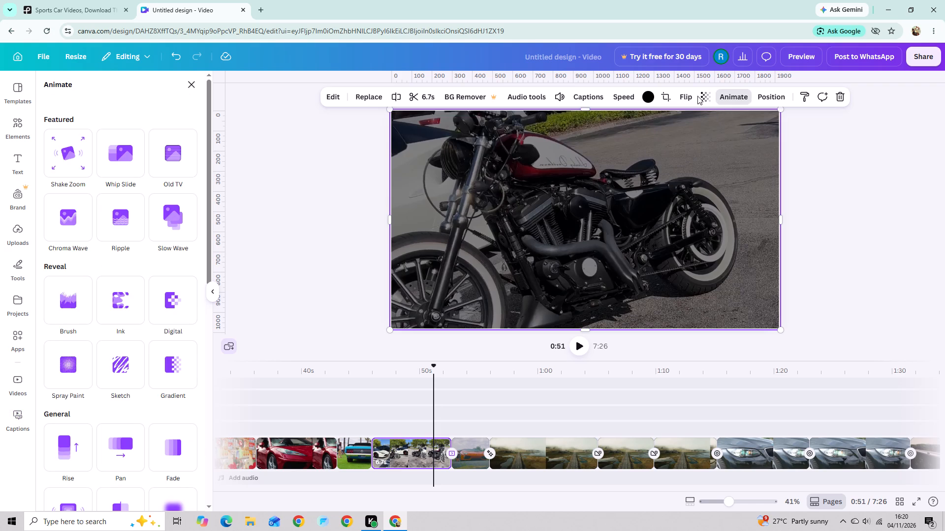
click(705, 96)
click(185, 204)
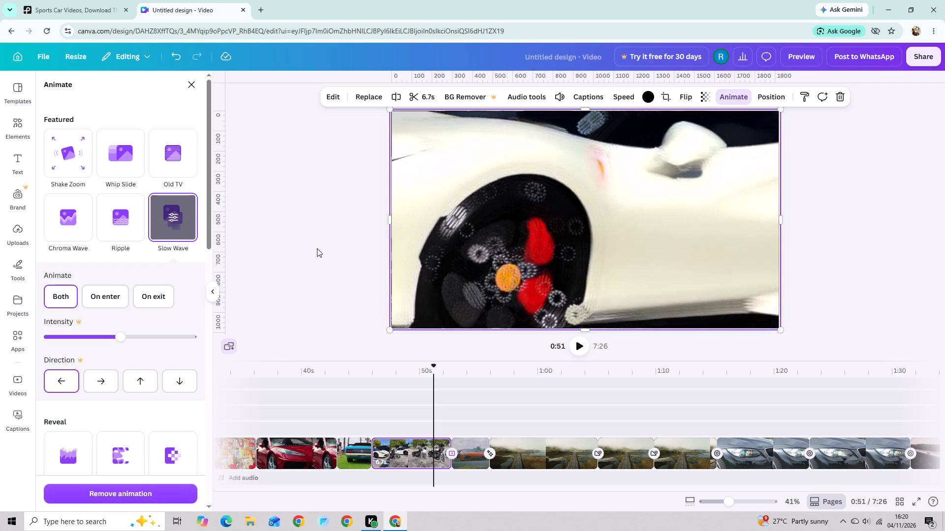
drag(357, 233, 365, 231)
click(712, 106)
drag(702, 104, 702, 109)
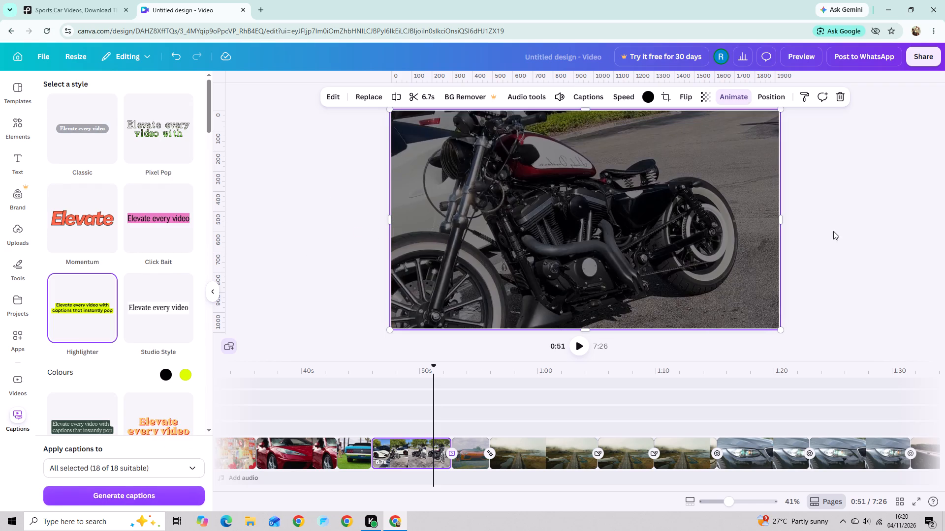
click(824, 226)
Scrub across the cut to the orange sports car and slightly lower the motorcycle clip's transparency value.
drag(431, 376, 468, 386)
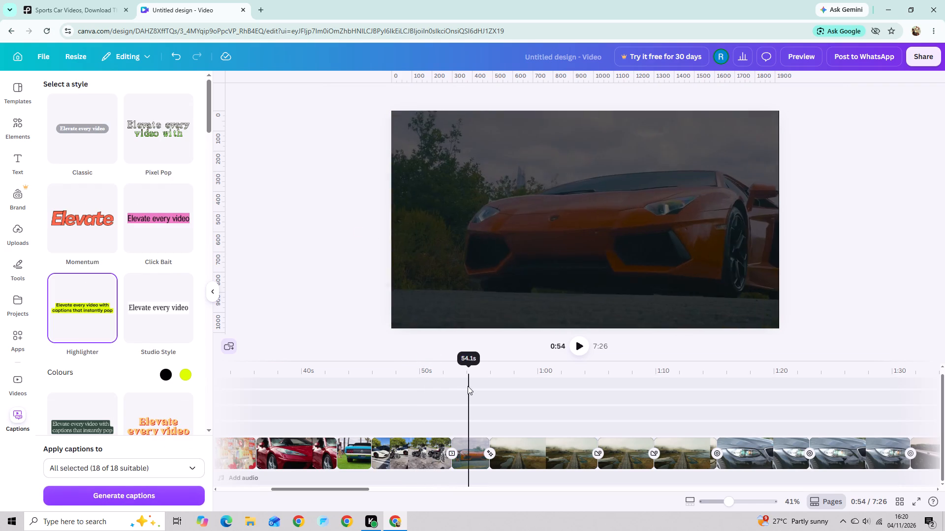
drag(468, 386, 464, 386)
click(559, 264)
click(427, 451)
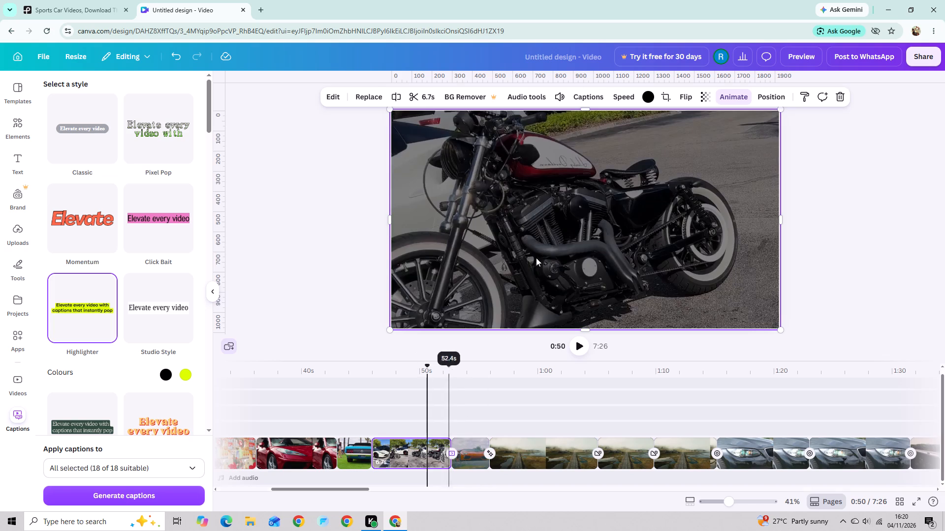
click(707, 104)
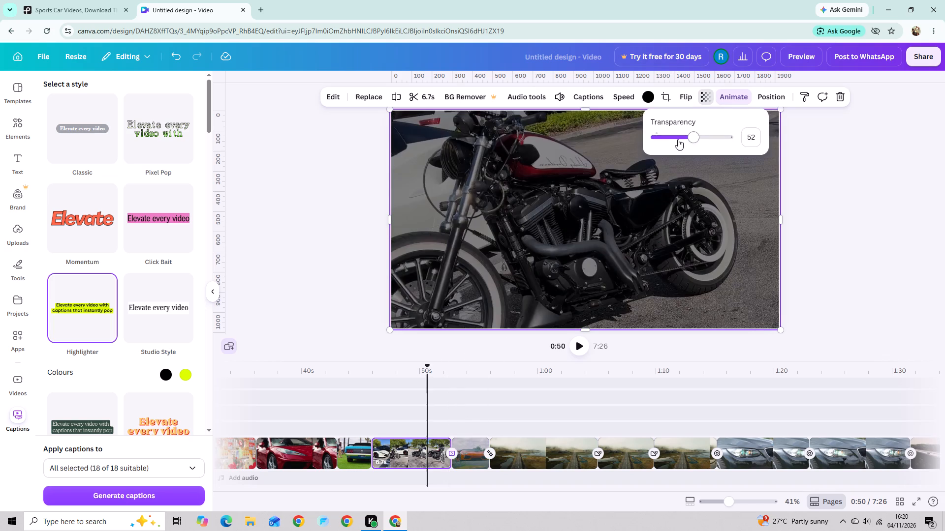
click(688, 138)
click(323, 188)
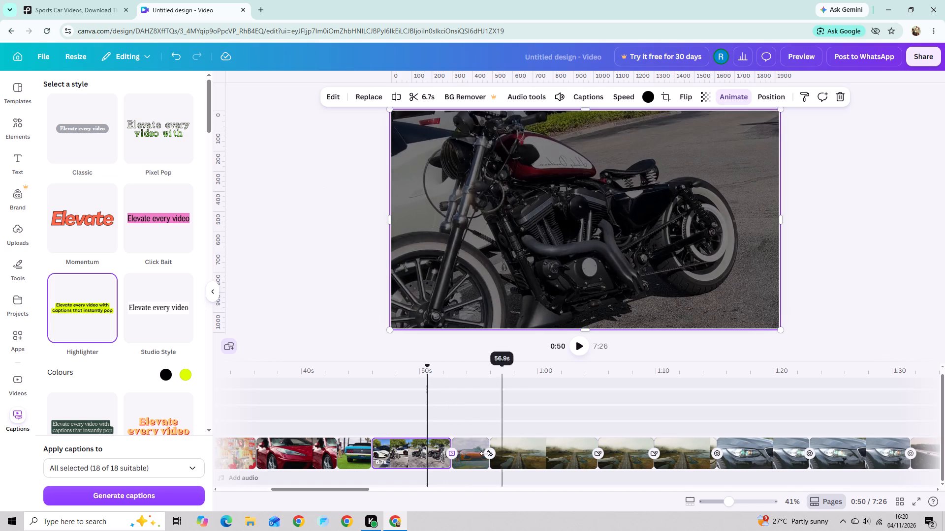
Add a 0.5-second Slide transition between the 2.9 s blue car clip and the 6.7 s motorcycle clip.
drag(421, 376, 473, 394)
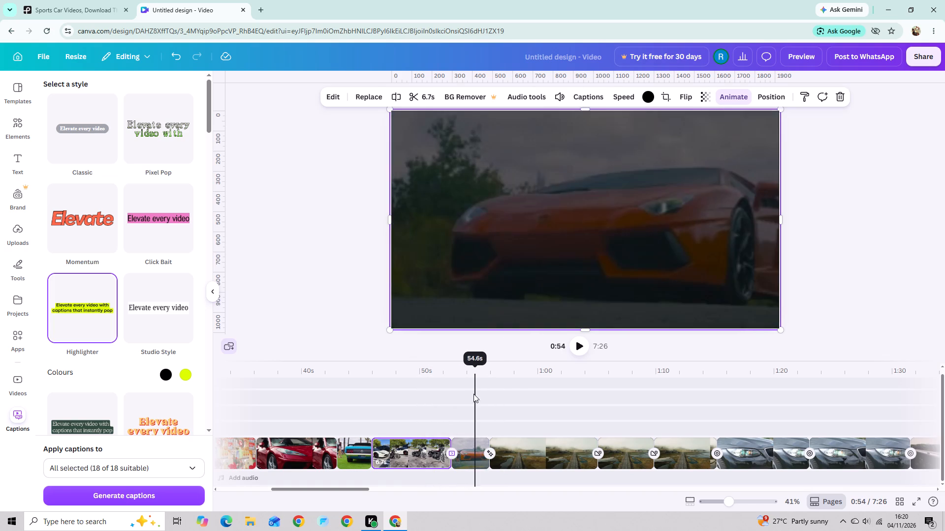
drag(473, 394, 397, 413)
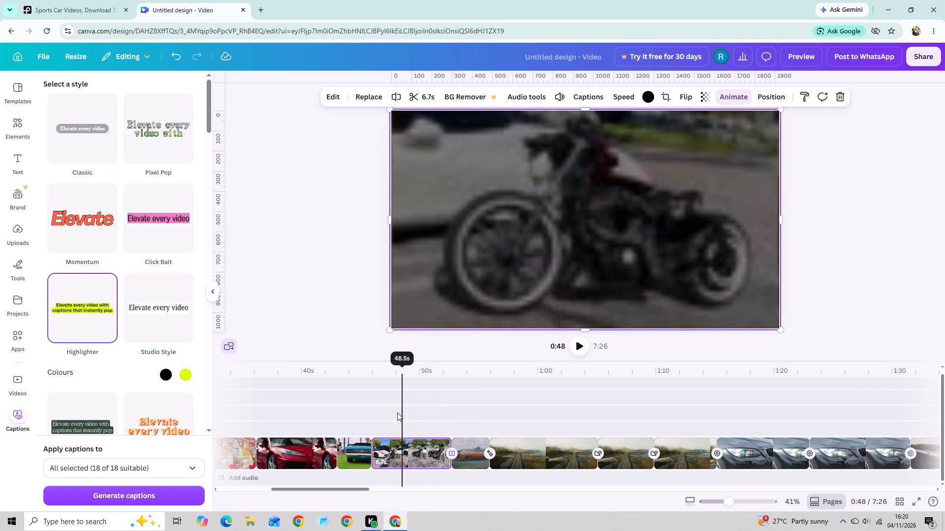
drag(397, 413, 306, 431)
click(373, 462)
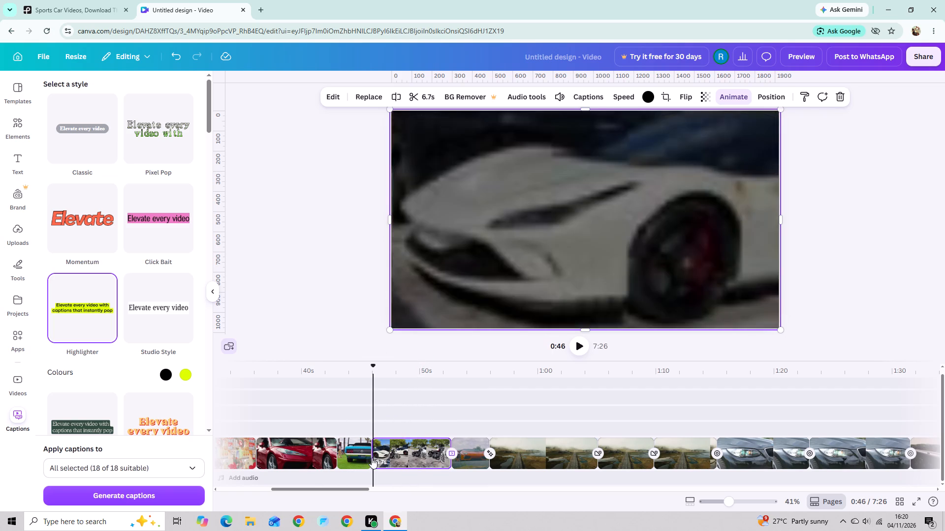
click(372, 457)
click(162, 160)
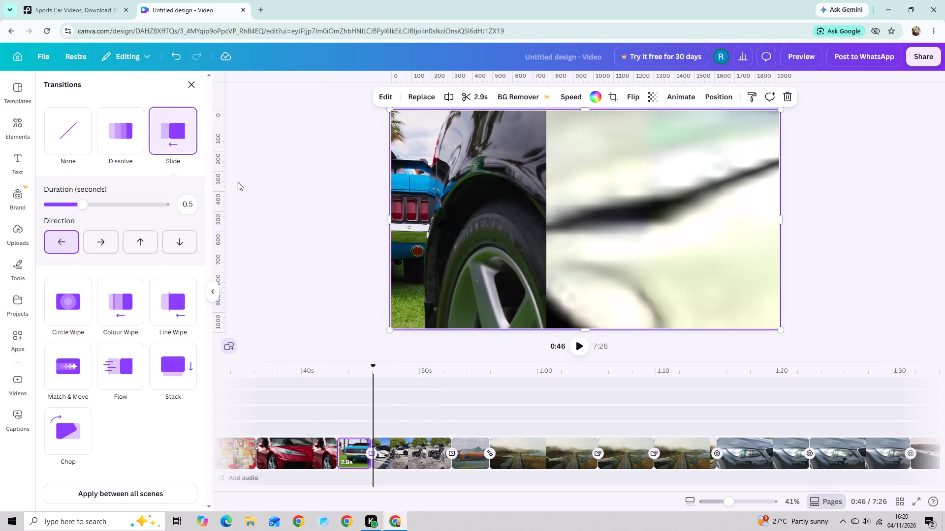
drag(247, 182, 256, 184)
Readjust the transparency of the 6.7 s clip with the white sports car and motorcycle, and flip it vertically.
click(587, 149)
click(701, 103)
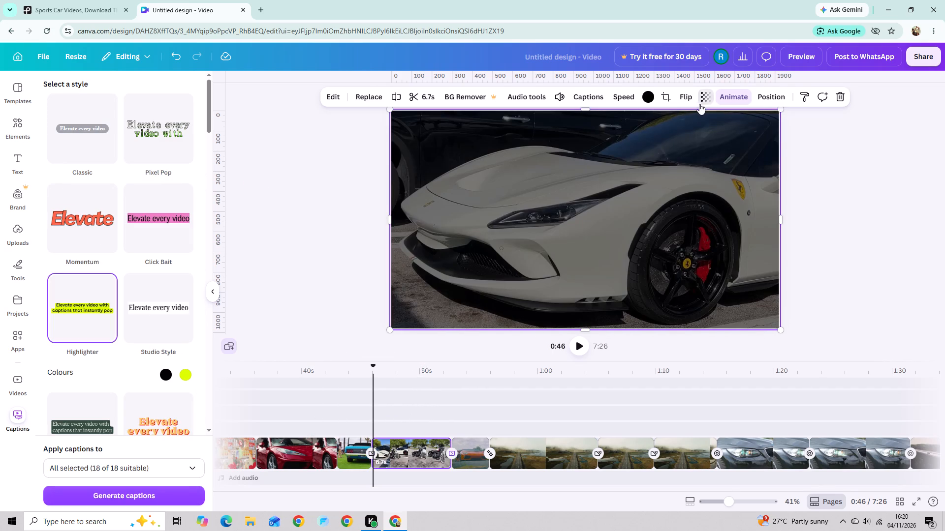
click(689, 135)
click(690, 100)
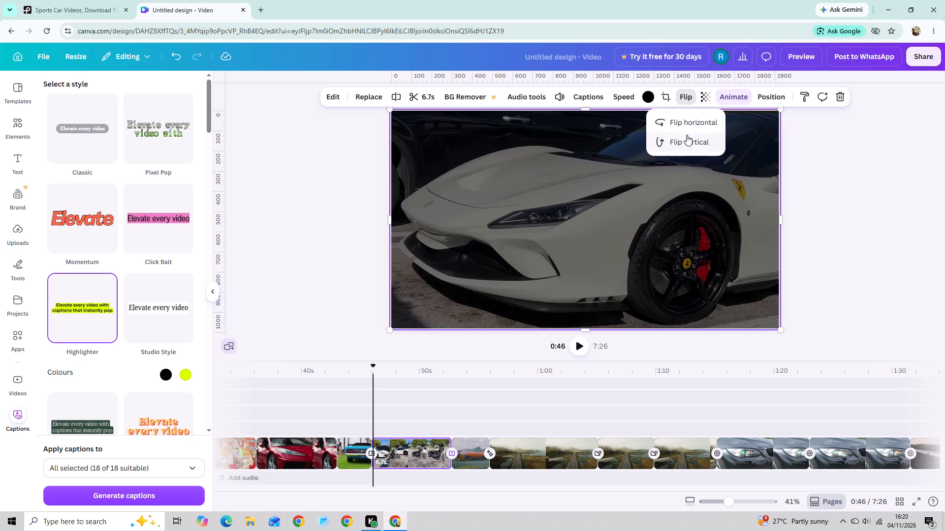
click(687, 135)
click(413, 154)
click(661, 95)
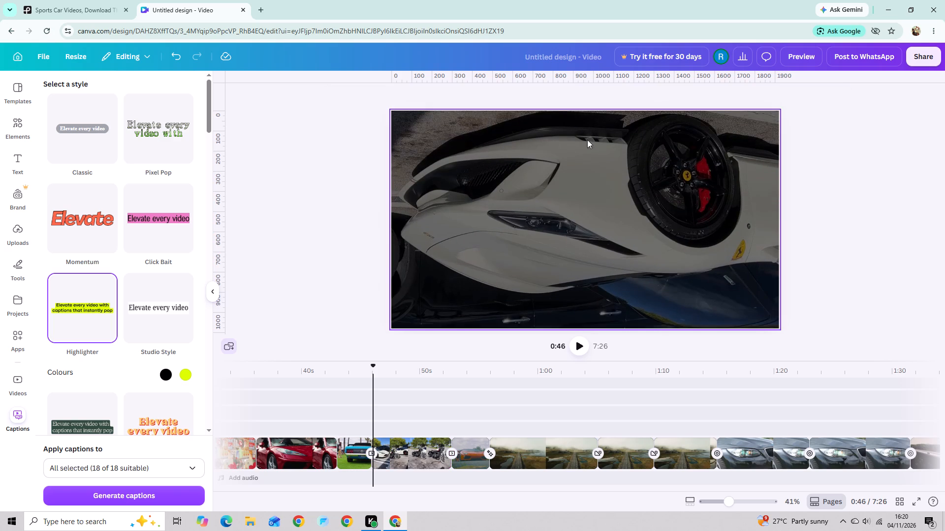
Review the background colour of the vertically flipped white sports-car clip and set its video speed to 1.
click(587, 140)
click(642, 94)
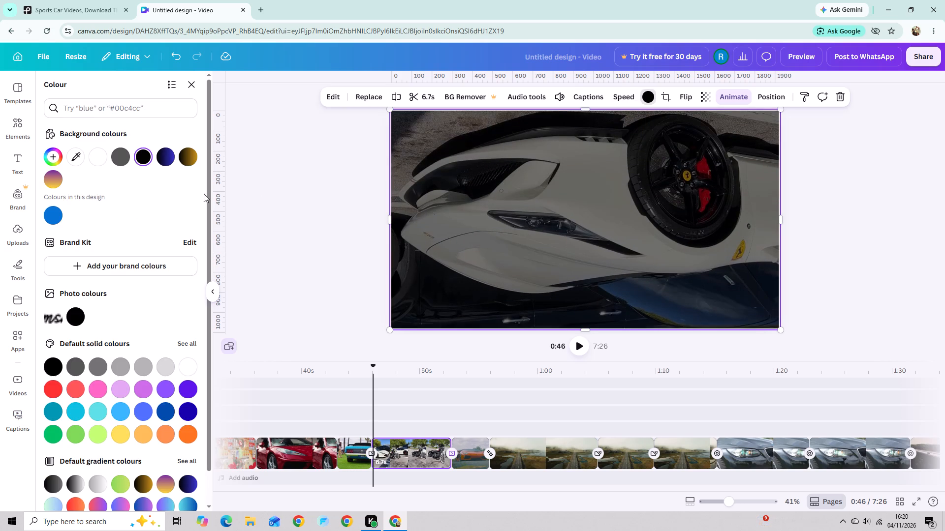
click(276, 190)
click(643, 99)
click(622, 97)
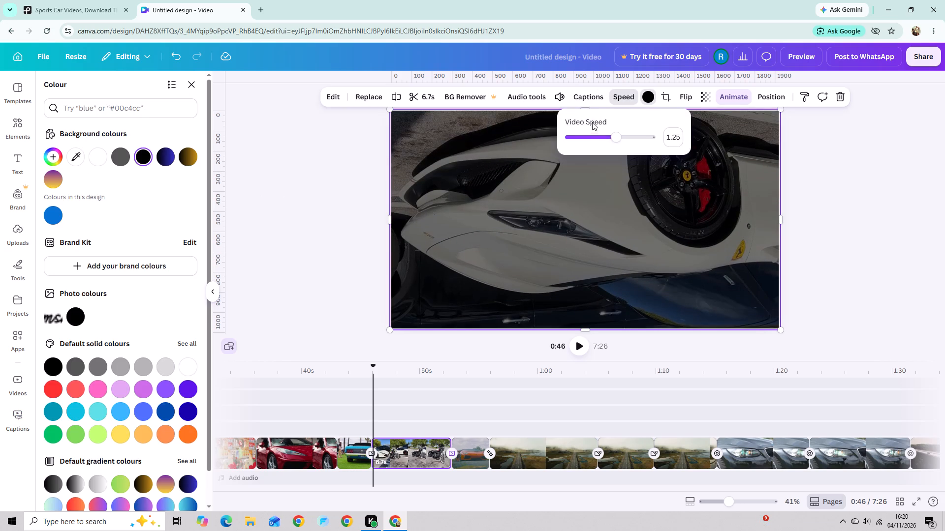
click(607, 130)
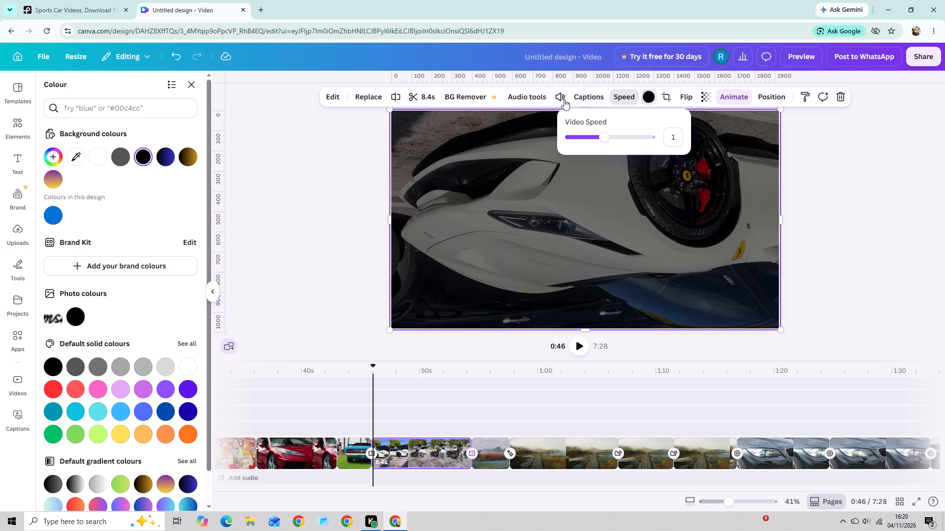
click(610, 136)
drag(627, 137, 608, 137)
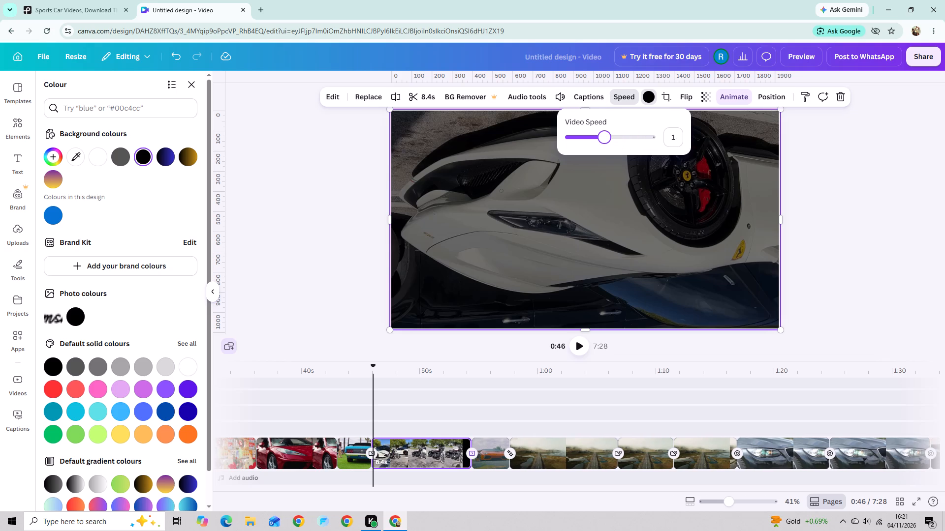
Speed up the flipped white sports-car clip to a 6.7-second duration and lower its volume.
drag(608, 137, 617, 135)
click(555, 90)
drag(570, 122, 547, 123)
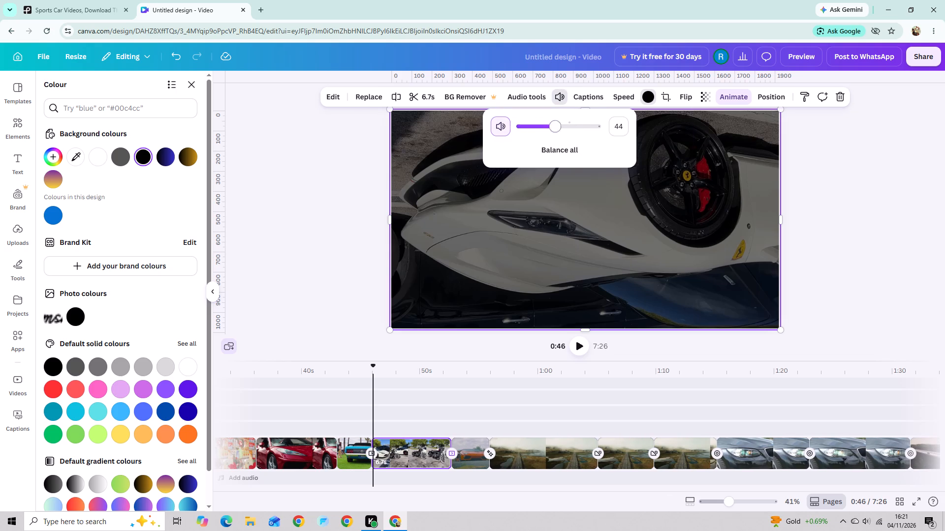
drag(547, 123, 398, 153)
click(365, 175)
Apply the Wipe animation to the 2.9 s blue Mustang clip.
drag(373, 371, 346, 396)
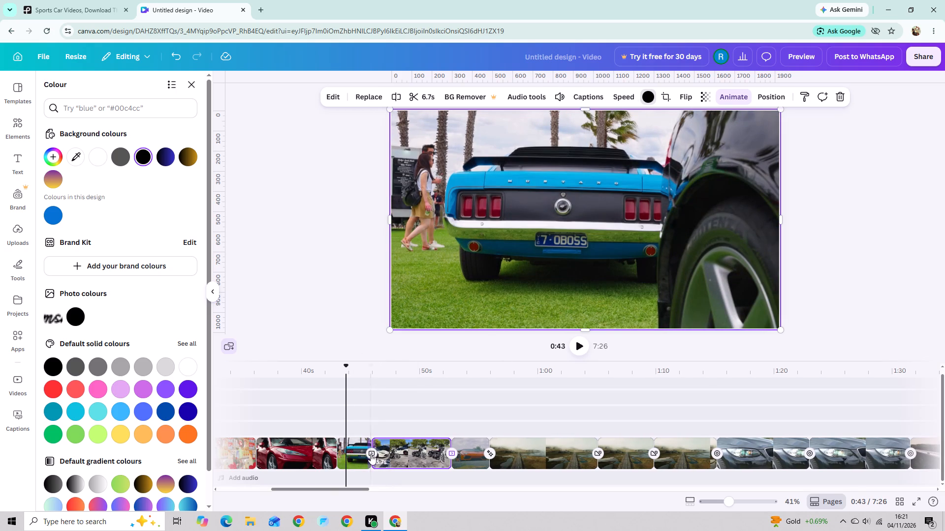
click(371, 454)
click(246, 151)
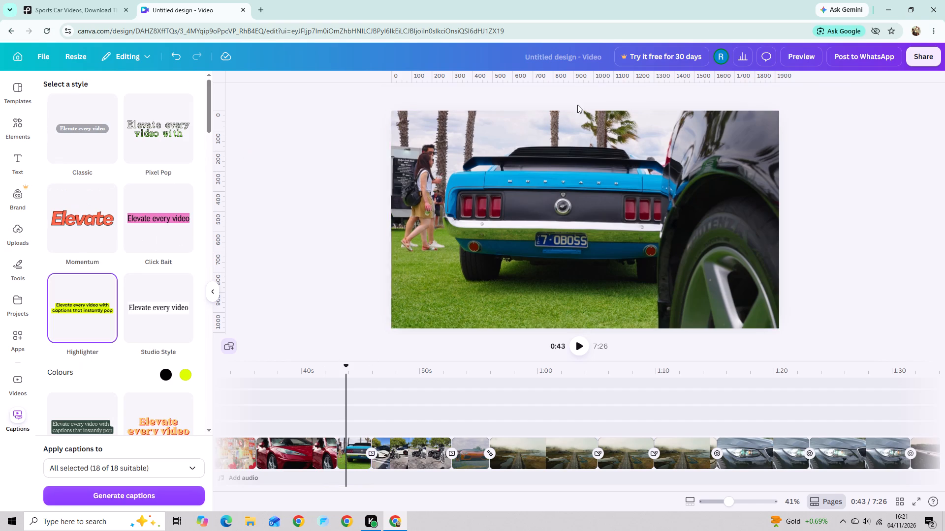
drag(578, 139, 577, 145)
click(678, 158)
click(685, 98)
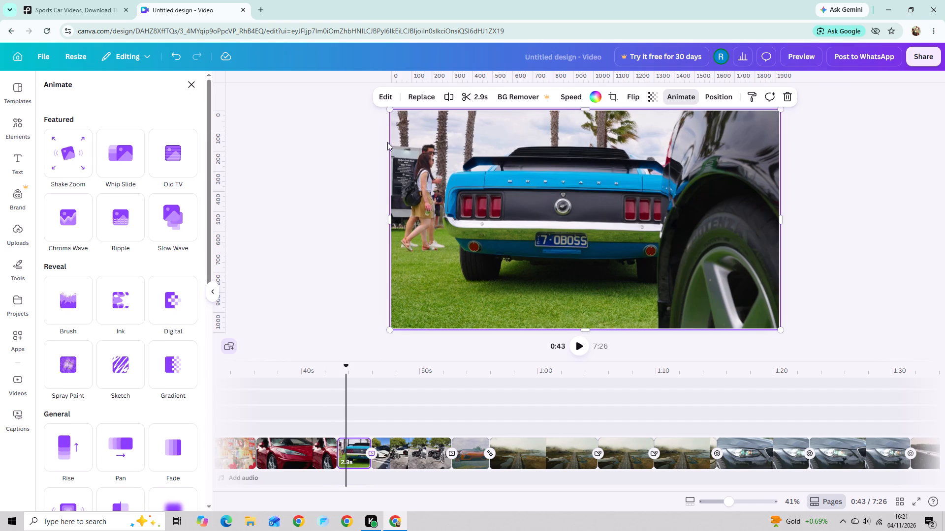
scroll(121, 350, down, 3)
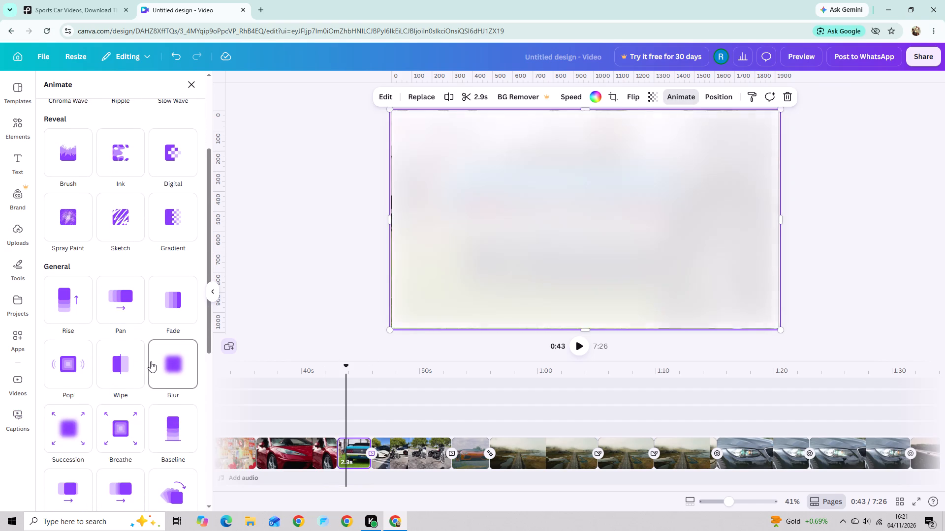
click(127, 359)
click(288, 291)
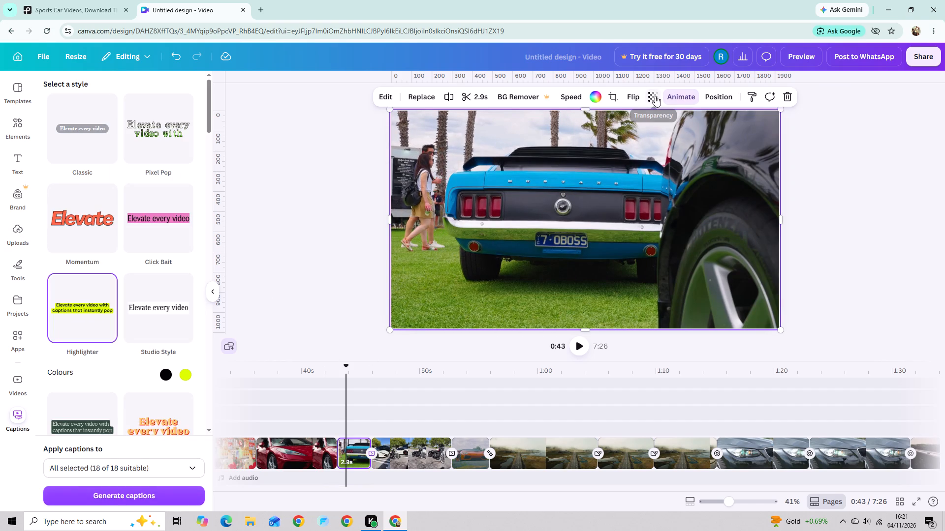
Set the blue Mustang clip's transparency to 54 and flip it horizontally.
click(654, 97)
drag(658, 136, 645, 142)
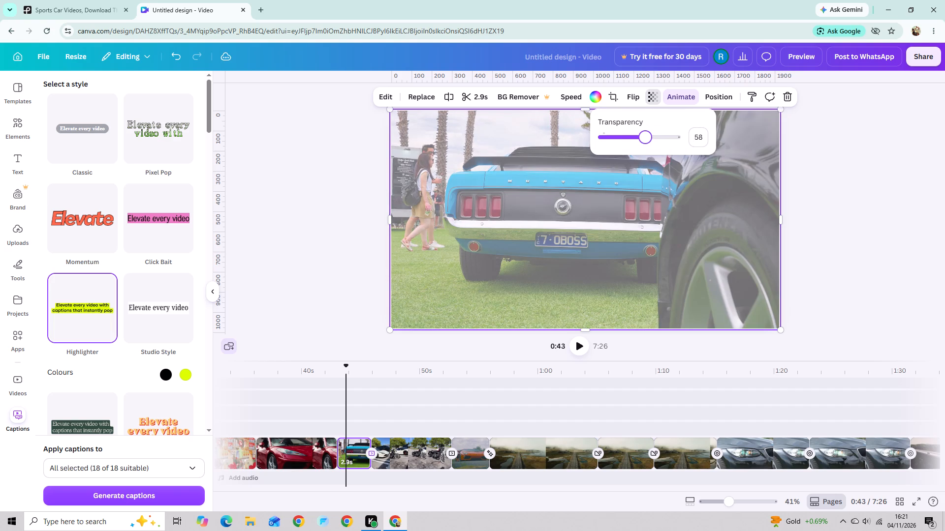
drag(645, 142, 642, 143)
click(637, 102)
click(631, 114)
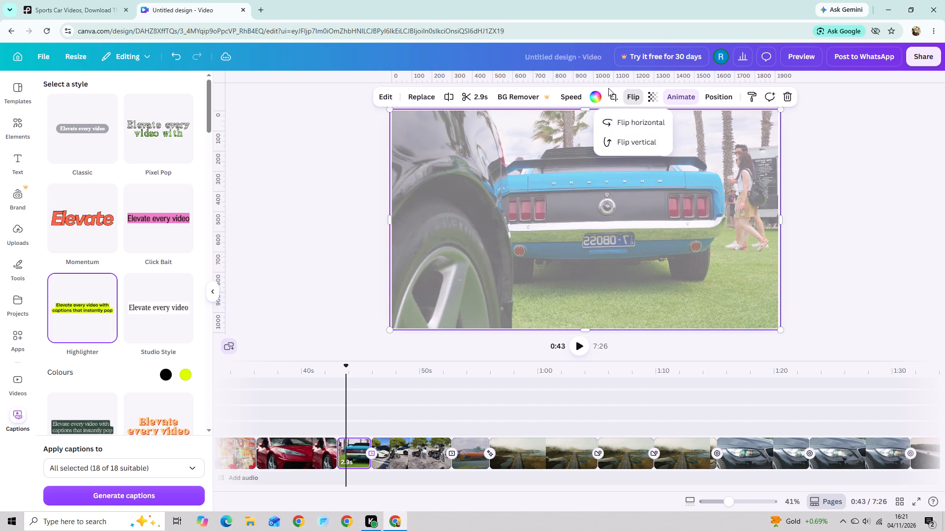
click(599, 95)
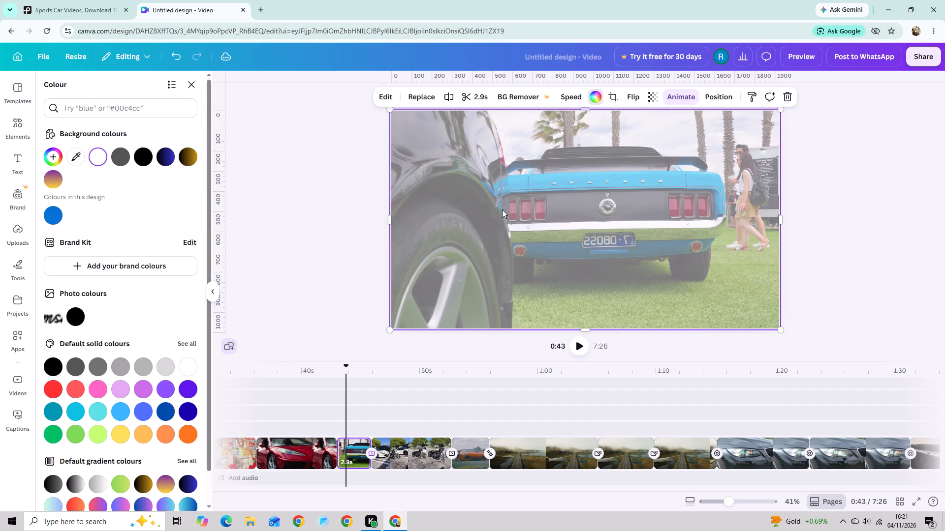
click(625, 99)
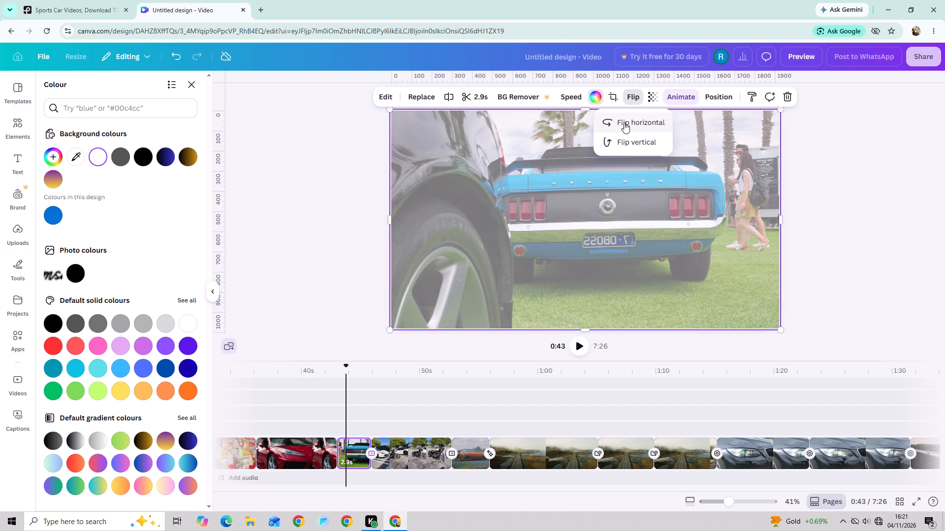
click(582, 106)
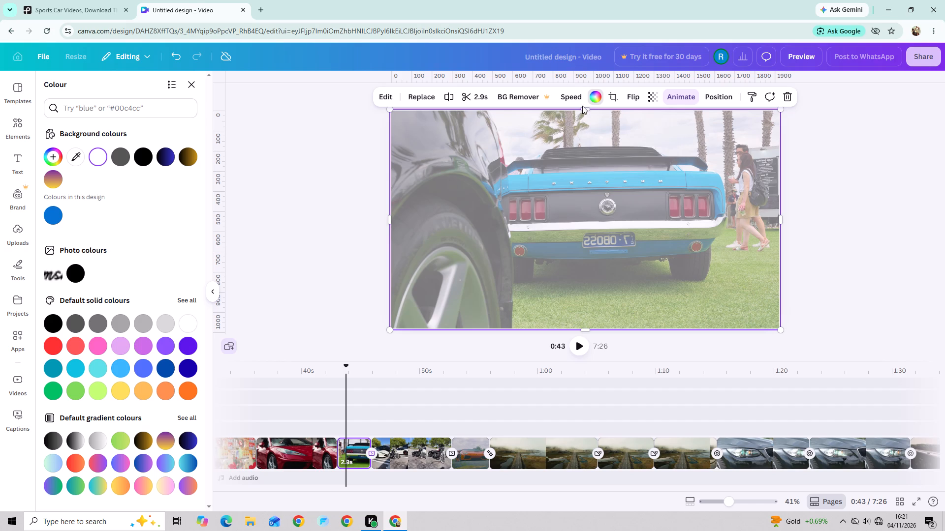
Increase the blue Mustang clip's video speed so that it lasts 2.3 seconds.
click(577, 98)
drag(550, 138, 559, 136)
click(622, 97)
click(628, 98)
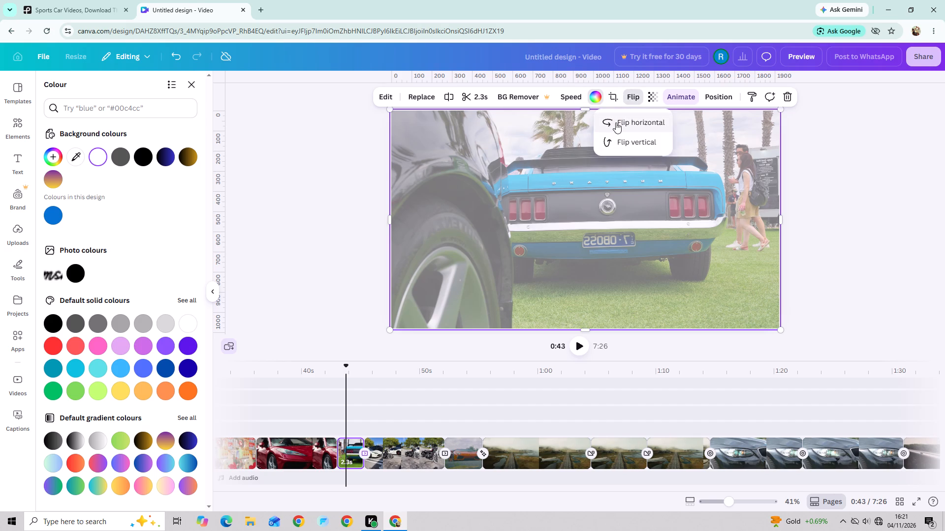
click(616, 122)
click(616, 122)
Set the 2.3 s blue Mustang clip's transparency to 48.
click(669, 101)
click(653, 101)
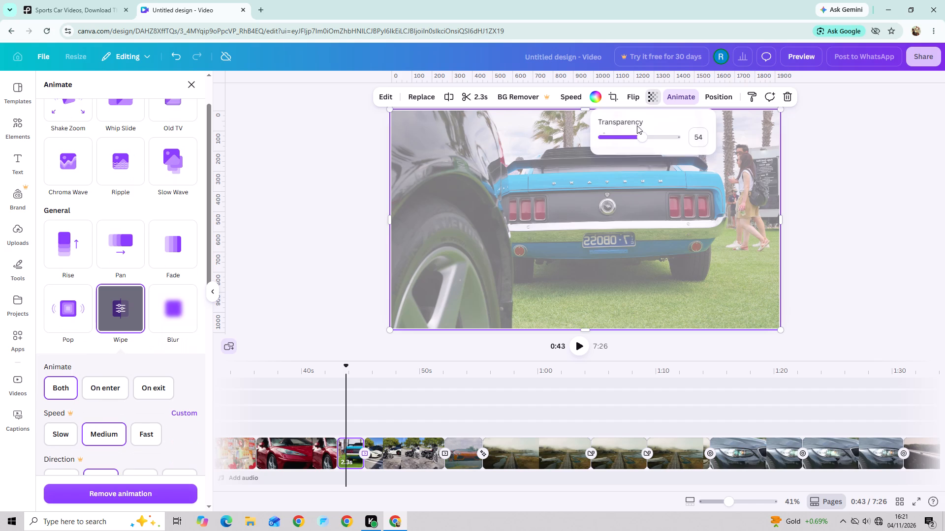
click(640, 138)
Change the background colour behind the semi-transparent blue Mustang clip to black.
click(591, 96)
click(145, 155)
click(312, 161)
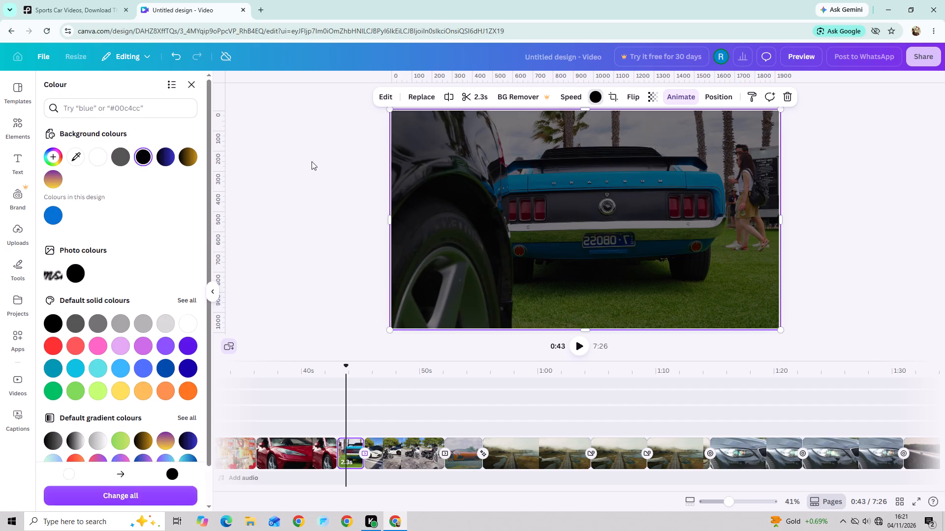
click(586, 91)
click(579, 98)
click(269, 207)
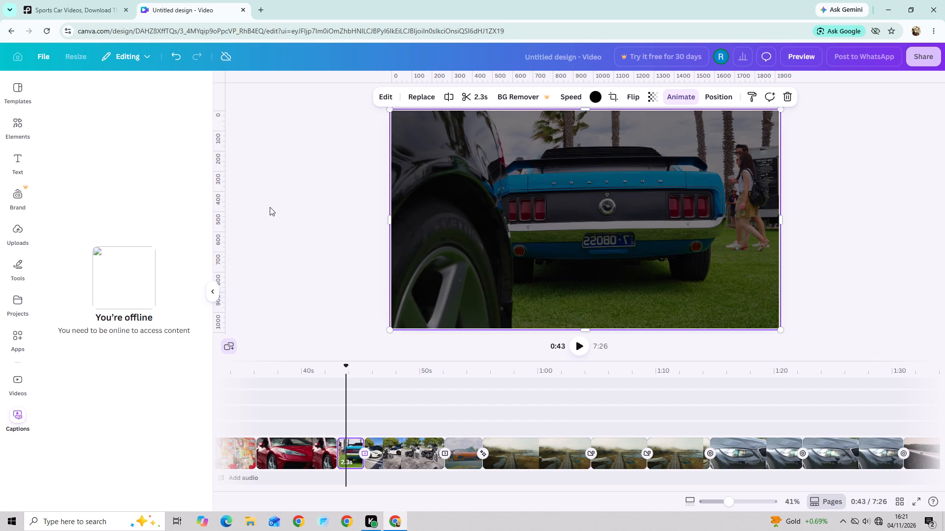
Scrub across the cut between the blue Mustang clip and the motorcycle clip to examine the transition.
click(253, 195)
drag(345, 368, 355, 368)
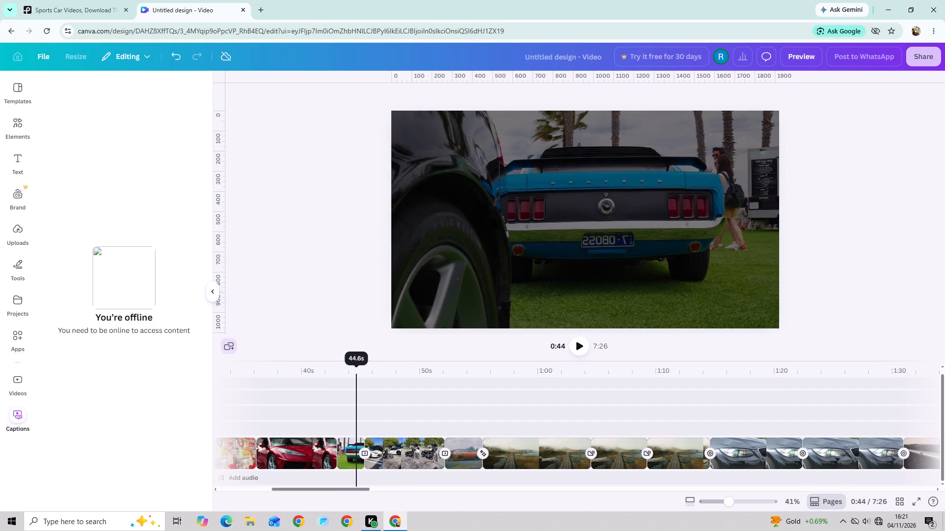
drag(355, 368, 356, 381)
right_click(356, 381)
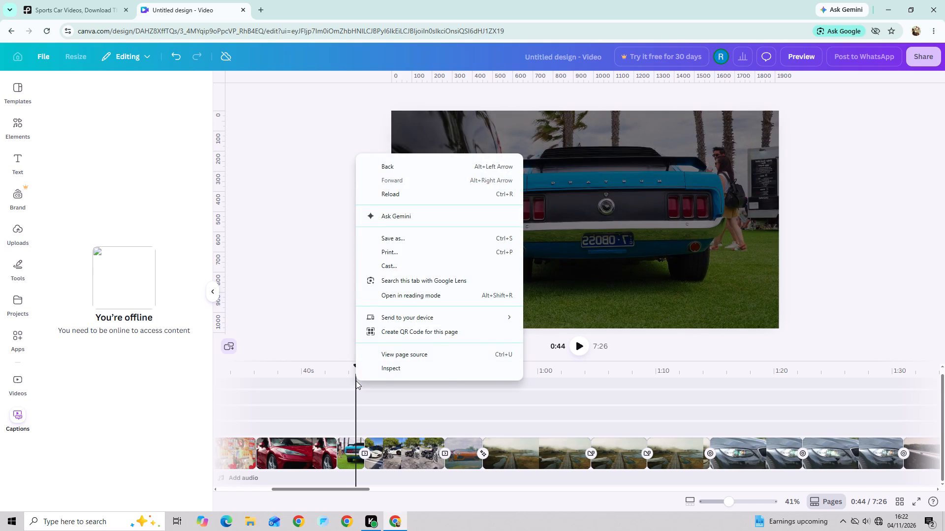
click(918, 250)
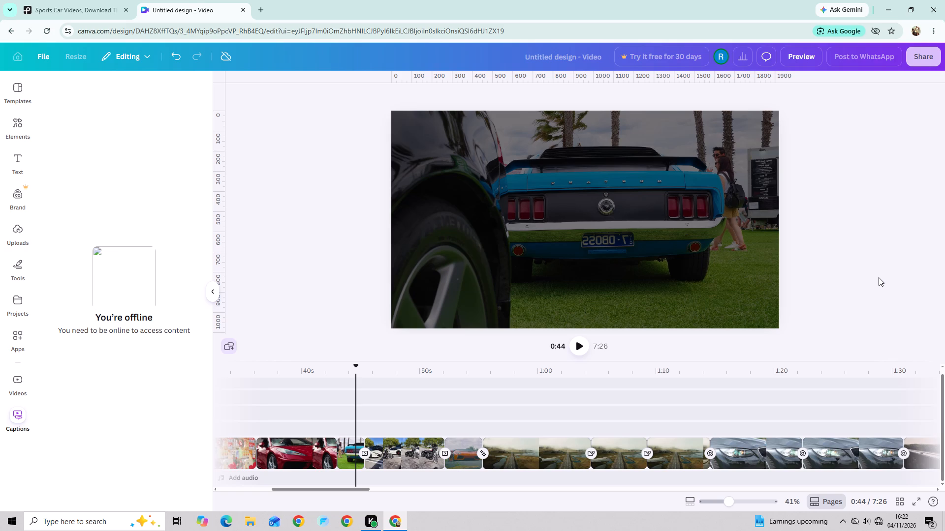
drag(352, 375, 373, 374)
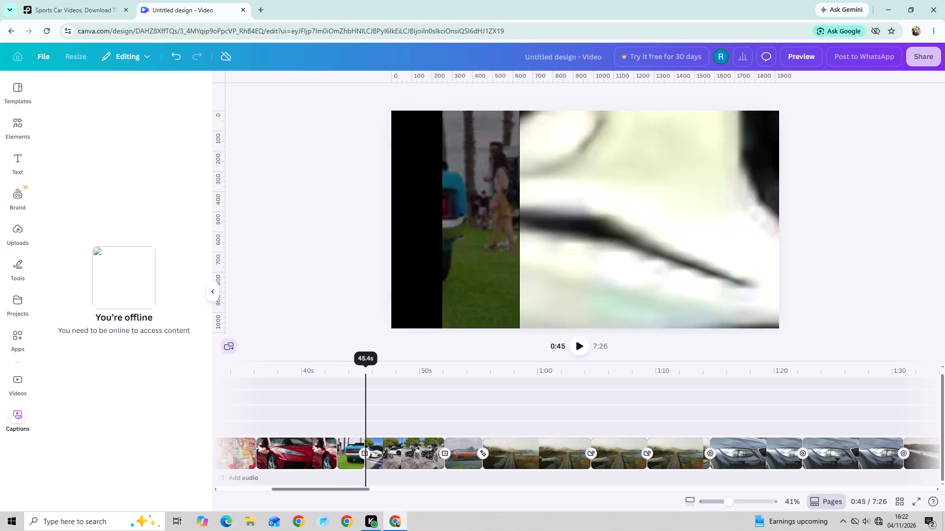
drag(373, 374, 362, 382)
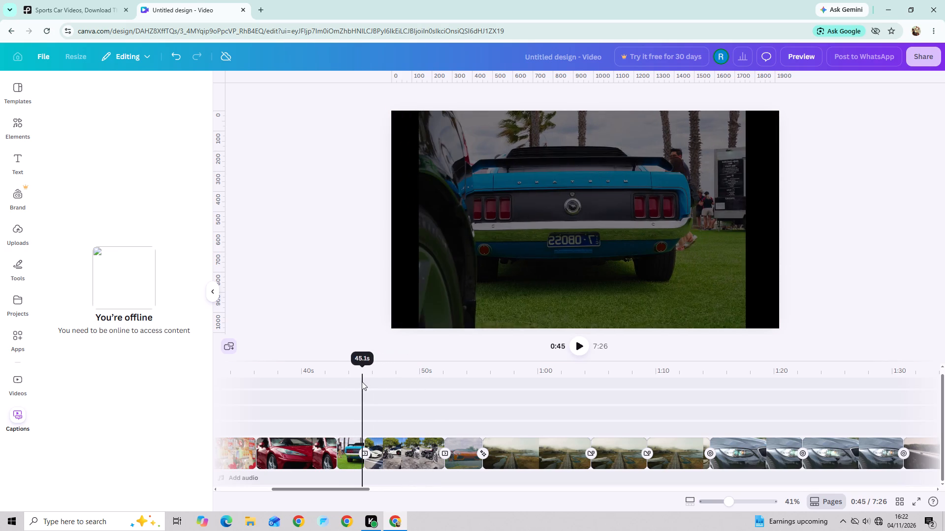
drag(362, 382, 361, 382)
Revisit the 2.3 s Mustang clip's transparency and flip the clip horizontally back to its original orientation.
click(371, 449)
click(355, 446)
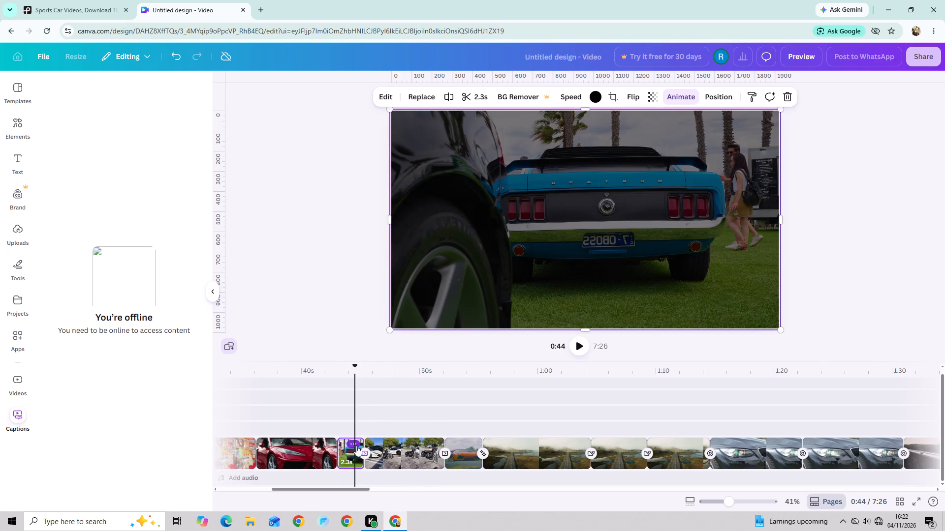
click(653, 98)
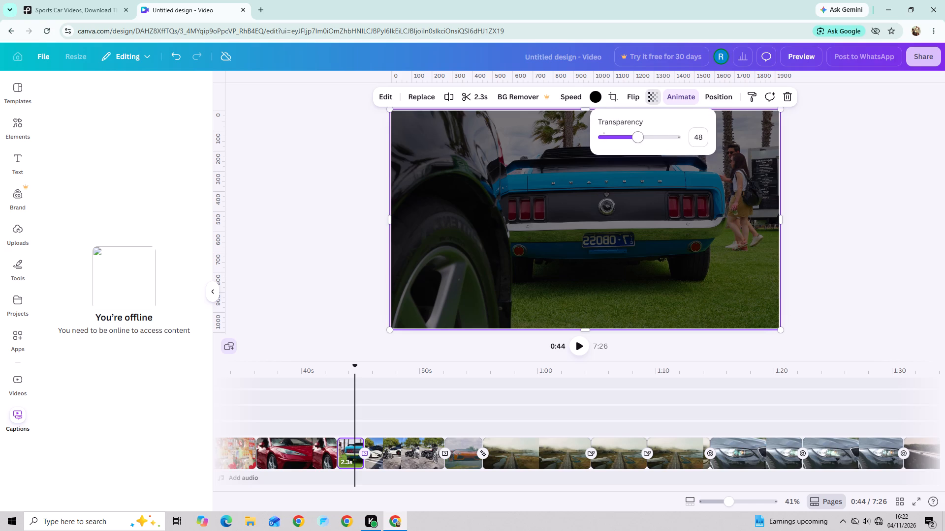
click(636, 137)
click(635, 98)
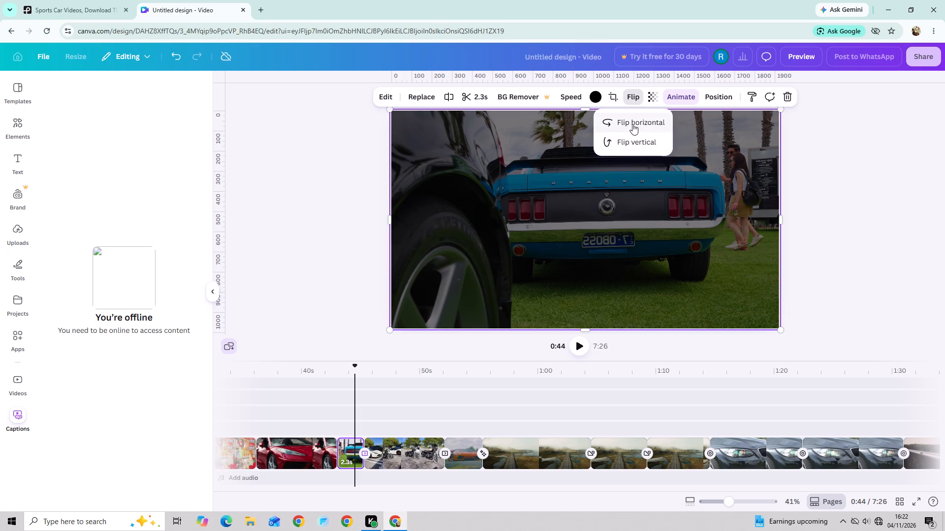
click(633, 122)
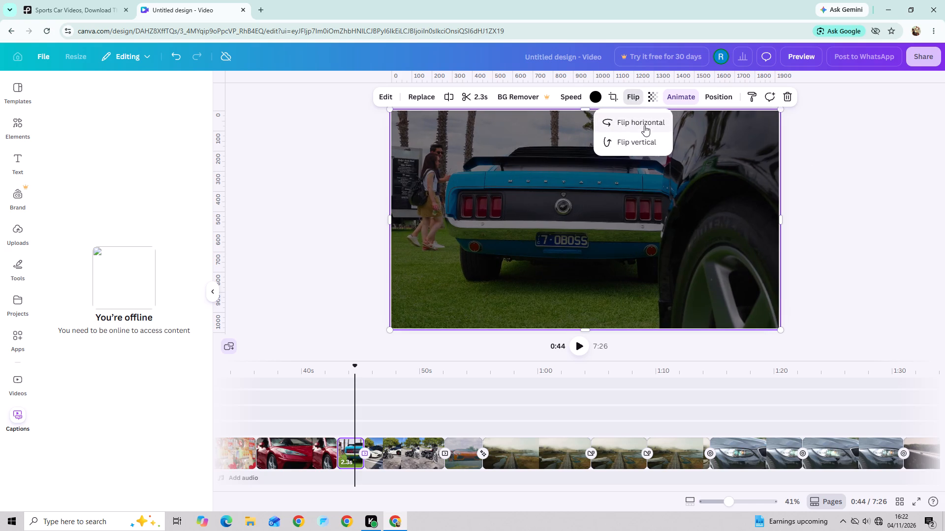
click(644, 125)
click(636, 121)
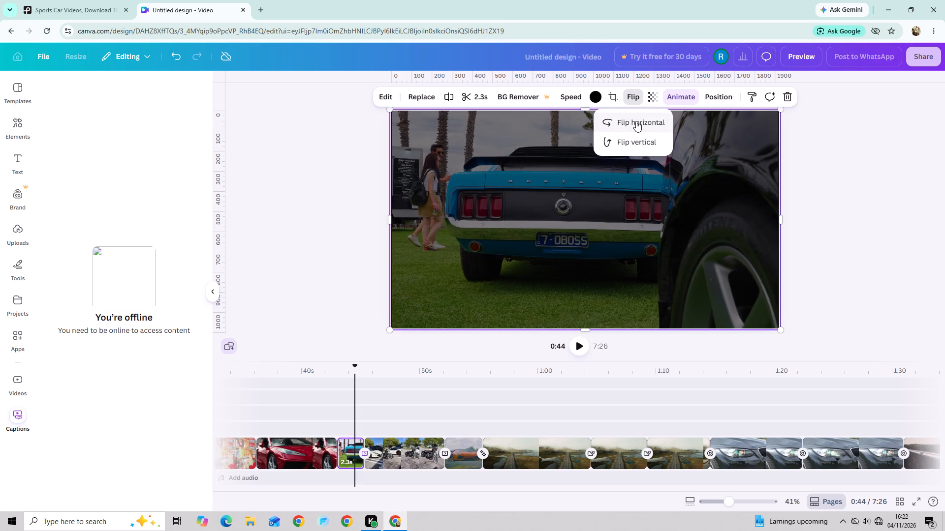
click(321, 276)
Scrub the timeline between the opening clips and the motorcycle clip to examine the footage around the red sports car clip.
click(352, 362)
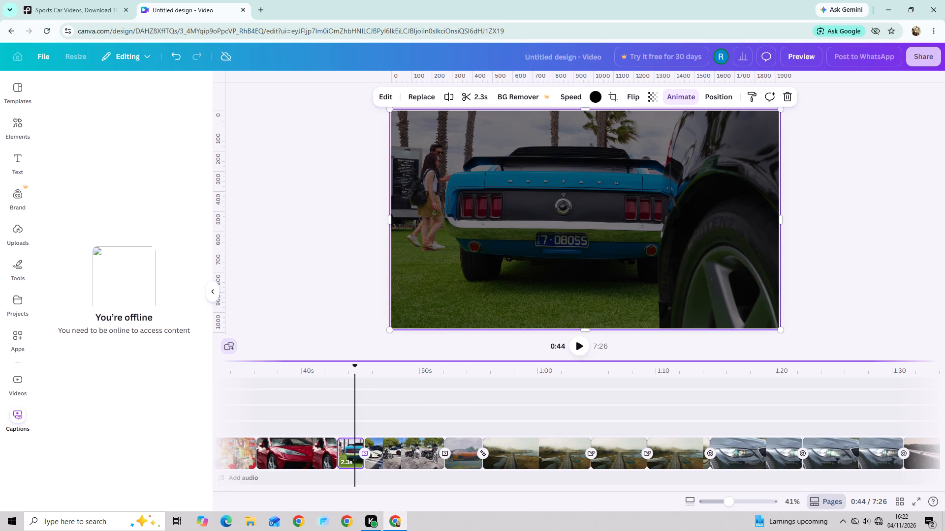
drag(354, 367, 436, 405)
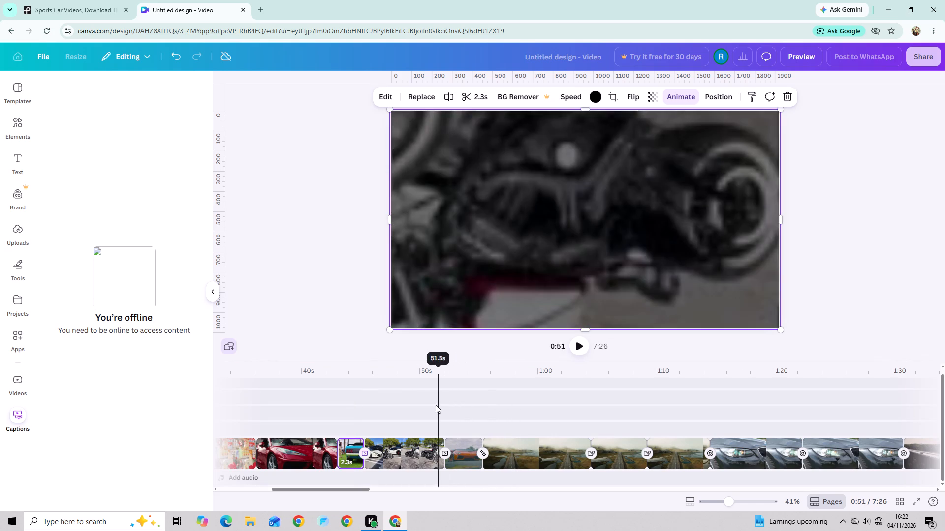
drag(436, 405, 314, 441)
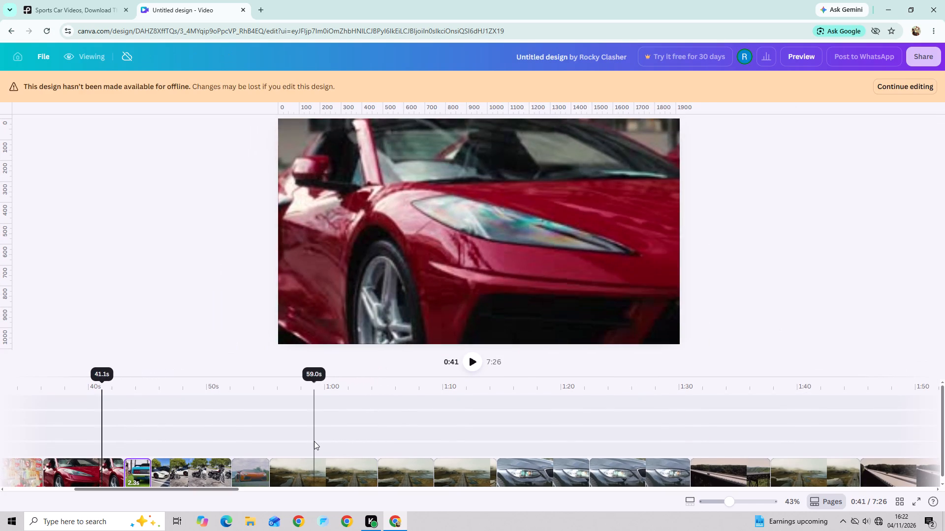
drag(314, 441, 308, 448)
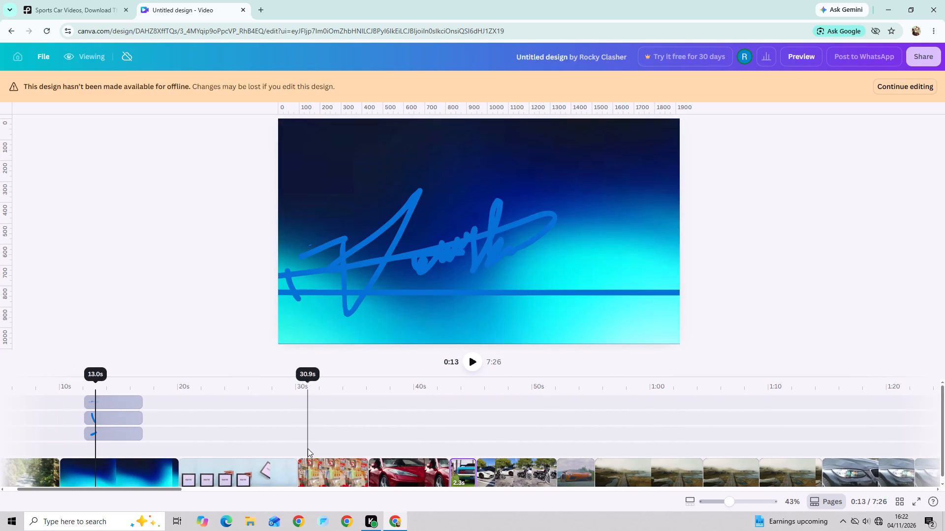
drag(308, 448, 426, 459)
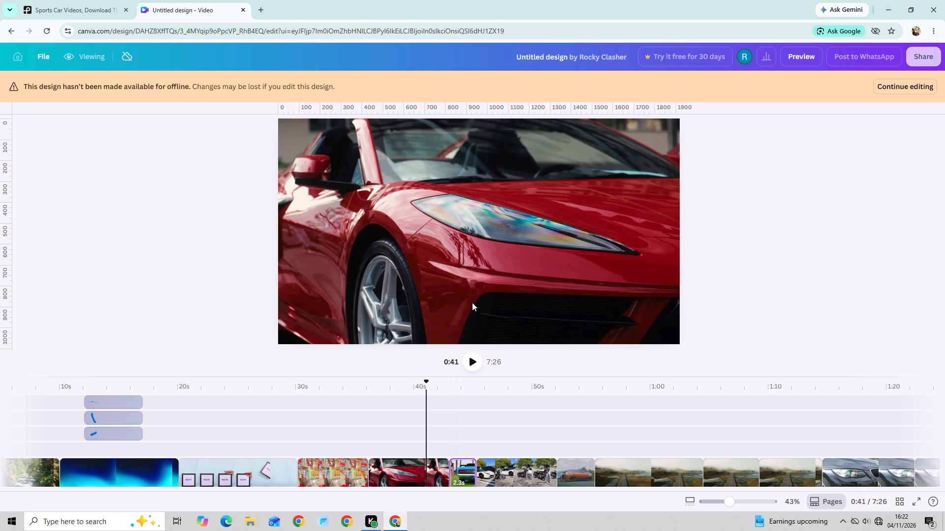
click(472, 303)
click(569, 268)
click(493, 478)
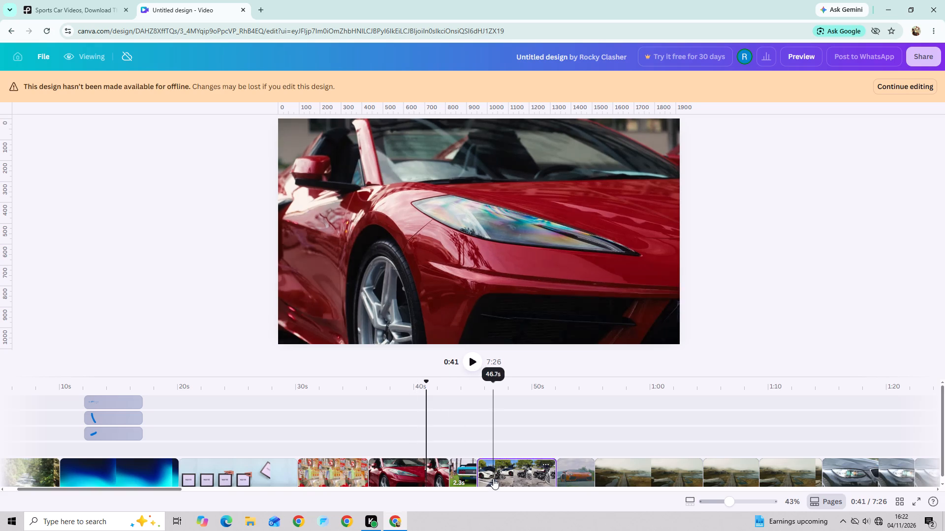
click(432, 473)
click(552, 269)
click(556, 228)
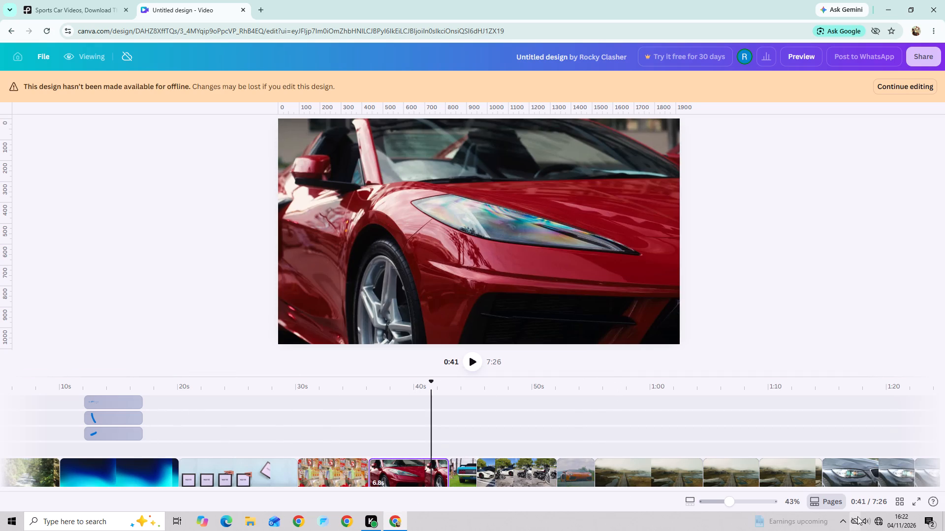
Check the available Wi-Fi networks and the connection options for Airtel_Zerotouch.
click(876, 520)
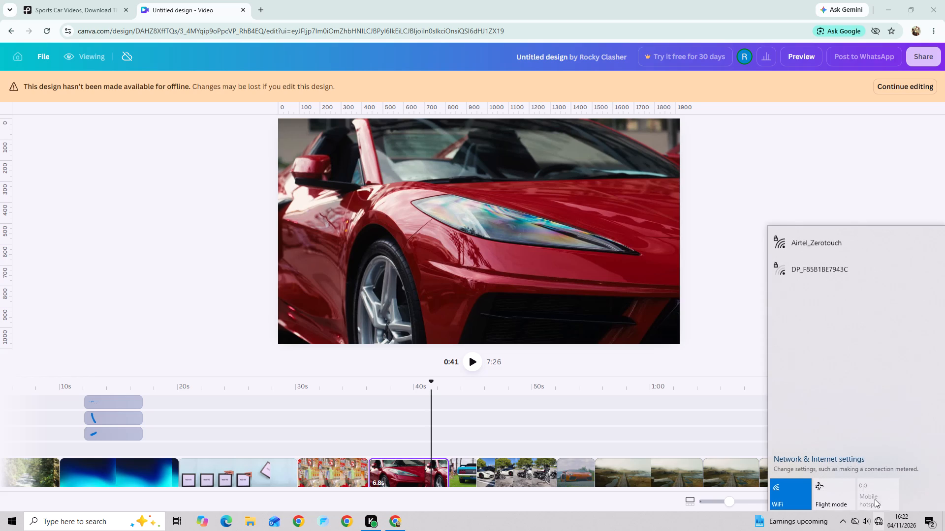
click(851, 238)
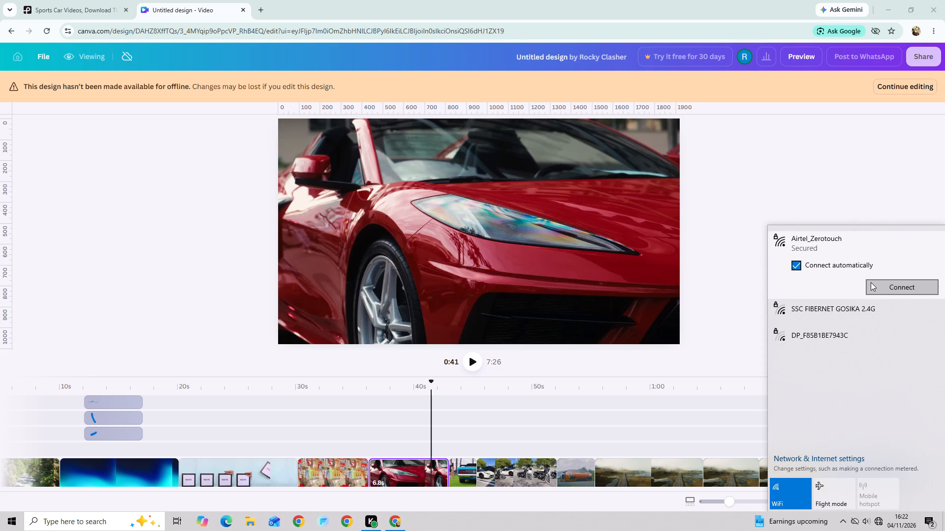
click(840, 200)
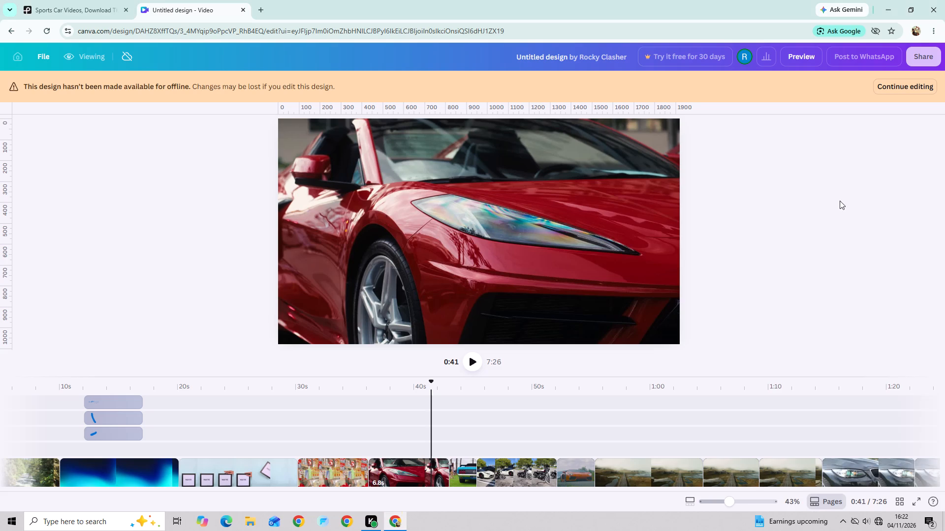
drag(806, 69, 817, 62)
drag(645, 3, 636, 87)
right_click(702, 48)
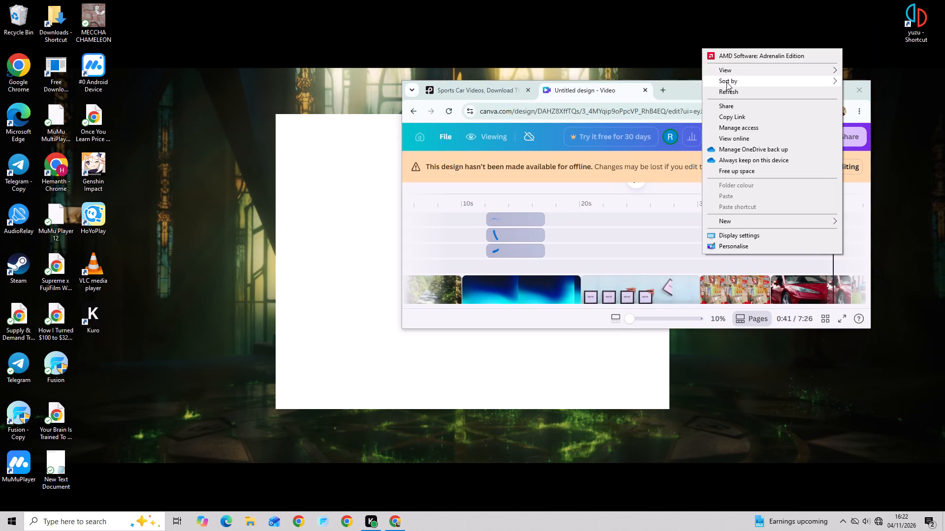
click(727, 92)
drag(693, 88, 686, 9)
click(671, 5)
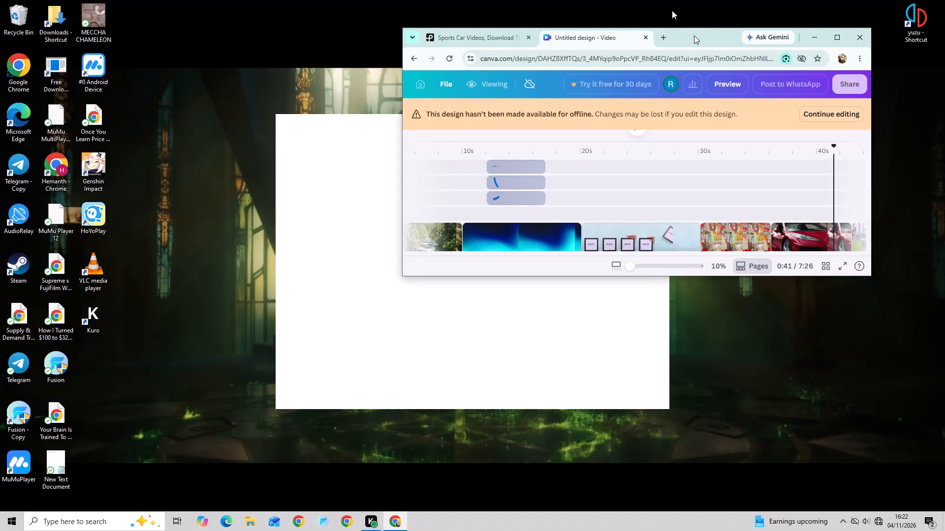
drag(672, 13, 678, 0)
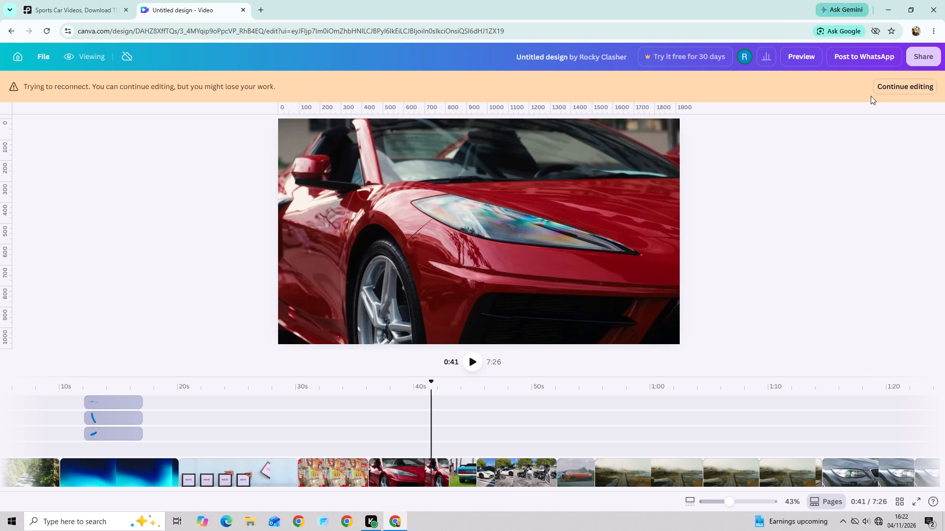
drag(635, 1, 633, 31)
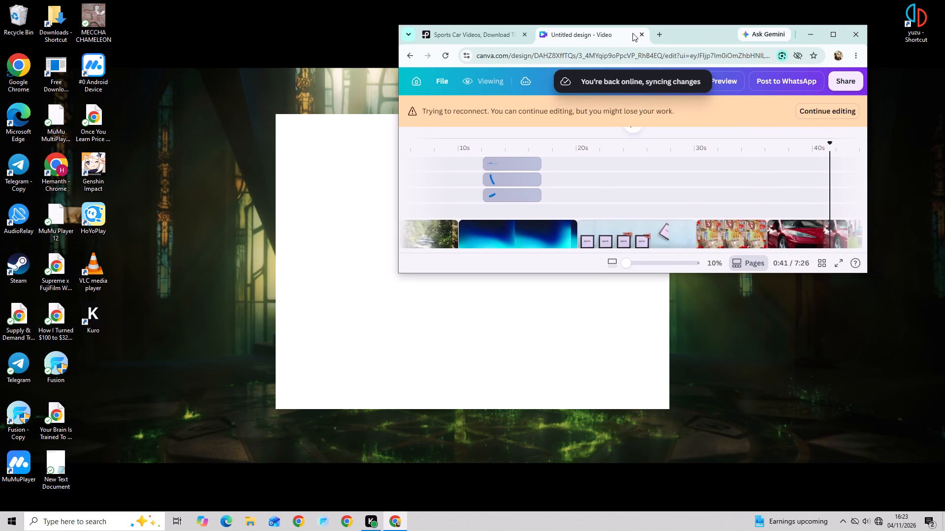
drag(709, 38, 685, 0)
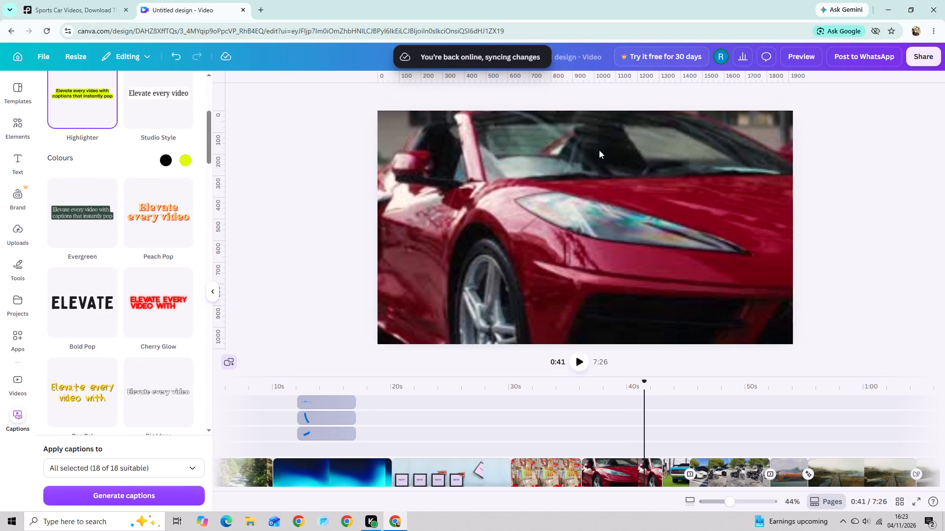
Check the Wi-Fi connection status.
click(878, 526)
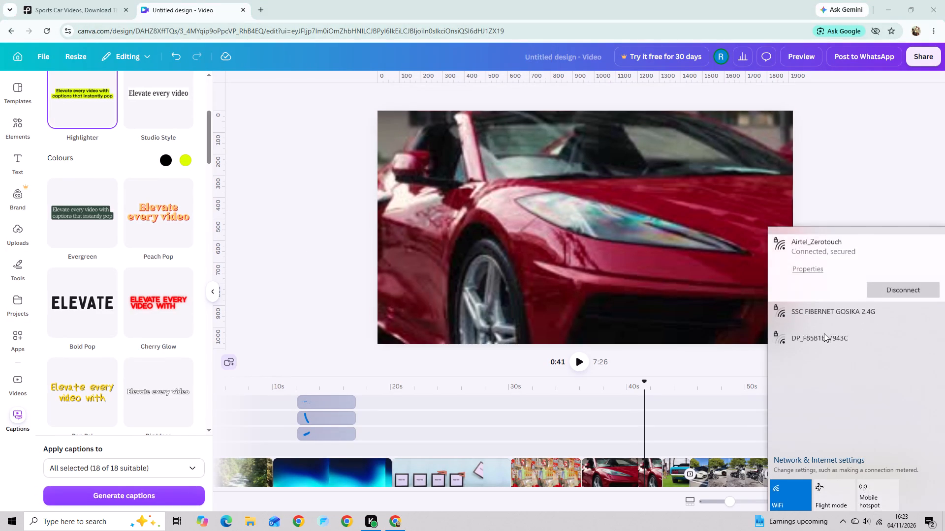
click(850, 155)
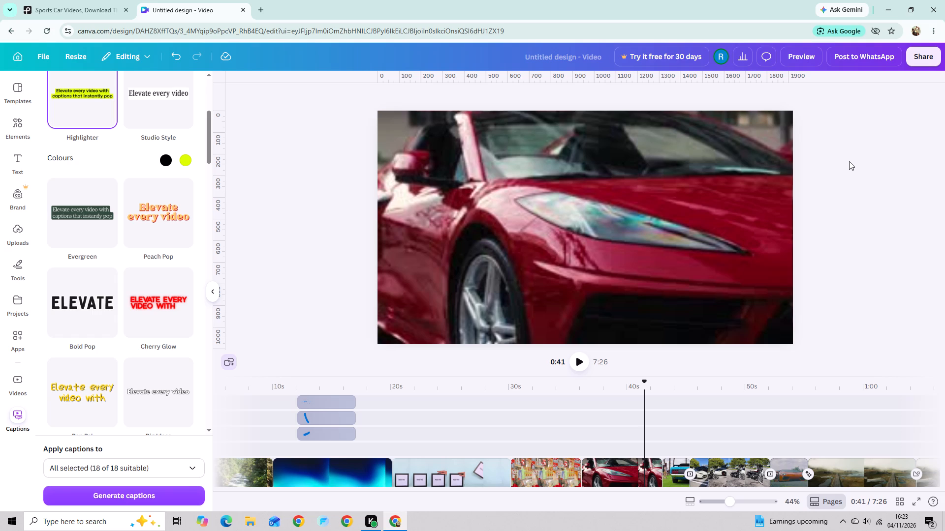
Scrub from the red sports car clip to the blue Mustang clip and preview the neighbouring clips.
drag(653, 202, 659, 205)
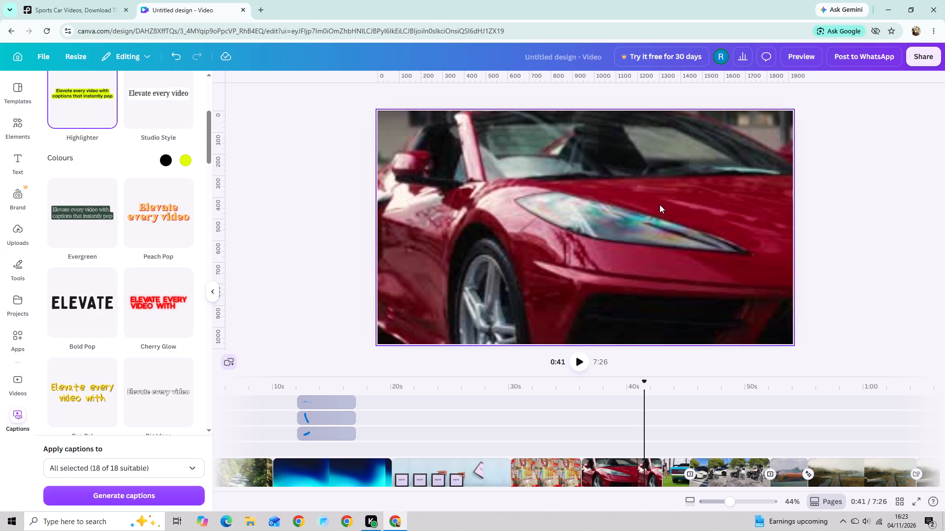
drag(647, 383, 681, 386)
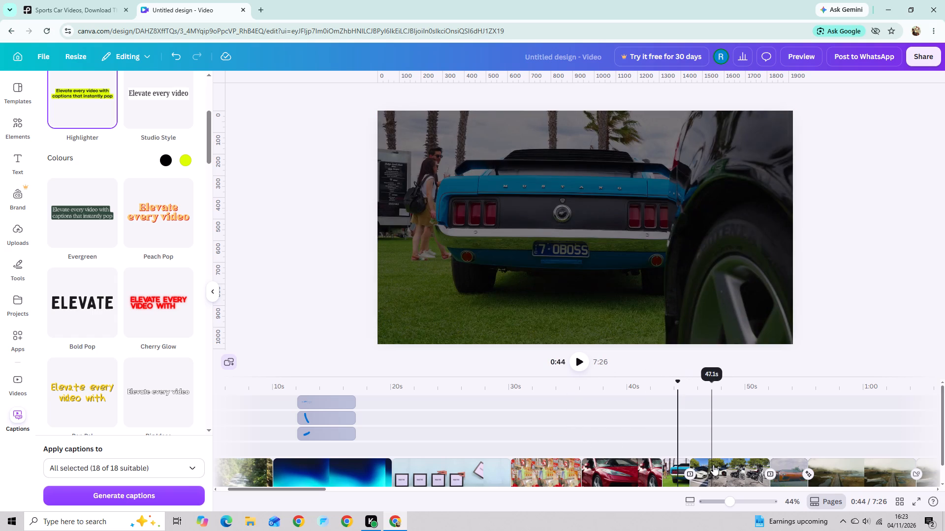
click(714, 465)
click(681, 474)
click(635, 482)
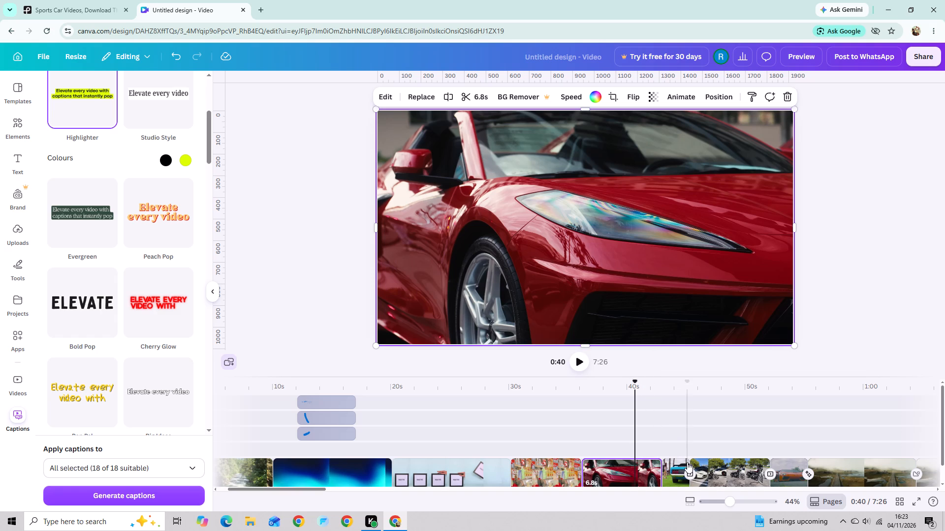
click(709, 467)
Apply the Digital reveal animation to the 6.8 s red sports car clip on enter.
click(647, 472)
drag(713, 97, 705, 100)
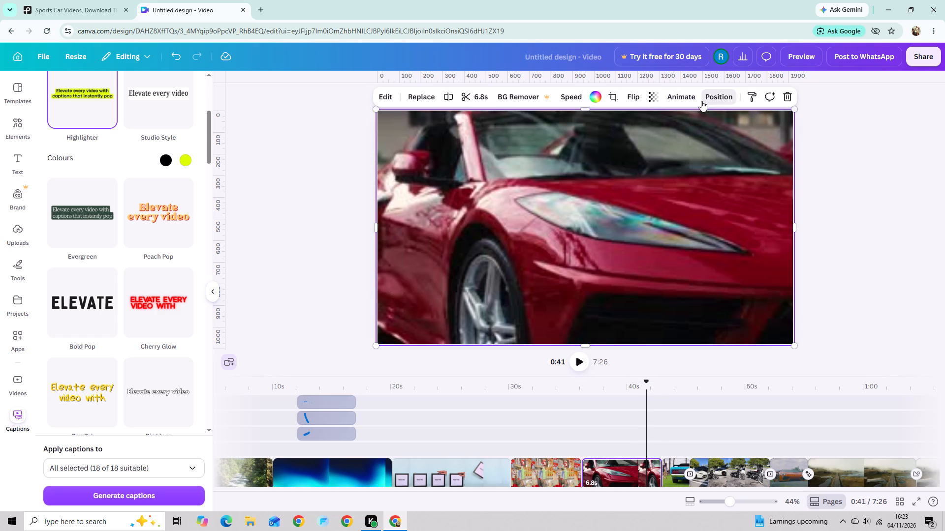
click(690, 105)
click(677, 98)
click(175, 284)
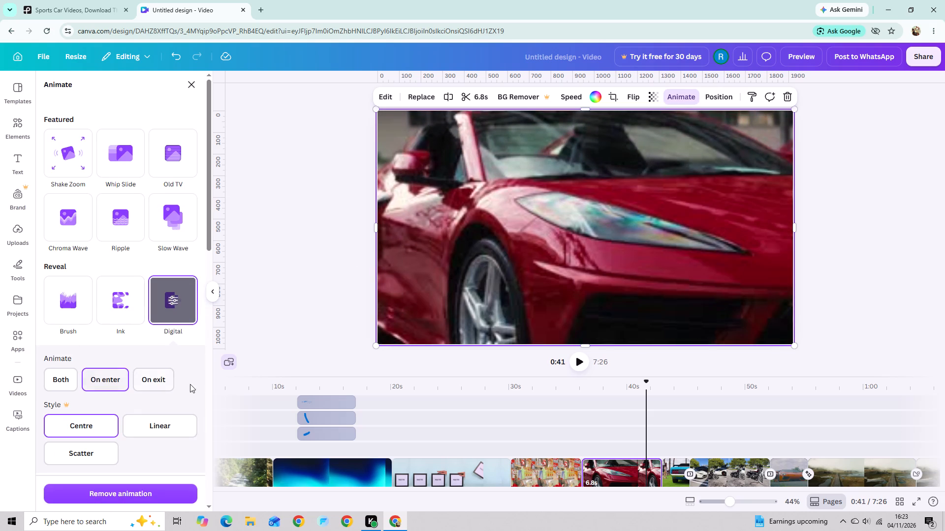
click(191, 384)
click(174, 383)
click(174, 377)
click(296, 316)
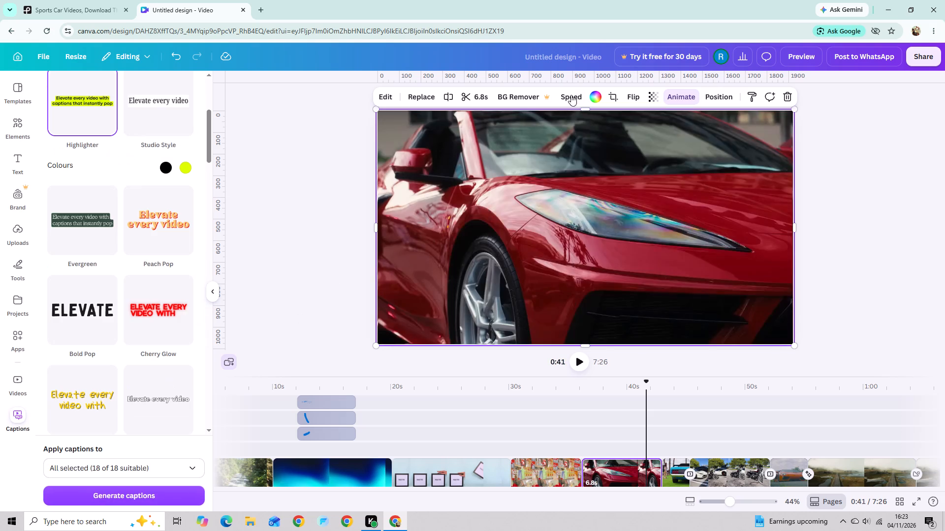
Set the 6.8 s red sports-car clip's transparency to 56 and flip it vertically.
click(646, 97)
click(644, 132)
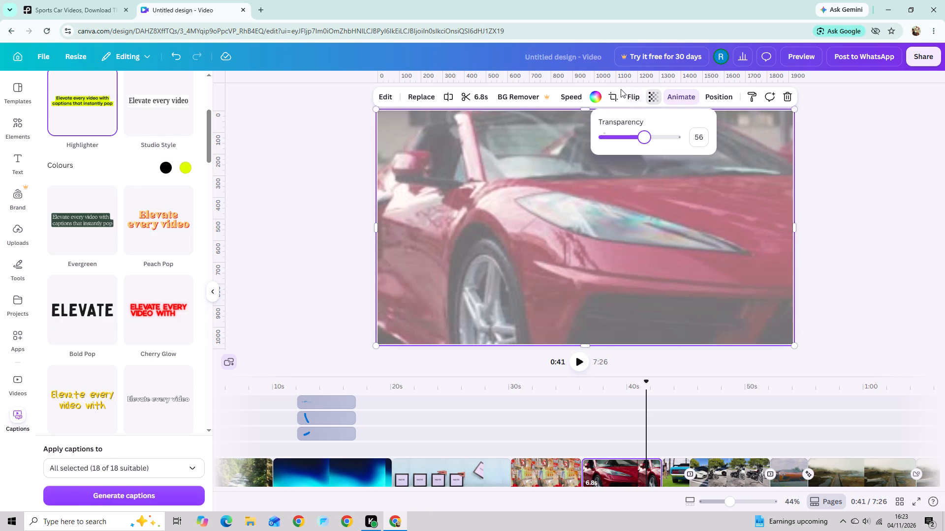
click(623, 94)
click(628, 99)
click(611, 149)
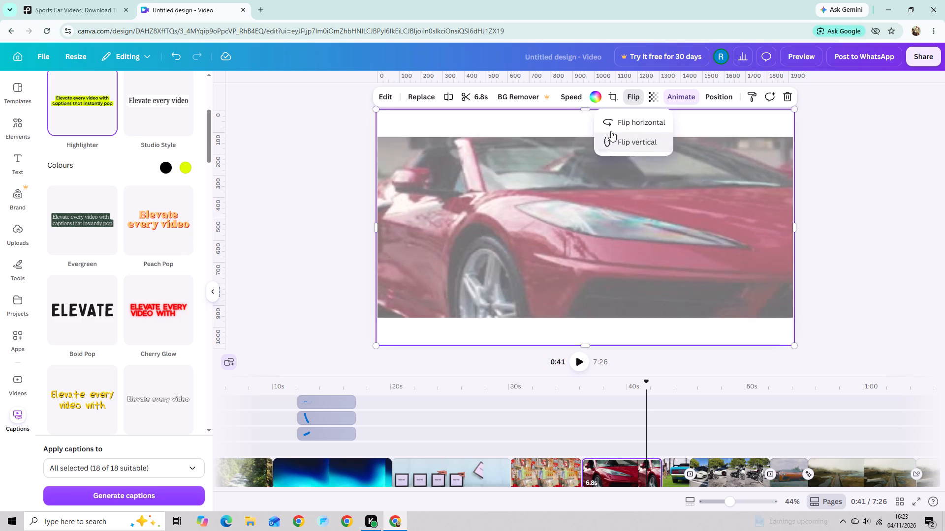
Change the background colour behind the vertically flipped red sports-car clip to black.
click(602, 102)
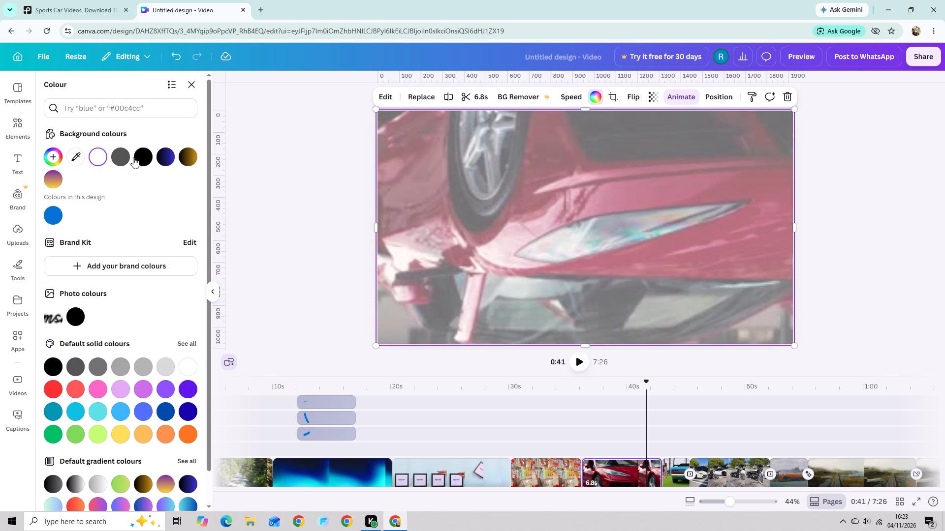
click(132, 157)
click(135, 157)
click(322, 173)
click(544, 138)
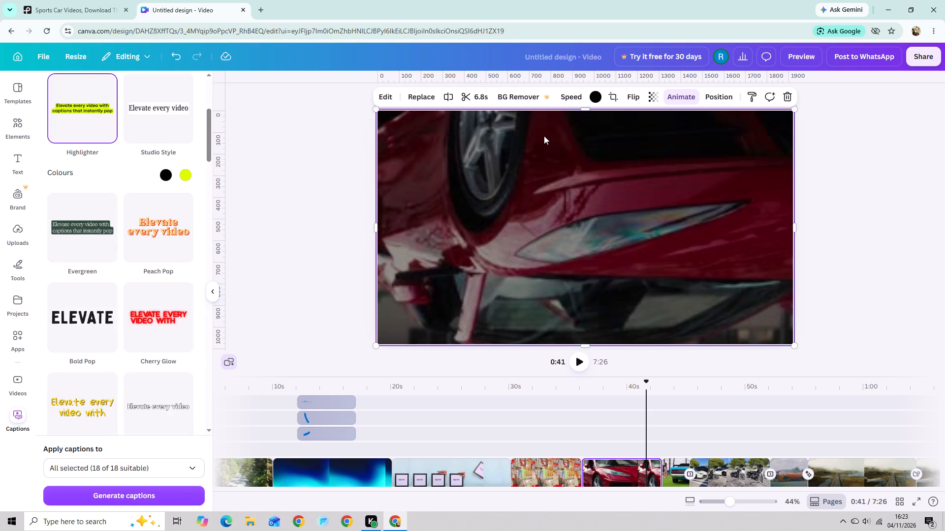
Increase the red sports-car clip's playback speed so that the clip lasts 5.4 s.
click(574, 97)
click(564, 139)
click(303, 252)
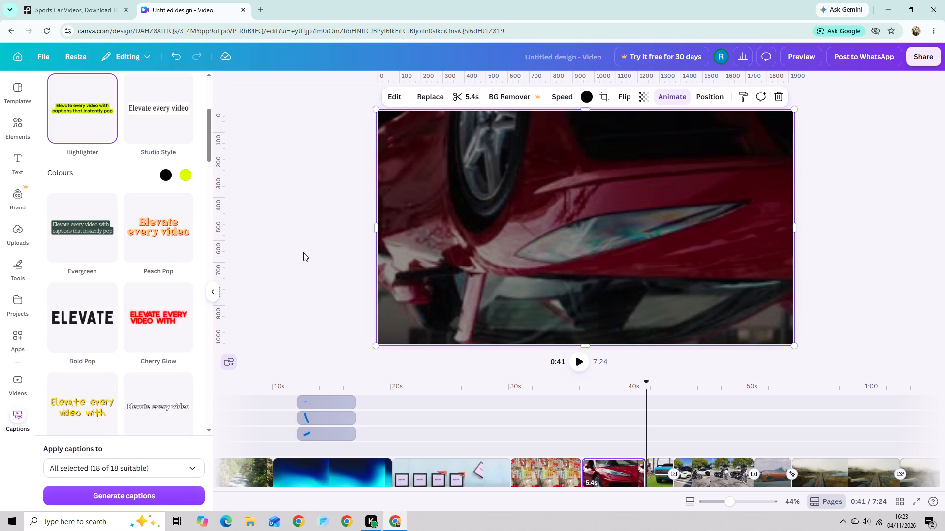
Add a Match & Move transition between the 5.4 s red sports-car clip and the Mustang clip that follows it.
drag(643, 381, 642, 381)
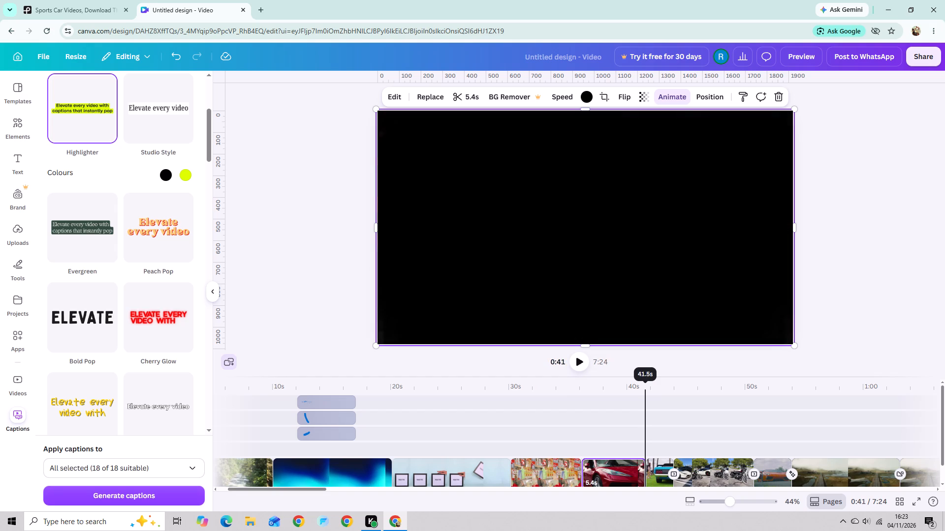
drag(642, 381, 616, 391)
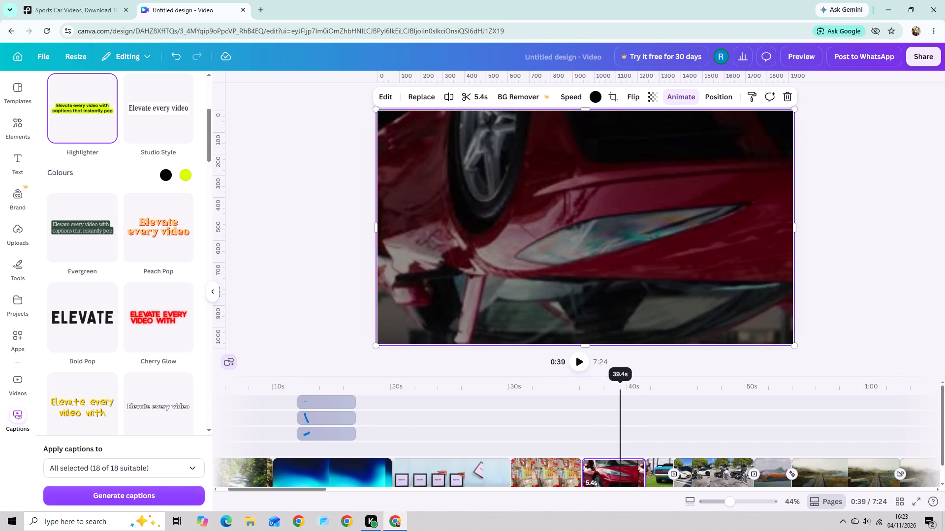
drag(616, 391, 561, 413)
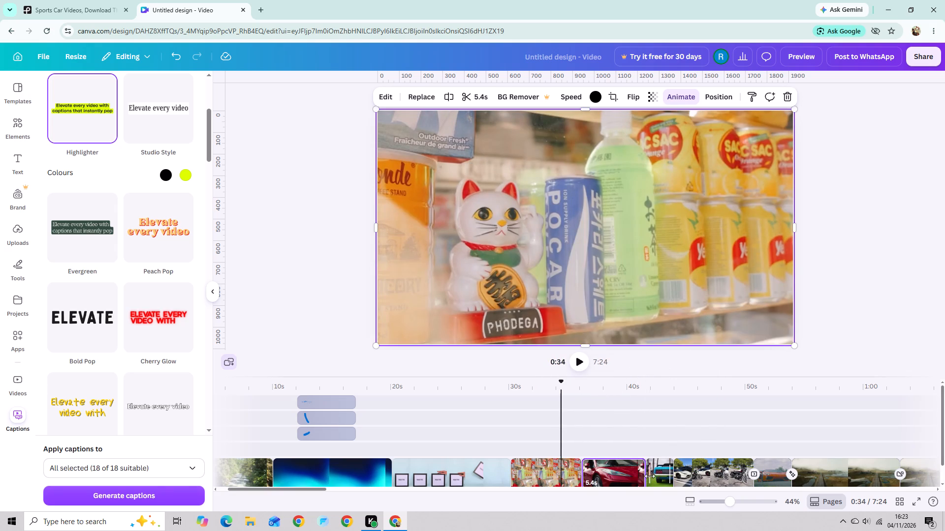
click(649, 480)
click(648, 477)
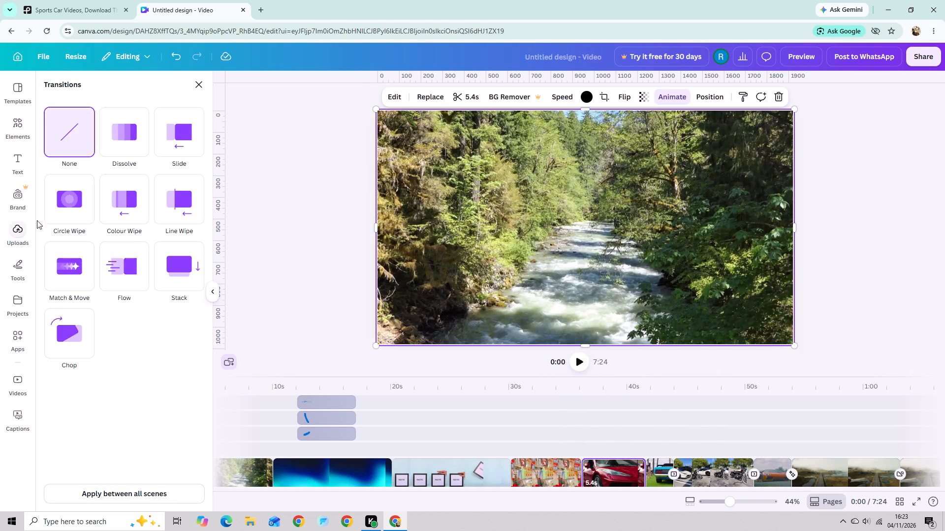
click(63, 256)
click(202, 228)
drag(279, 210, 286, 207)
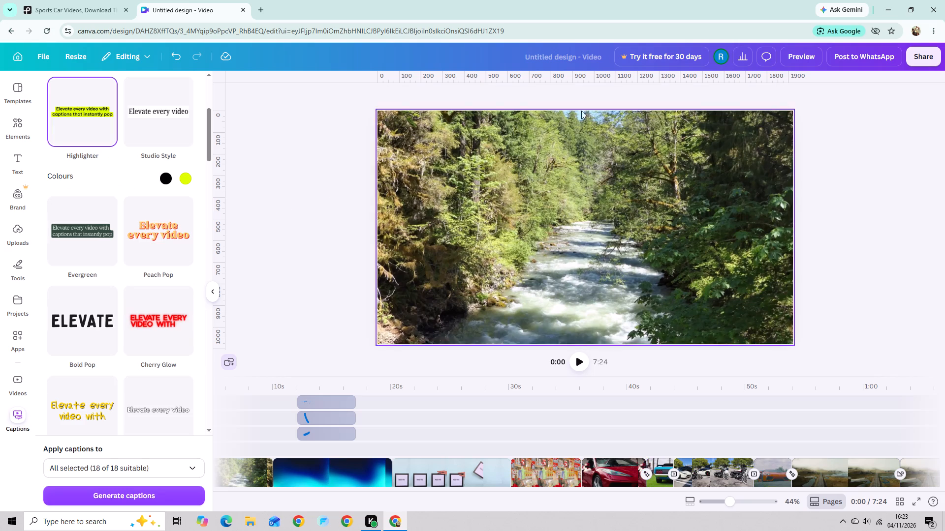
click(661, 138)
Add a Circle Wipe transition between the lucky-cat drinks-shelf clip and the red sports-car clip.
click(626, 472)
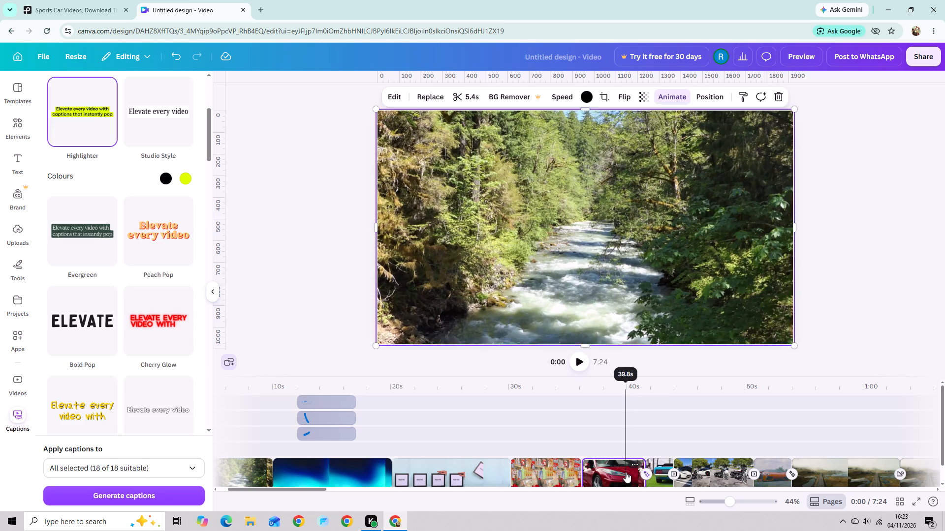
click(582, 480)
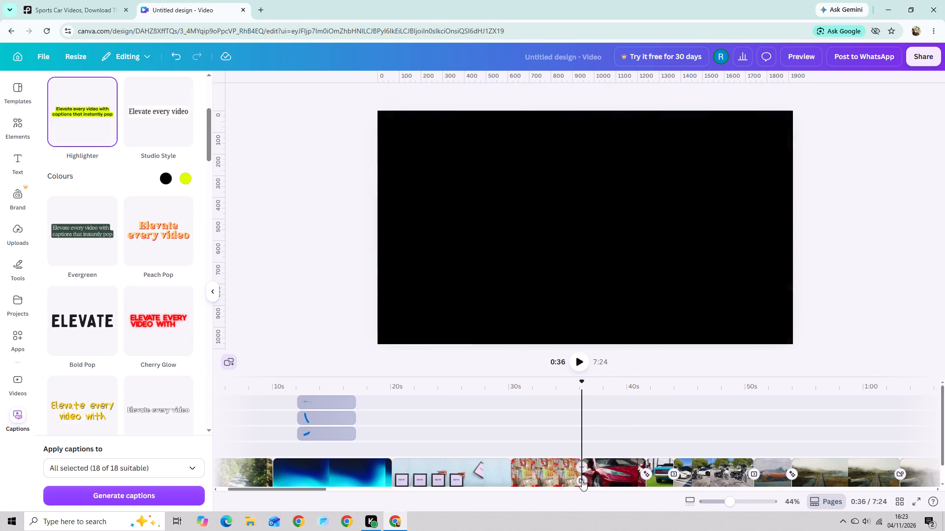
click(583, 480)
click(73, 209)
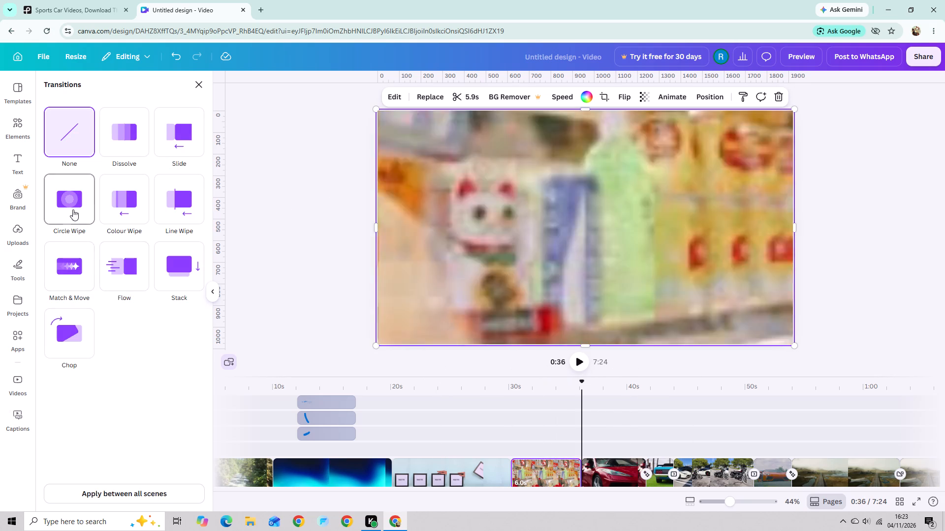
click(270, 249)
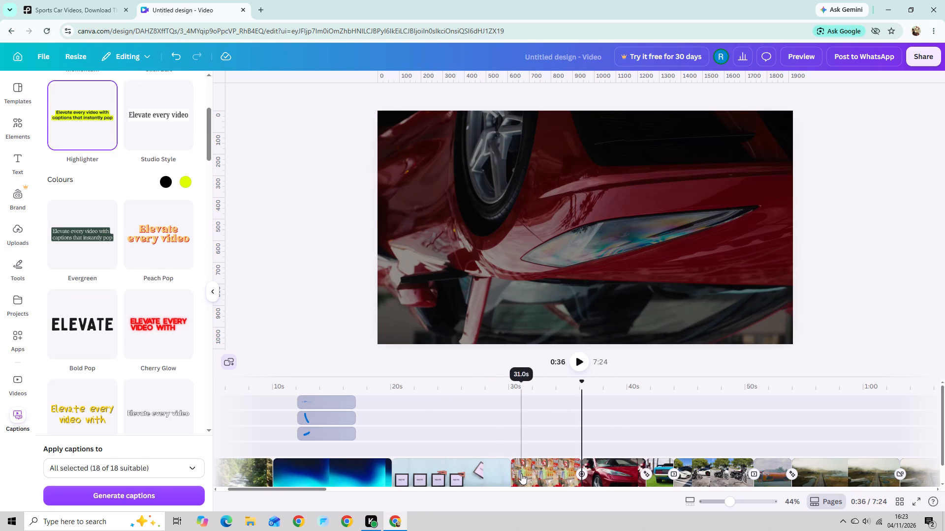
Try the Shake Zoom animation on the 5.9 s lucky-cat clip and settle on Old TV.
click(522, 473)
click(682, 103)
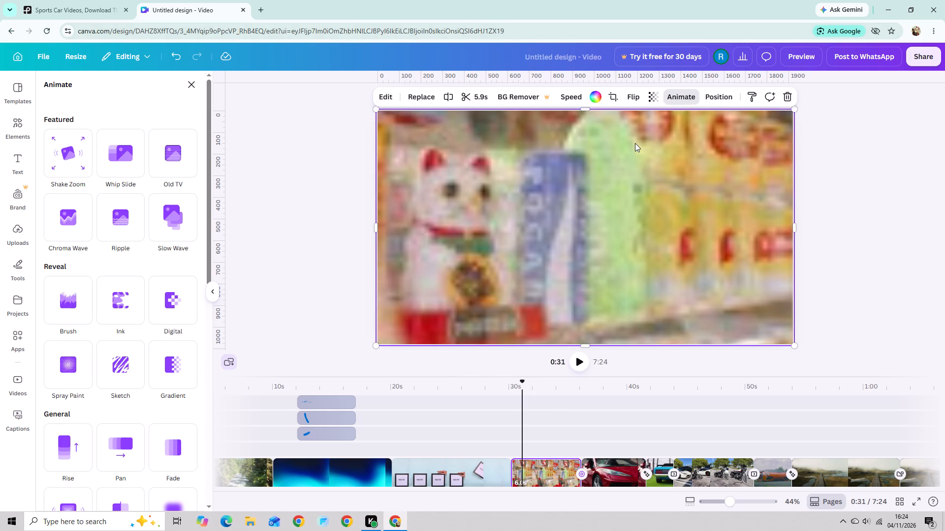
click(87, 165)
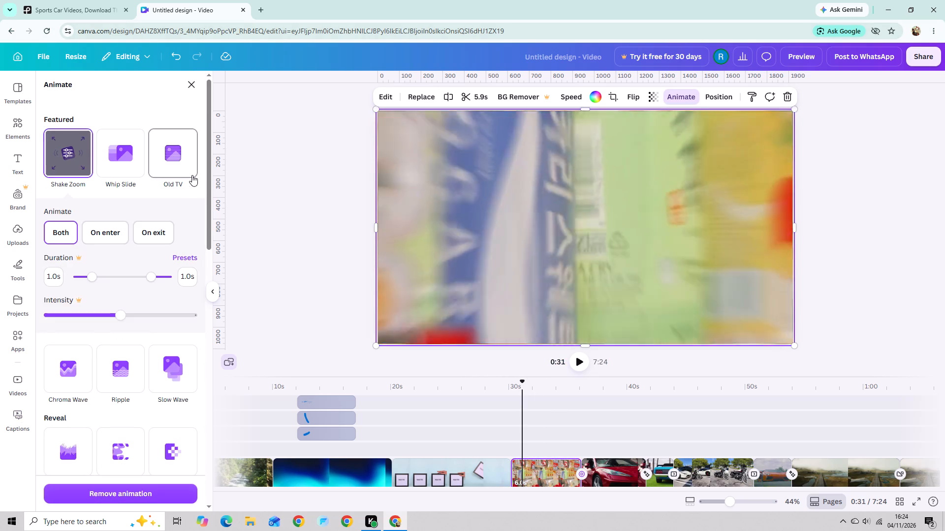
click(192, 175)
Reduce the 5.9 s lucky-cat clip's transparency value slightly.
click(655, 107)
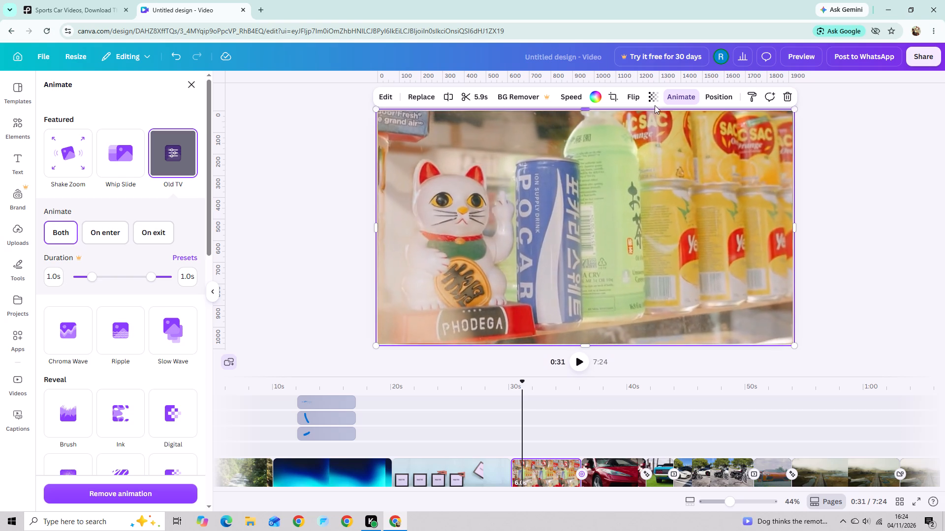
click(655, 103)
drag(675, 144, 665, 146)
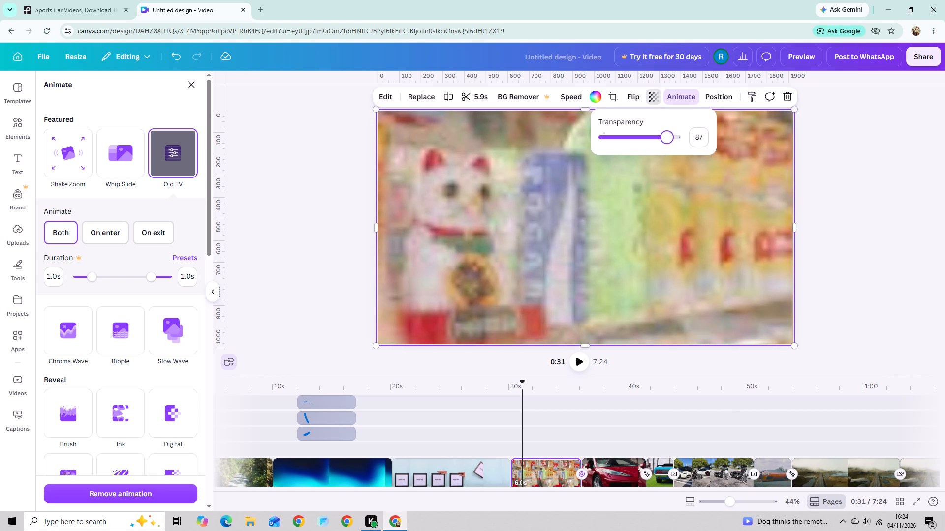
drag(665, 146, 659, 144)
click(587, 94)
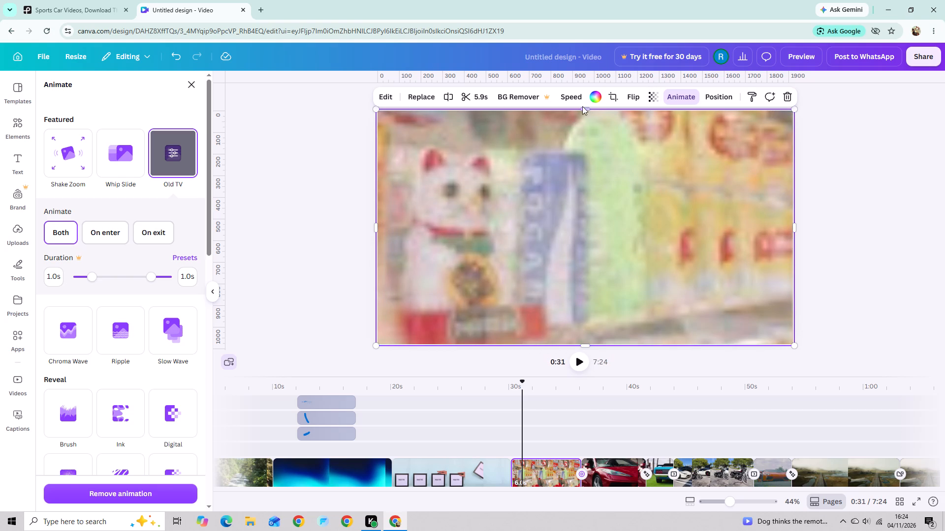
Set the background colour behind the lucky-cat clip to the black-to-gold gradient.
click(592, 100)
click(177, 165)
click(183, 161)
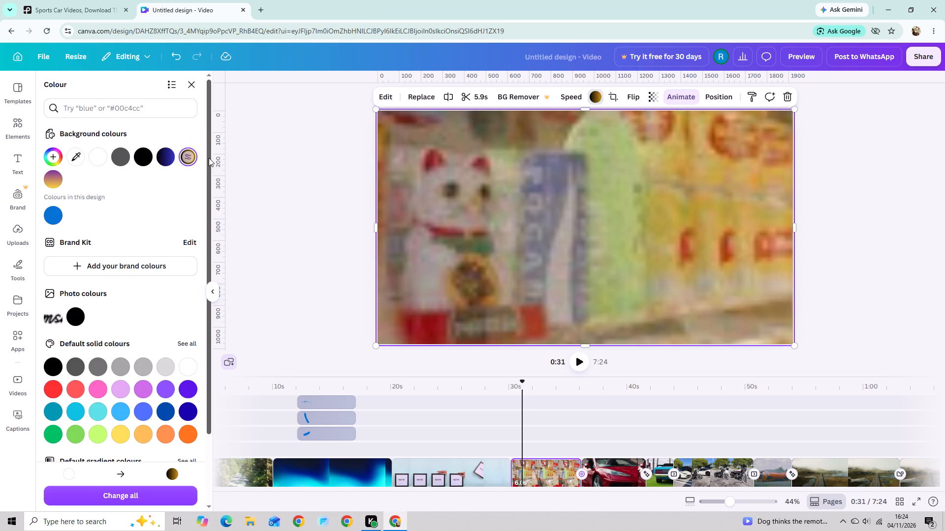
click(298, 142)
Lower the lucky-cat clip's transparency value further so more of the gradient background shows through.
drag(605, 128, 600, 130)
click(641, 107)
click(651, 124)
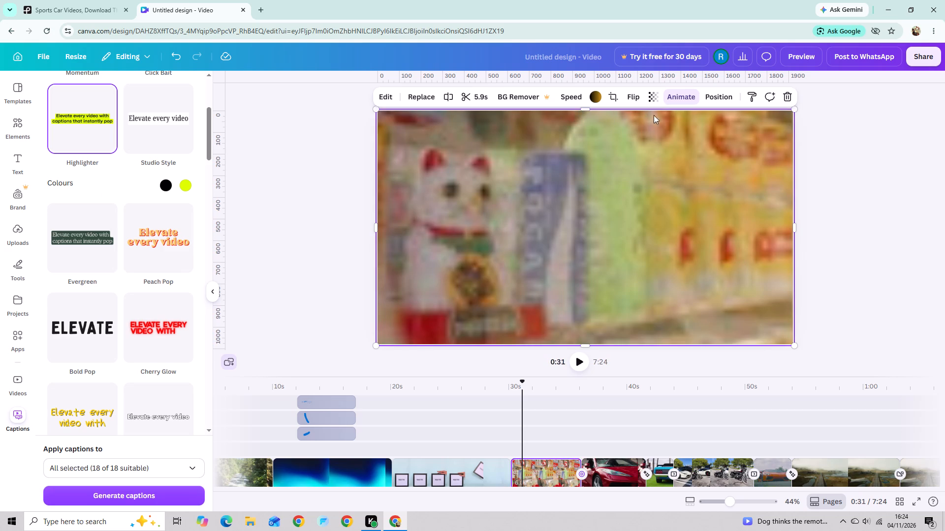
click(655, 102)
click(650, 131)
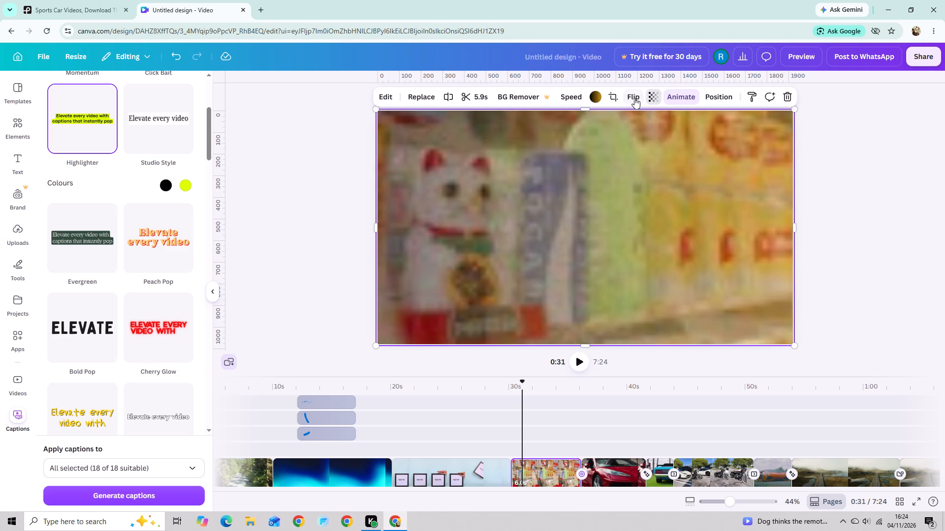
Flip the 5.9 s lucky-cat clip horizontally.
click(635, 96)
click(633, 112)
click(635, 127)
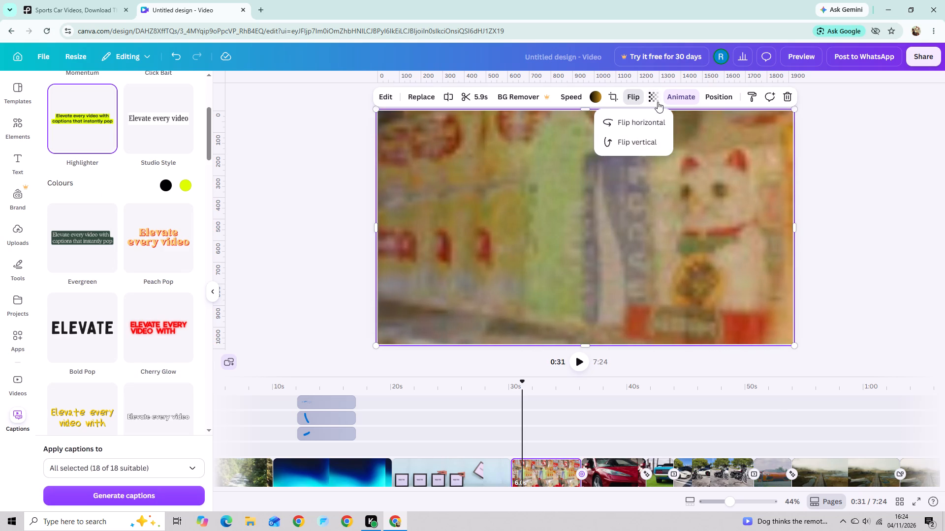
click(863, 126)
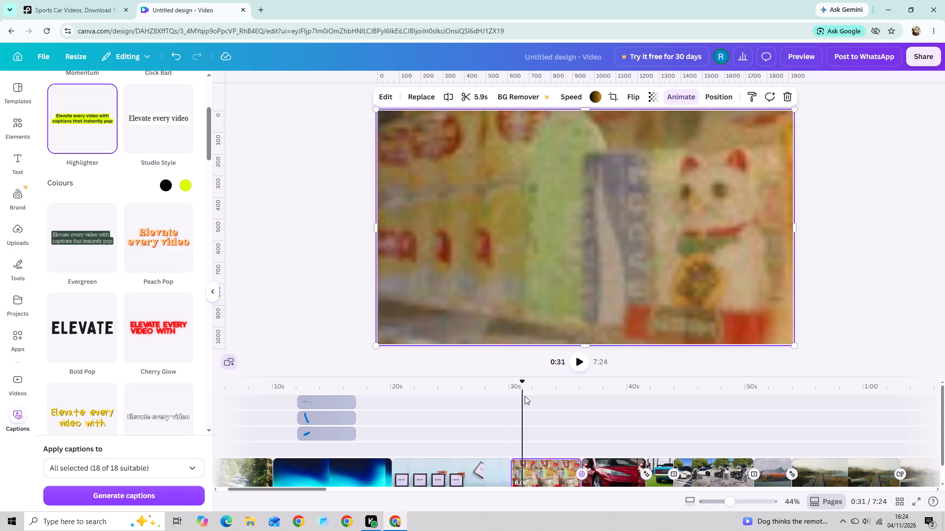
Add a Circle Wipe transition between the 10.0 s picture-frame clip and the lucky-cat clip.
click(512, 475)
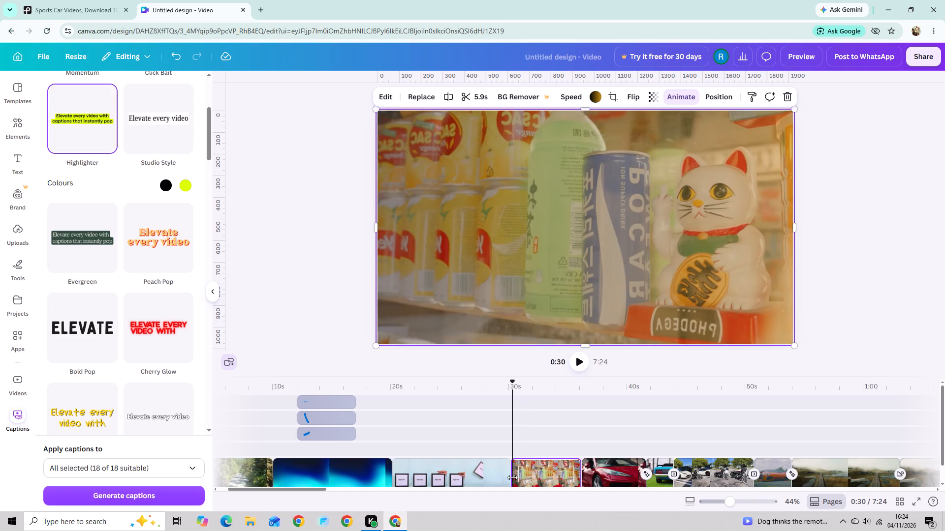
click(511, 480)
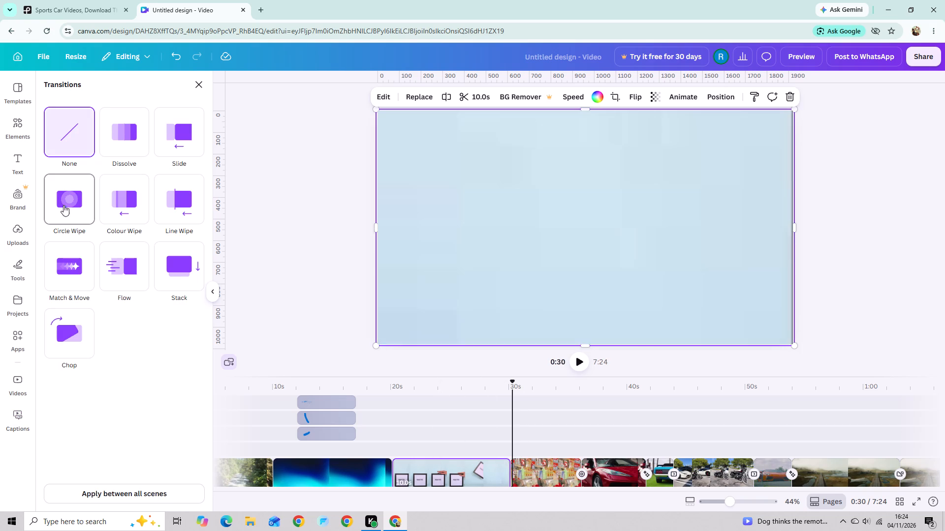
click(65, 205)
click(316, 213)
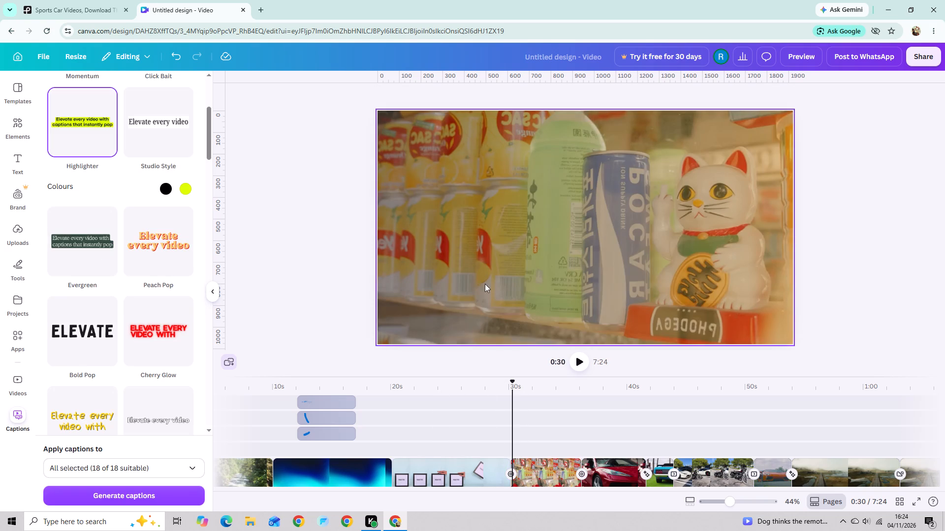
Apply the Wipe animation to the 10.0 s picture-frame clip on the light-blue backdrop.
click(385, 462)
click(403, 471)
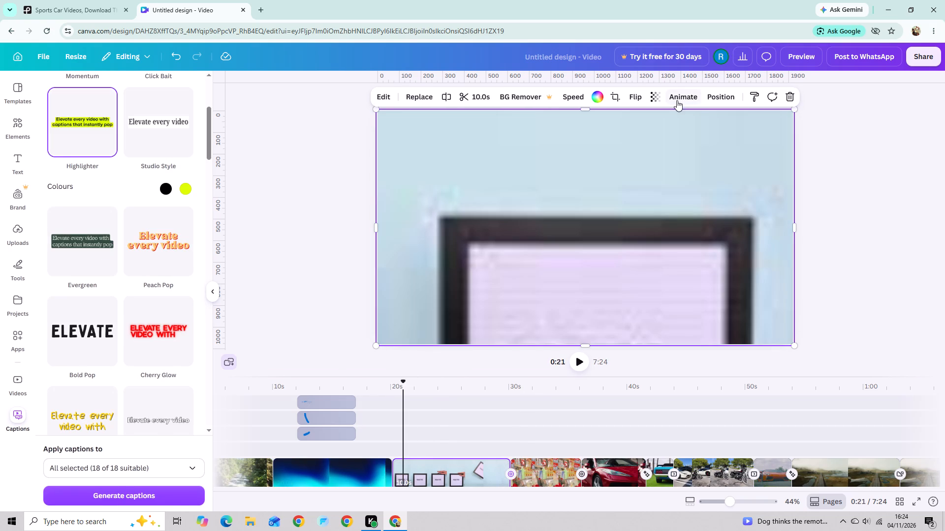
click(677, 100)
scroll(125, 258, down, 6)
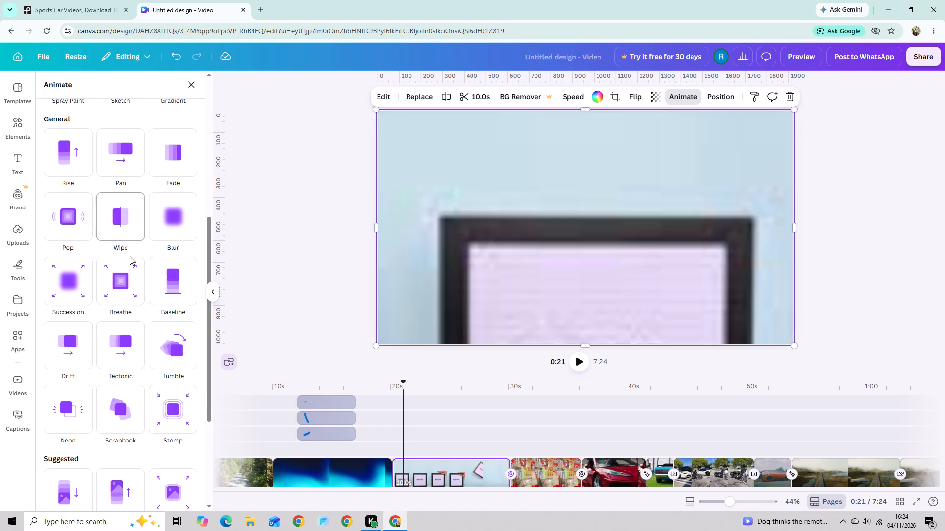
click(128, 225)
click(328, 212)
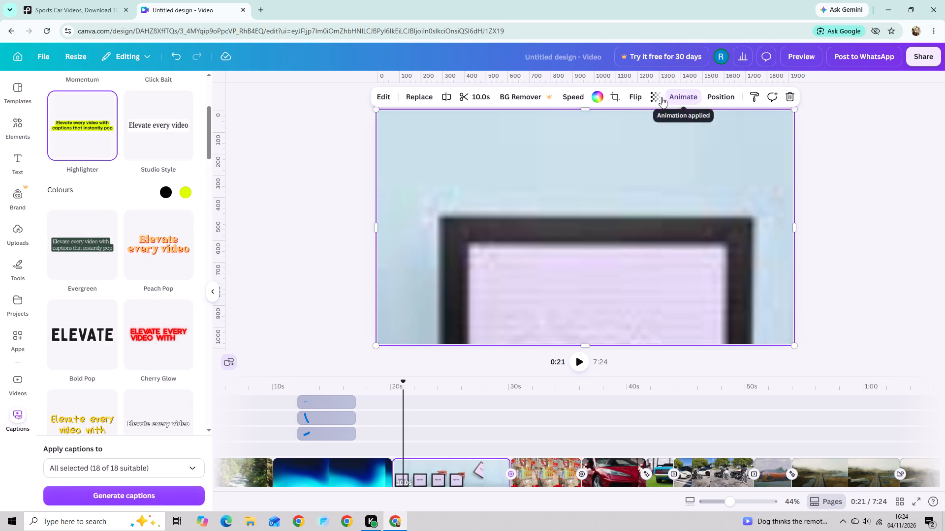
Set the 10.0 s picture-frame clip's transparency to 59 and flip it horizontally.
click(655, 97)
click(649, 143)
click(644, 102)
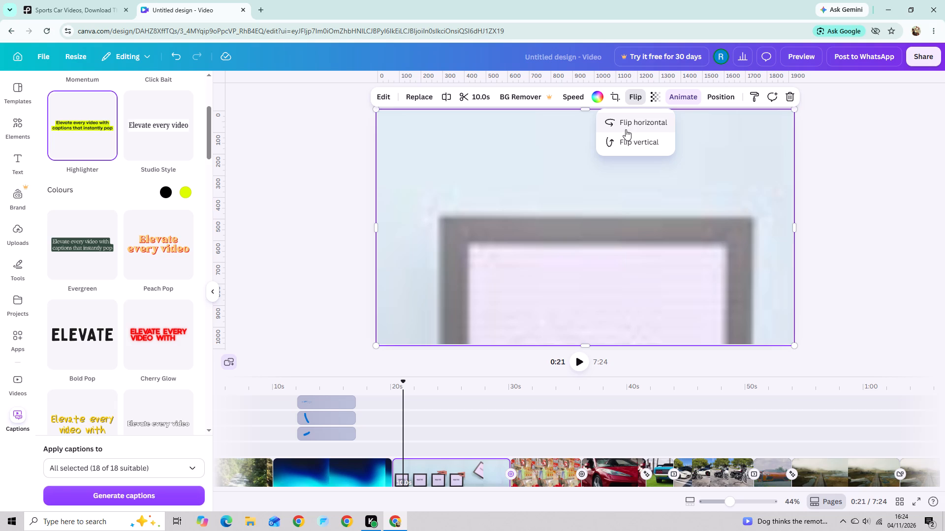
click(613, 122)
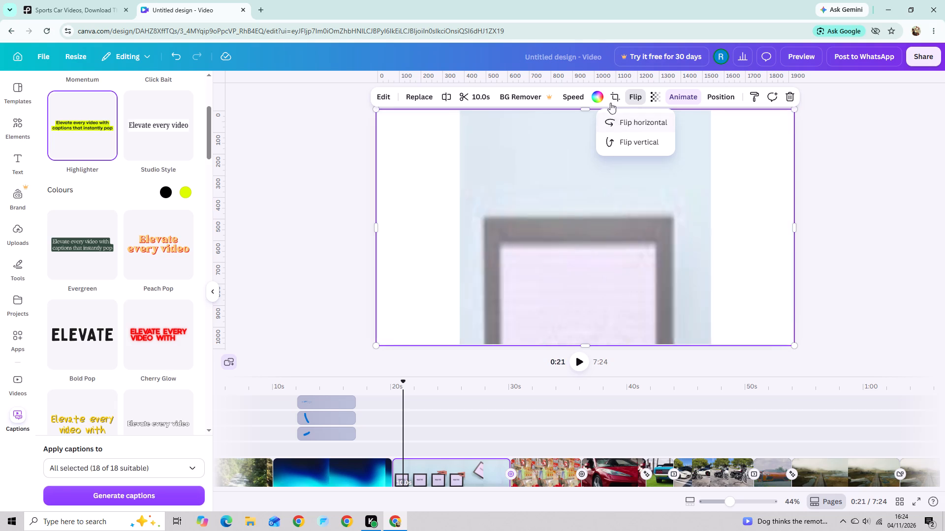
Change the background colour behind the picture-frame clip to black.
click(604, 96)
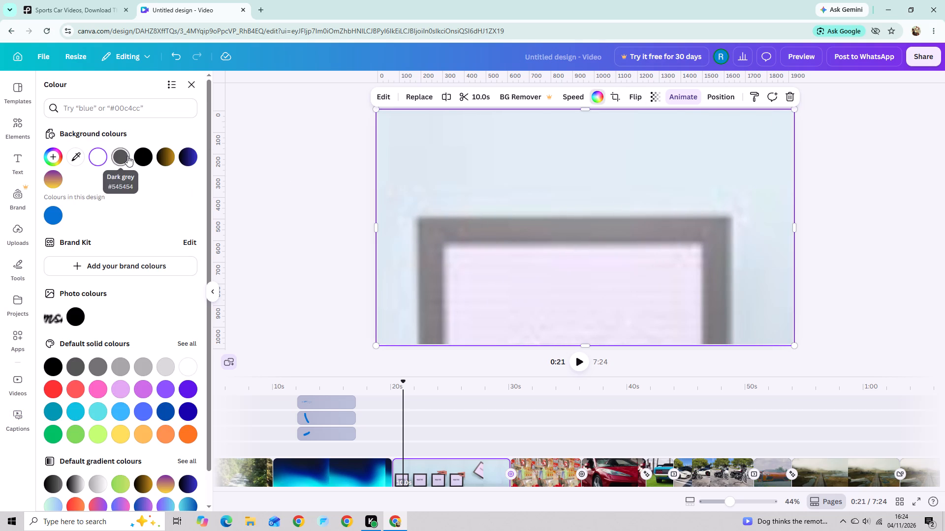
click(141, 153)
click(311, 159)
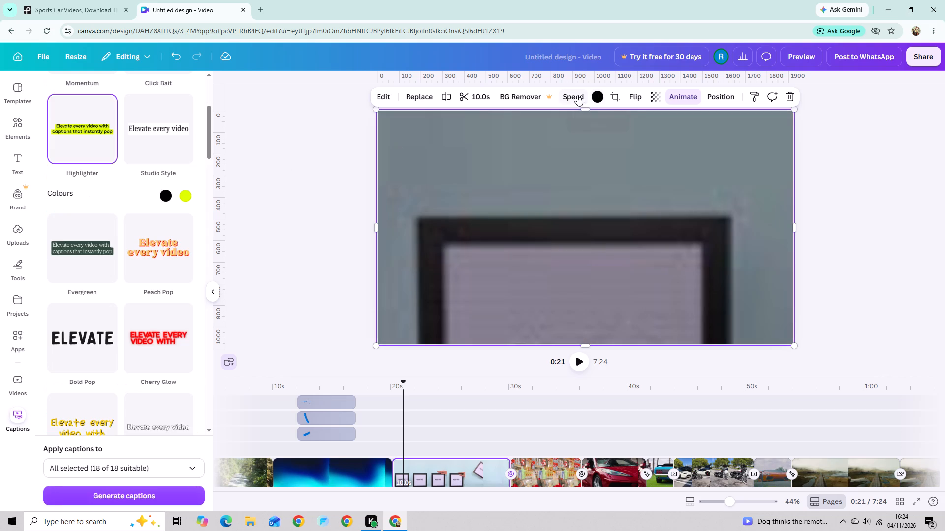
Set the picture-frame clip's video speed to 1.25.
click(577, 95)
click(559, 136)
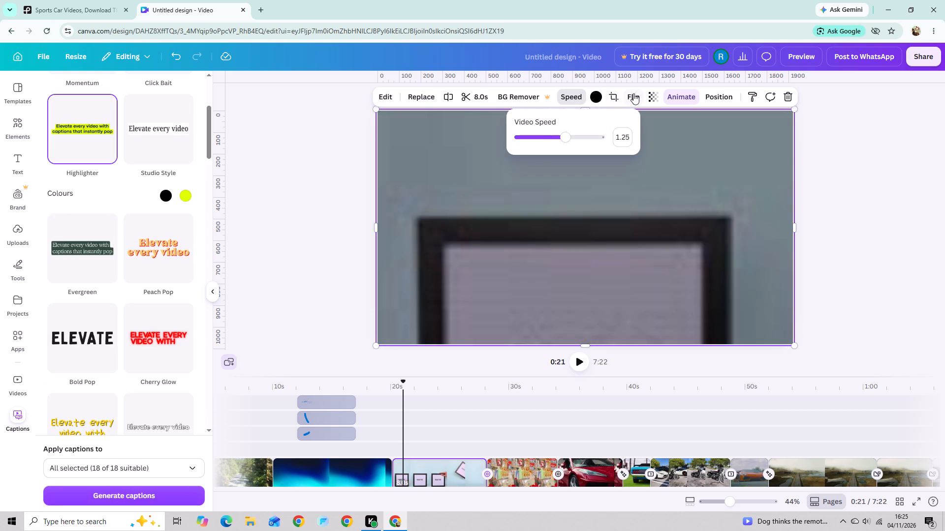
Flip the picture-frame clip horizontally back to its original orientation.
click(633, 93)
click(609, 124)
Lower the 8.0 s picture-frame clip's transparency value below 59.
click(651, 96)
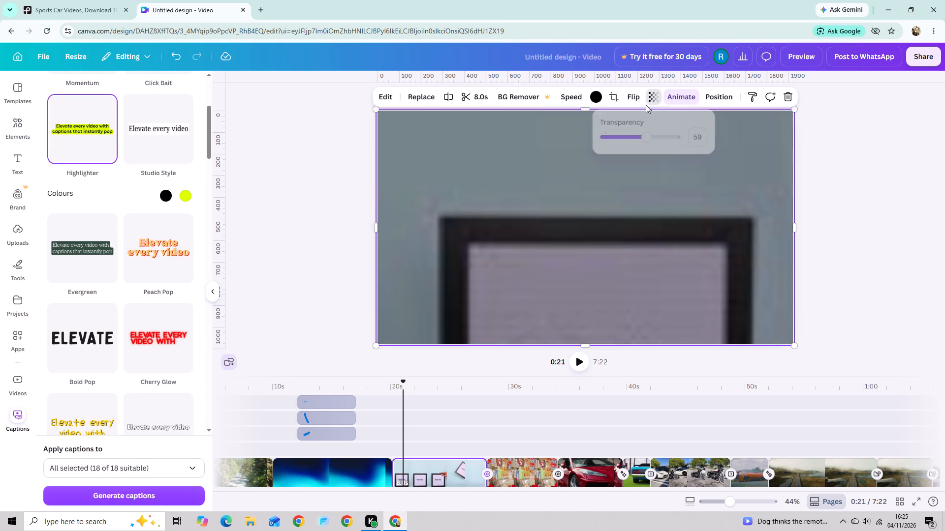
click(638, 132)
click(899, 246)
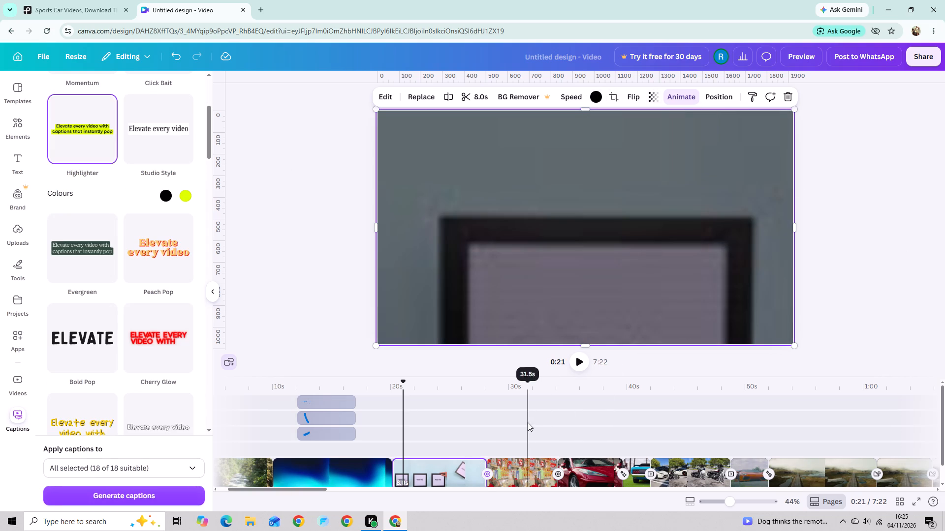
Add a Colour Wipe transition between the blue gradient clip and the picture-frame clip.
drag(402, 383, 278, 405)
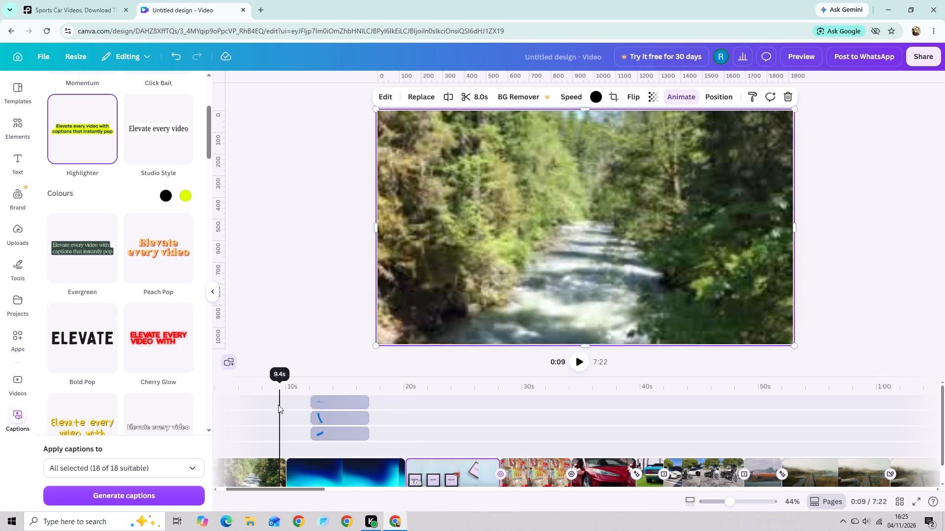
drag(278, 405, 278, 405)
click(421, 482)
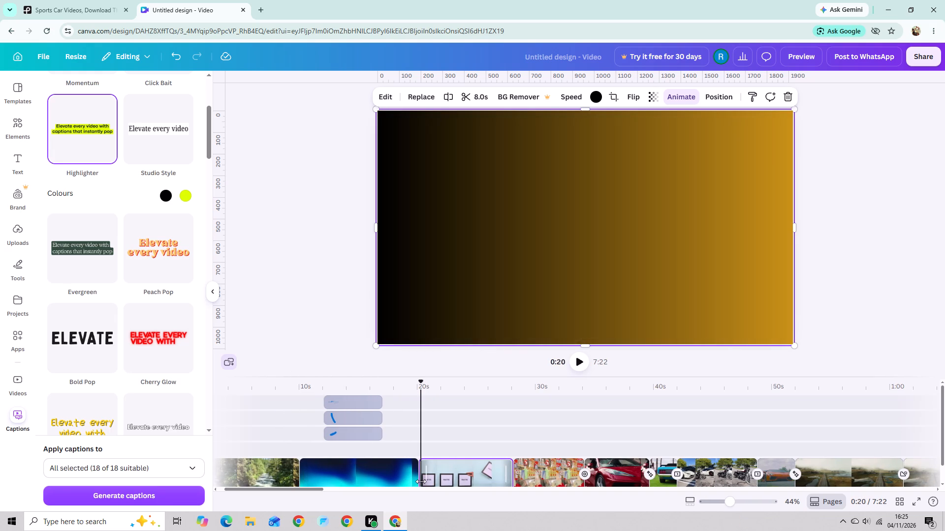
click(417, 481)
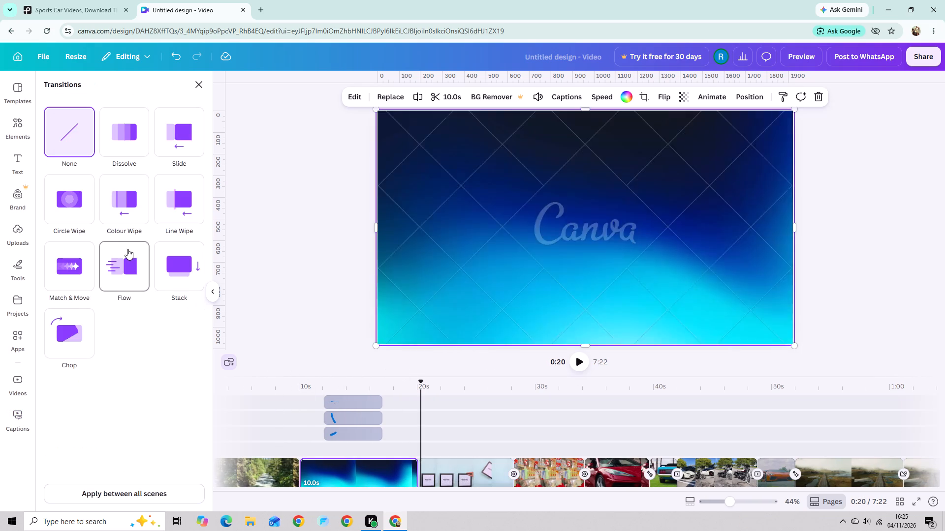
click(144, 208)
click(244, 232)
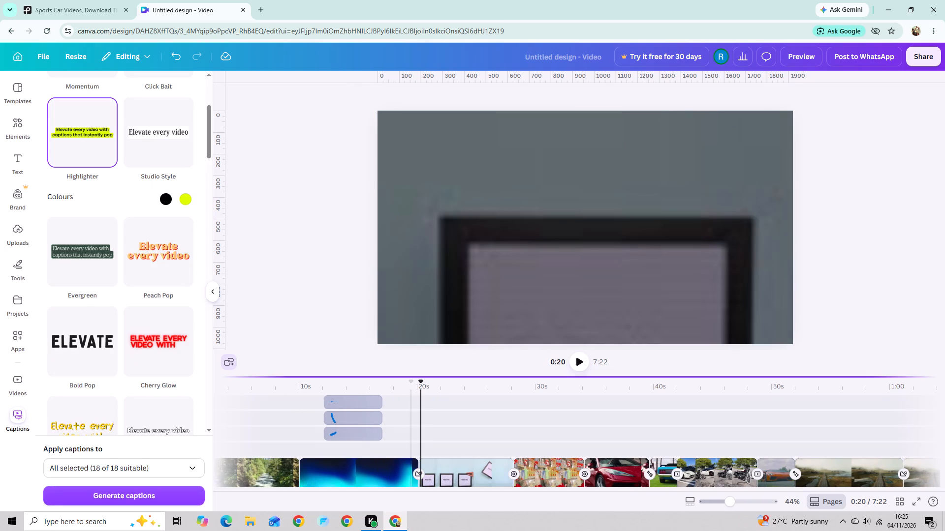
Set the blue gradient clip's video speed to 1.25.
drag(421, 382, 255, 406)
click(376, 466)
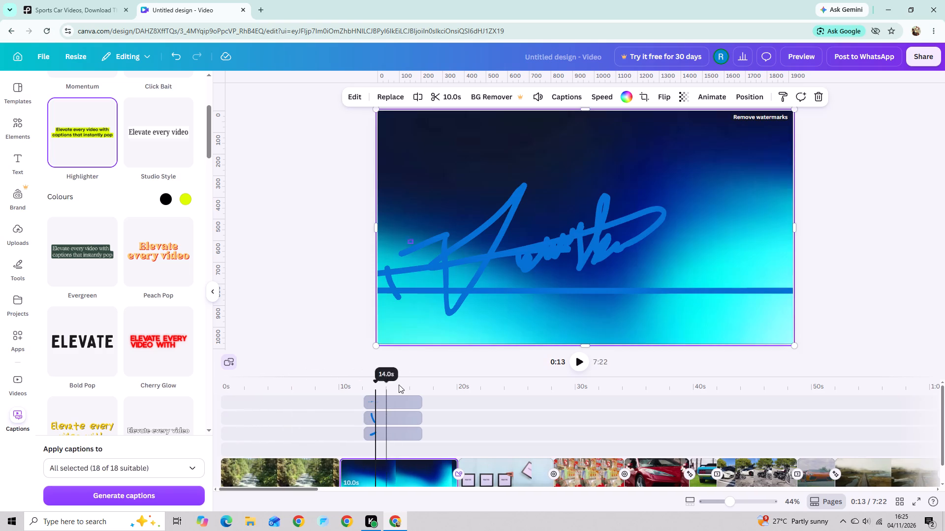
click(614, 101)
drag(583, 134, 586, 133)
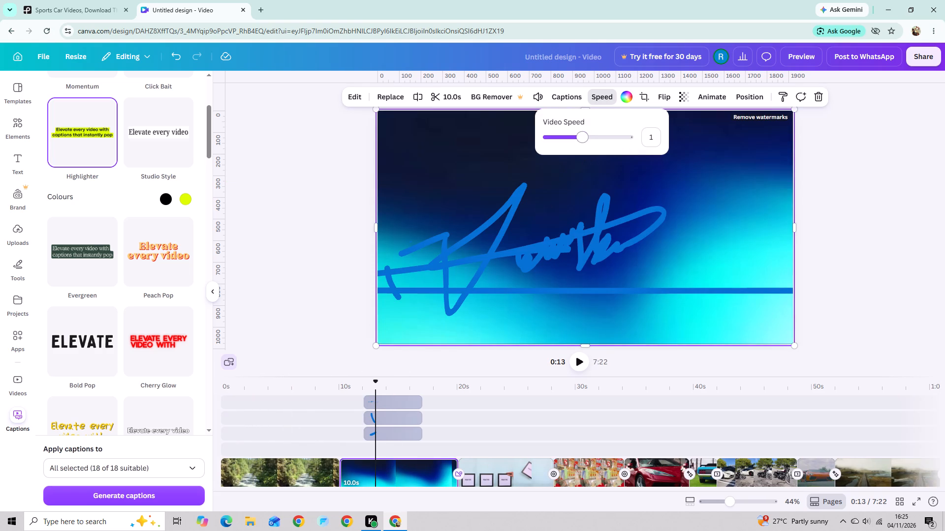
drag(586, 133, 593, 132)
click(545, 101)
click(536, 102)
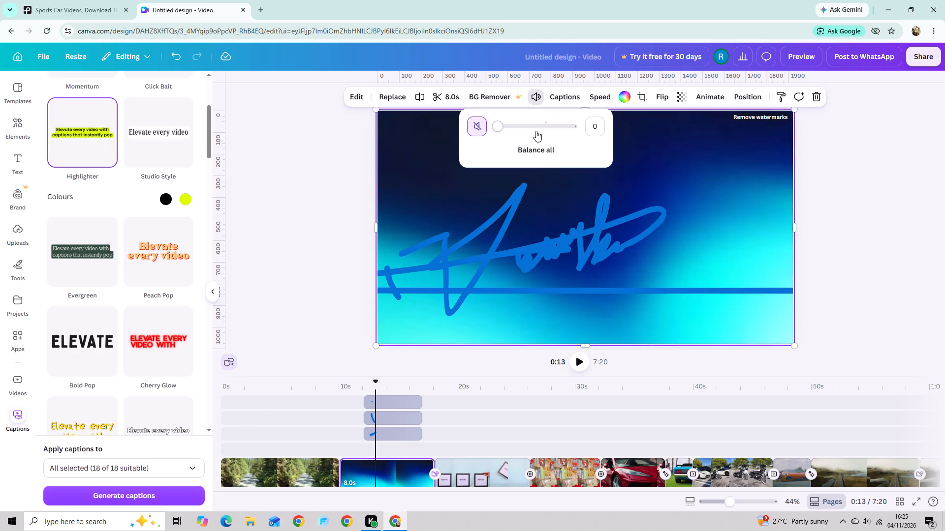
click(611, 103)
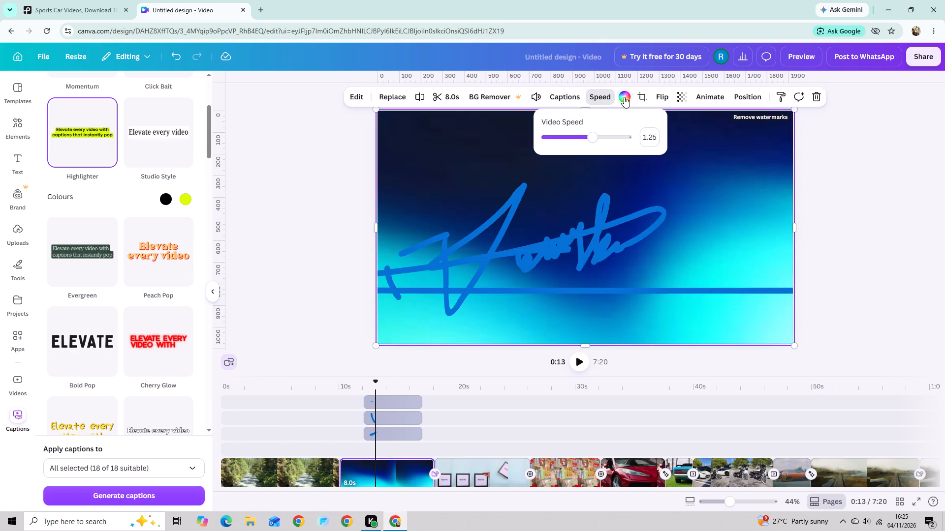
Lower the blue gradient clip's transparency value so the clip appears strongly faded.
click(620, 97)
click(674, 93)
click(678, 94)
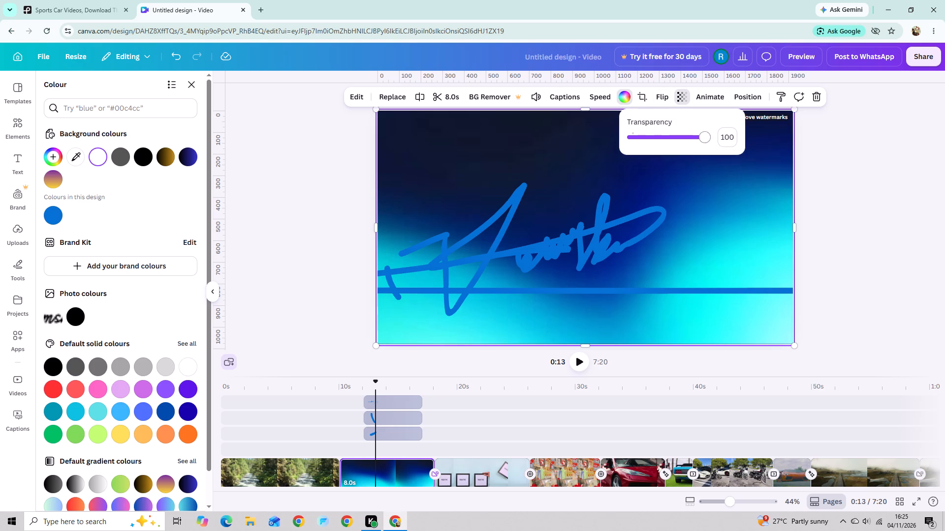
click(652, 135)
Apply the Digital reveal animation to the blue gradient clip.
click(704, 98)
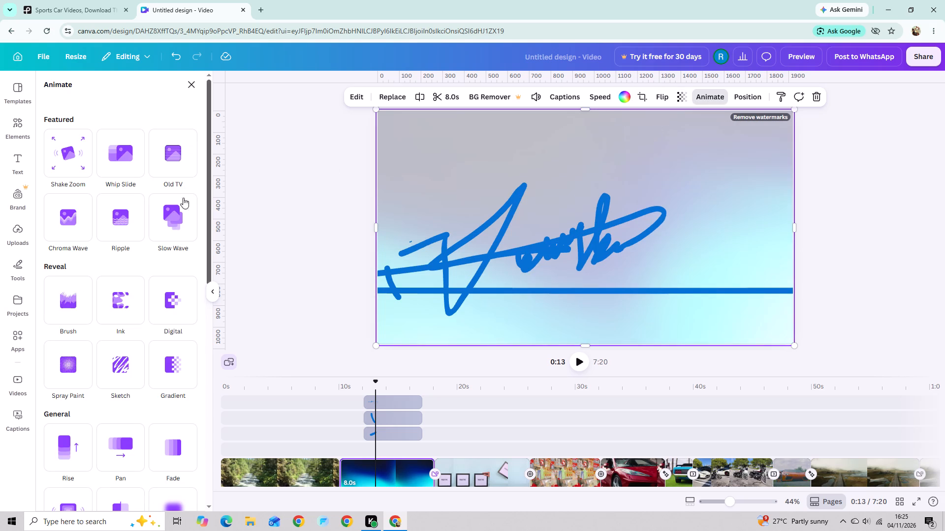
click(175, 306)
click(327, 257)
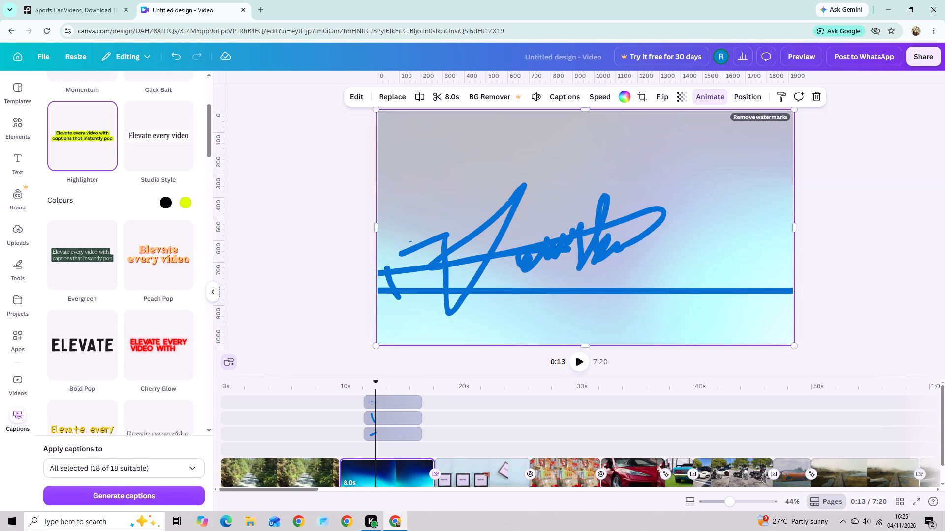
Add a Slide transition between the opening forest river clip and the blue gradient clip.
drag(378, 383, 310, 396)
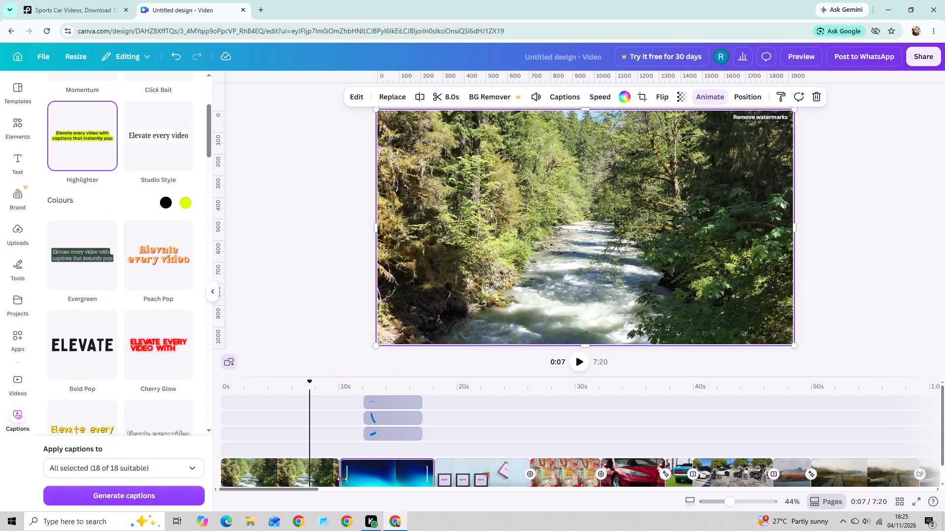
click(341, 479)
click(340, 480)
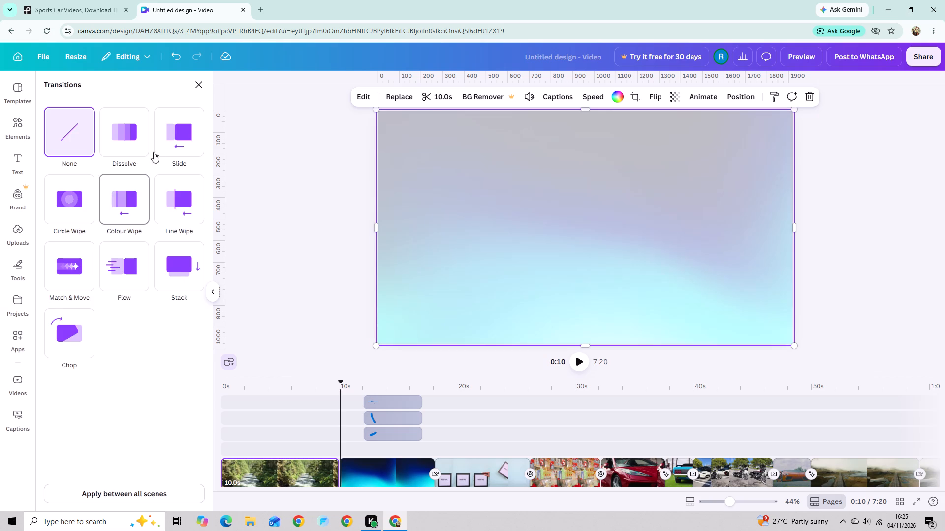
click(158, 140)
click(233, 147)
Lower the transparency value of the opening forest river clip to roughly half.
click(271, 457)
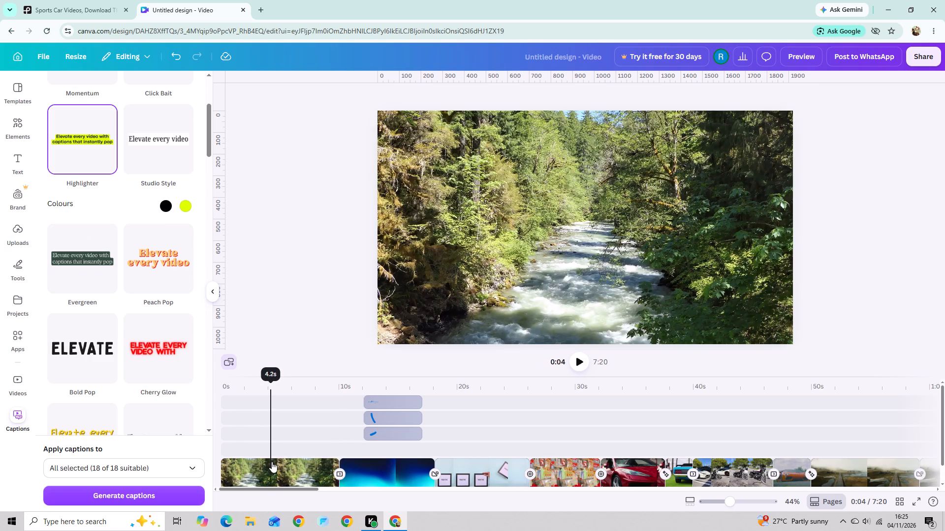
click(291, 485)
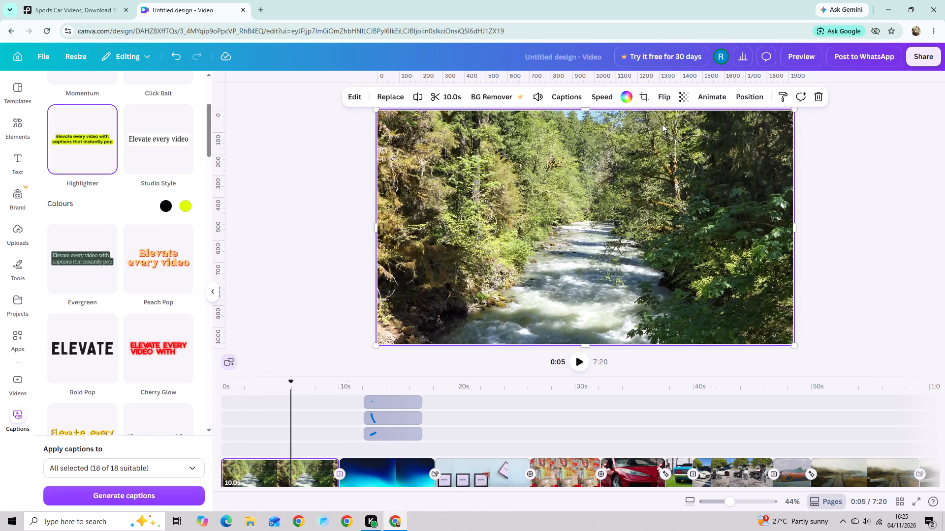
click(690, 98)
click(673, 138)
Apply the Pan animation to the opening forest river clip.
click(698, 96)
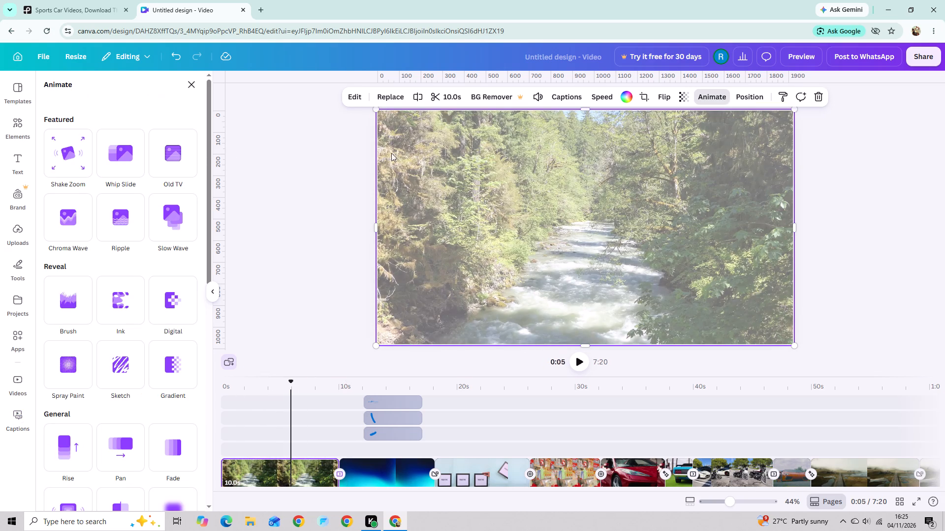
scroll(146, 310, down, 1)
click(134, 383)
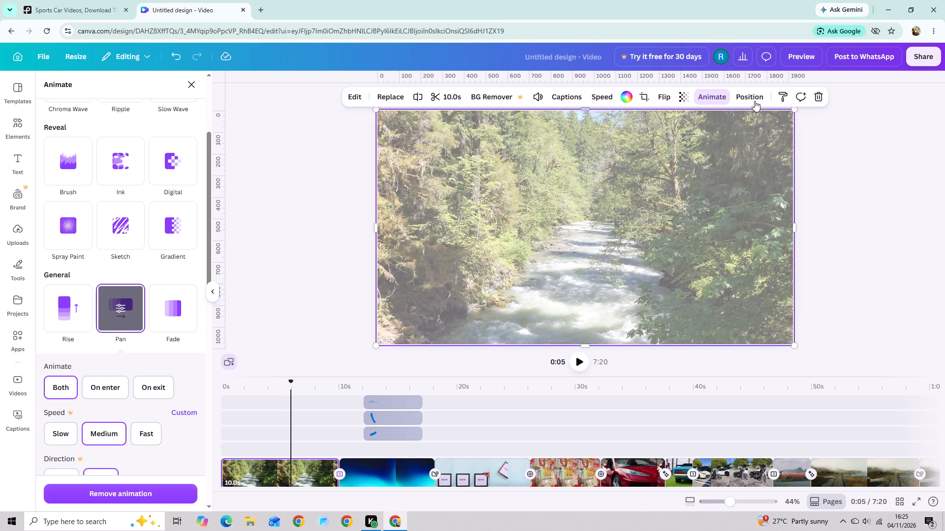
Set the forest river clip's transparency to 51.
click(682, 97)
click(674, 135)
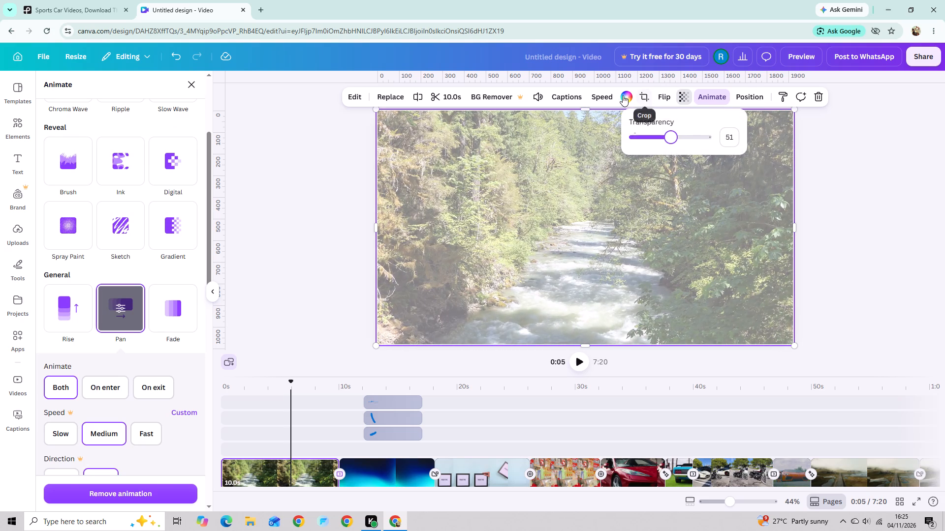
Change the background colour behind the forest river clip to black.
click(621, 96)
click(138, 159)
click(340, 152)
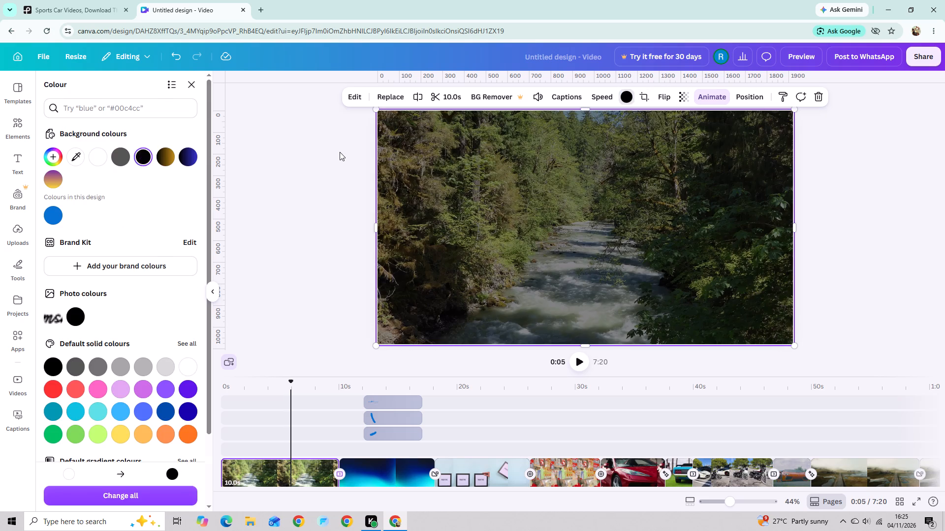
Increase the forest river clip's video speed so that the clip lasts 8.0 s.
click(606, 96)
drag(578, 135, 586, 137)
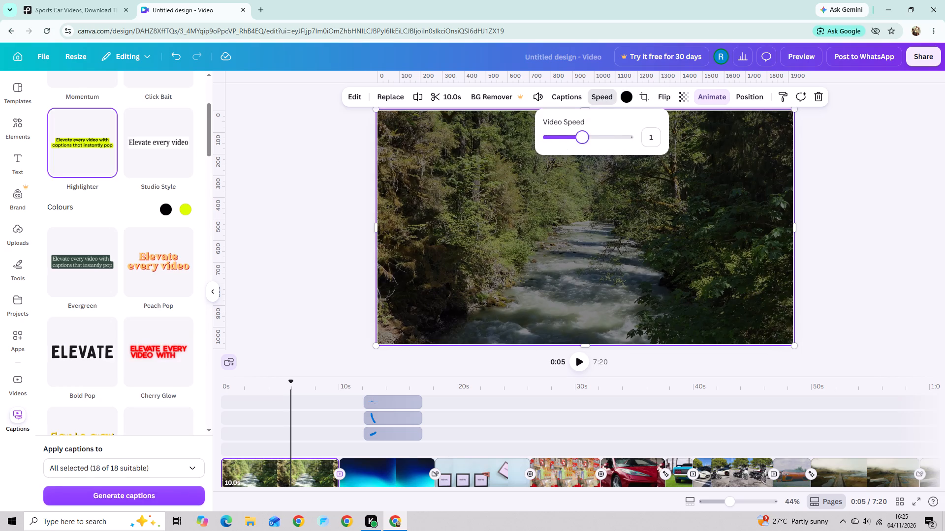
drag(586, 137, 591, 137)
click(541, 102)
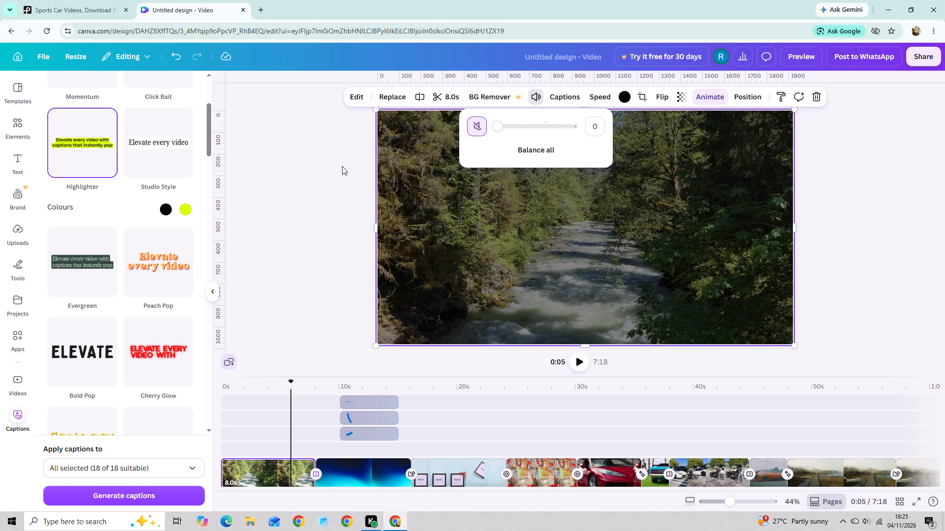
click(342, 166)
Move the playhead back to the start of the video.
drag(288, 387, 187, 387)
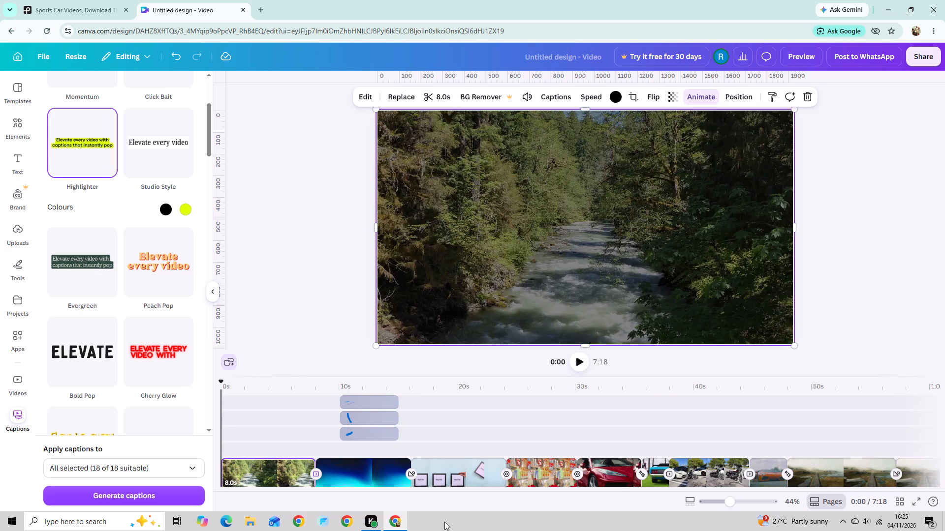
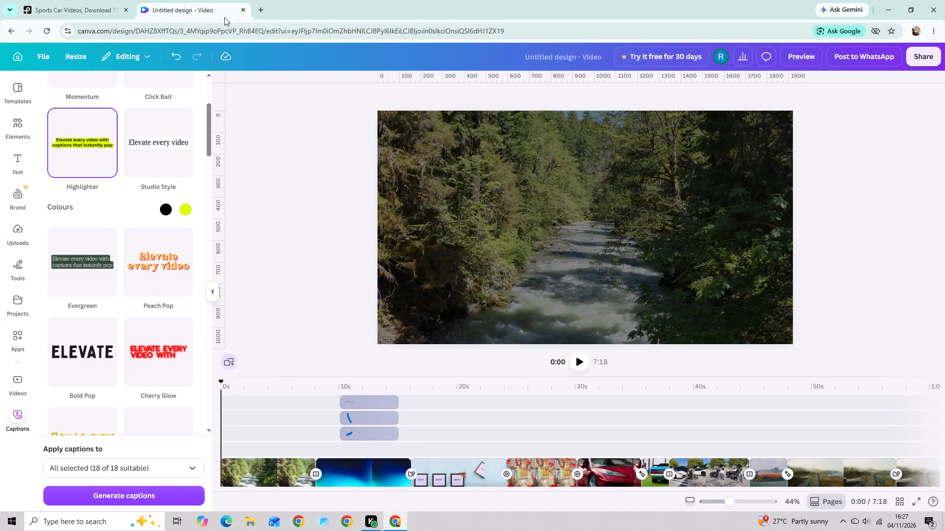
Split the opening forest river clip at about 4.1 s.
click(455, 260)
click(271, 470)
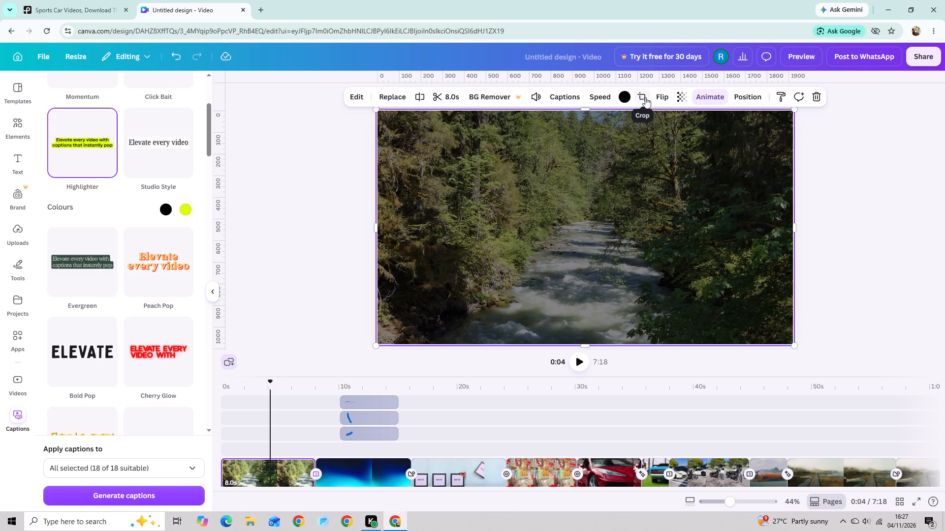
click(358, 97)
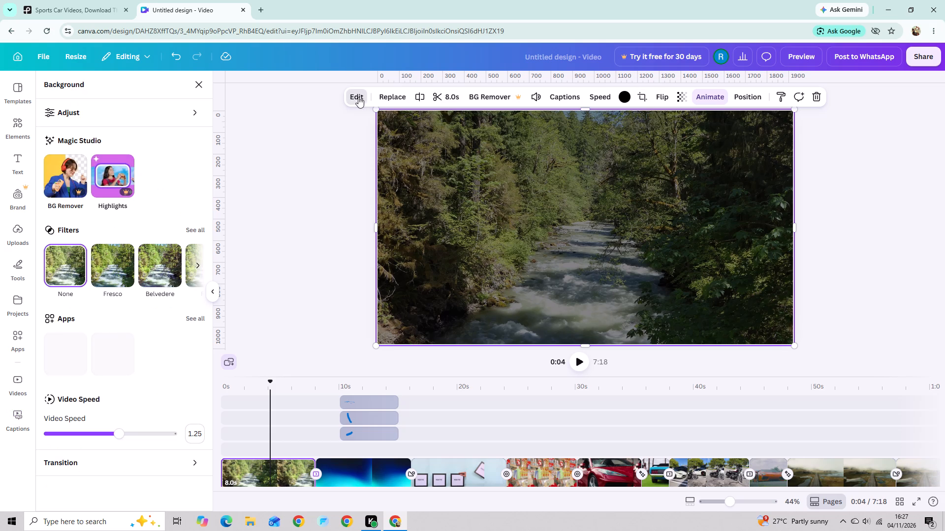
click(331, 141)
click(401, 104)
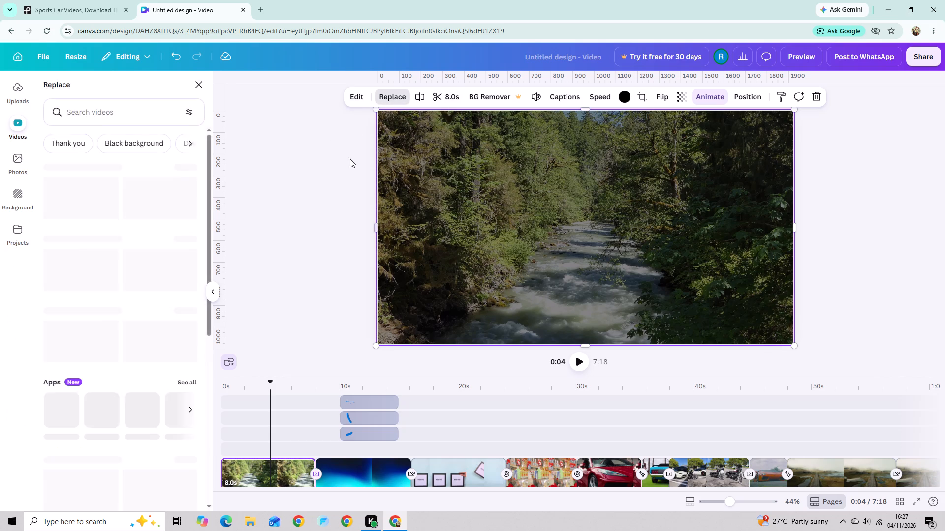
click(350, 159)
click(411, 117)
click(353, 154)
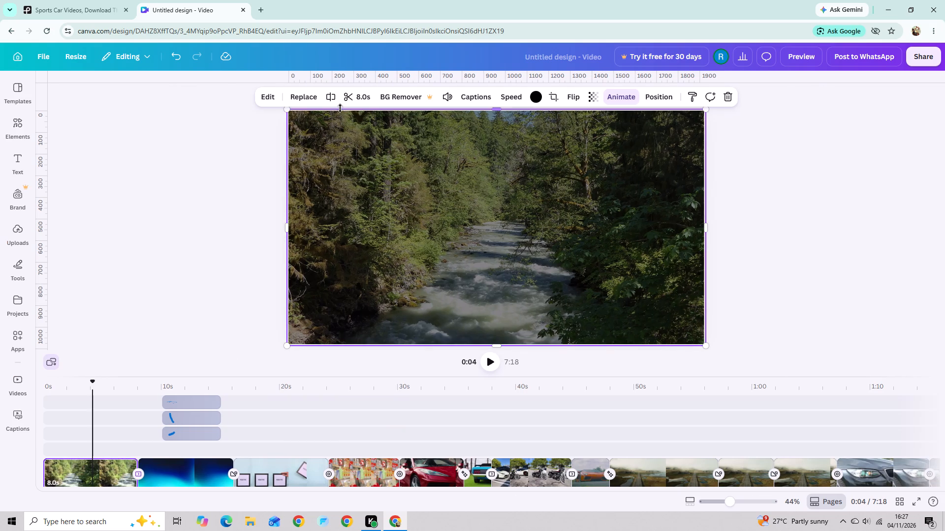
click(336, 98)
click(335, 167)
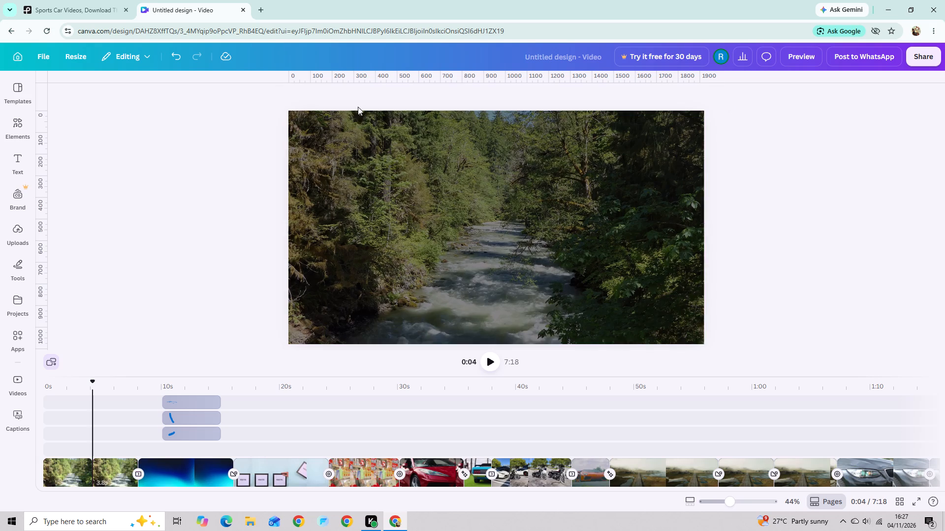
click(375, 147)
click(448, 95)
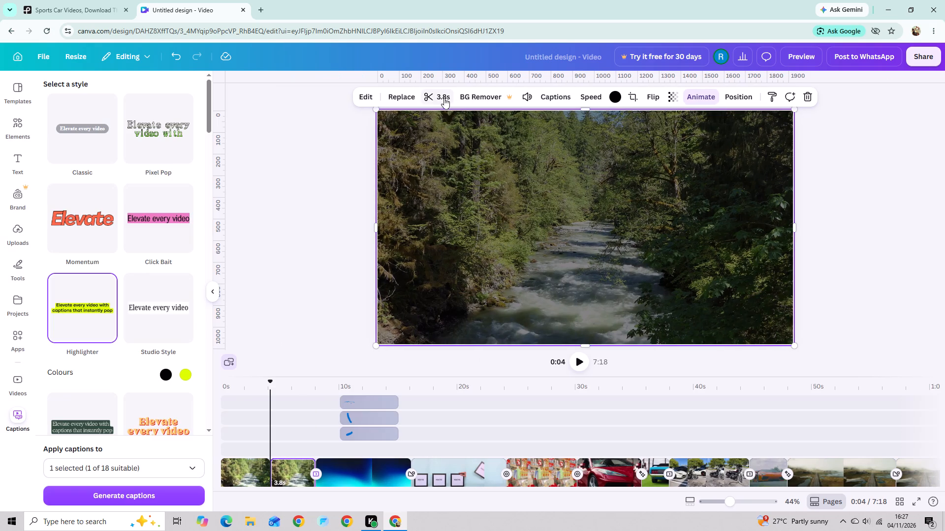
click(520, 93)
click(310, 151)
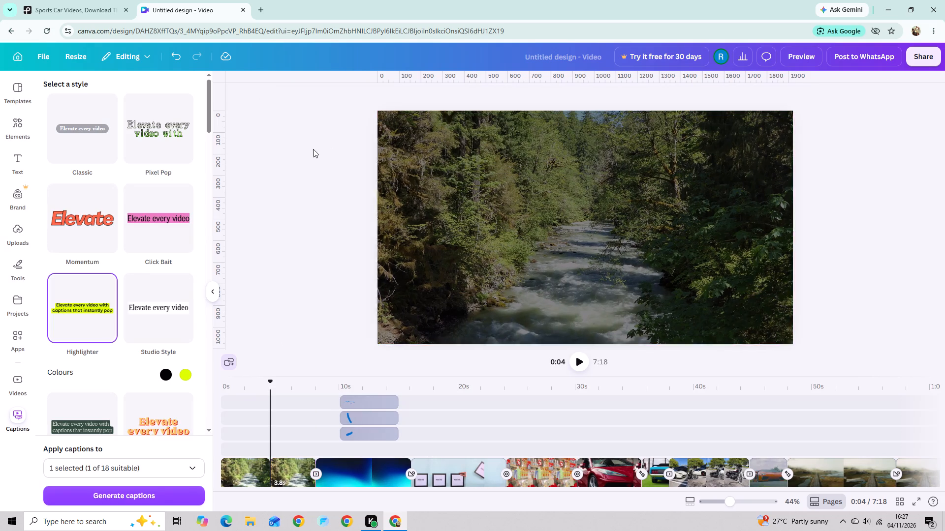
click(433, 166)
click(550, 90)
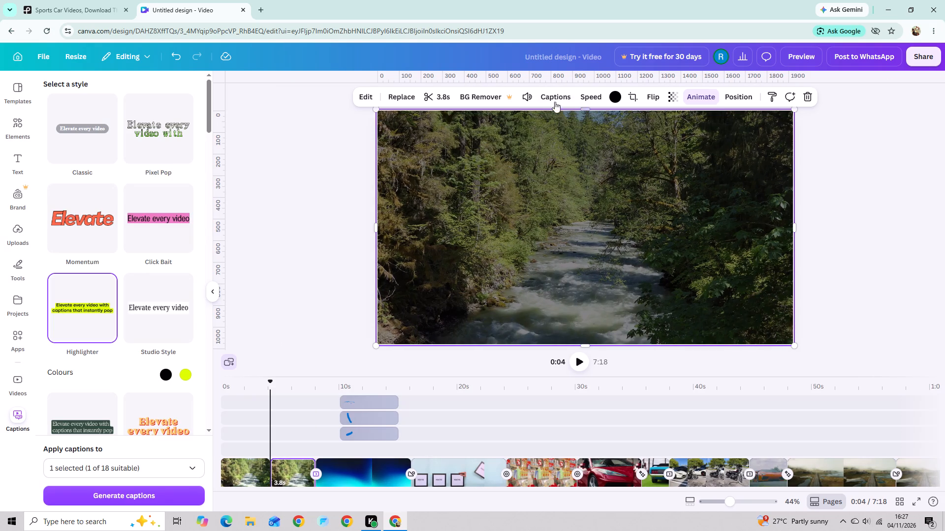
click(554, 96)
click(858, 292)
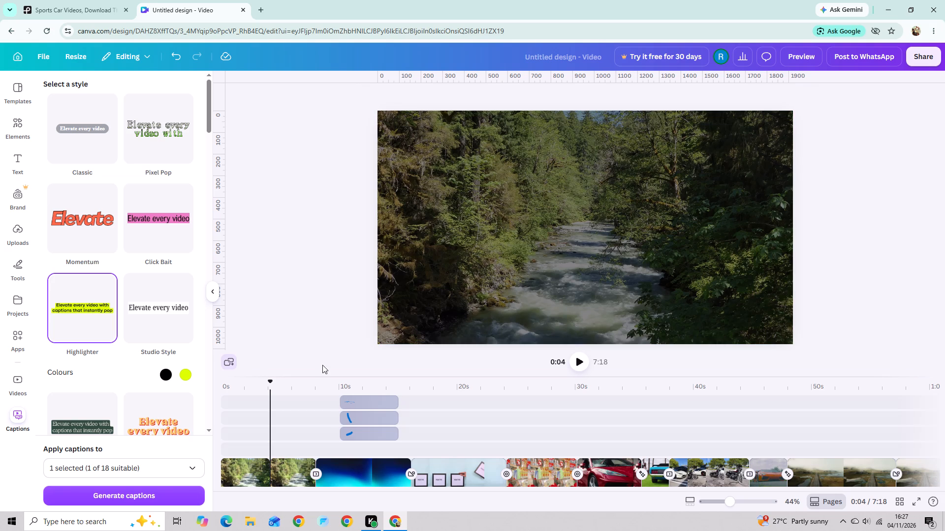
Delete the second part of the split forest river clip, the 3.8 s piece.
drag(277, 389, 231, 414)
click(258, 478)
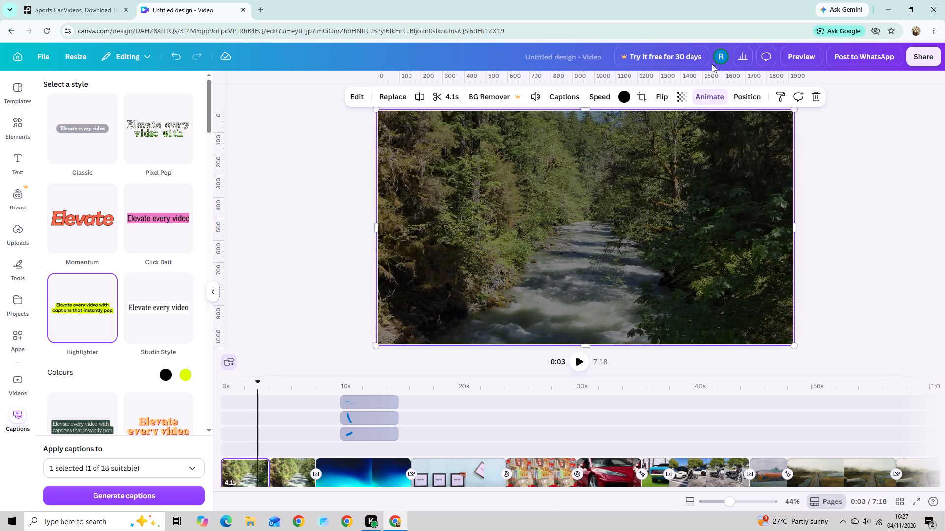
click(272, 477)
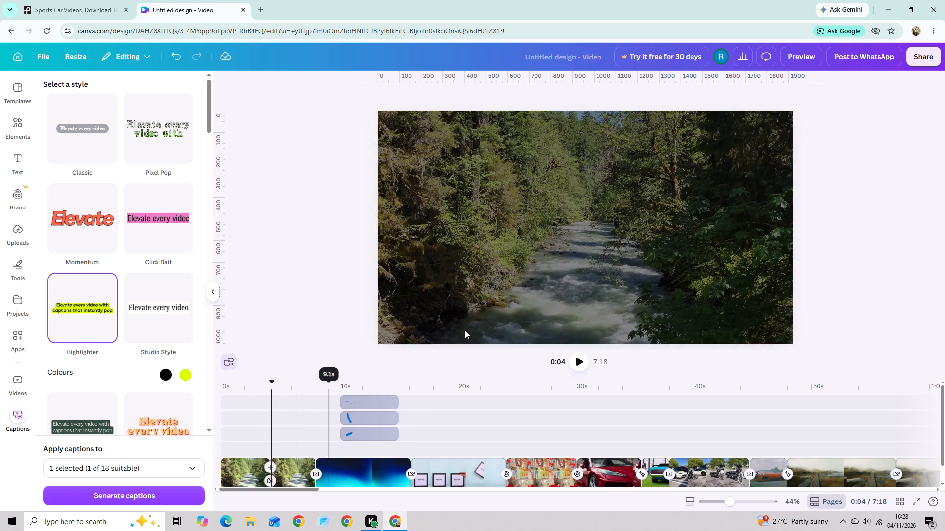
click(301, 472)
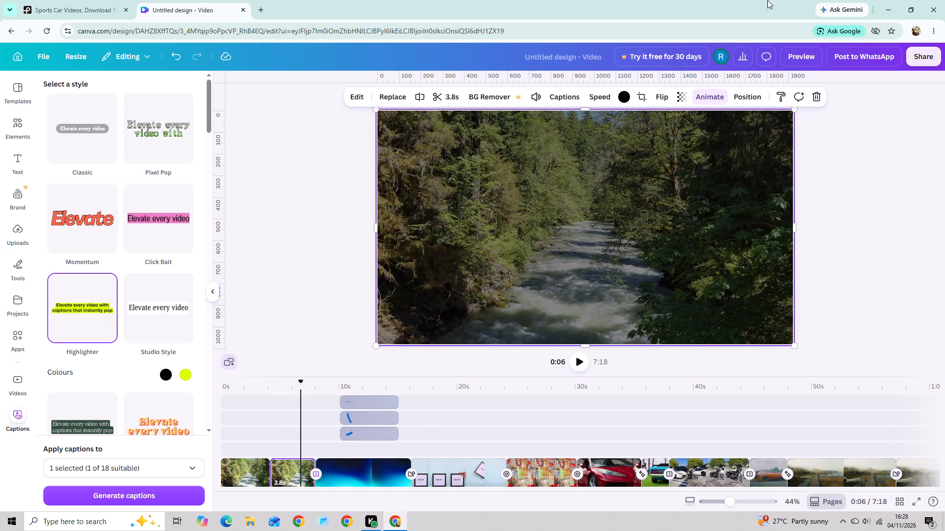
key(BackSpace)
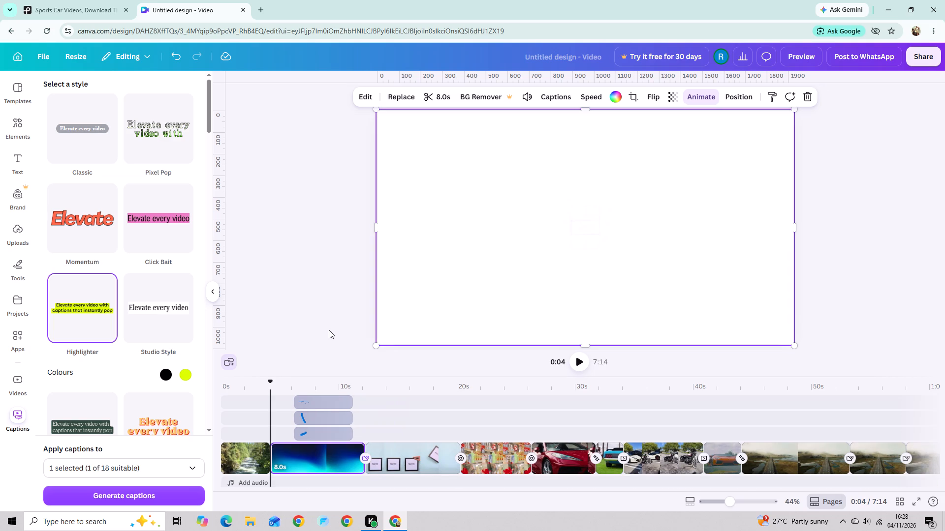
Add a Flow transition with a duration of 1.1 seconds between the forest river clip and the blue light clip.
click(253, 457)
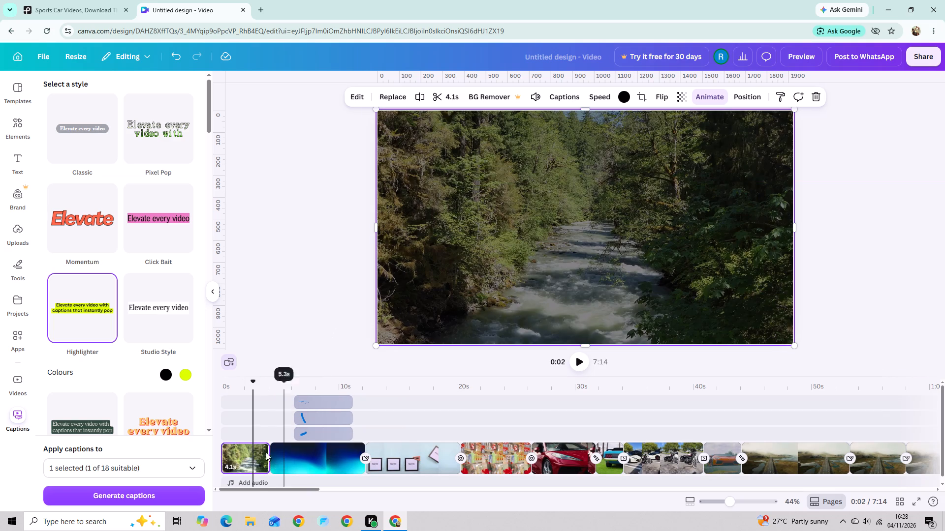
click(267, 464)
click(268, 463)
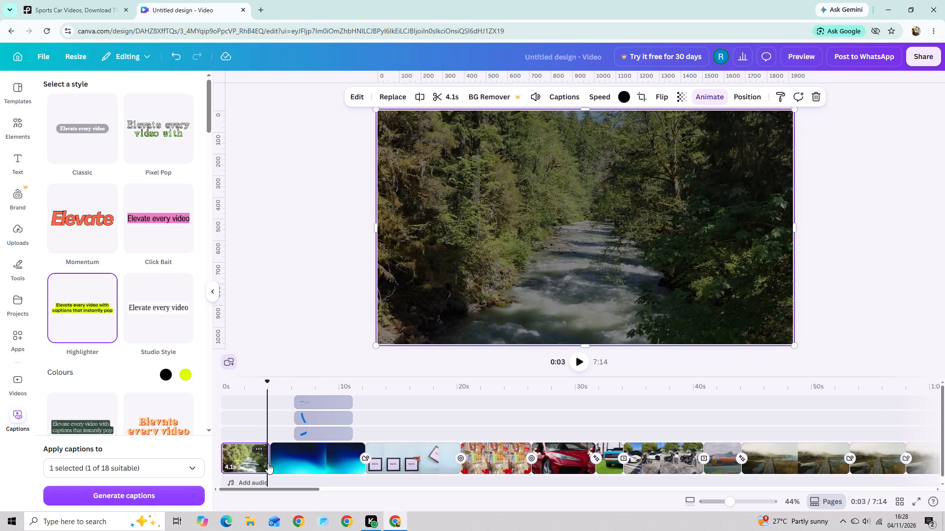
click(269, 463)
click(270, 463)
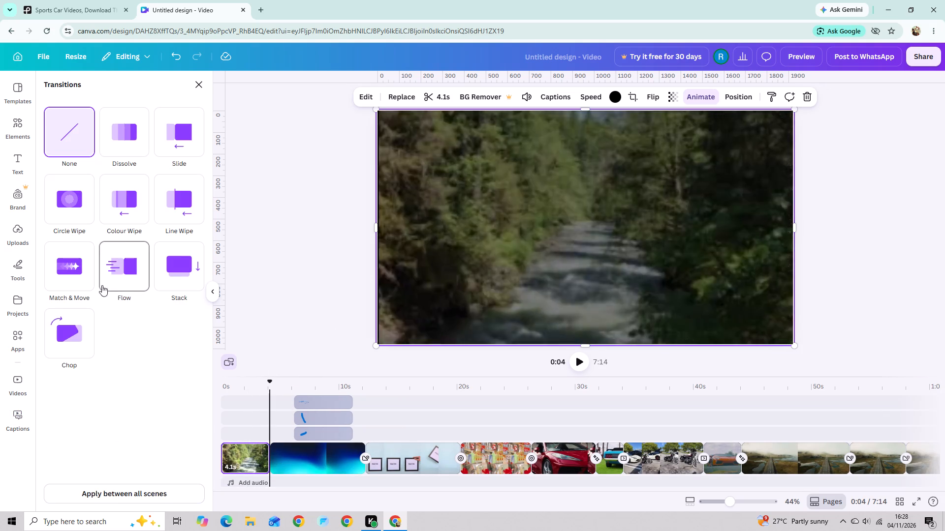
click(113, 281)
drag(134, 332, 108, 338)
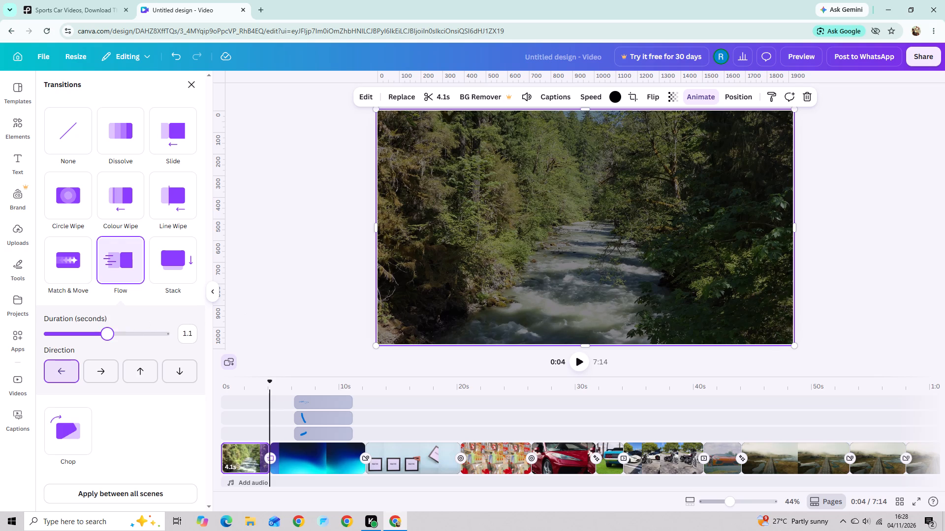
Slightly shorten the Flow transition between the forest river clip and the blue light clip.
drag(108, 338, 100, 344)
click(259, 330)
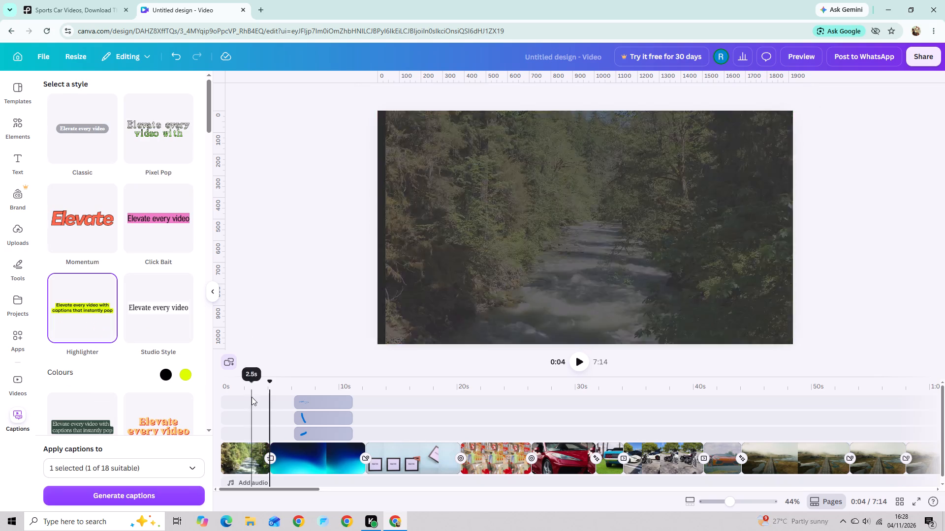
Check the volume setting of the opening forest river clip with the playhead at about 1 s.
drag(270, 382, 230, 411)
click(235, 455)
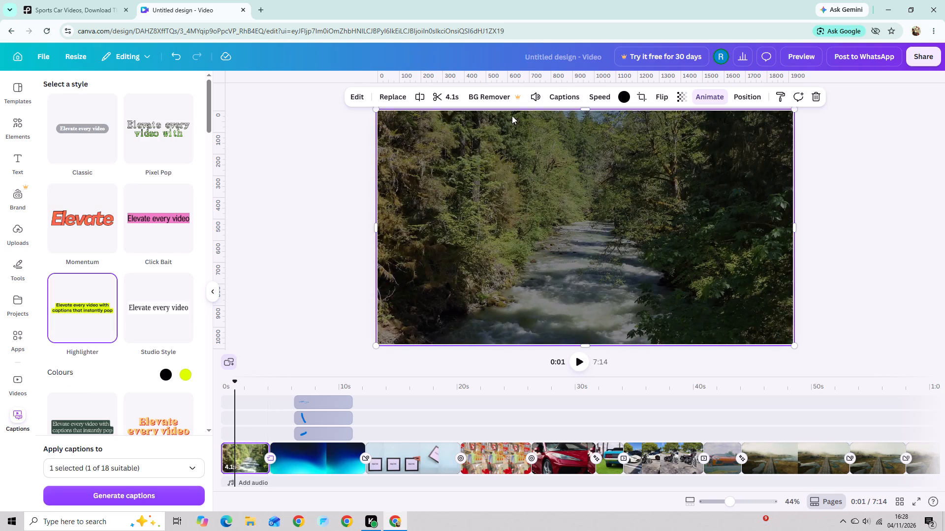
click(533, 97)
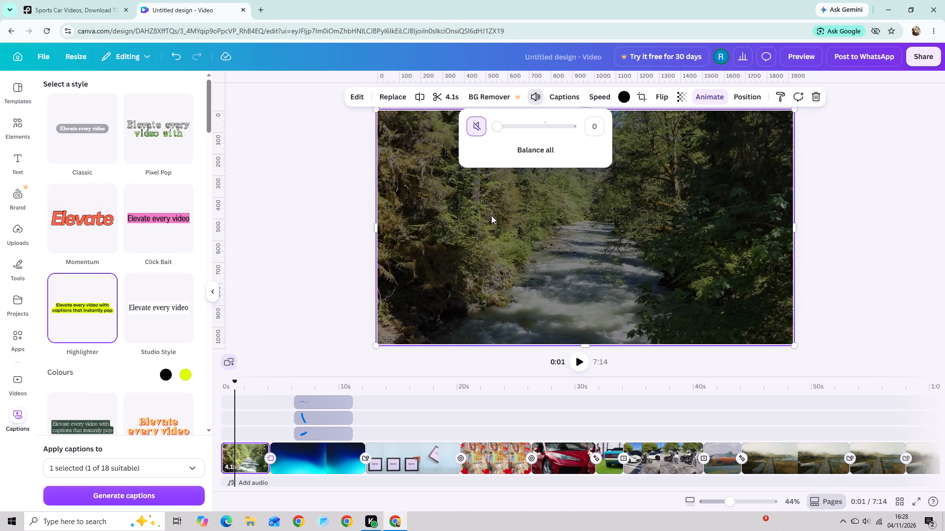
click(491, 215)
click(507, 213)
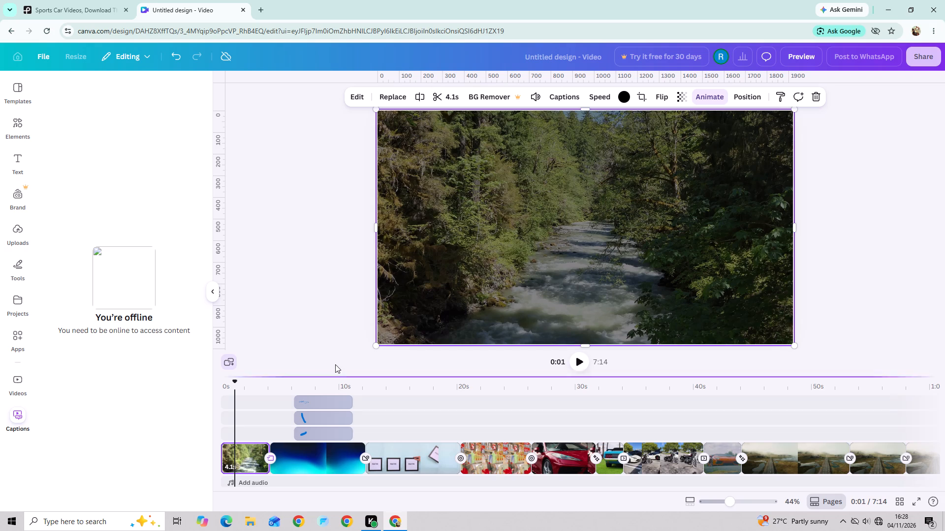
Move the playhead to about 8 s, within the blue light clip.
right_drag(336, 357, 339, 530)
click(318, 483)
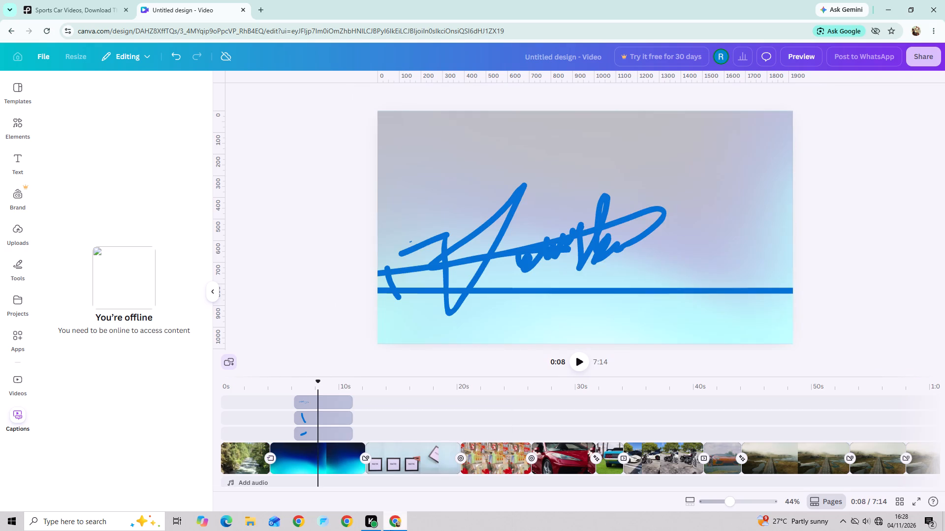